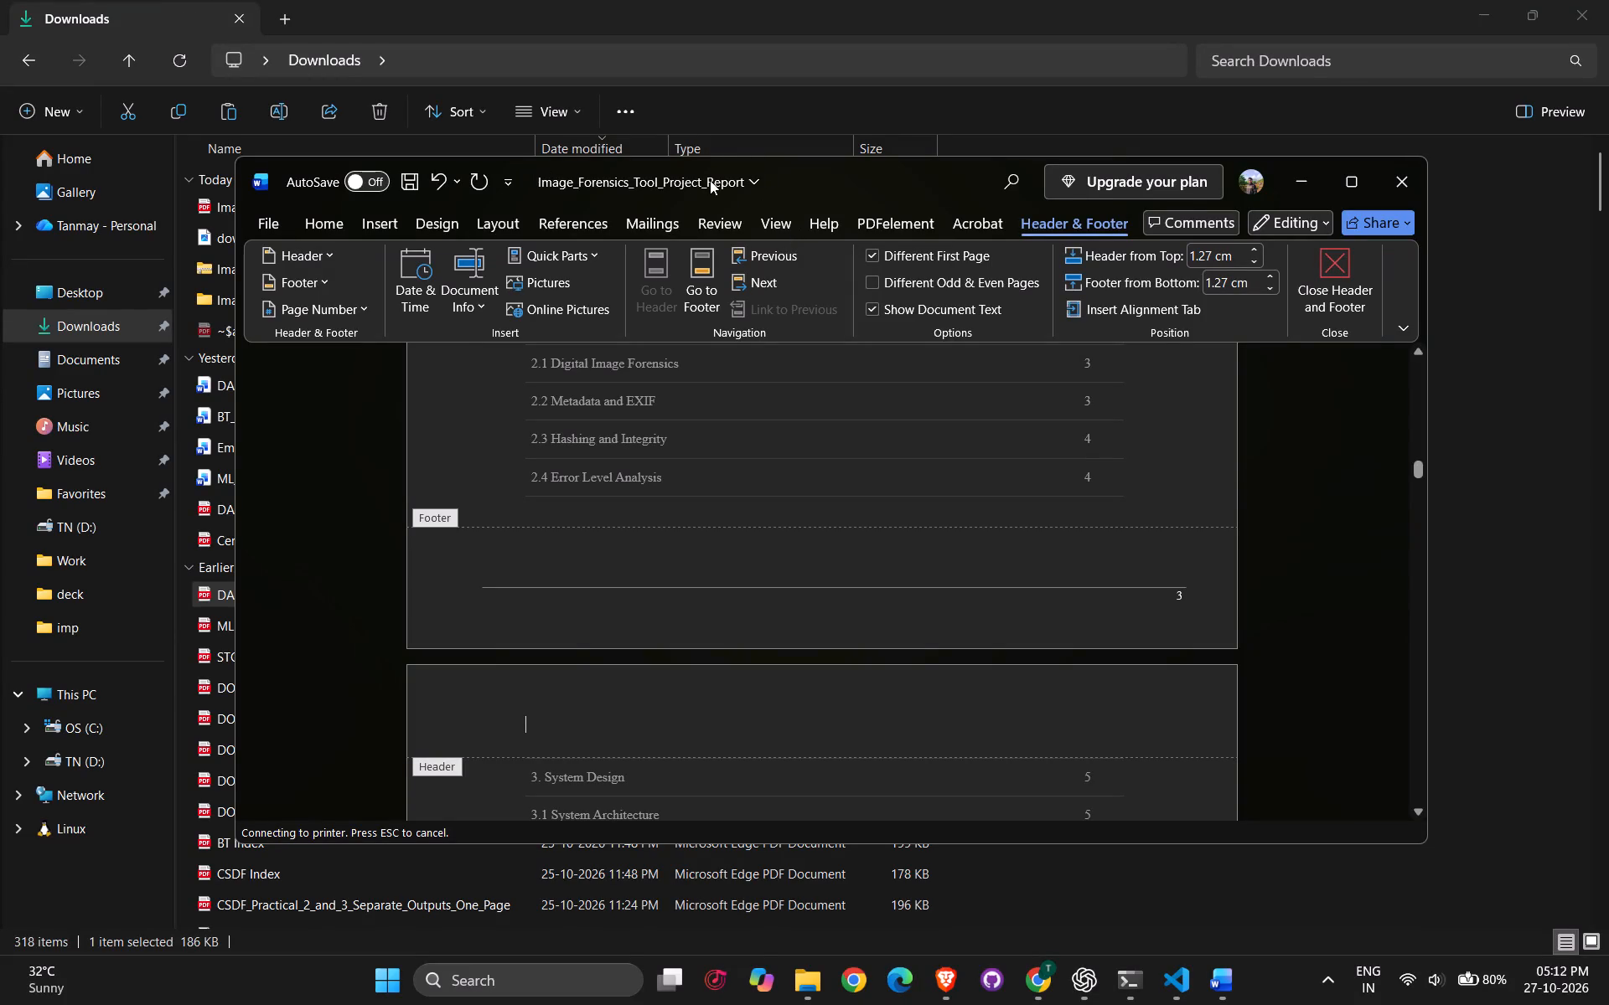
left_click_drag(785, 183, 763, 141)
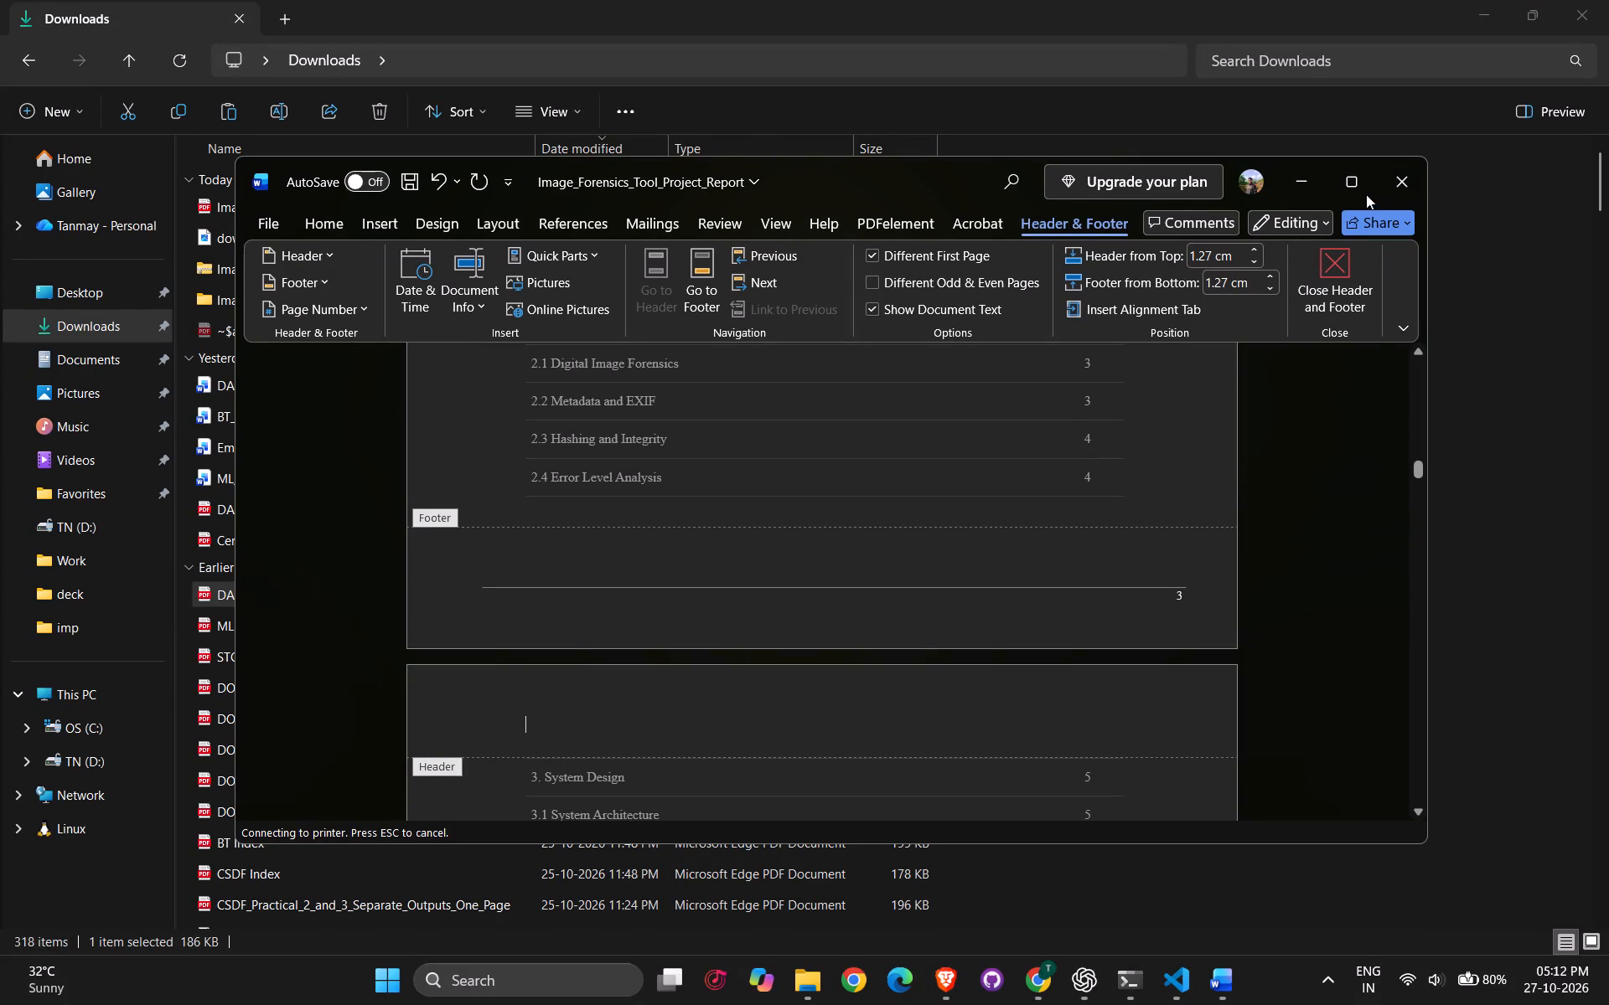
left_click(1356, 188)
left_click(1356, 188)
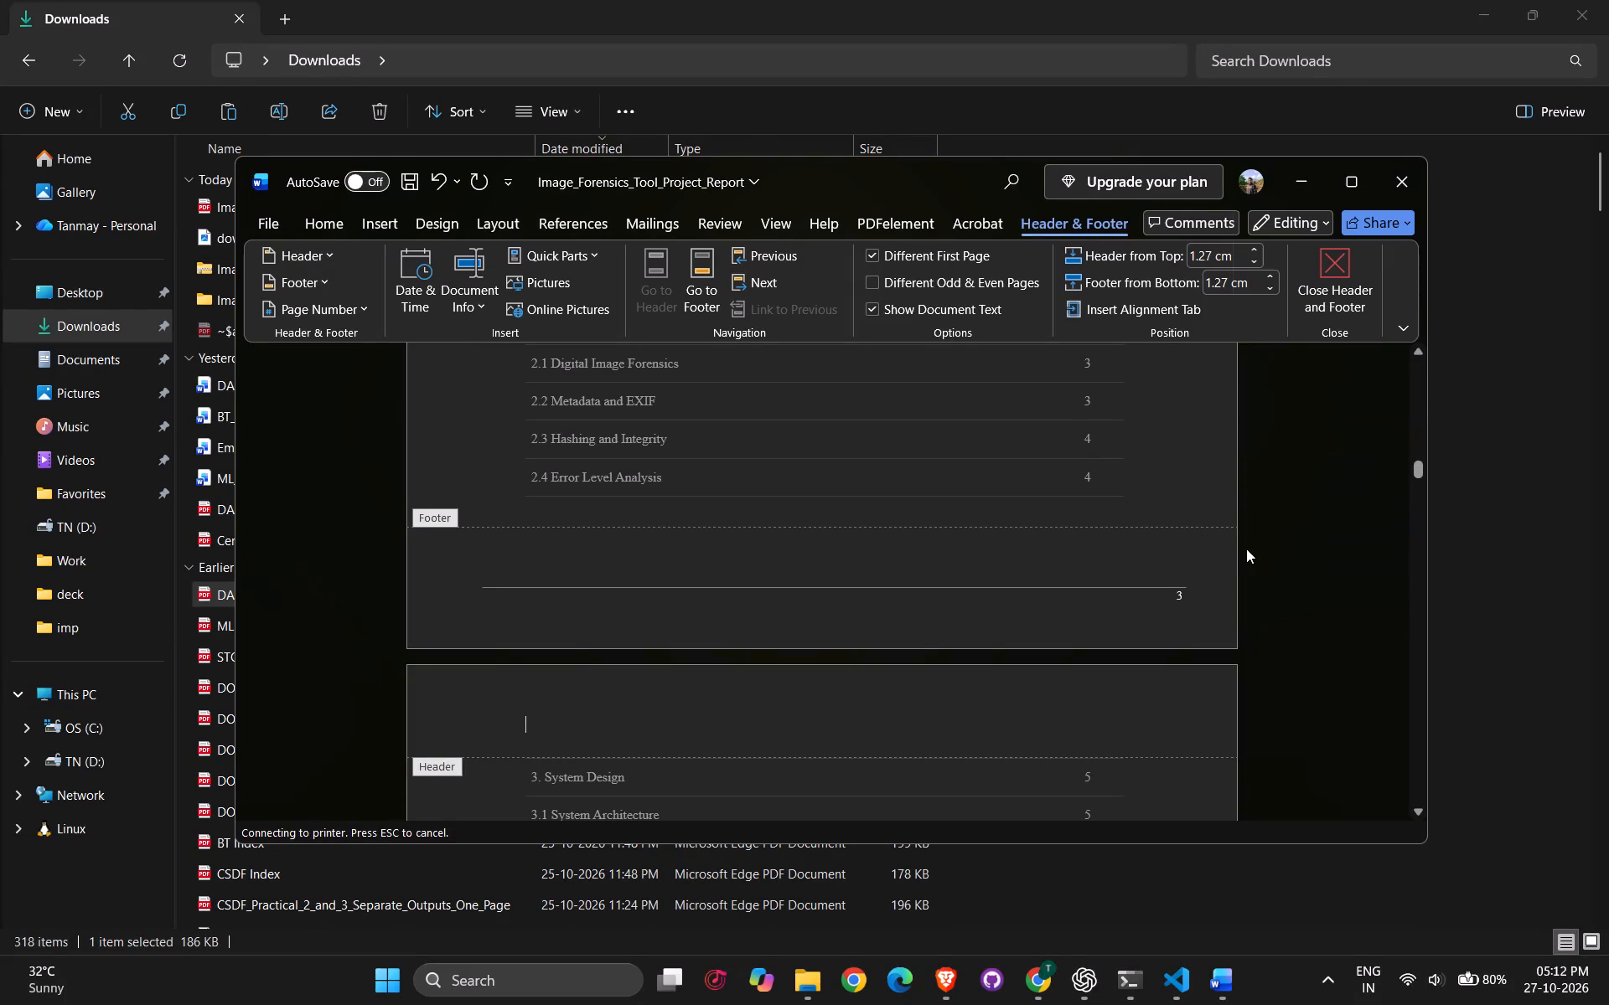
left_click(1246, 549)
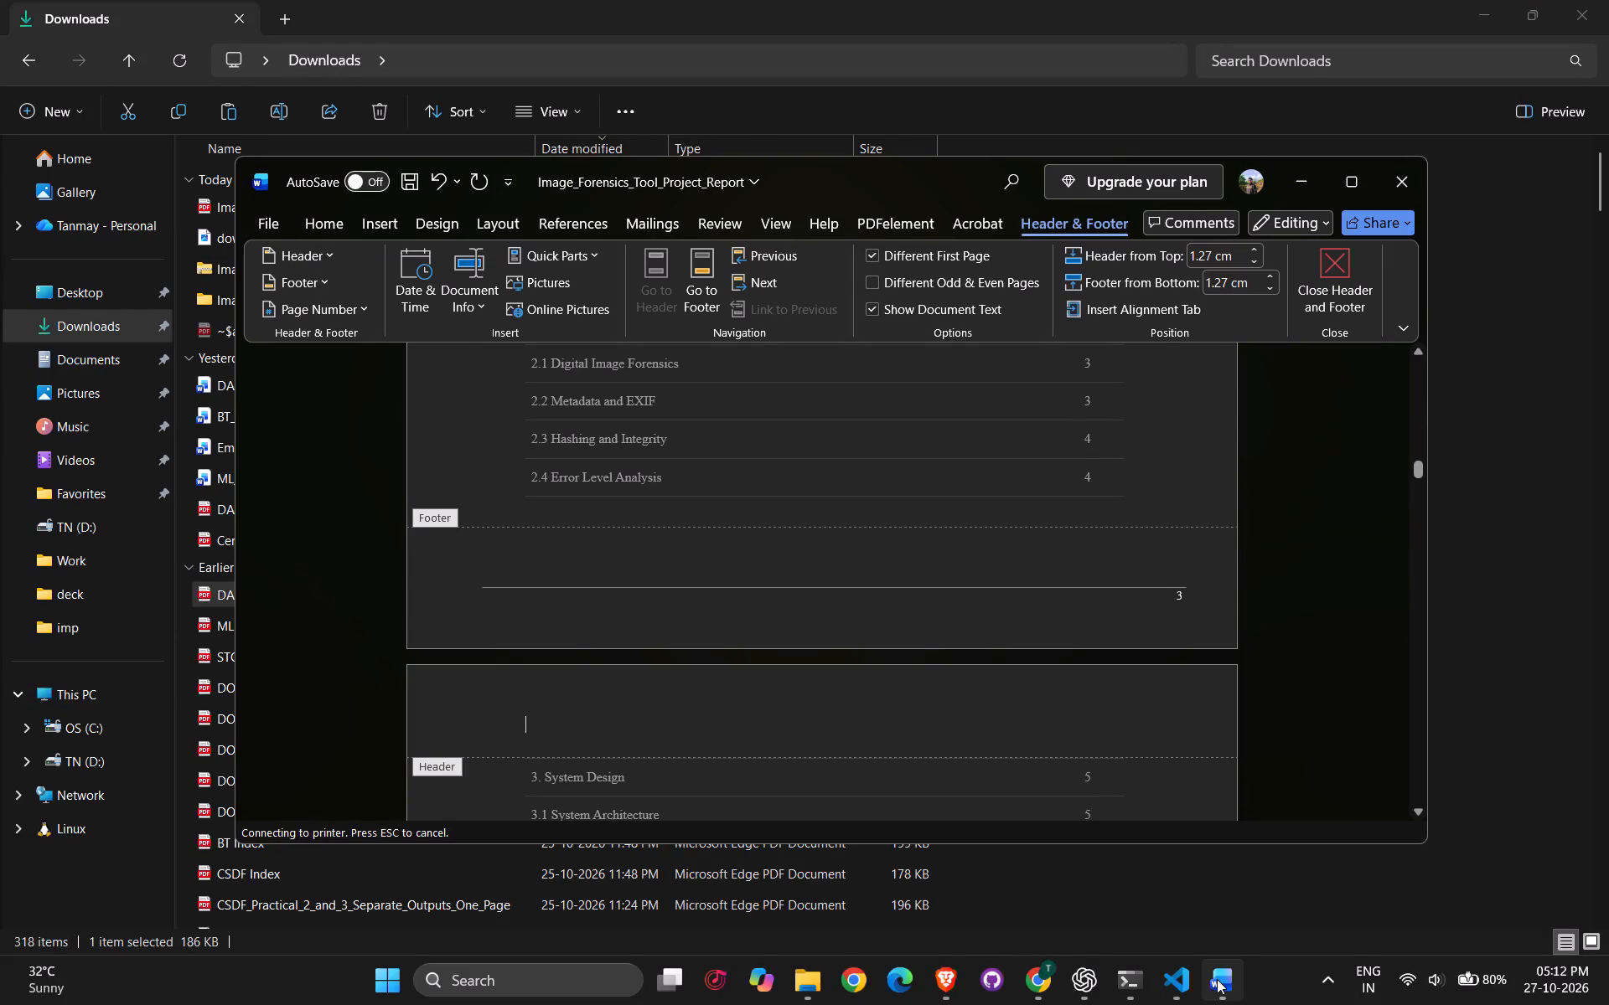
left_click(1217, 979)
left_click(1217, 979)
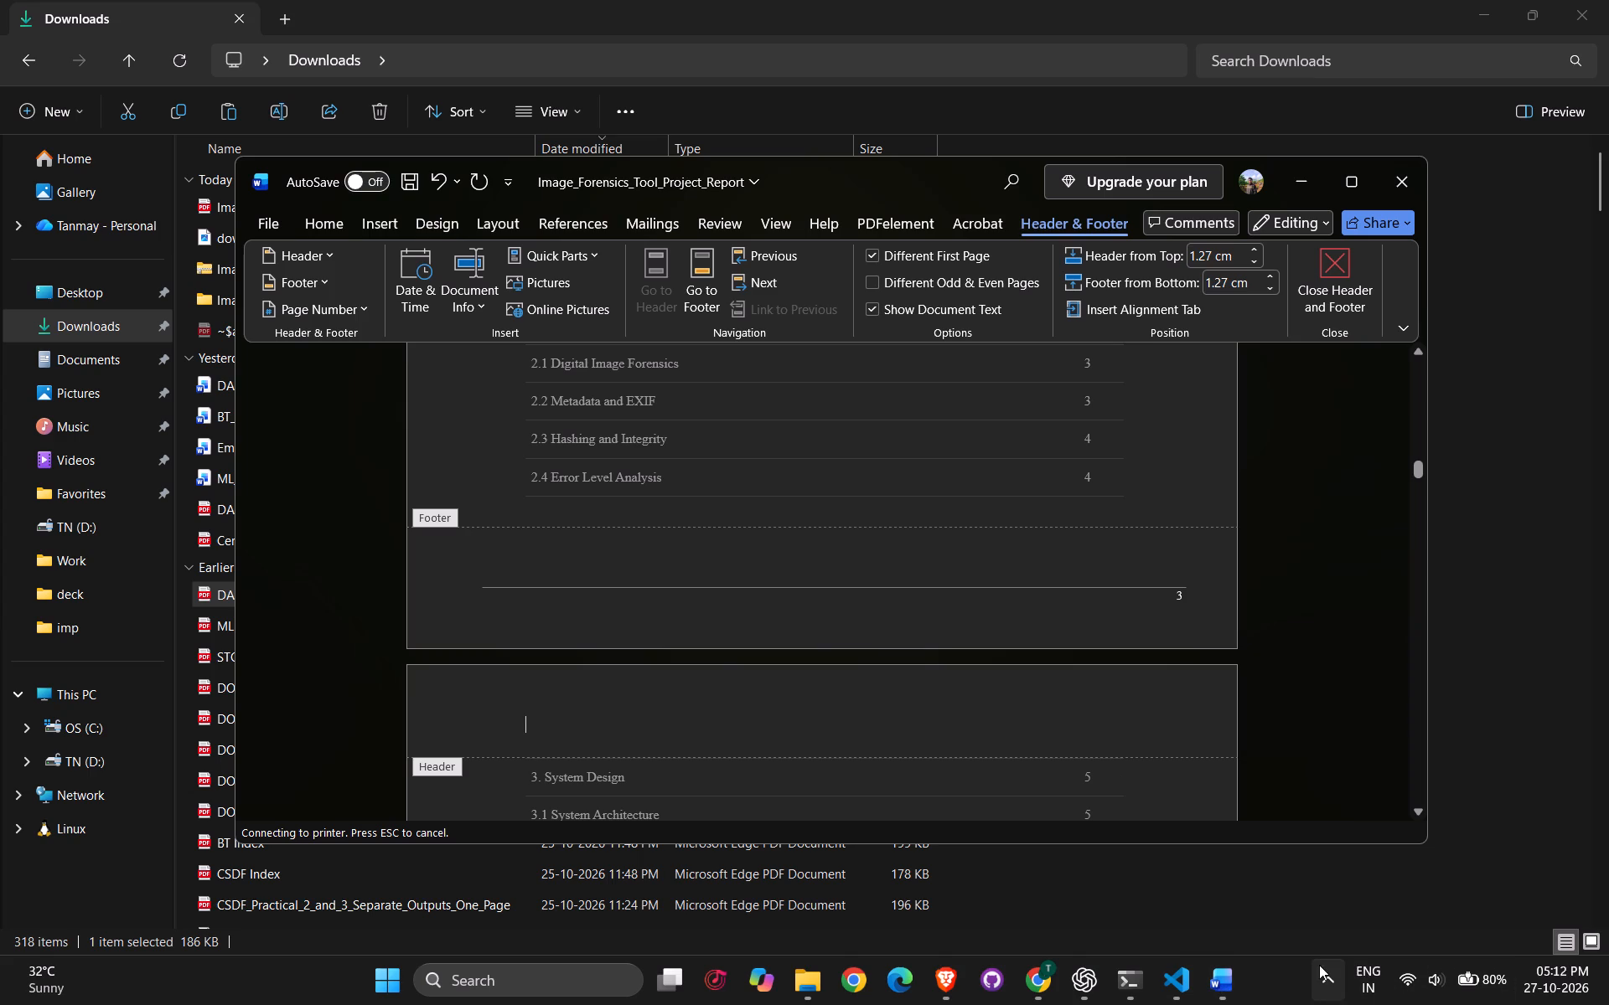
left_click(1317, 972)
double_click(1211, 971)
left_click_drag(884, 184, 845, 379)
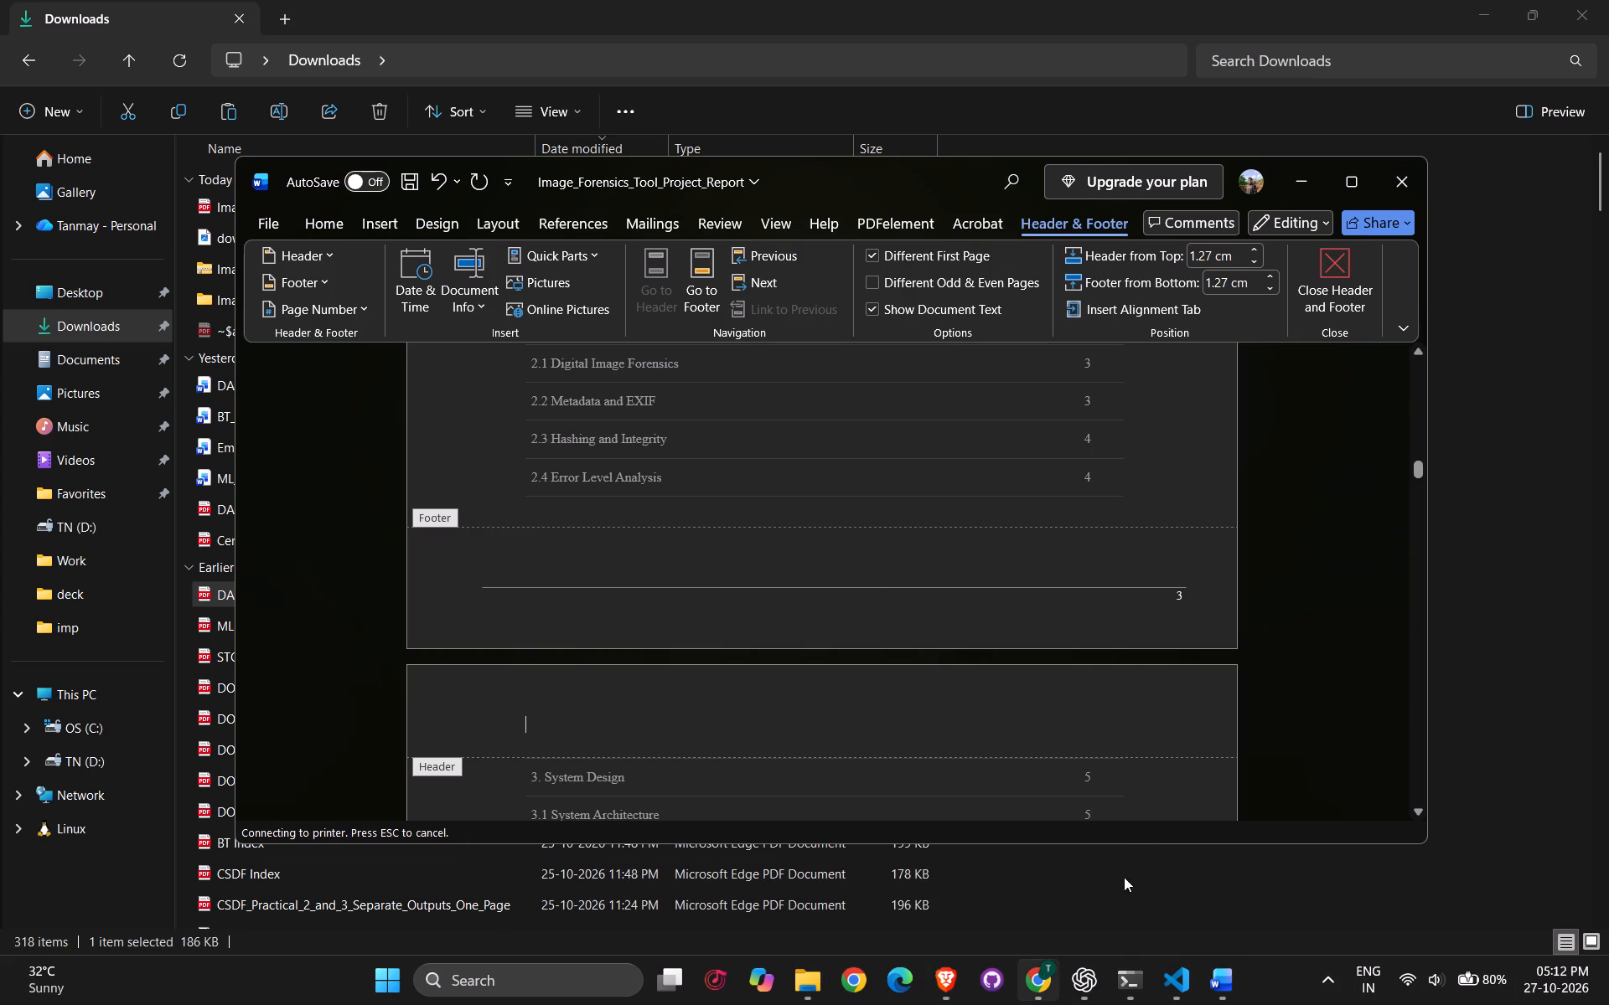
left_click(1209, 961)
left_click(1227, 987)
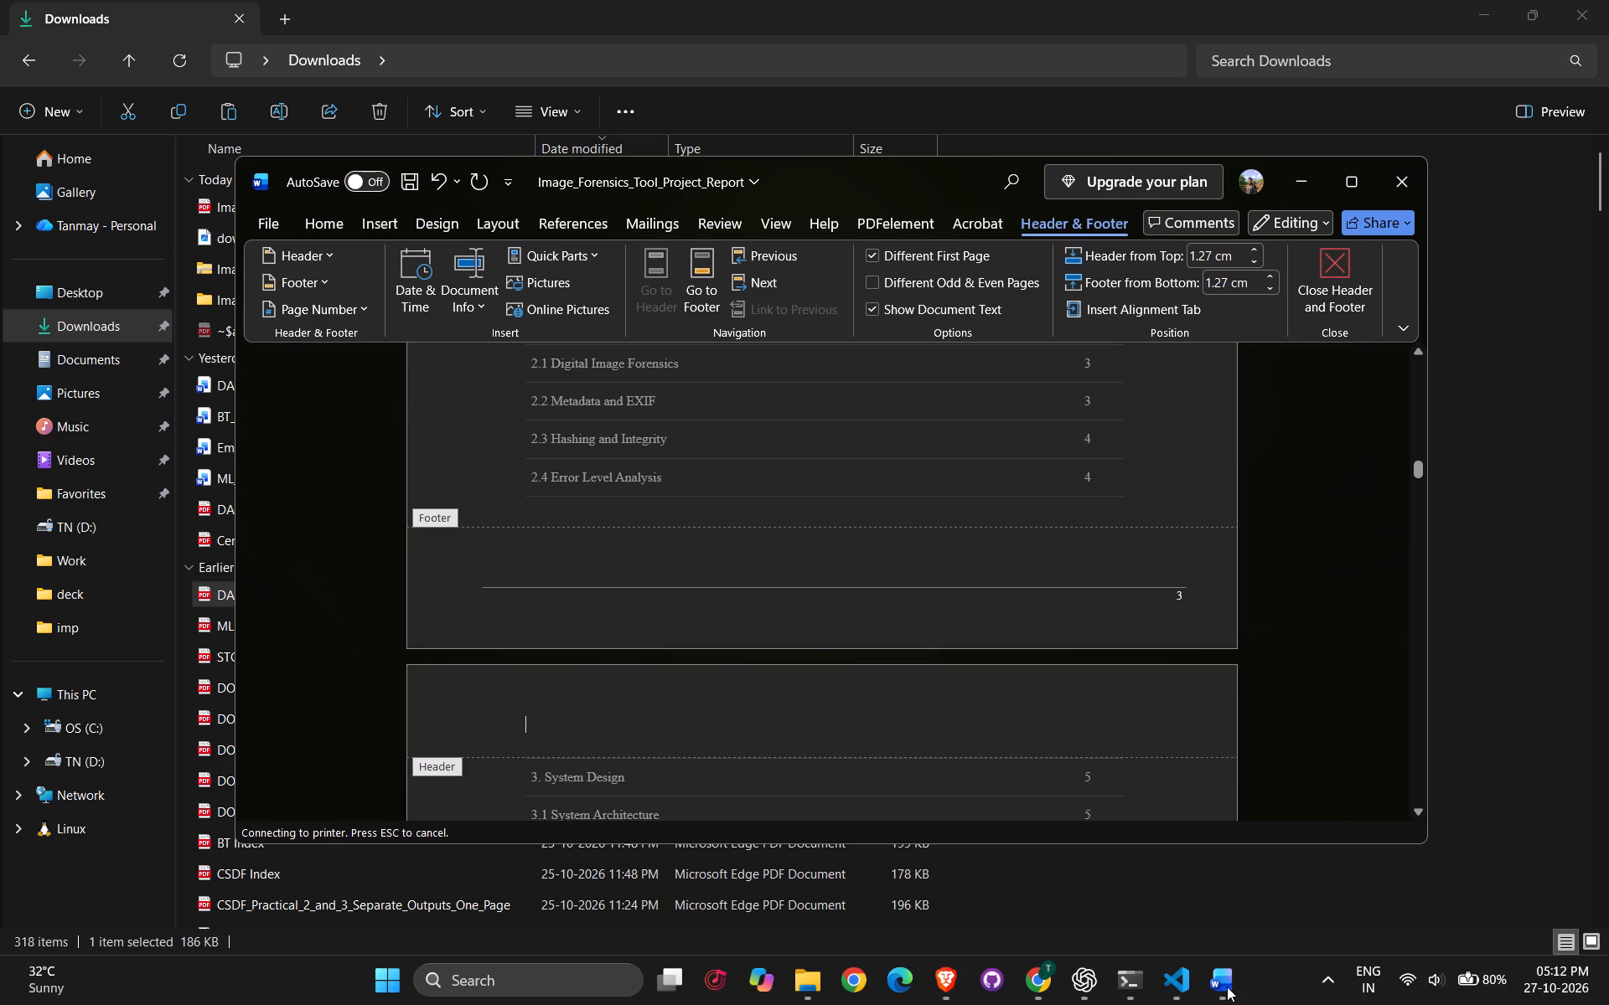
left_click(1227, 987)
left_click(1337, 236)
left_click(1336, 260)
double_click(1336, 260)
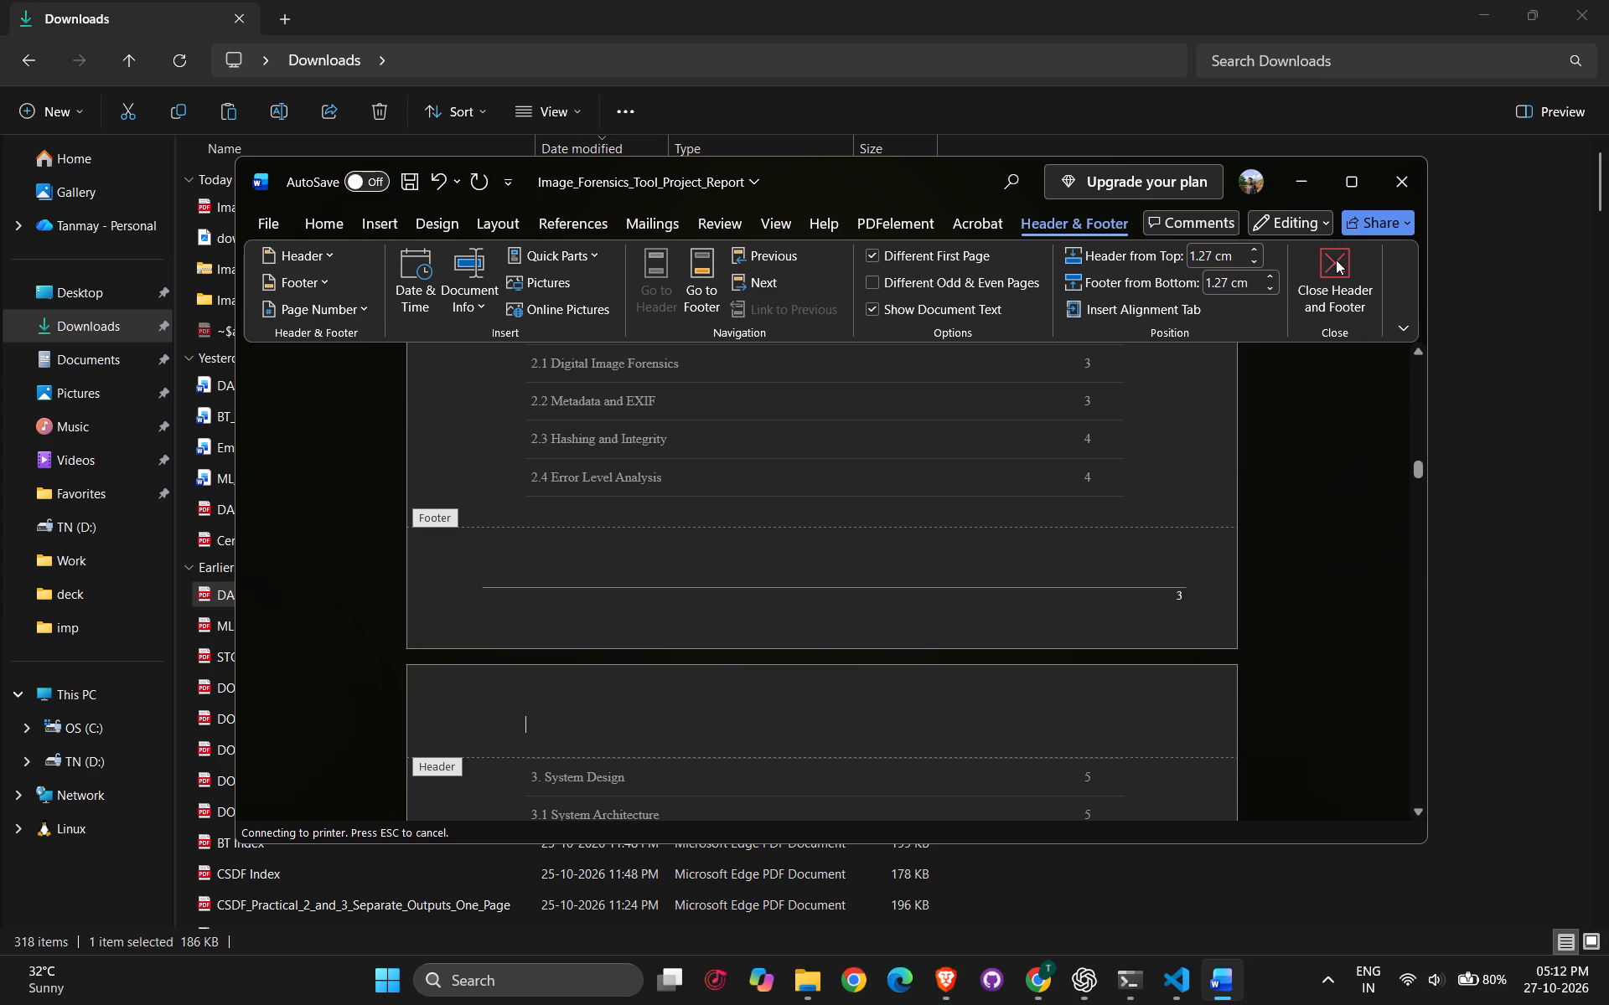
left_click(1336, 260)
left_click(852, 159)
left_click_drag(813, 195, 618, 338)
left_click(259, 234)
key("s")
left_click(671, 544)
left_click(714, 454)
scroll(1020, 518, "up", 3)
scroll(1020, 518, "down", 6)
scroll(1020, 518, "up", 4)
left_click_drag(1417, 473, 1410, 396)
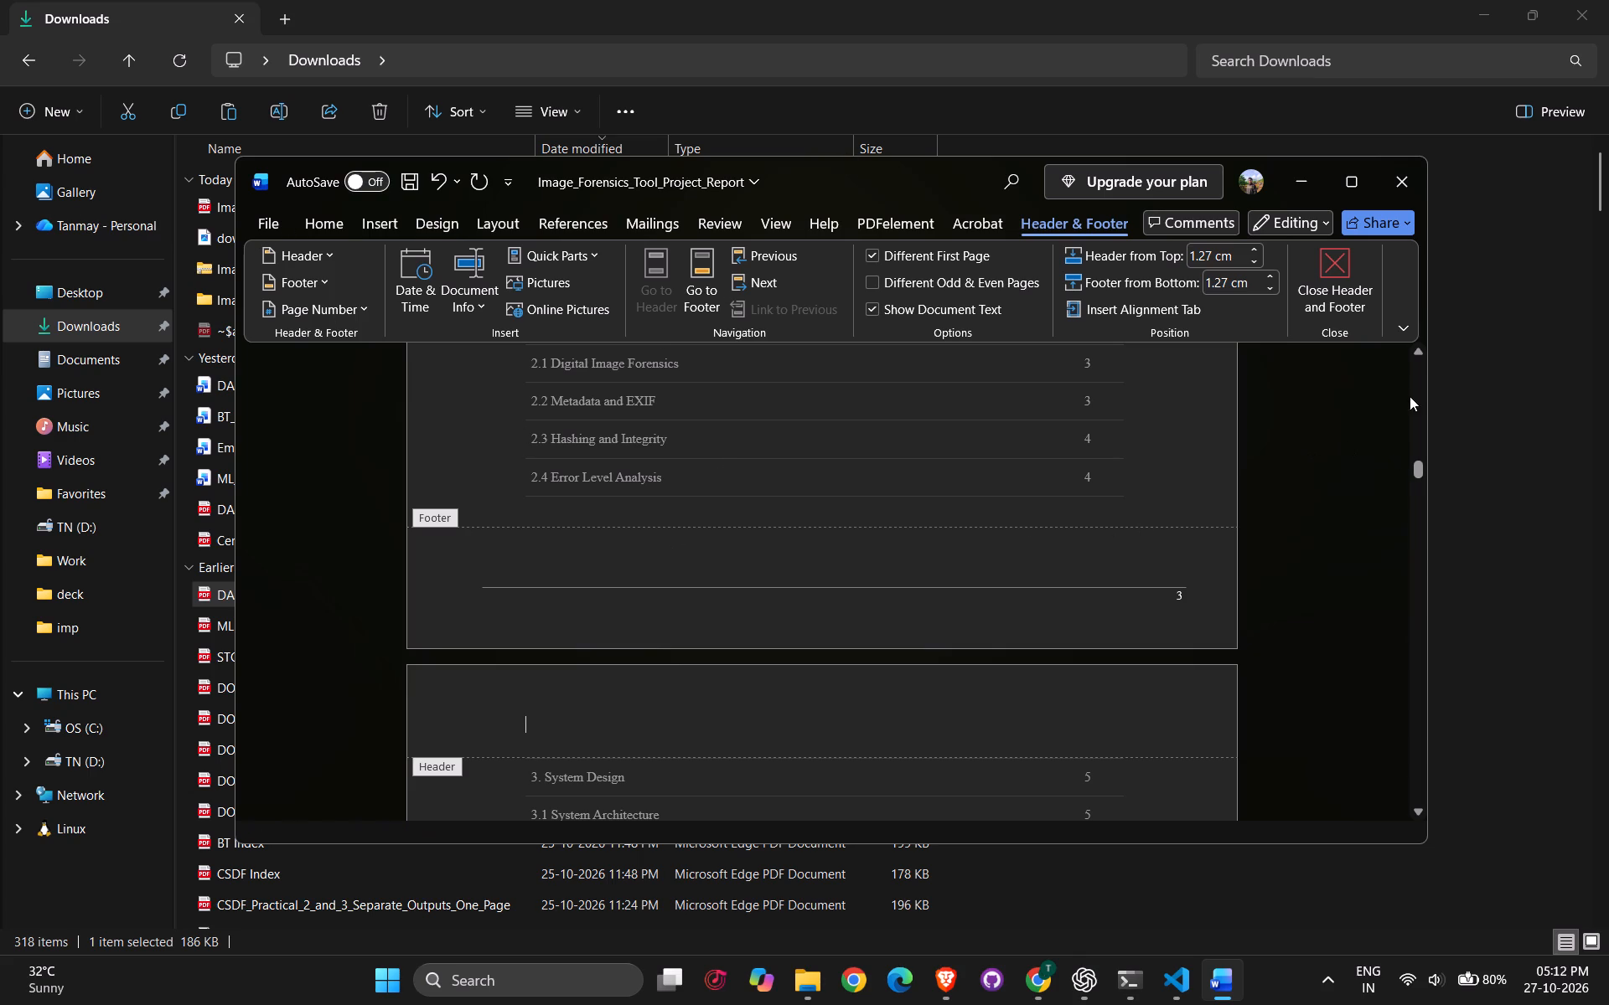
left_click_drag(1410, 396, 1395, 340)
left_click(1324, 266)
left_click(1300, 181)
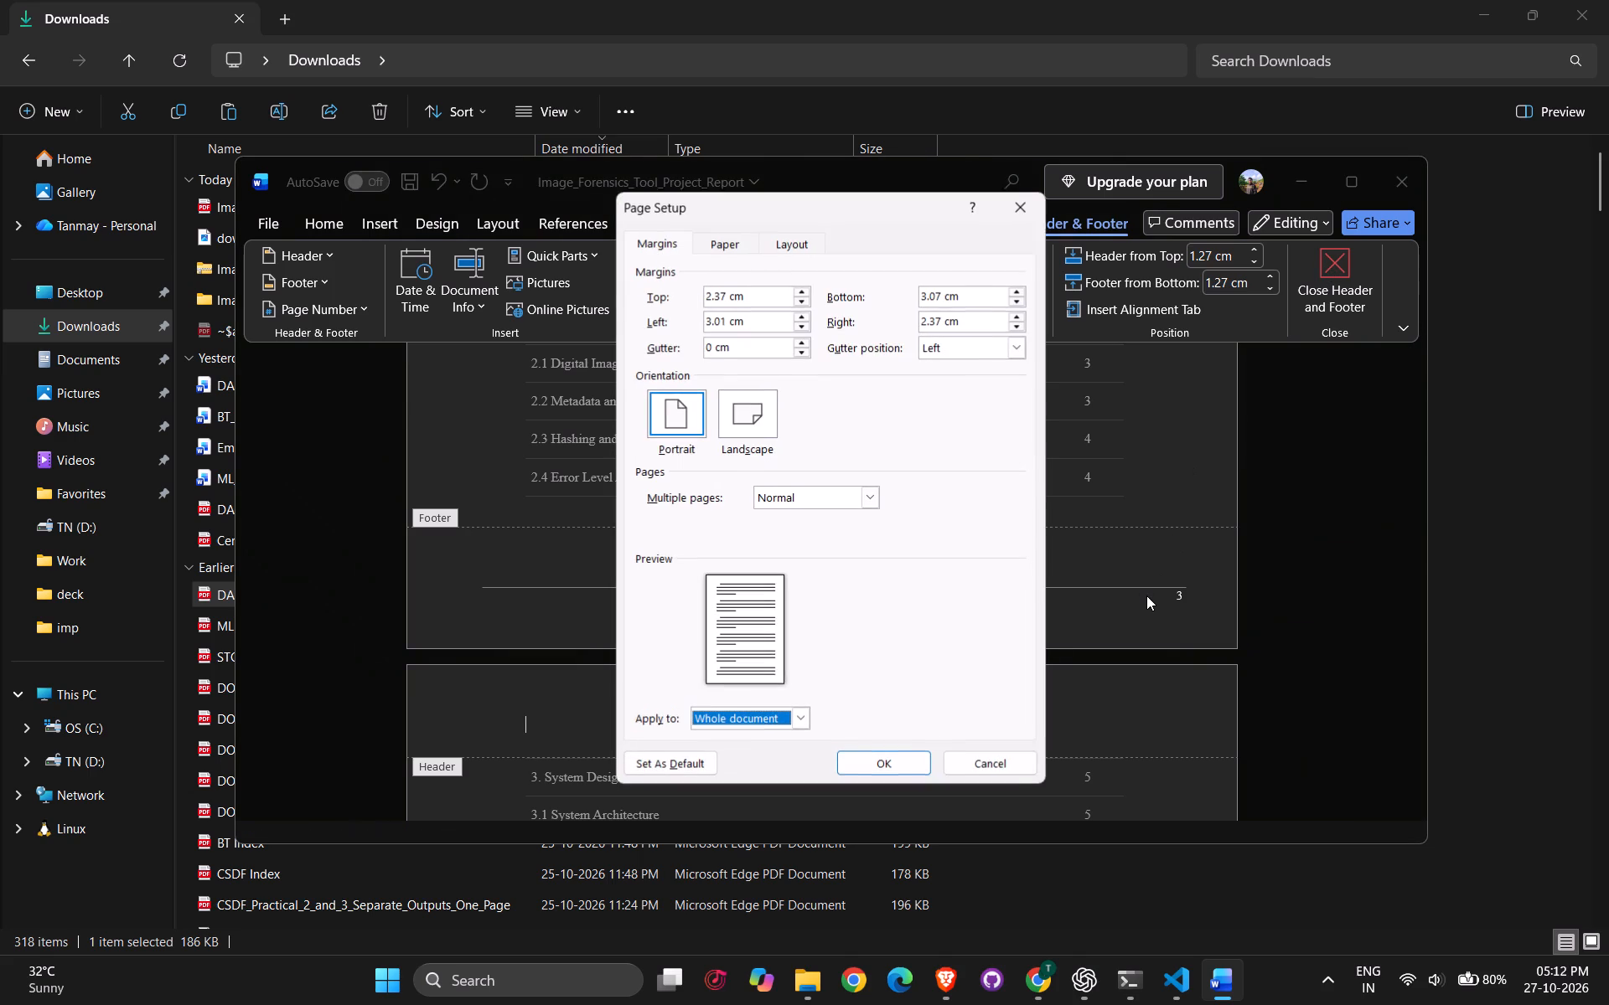
Dismiss the Page Setup dialog without changes and maximize the report's document window.
left_click(995, 774)
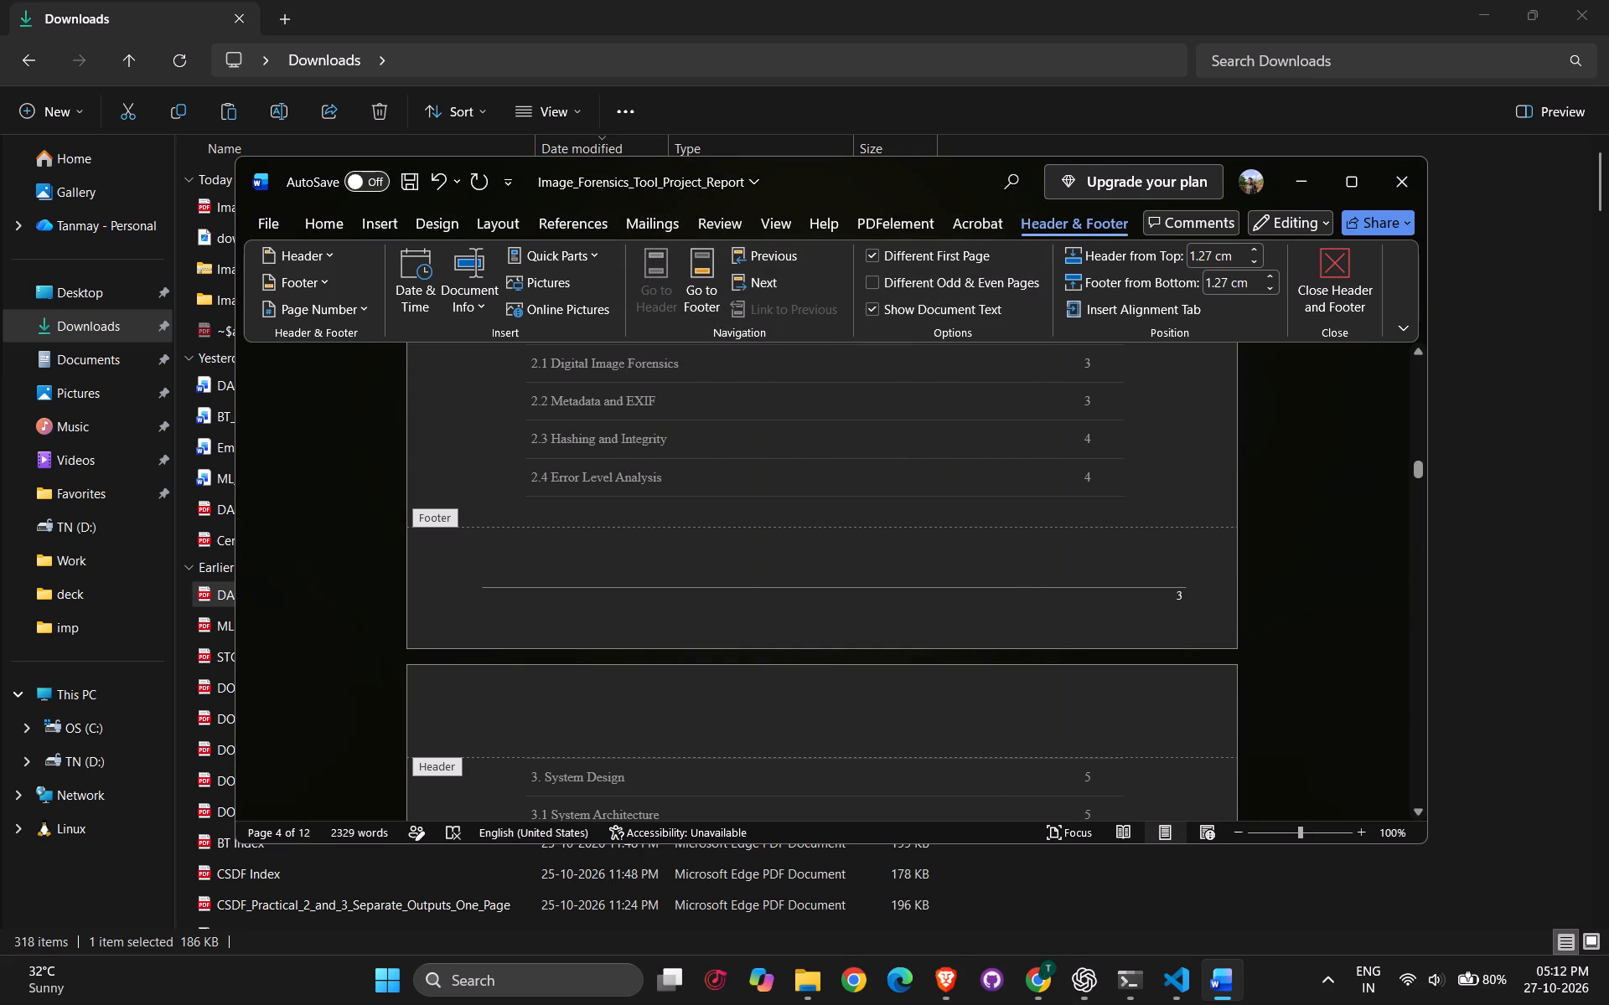
scroll(940, 675, "down", 3)
scroll(1021, 649, "up", 4)
left_click_drag(1417, 468, 1417, 492)
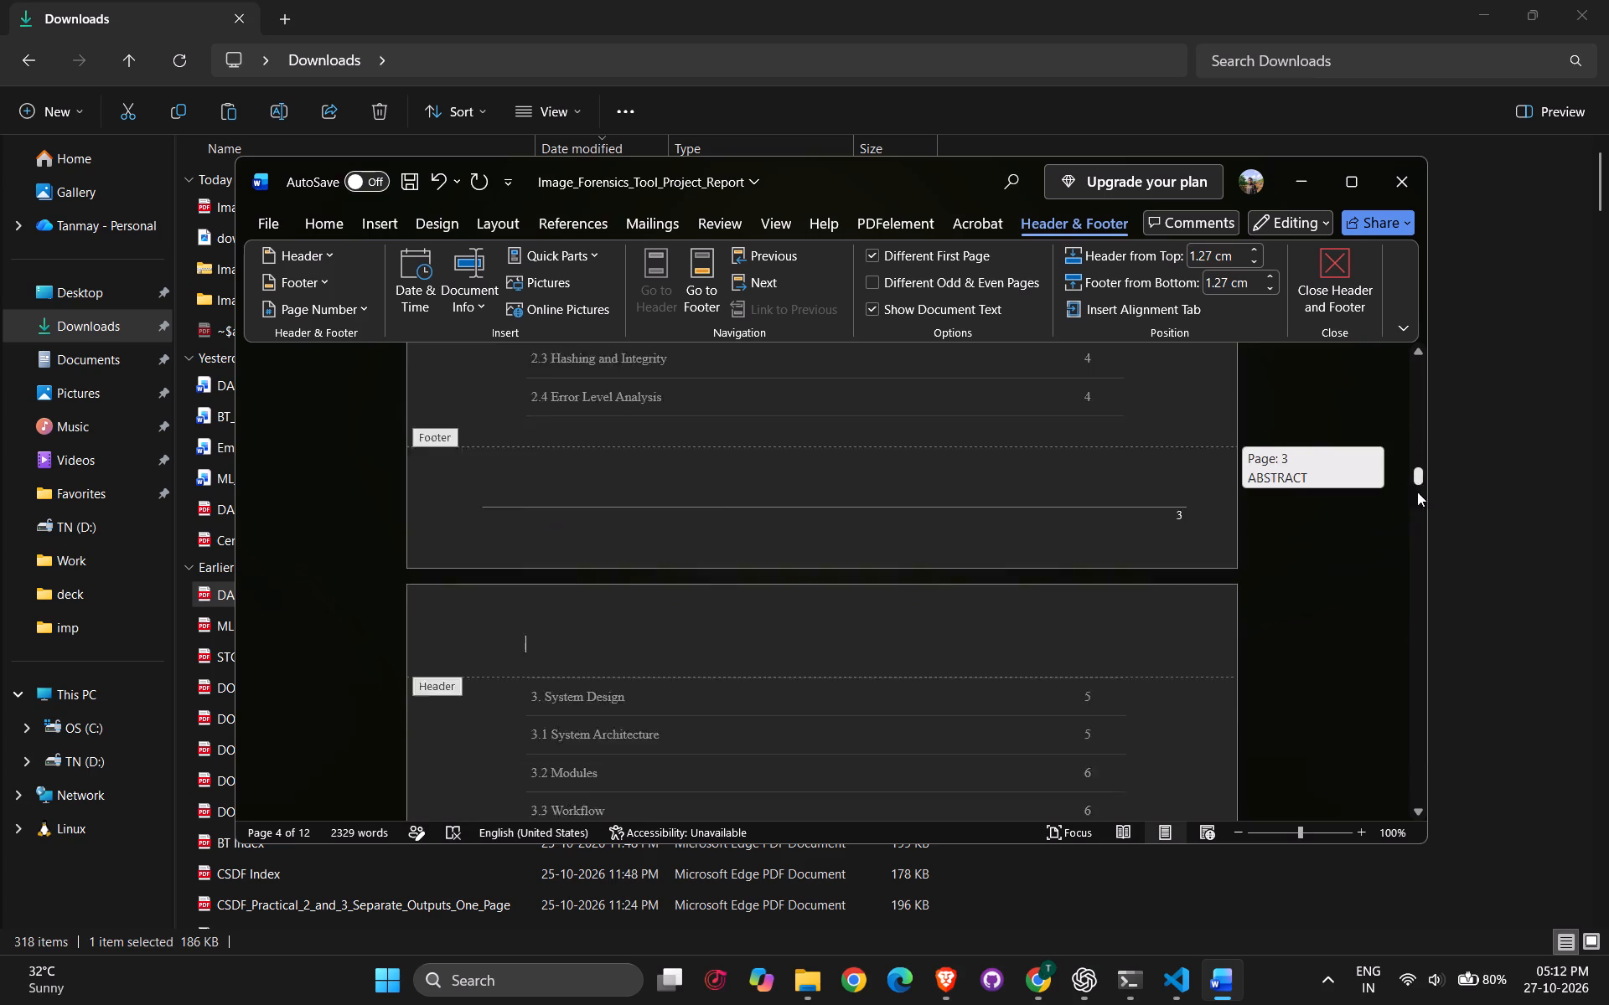
left_click_drag(1417, 492, 1418, 516)
left_click(1369, 188)
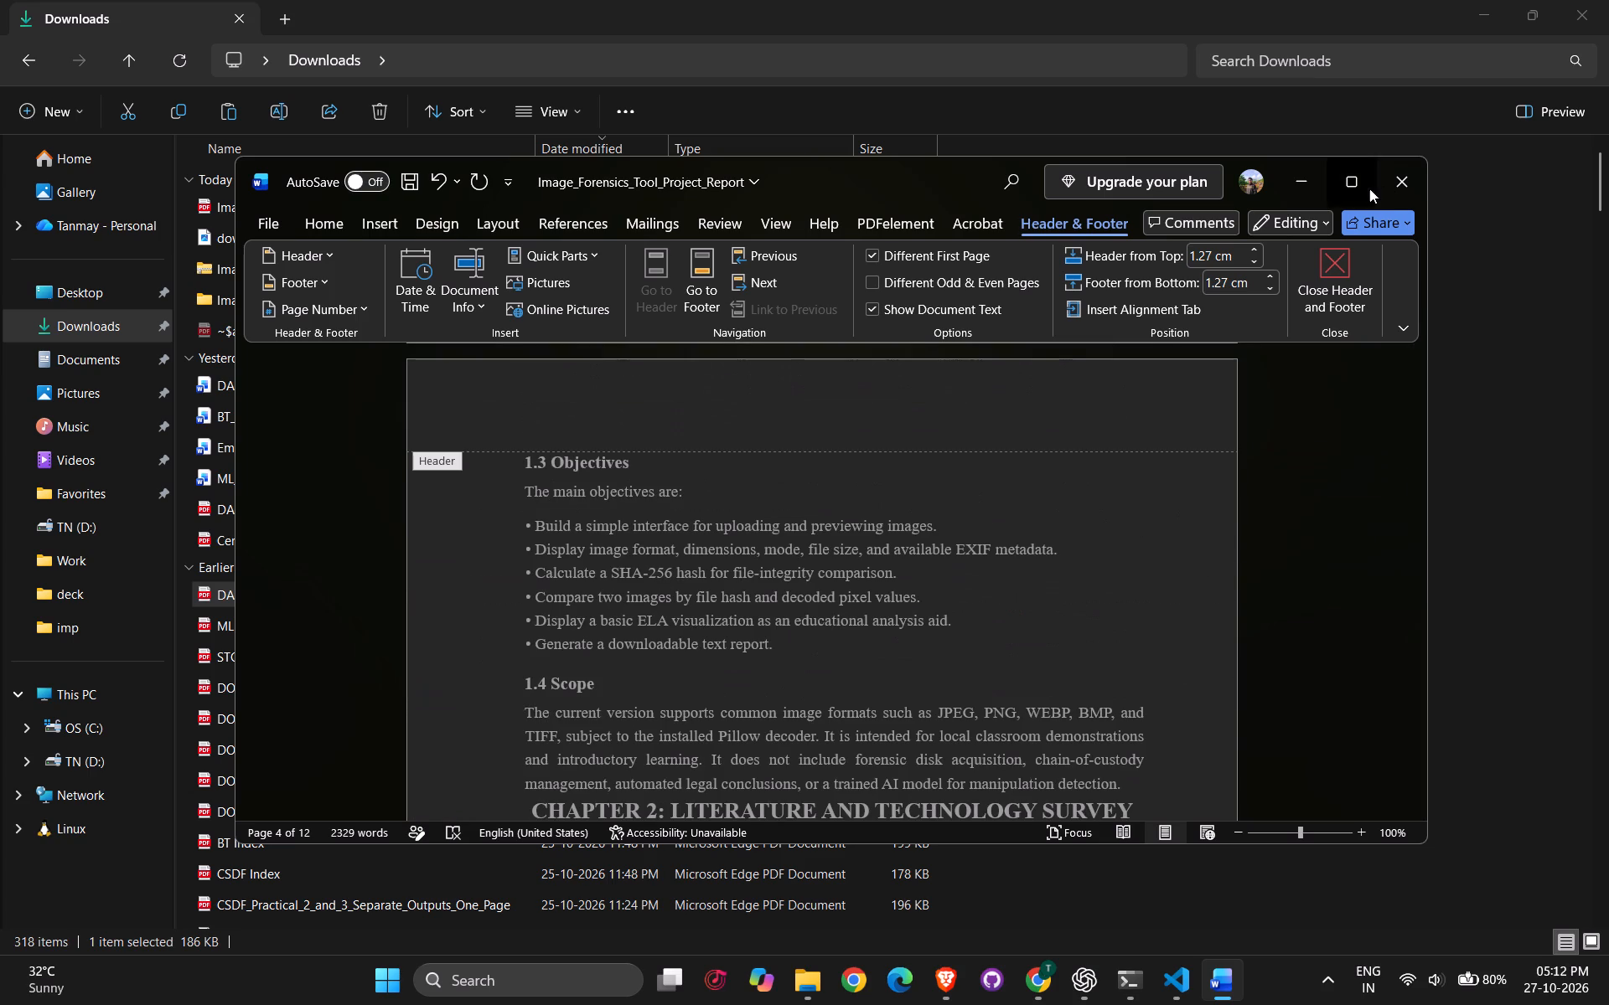
Return to body editing and insert two empty lines between the 1.4 Scope paragraph and the CHAPTER 2 heading.
scroll(1113, 760, "down", 6)
scroll(1133, 721, "up", 1)
scroll(1094, 419, "up", 1)
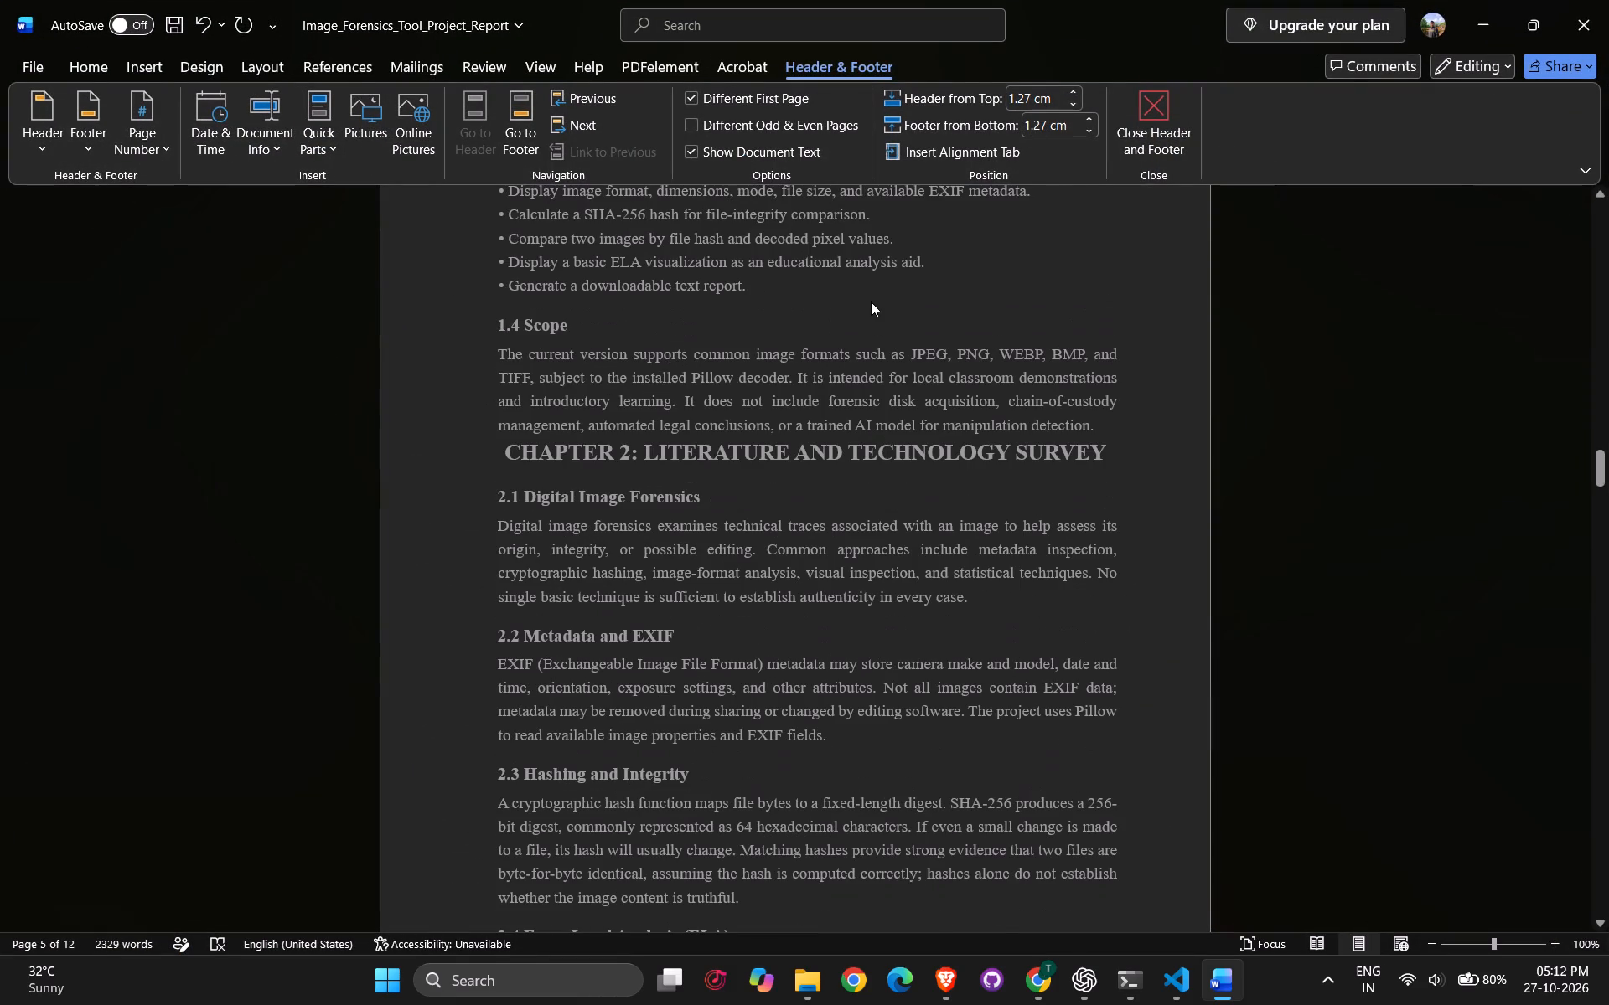
left_click(1104, 428)
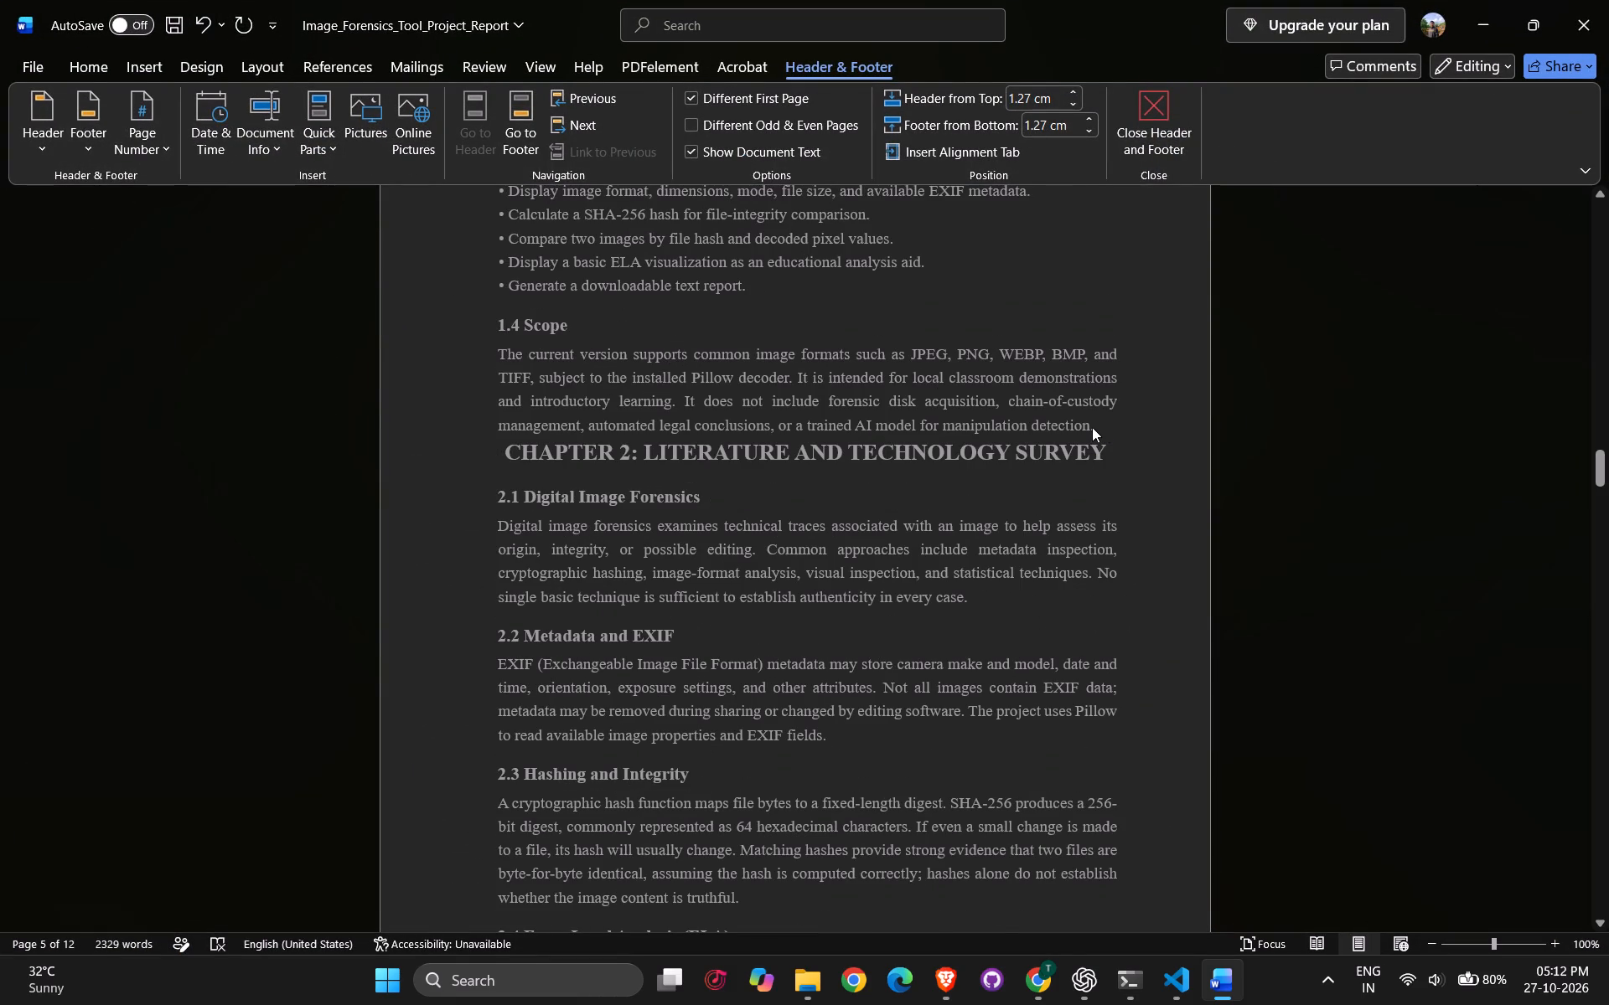
triple_click(1092, 427)
left_click(1100, 435)
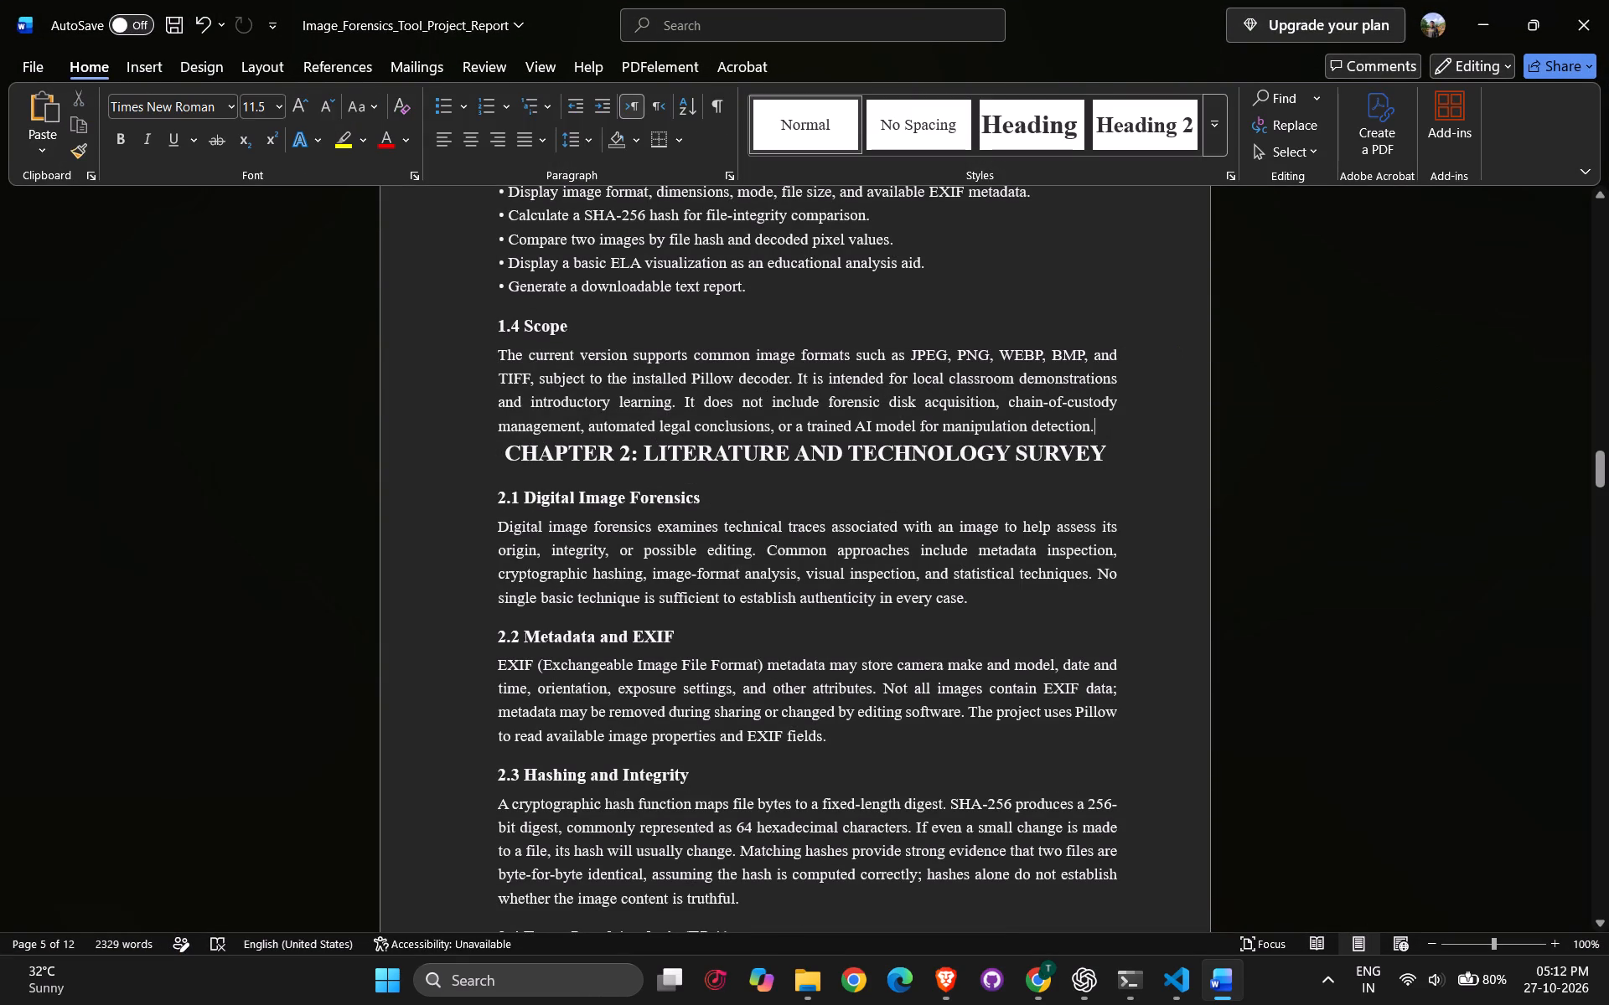
key("Return")
key("Return")
Insert empty lines before the TABLE OF CONTENTS heading to push it off the Abstract page onto a new page.
scroll(1381, 317, "up", 1)
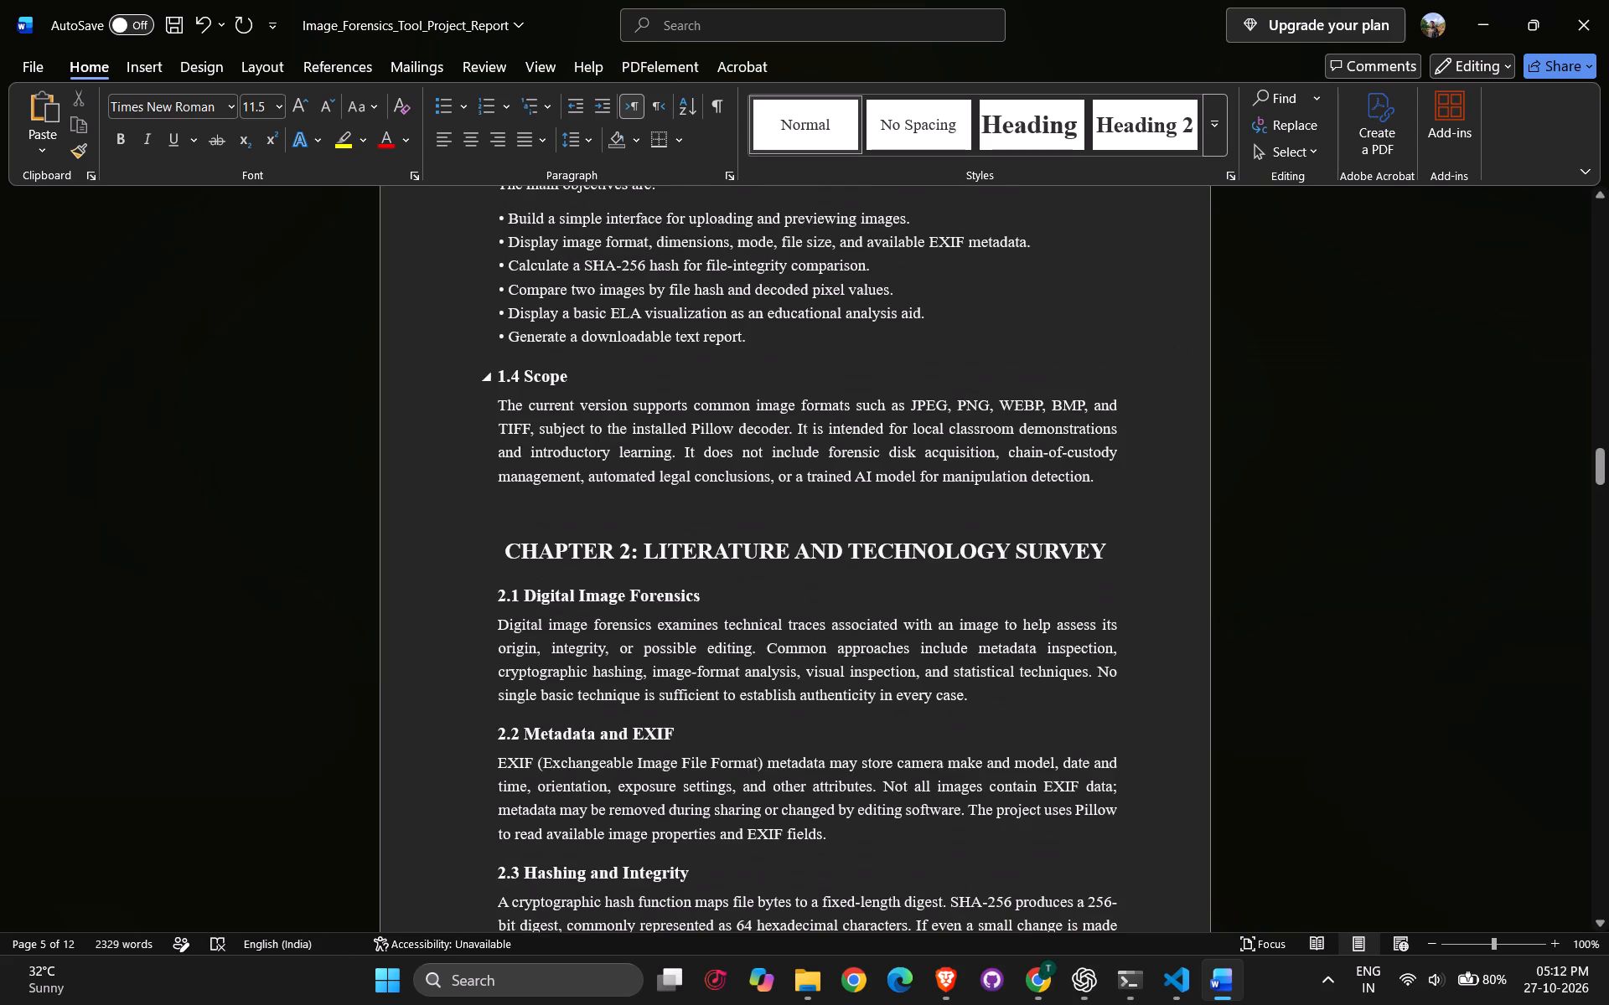
scroll(800, 475, "up", 20)
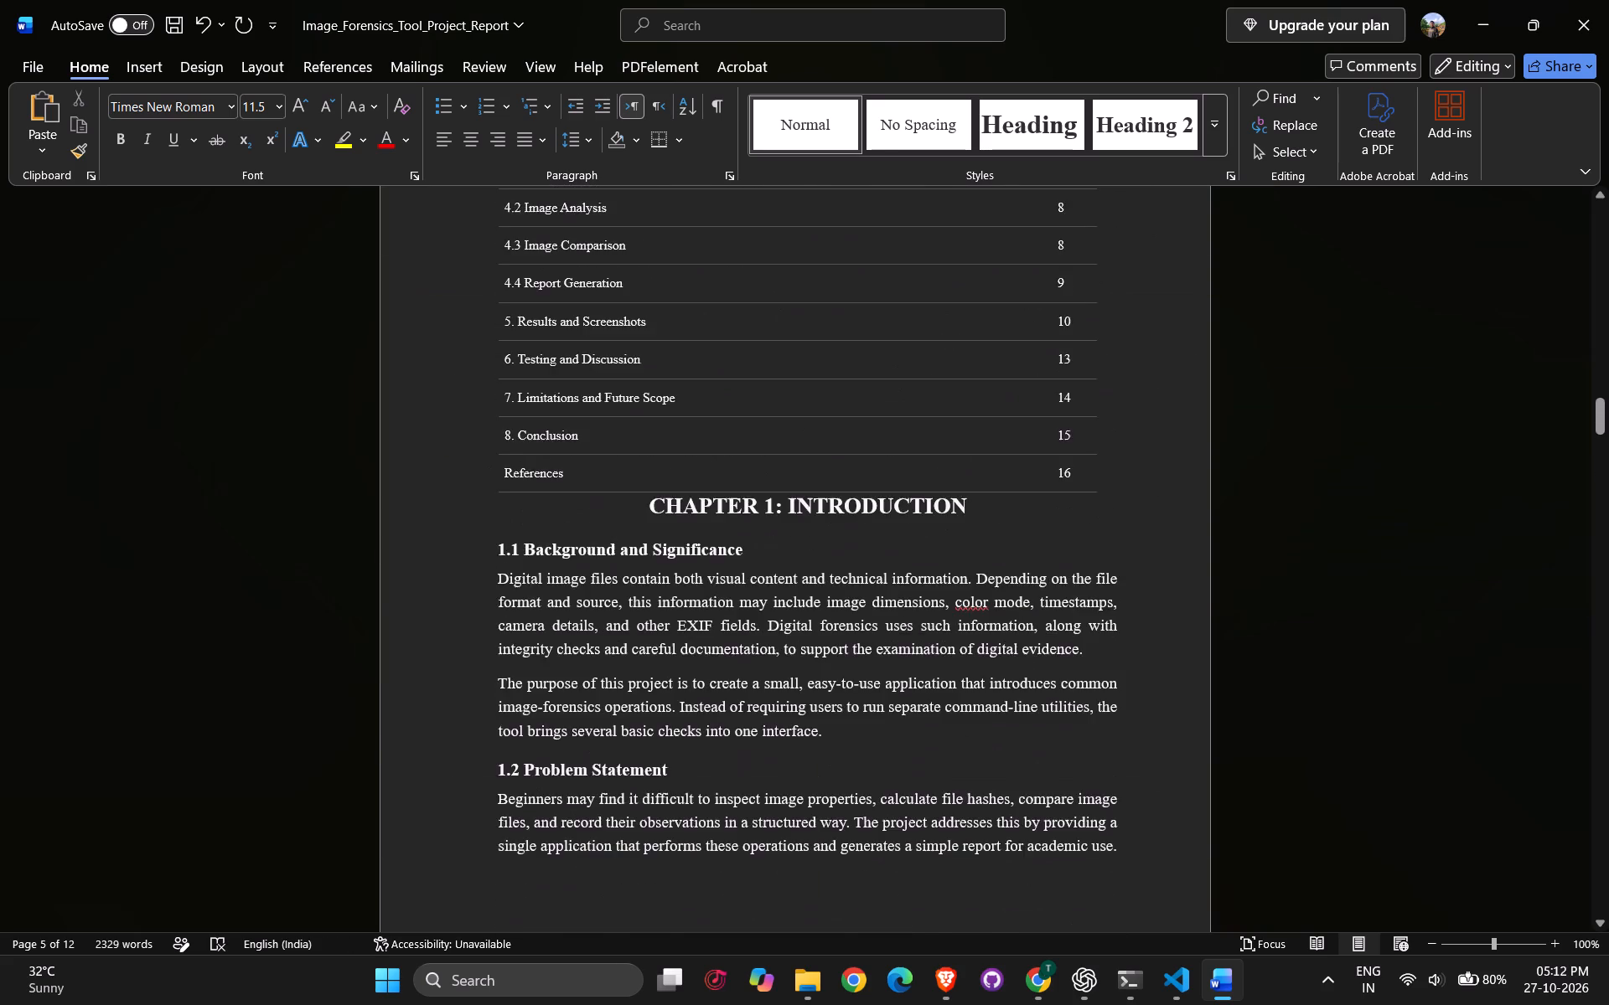
scroll(801, 474, "up", 20)
scroll(801, 474, "up", 8)
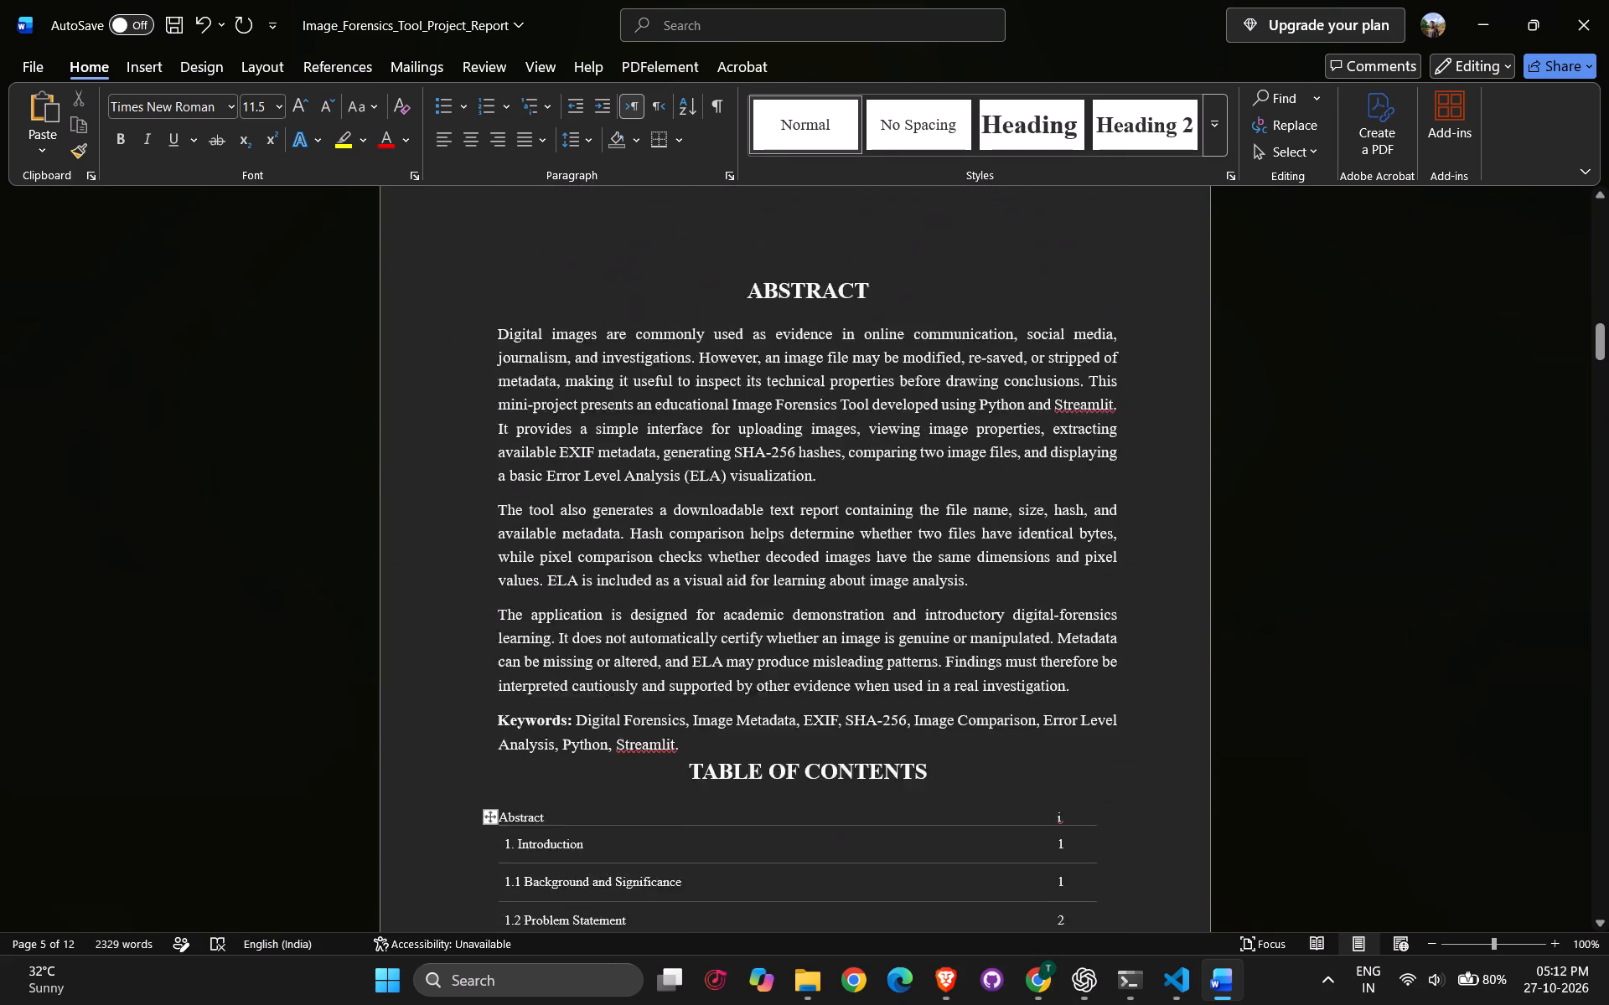
scroll(804, 485, "up", 17)
scroll(804, 487, "down", 17)
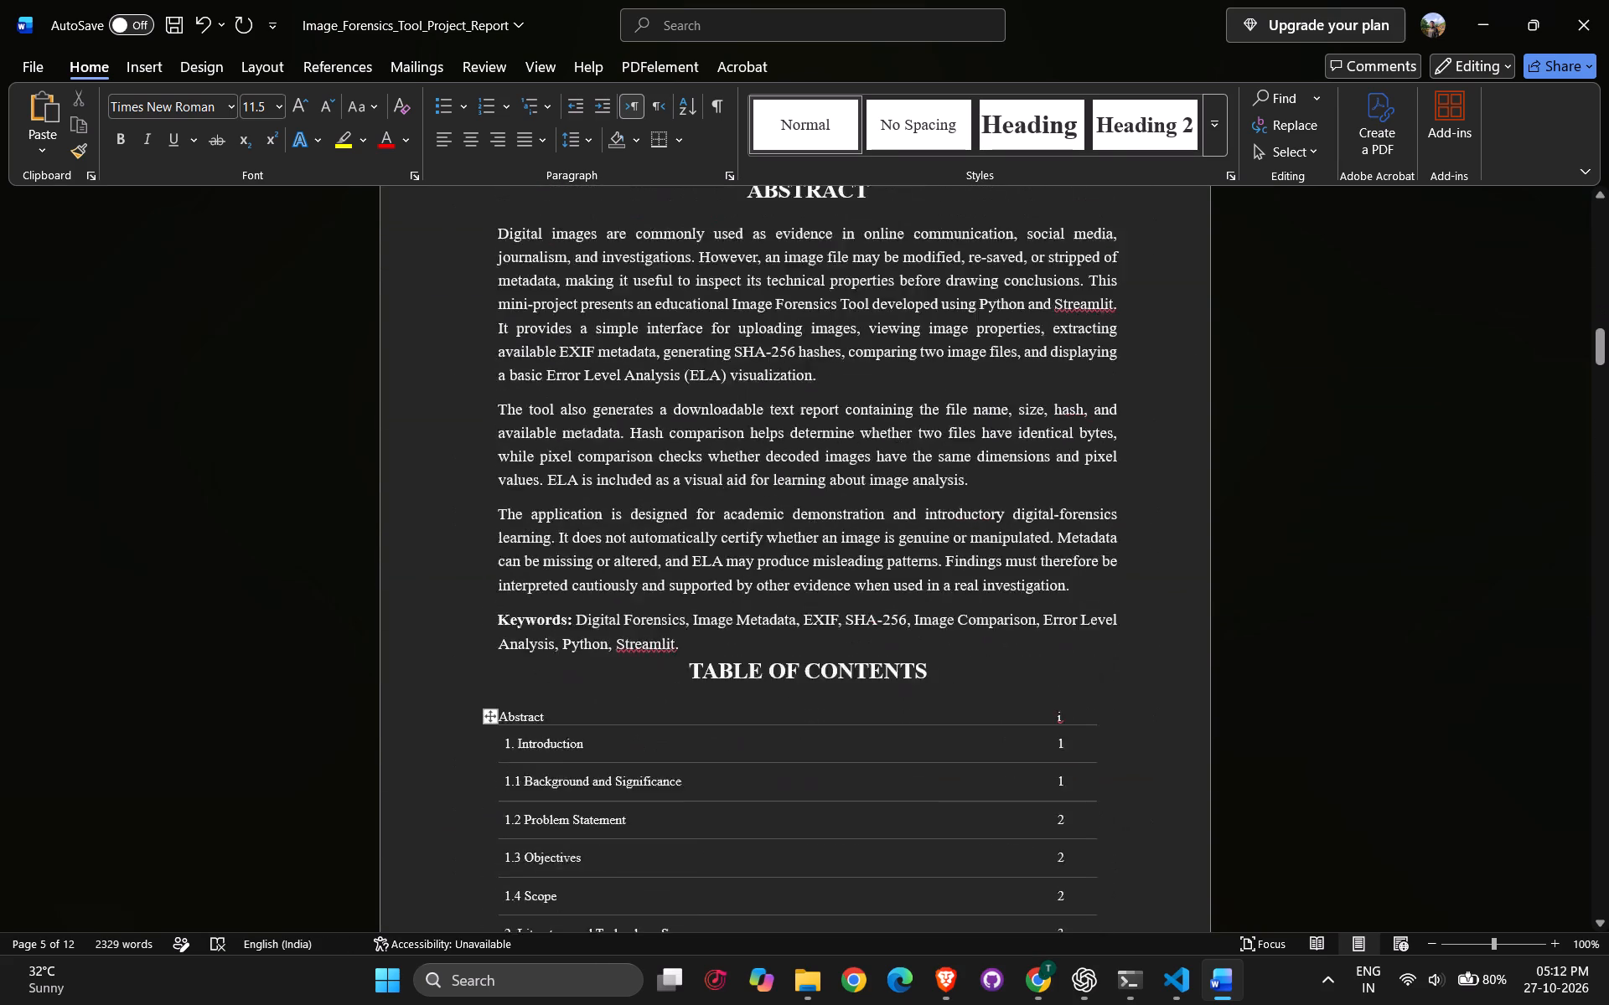
scroll(807, 480, "down", 3)
left_click(693, 519)
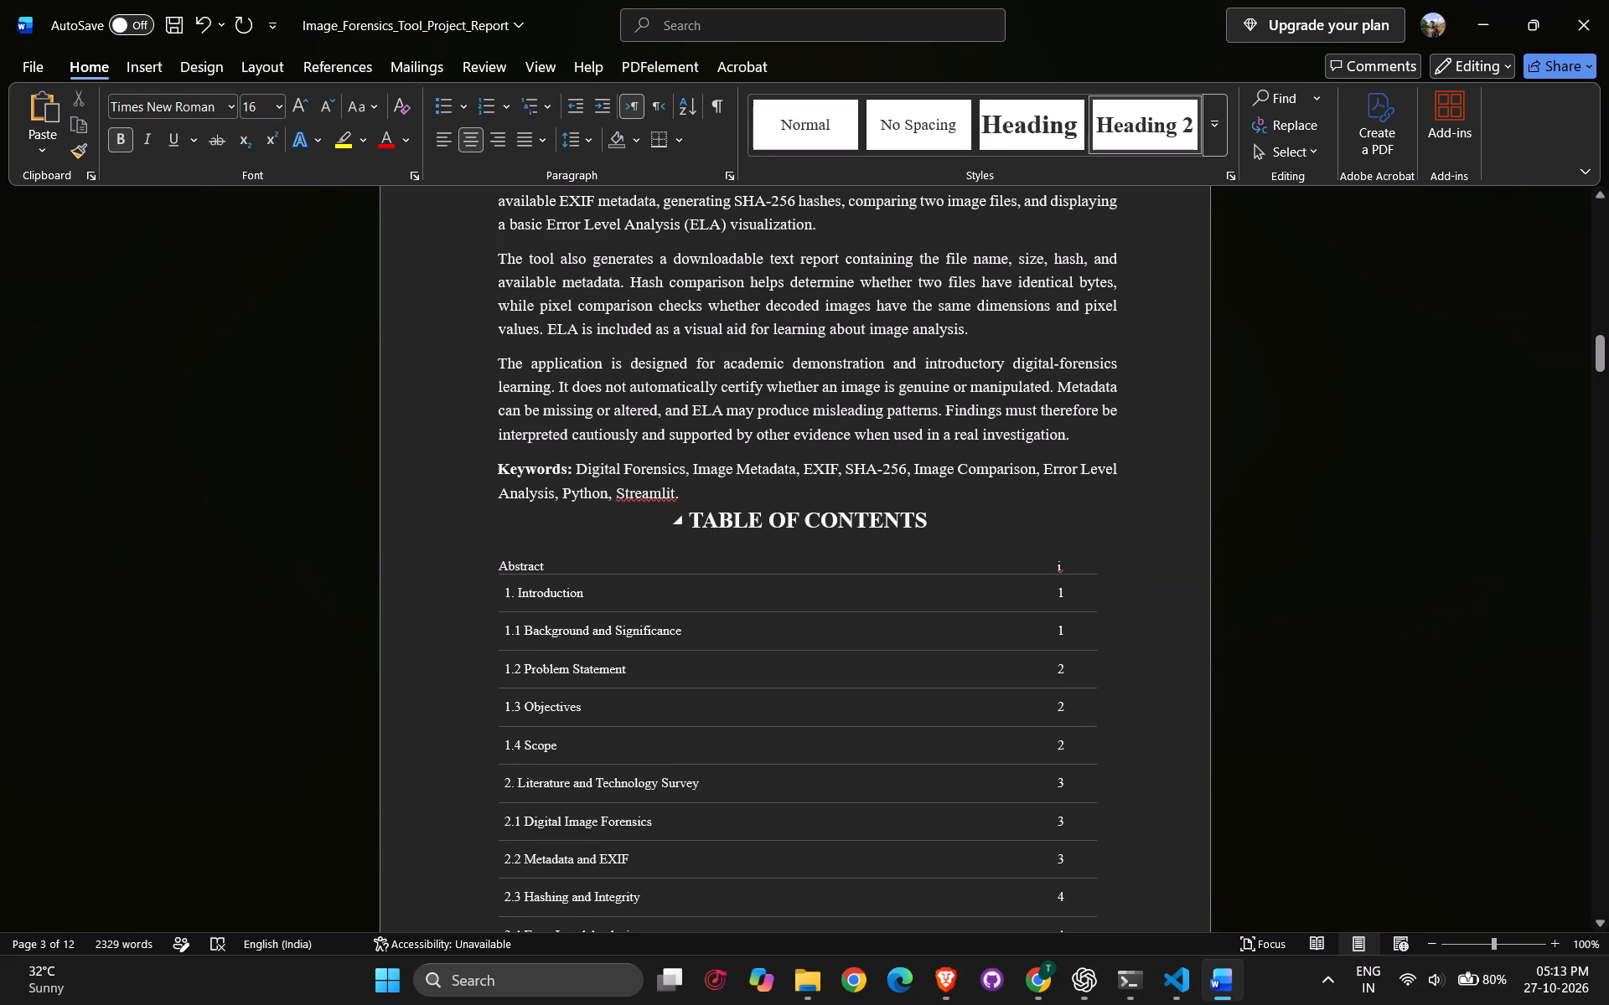
key("Return")
key("Return")
key("Return")
key("Return")
key("Return")
key("Return")
key("Return")
key("Return")
key("Return")
key("Return")
key("Return")
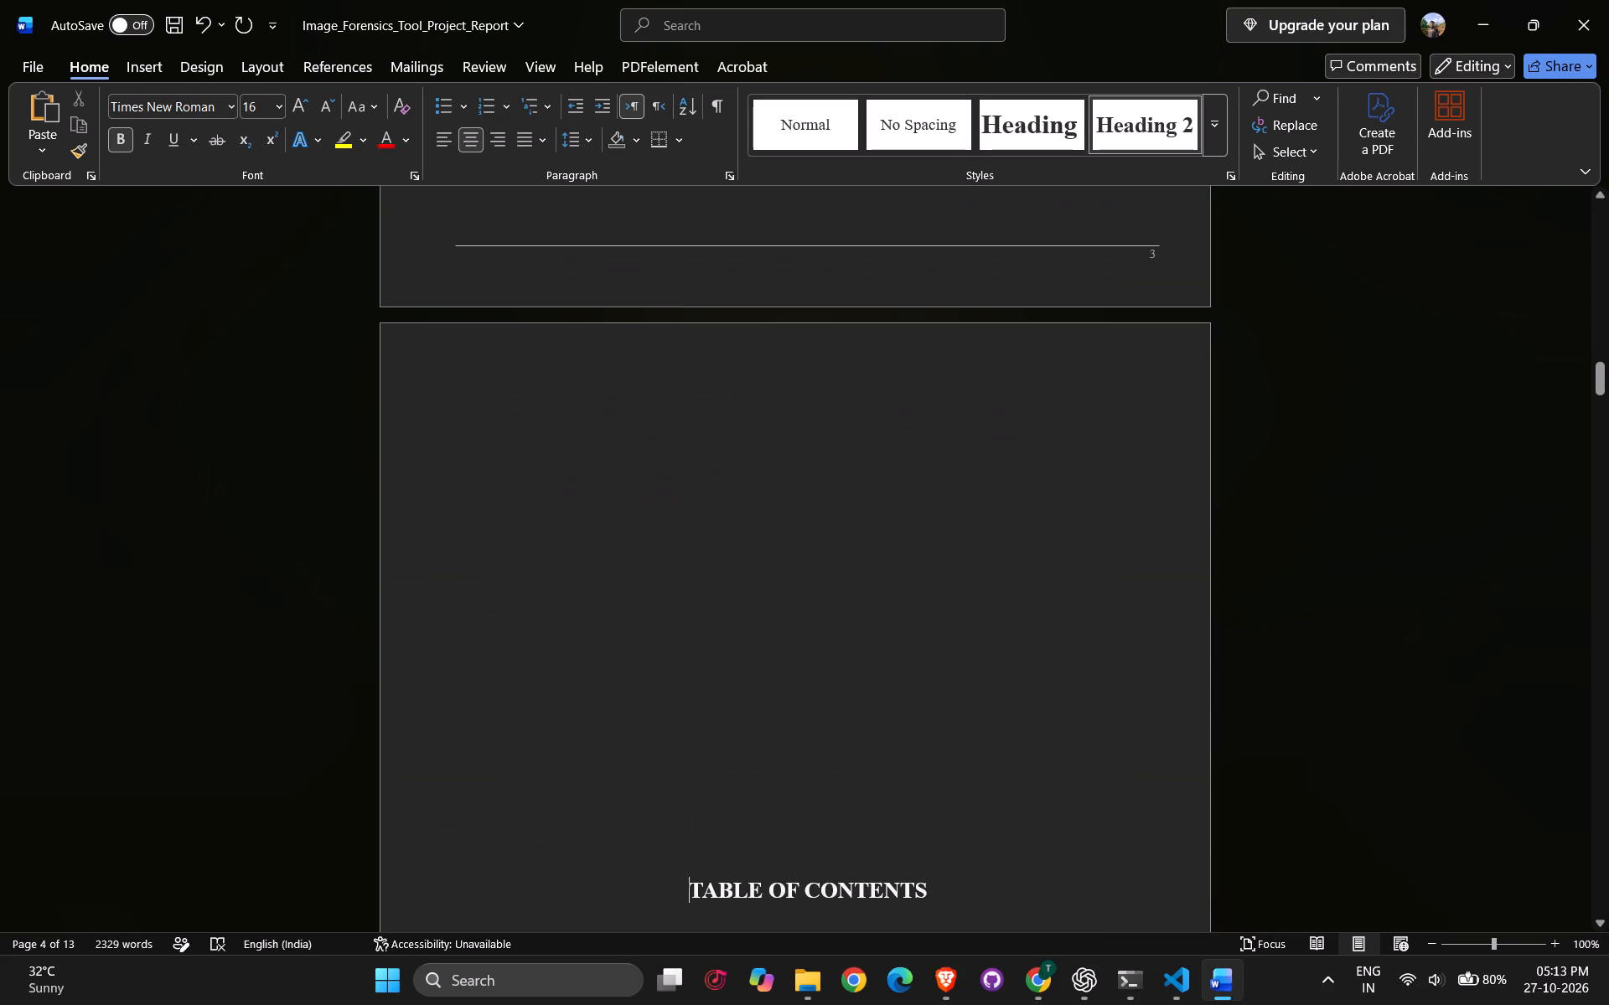
Adjust the empty lines above the TABLE OF CONTENTS heading so it starts at the top of its page.
key("BackSpace")
key("Return")
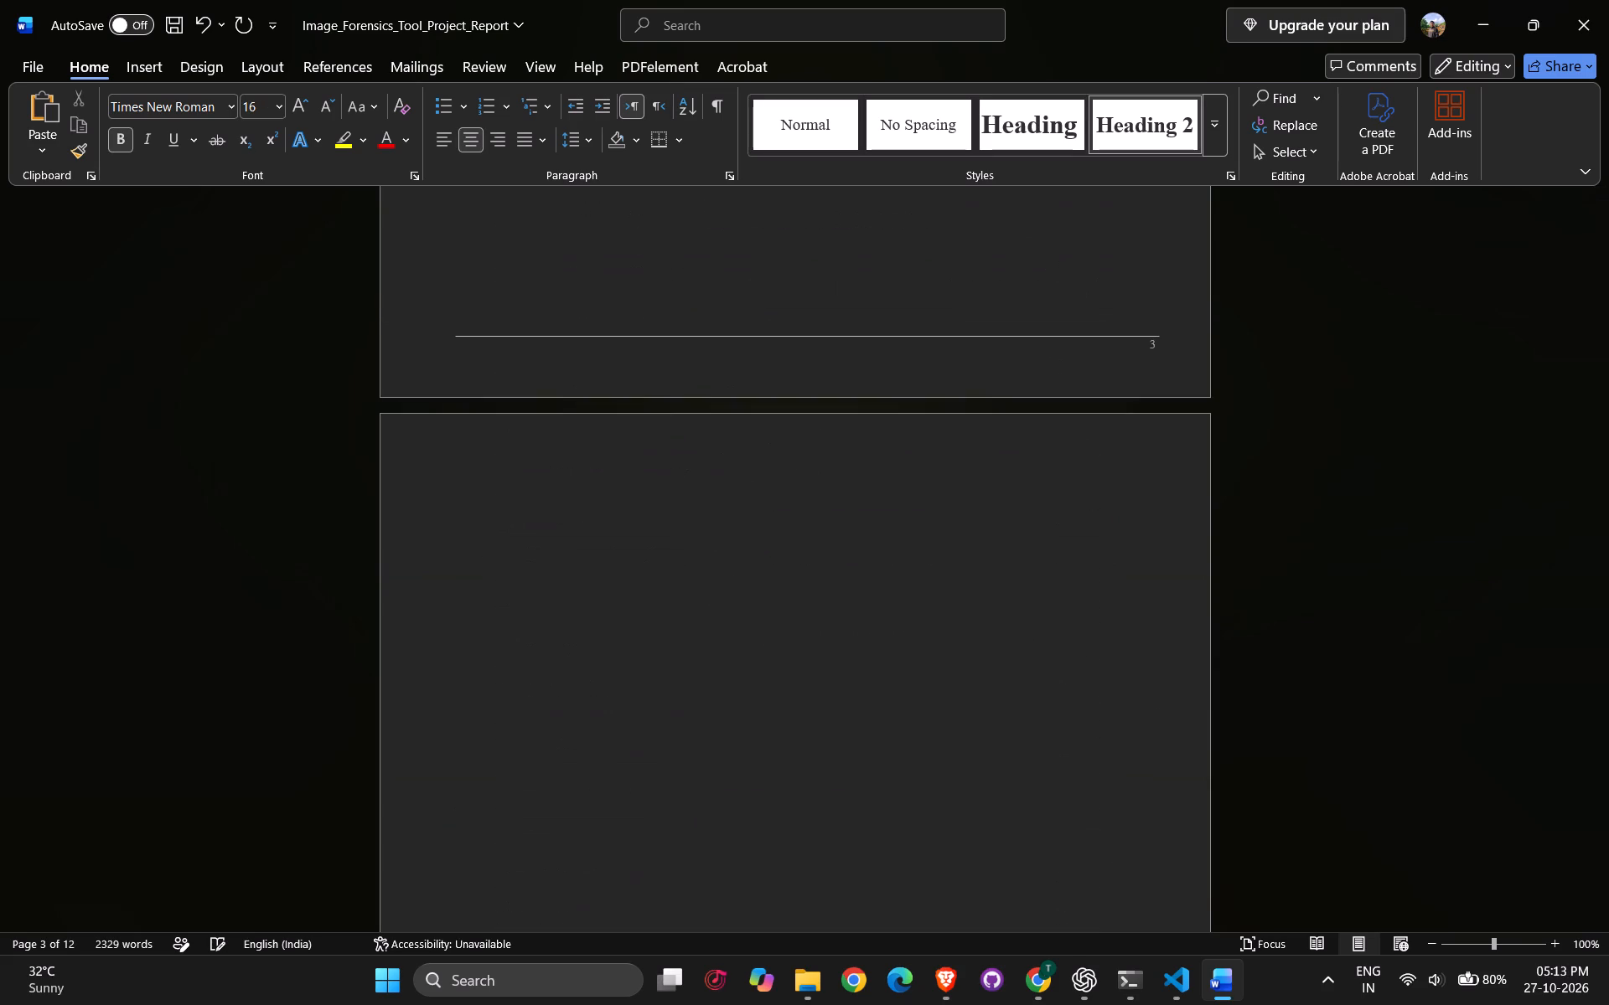
left_click(902, 791)
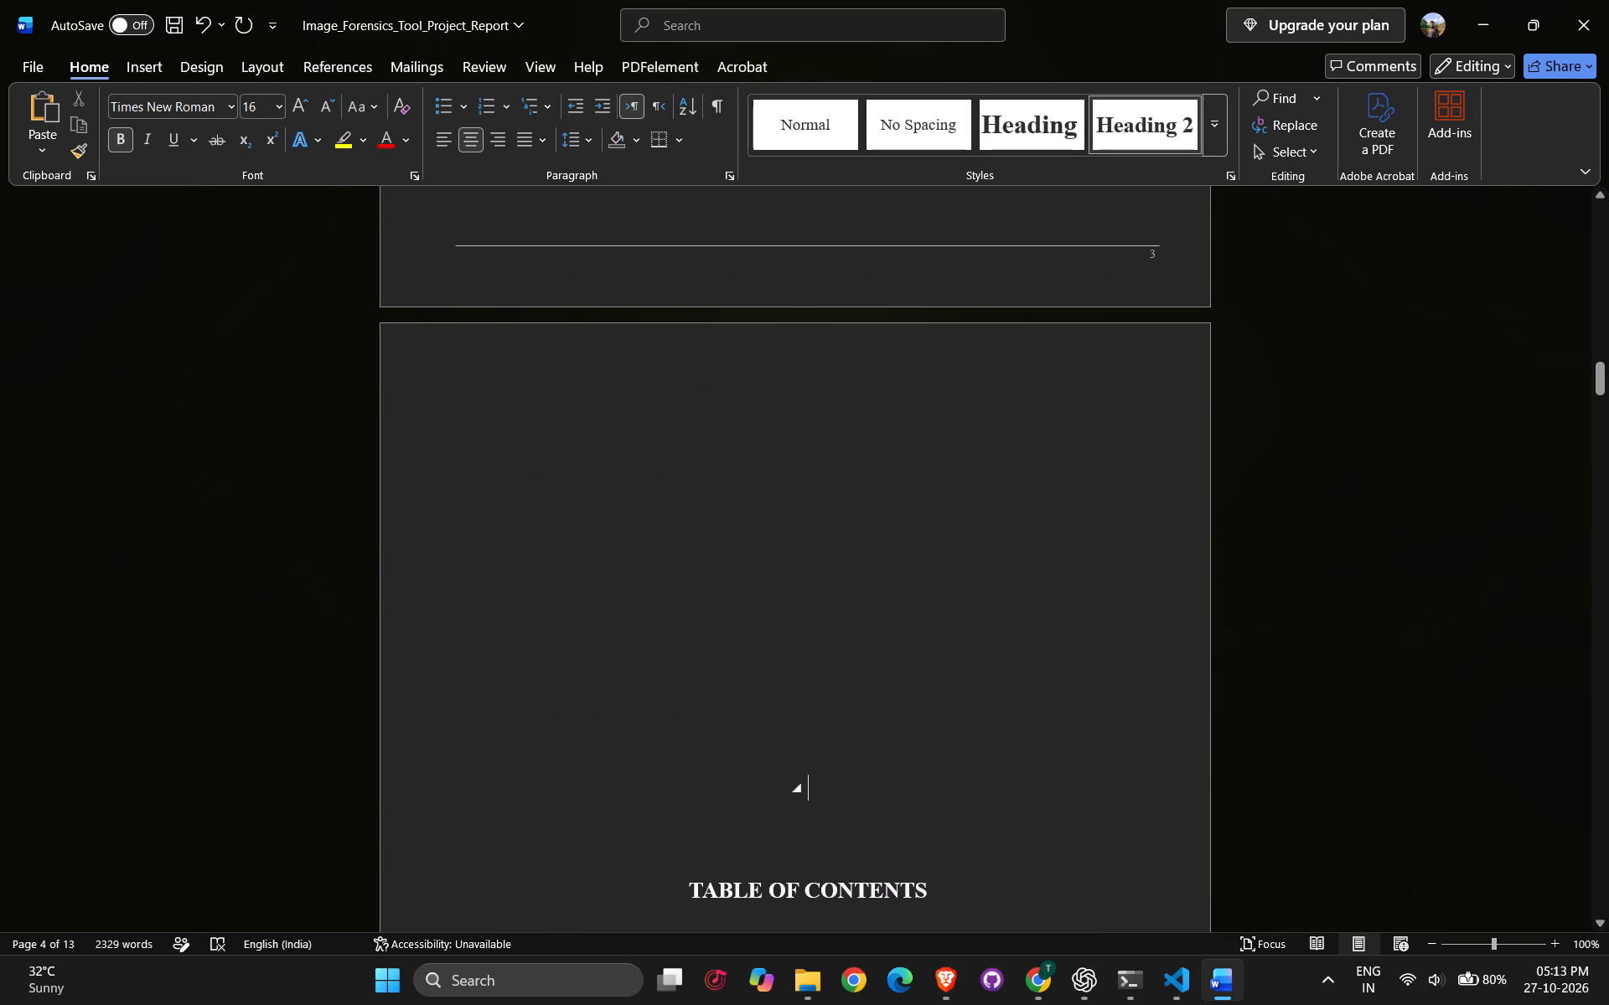
key("BackSpace")
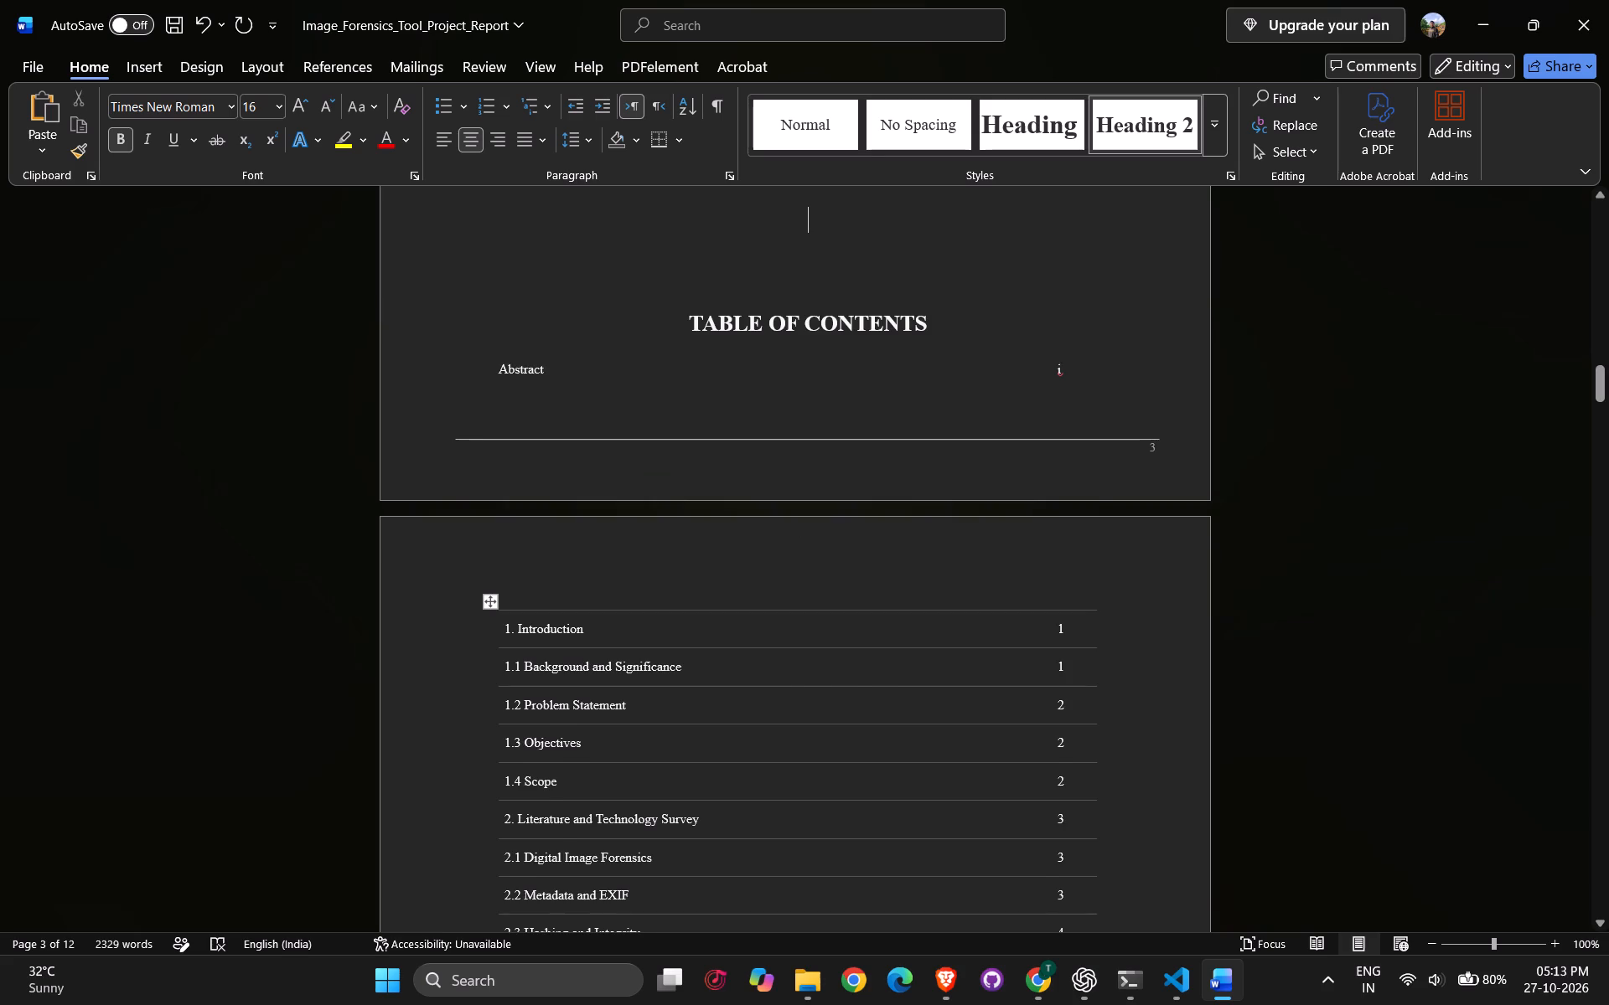
key("Return")
scroll(921, 925, "down", 7)
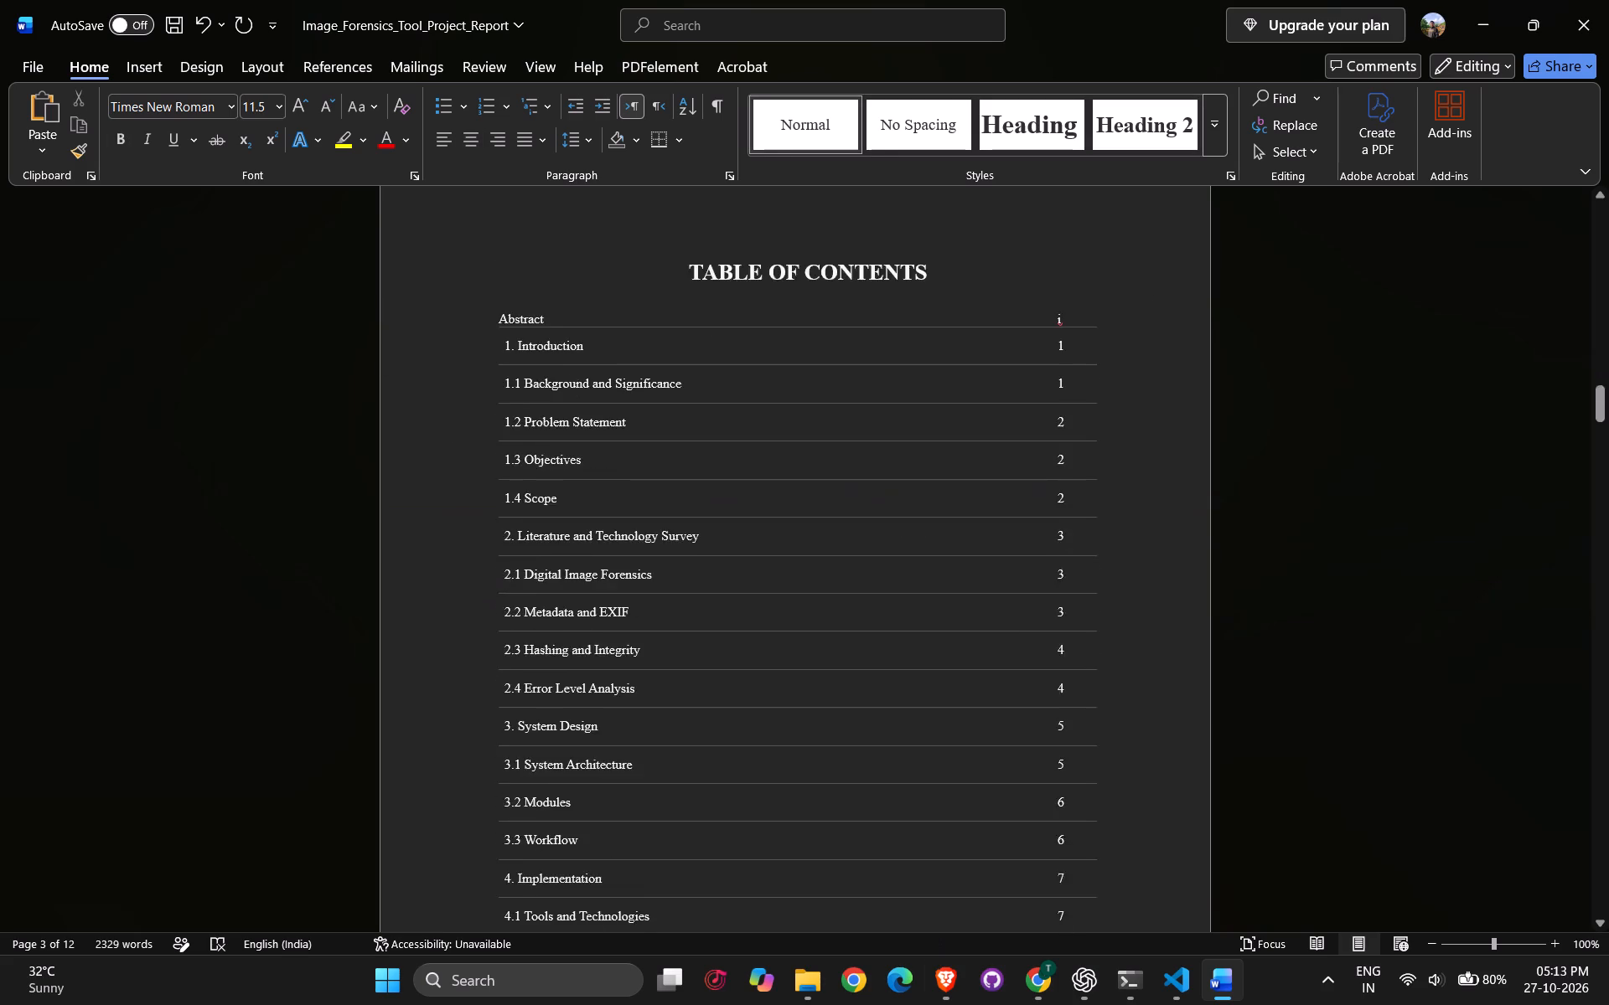
scroll(766, 775, "down", 16)
scroll(726, 586, "up", 3)
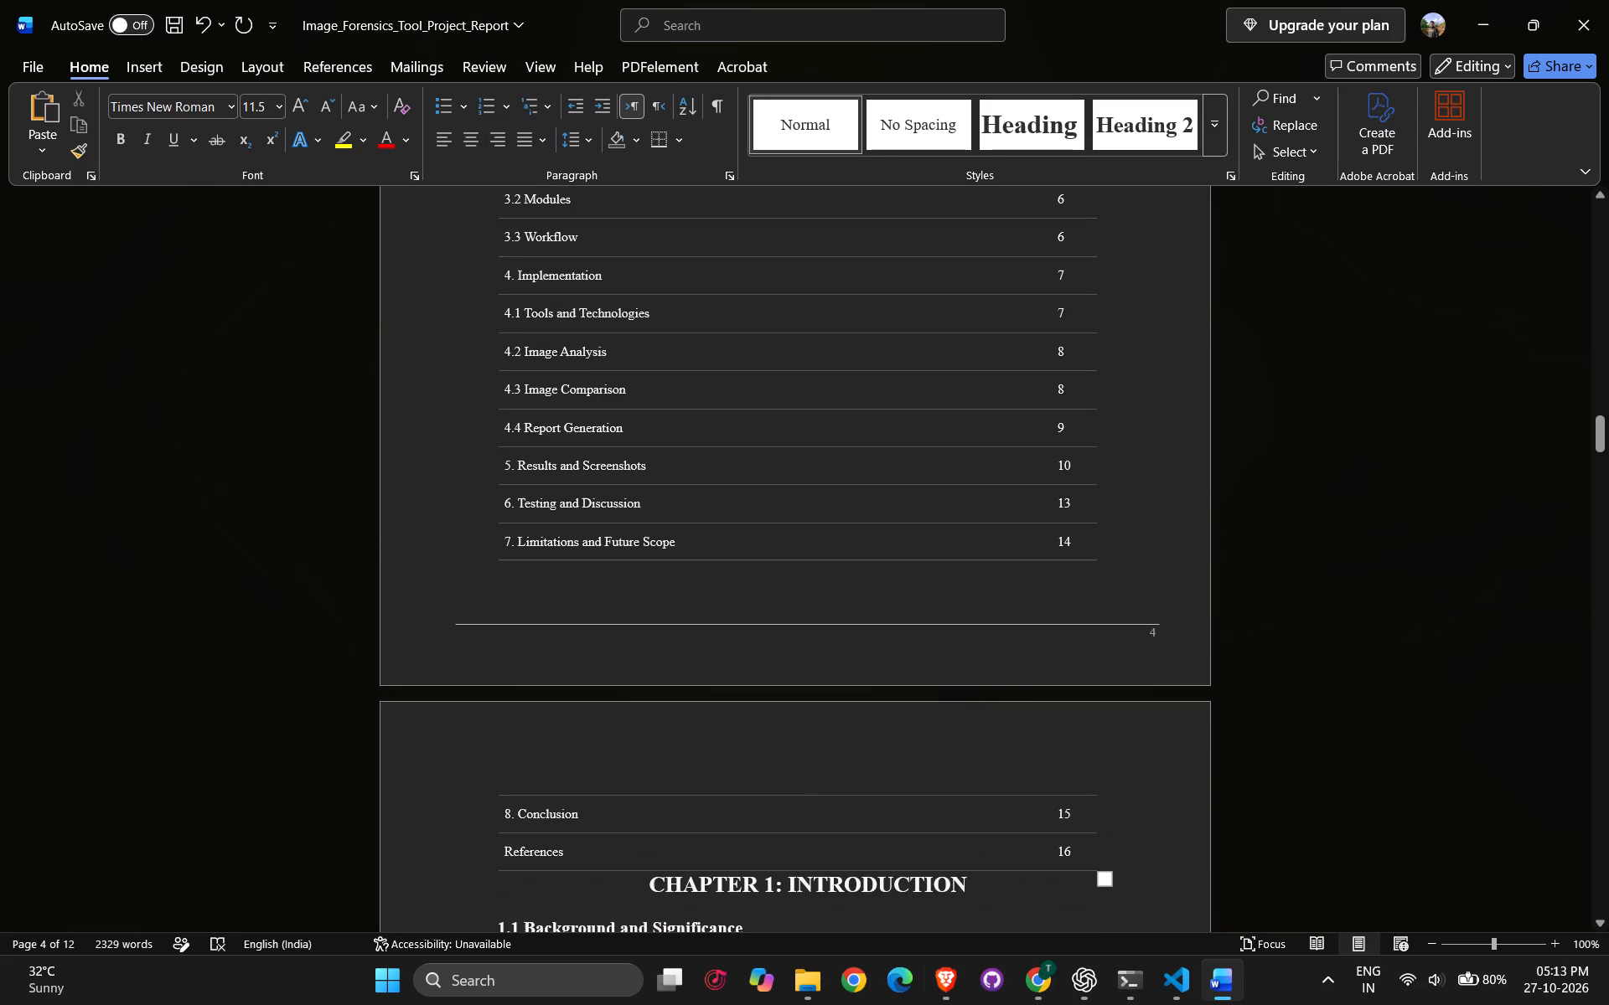
scroll(748, 590, "up", 15)
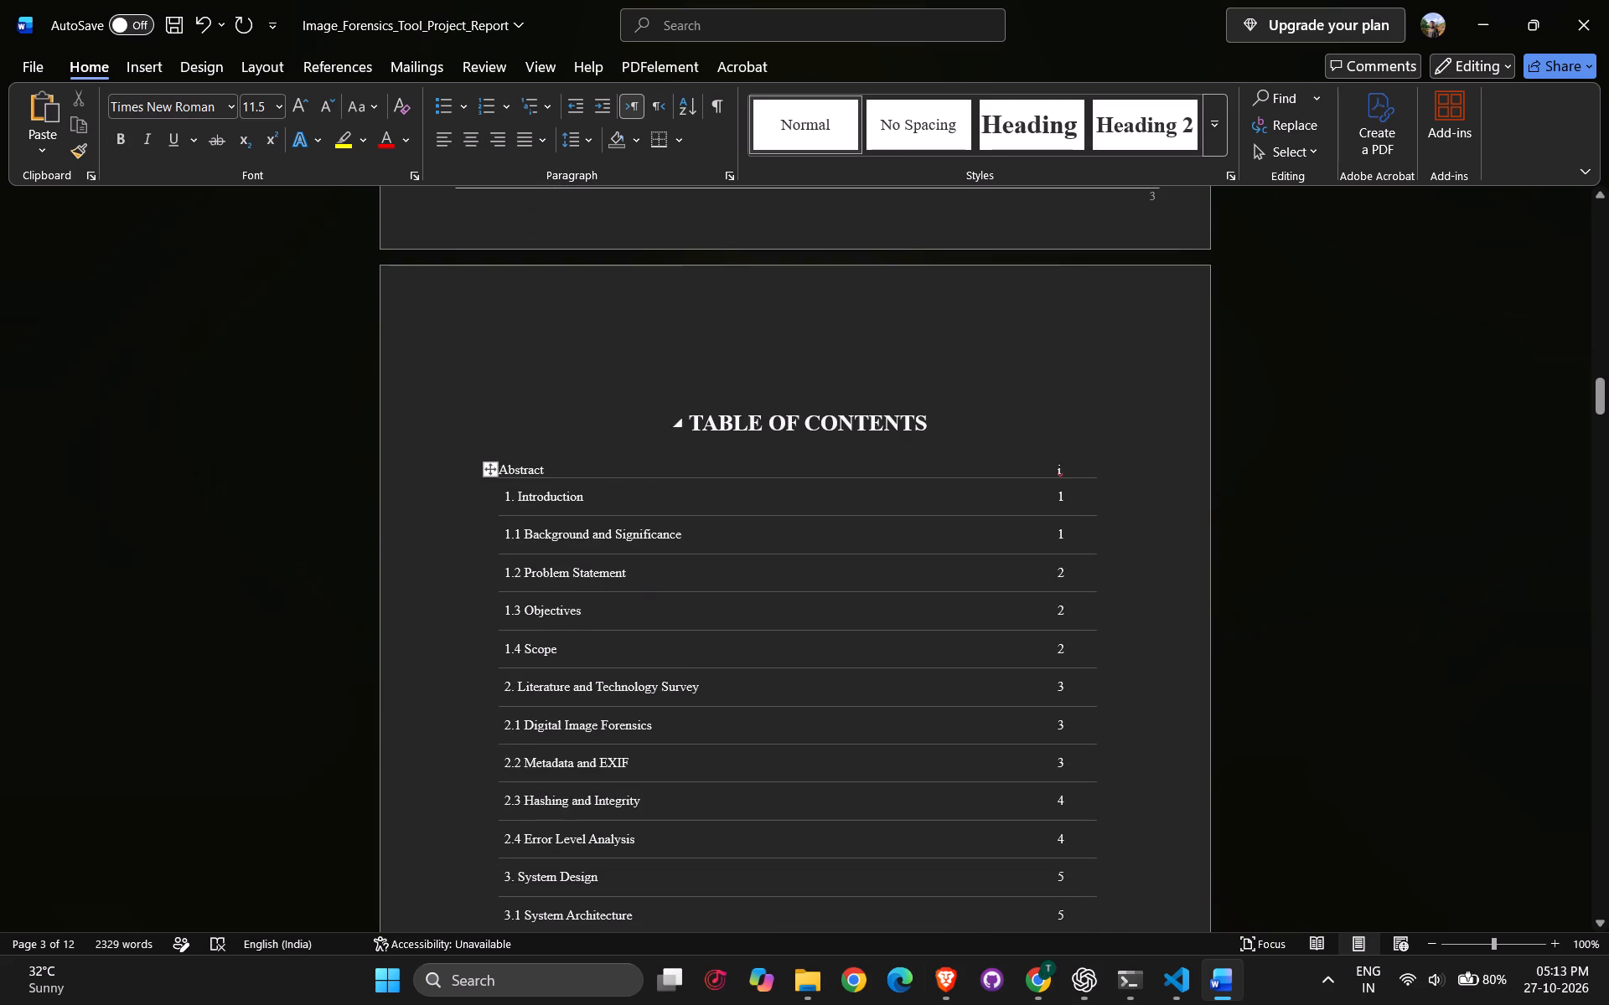
left_click(717, 385)
key("BackSpace")
key("Return")
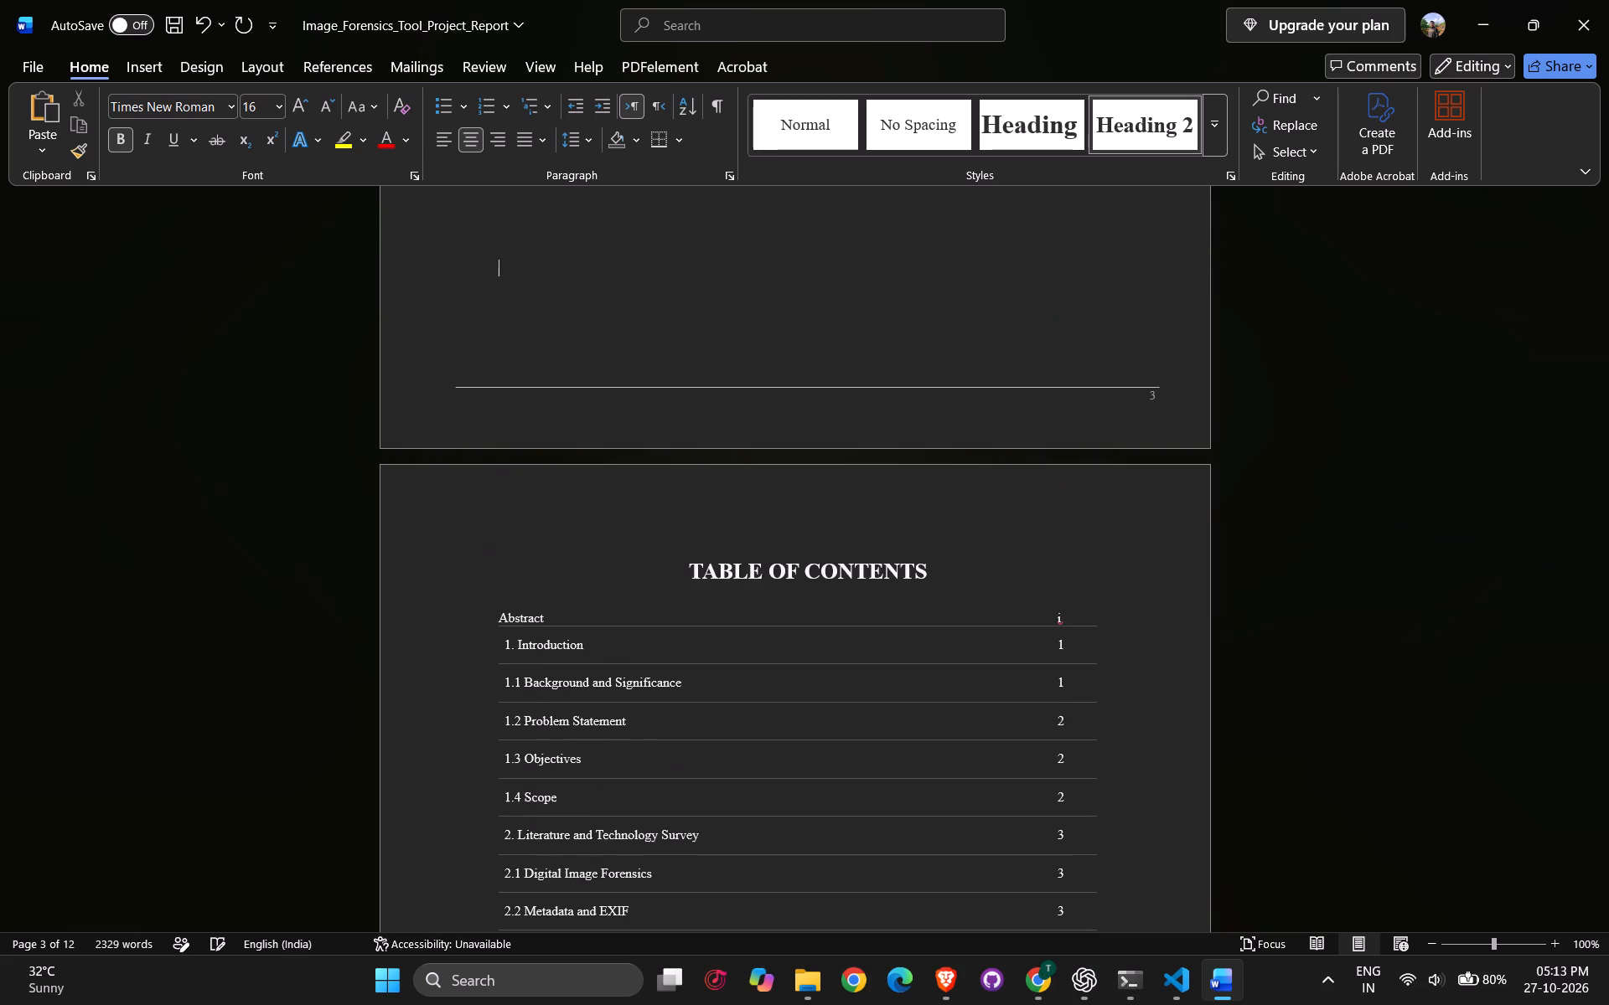
Examine where the table of contents breaks across pages around its 8. Conclusion and References rows.
scroll(743, 424, "down", 13)
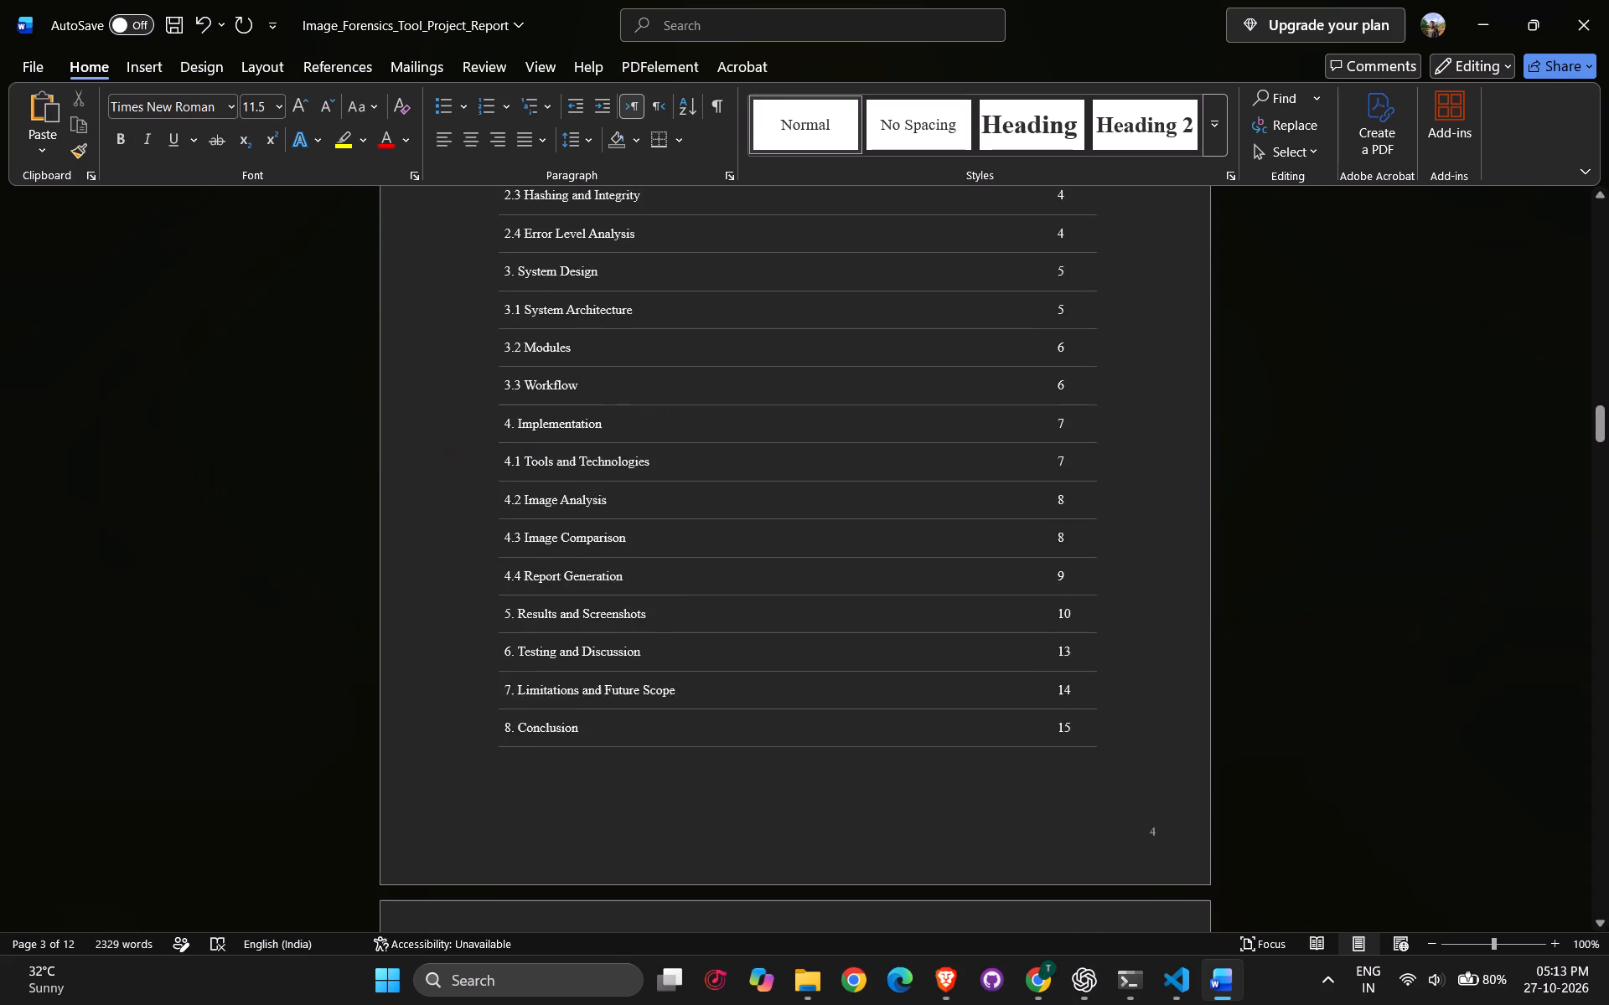
scroll(780, 513, "down", 8)
scroll(713, 490, "up", 3)
left_click(728, 686)
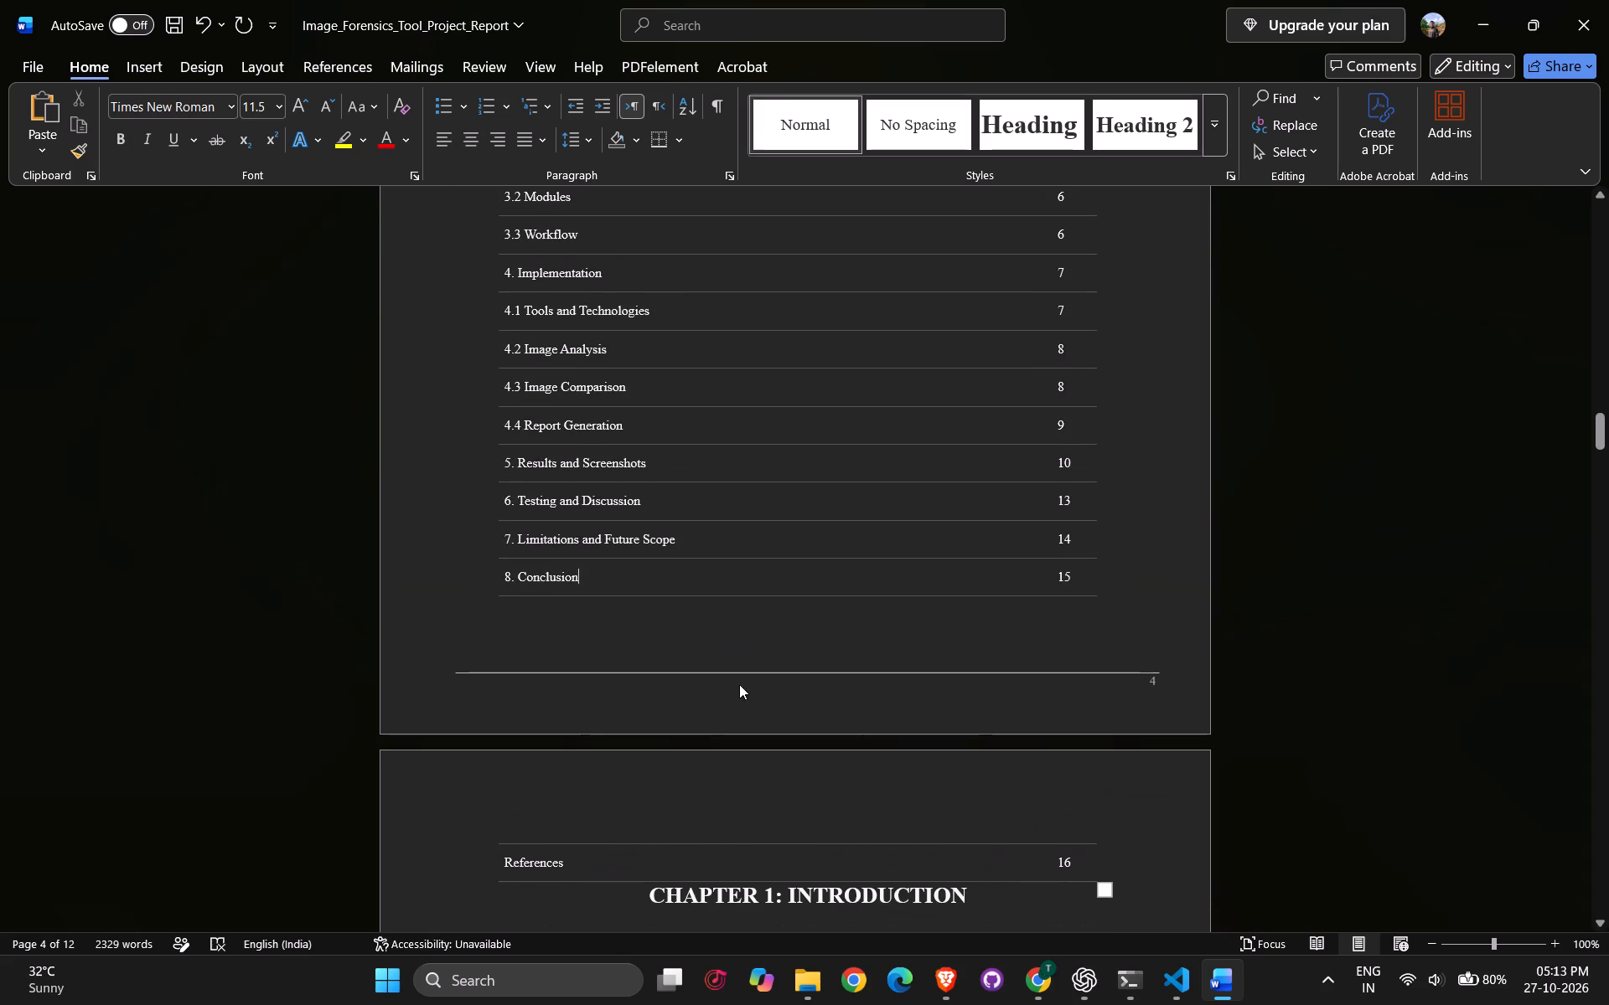
left_click(603, 808)
left_click(569, 811)
left_click(596, 663)
left_click(592, 647)
left_click(546, 654)
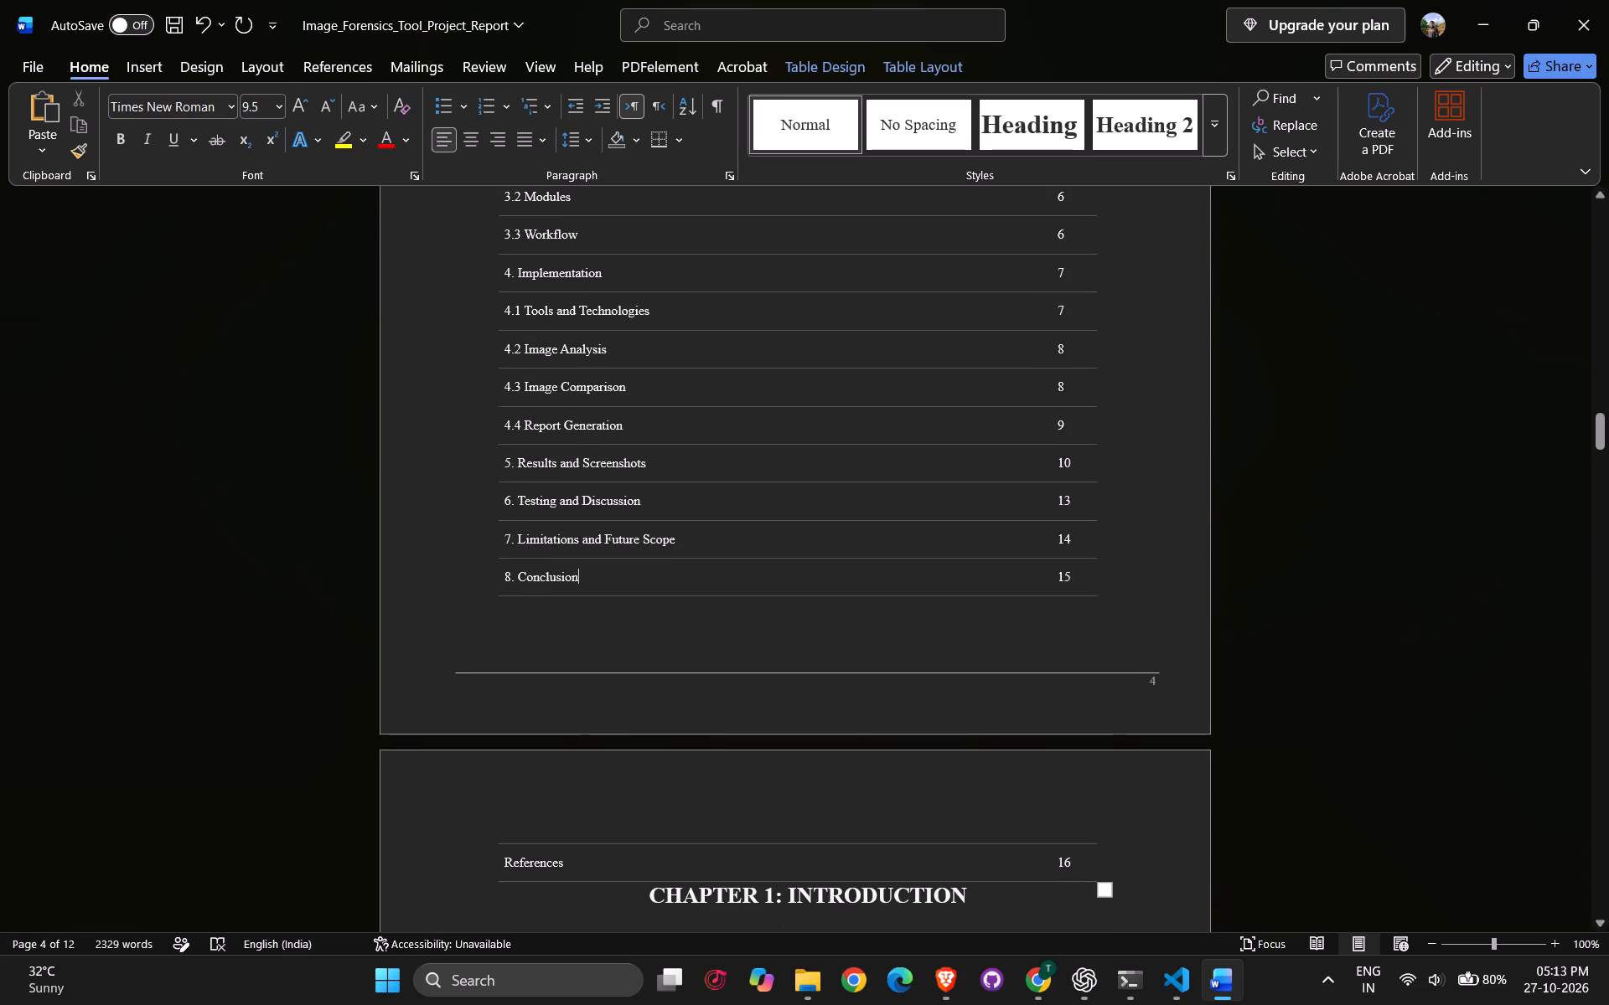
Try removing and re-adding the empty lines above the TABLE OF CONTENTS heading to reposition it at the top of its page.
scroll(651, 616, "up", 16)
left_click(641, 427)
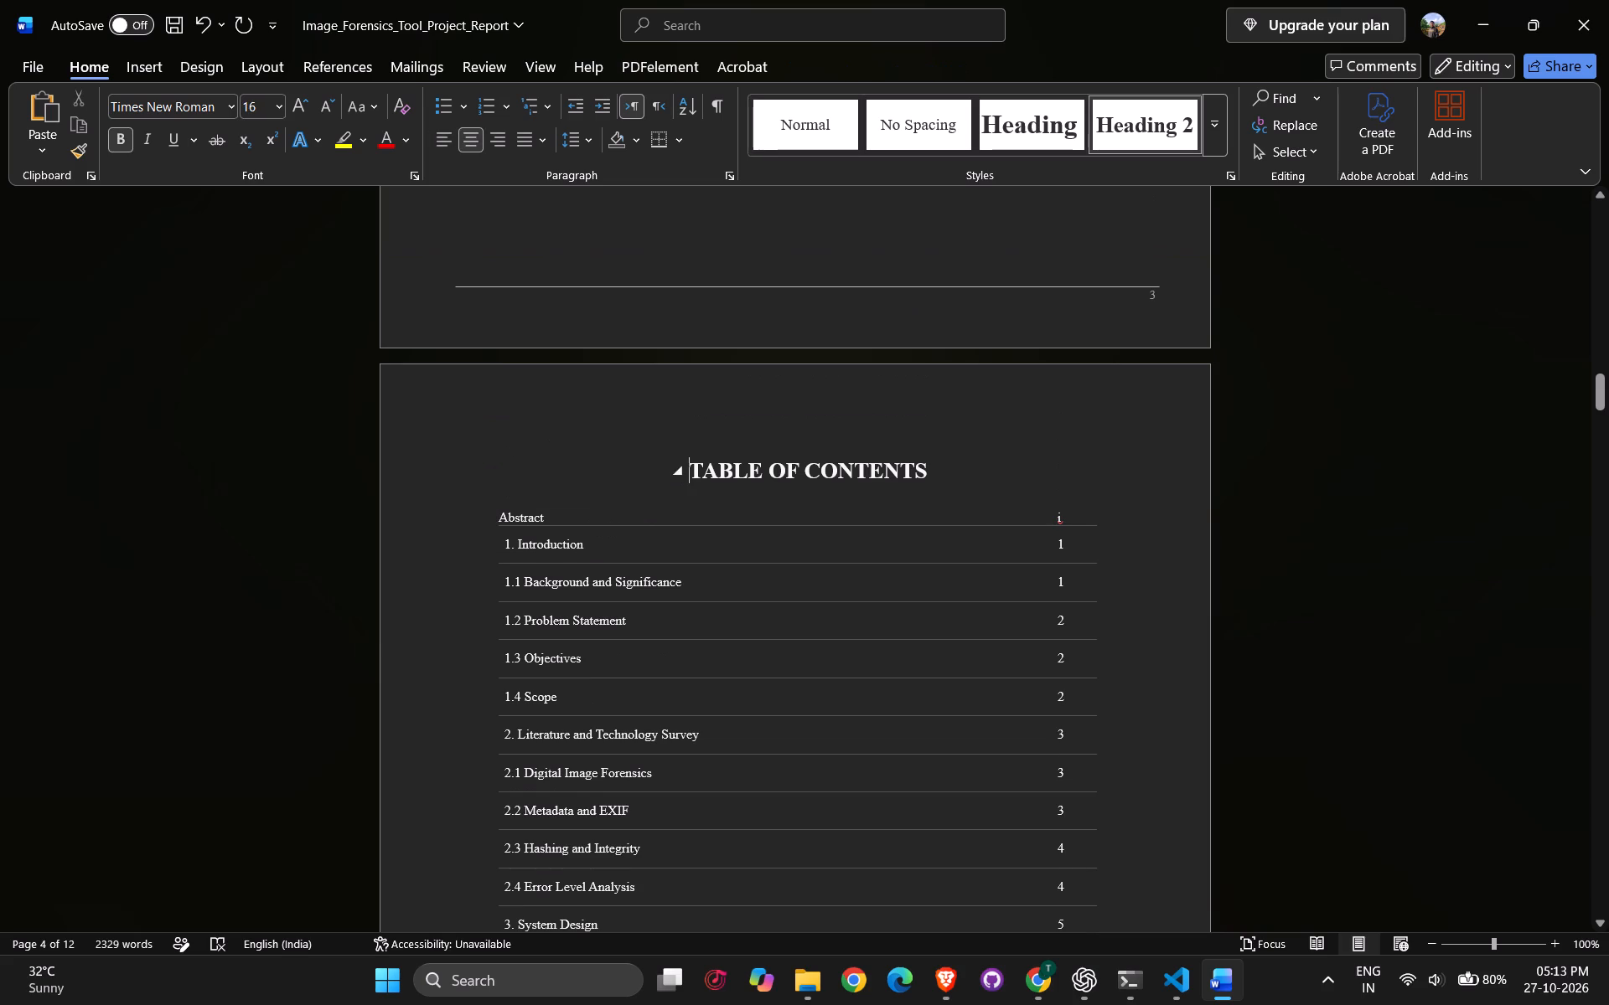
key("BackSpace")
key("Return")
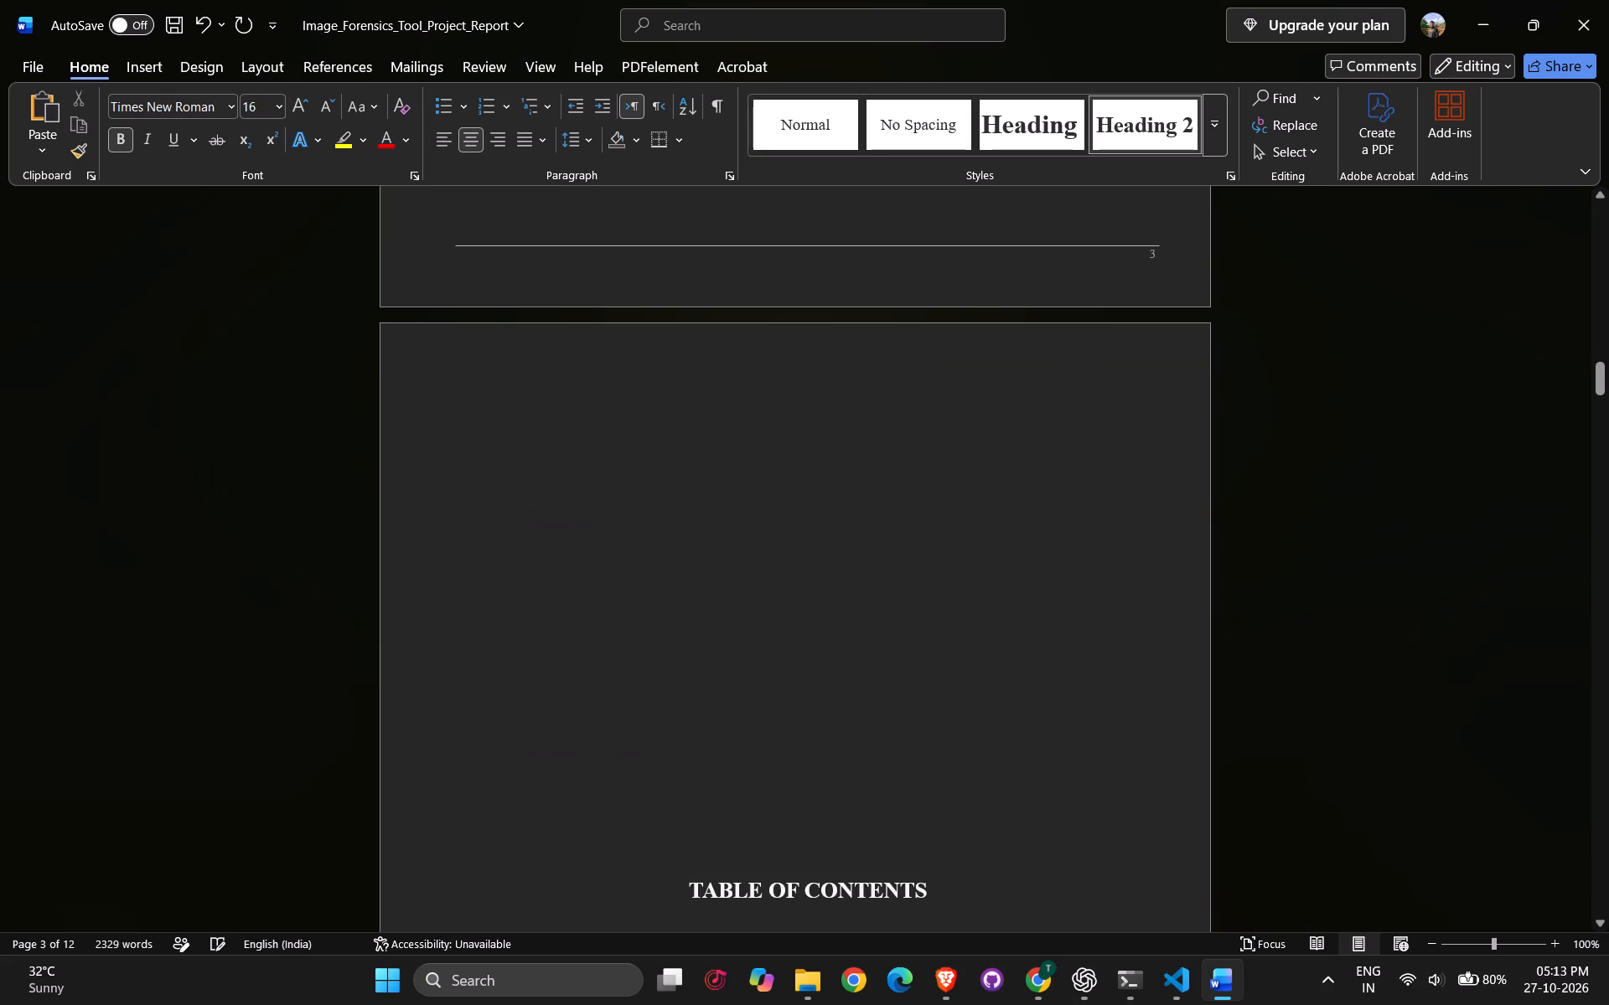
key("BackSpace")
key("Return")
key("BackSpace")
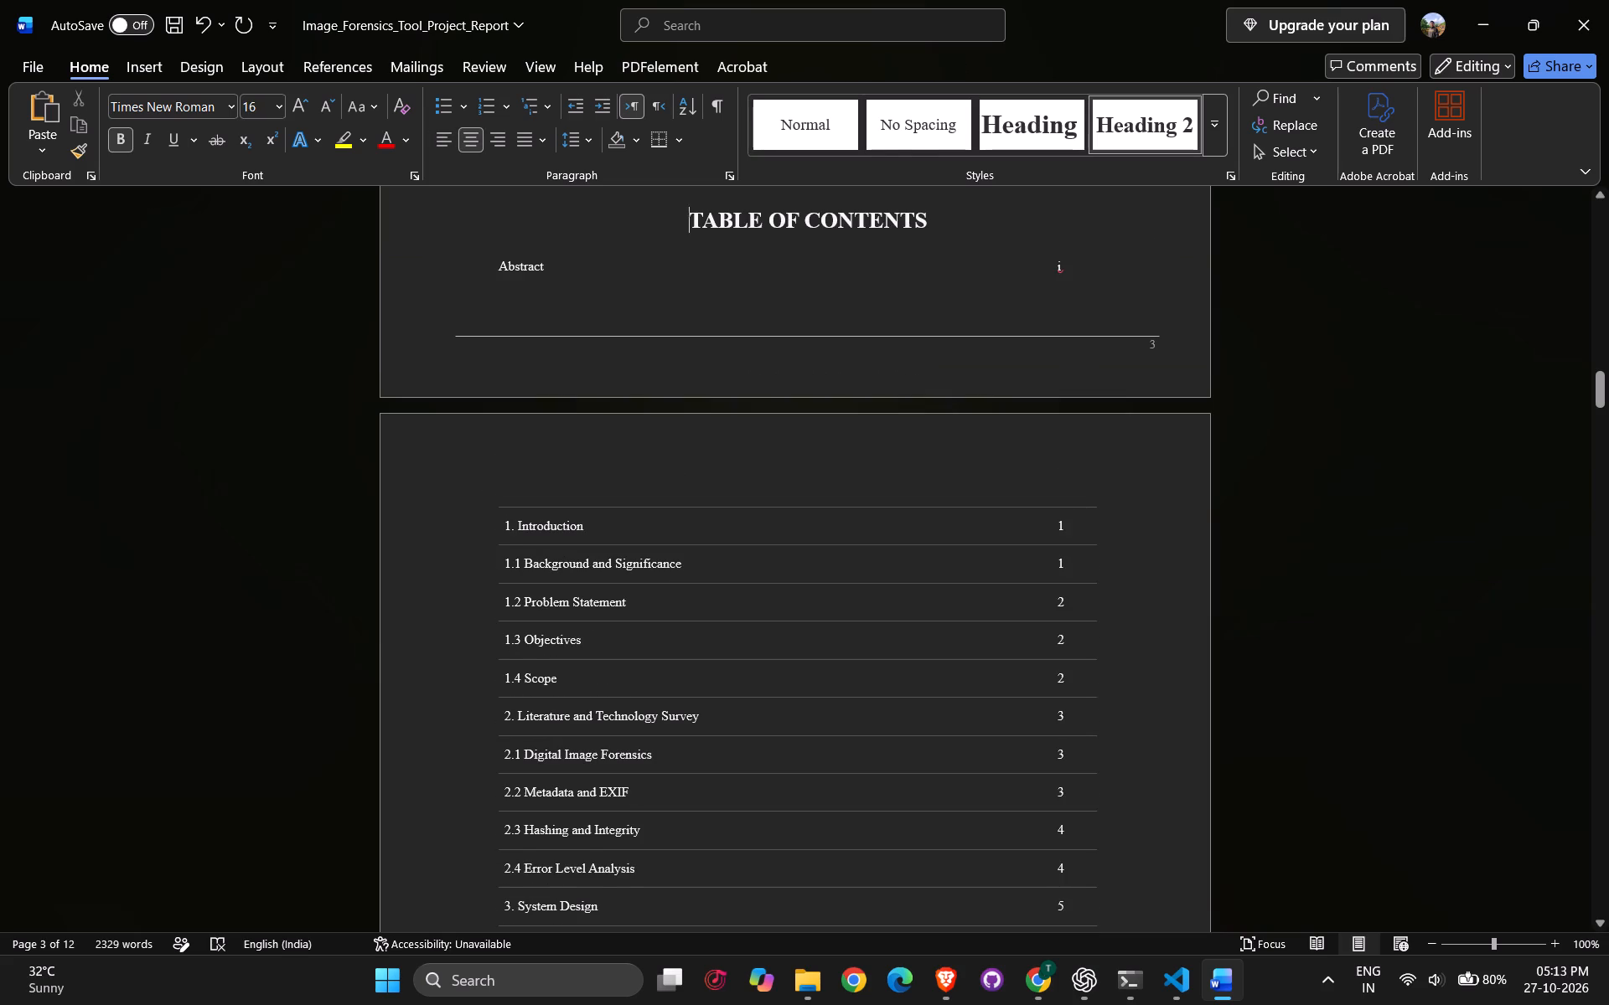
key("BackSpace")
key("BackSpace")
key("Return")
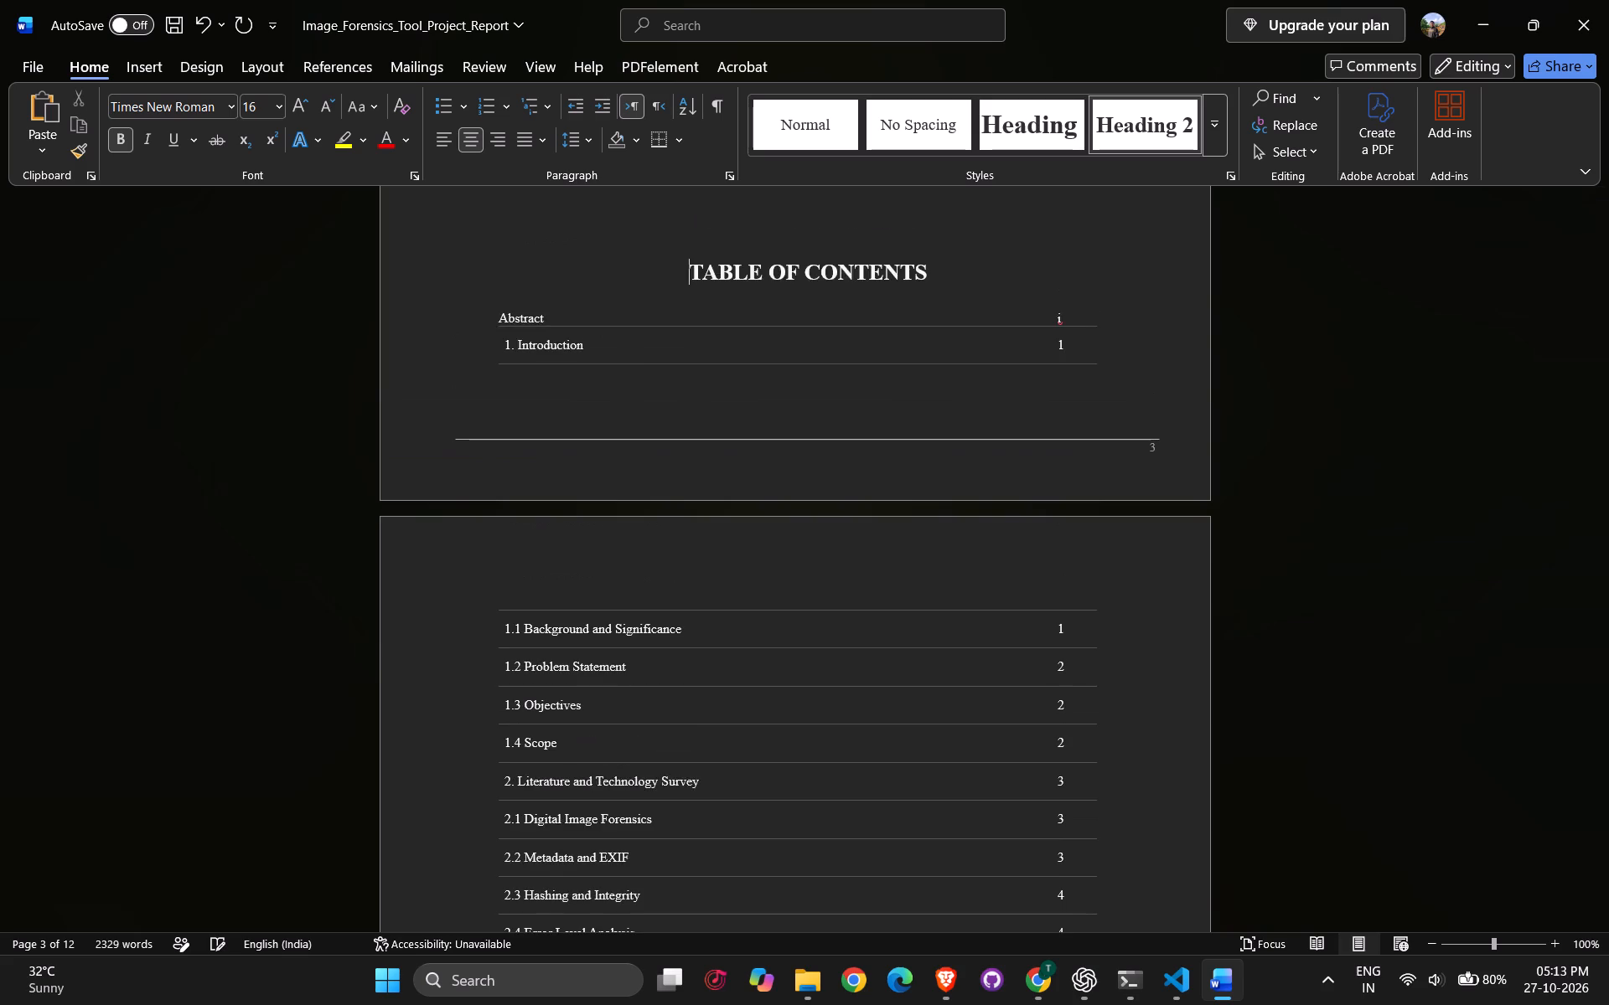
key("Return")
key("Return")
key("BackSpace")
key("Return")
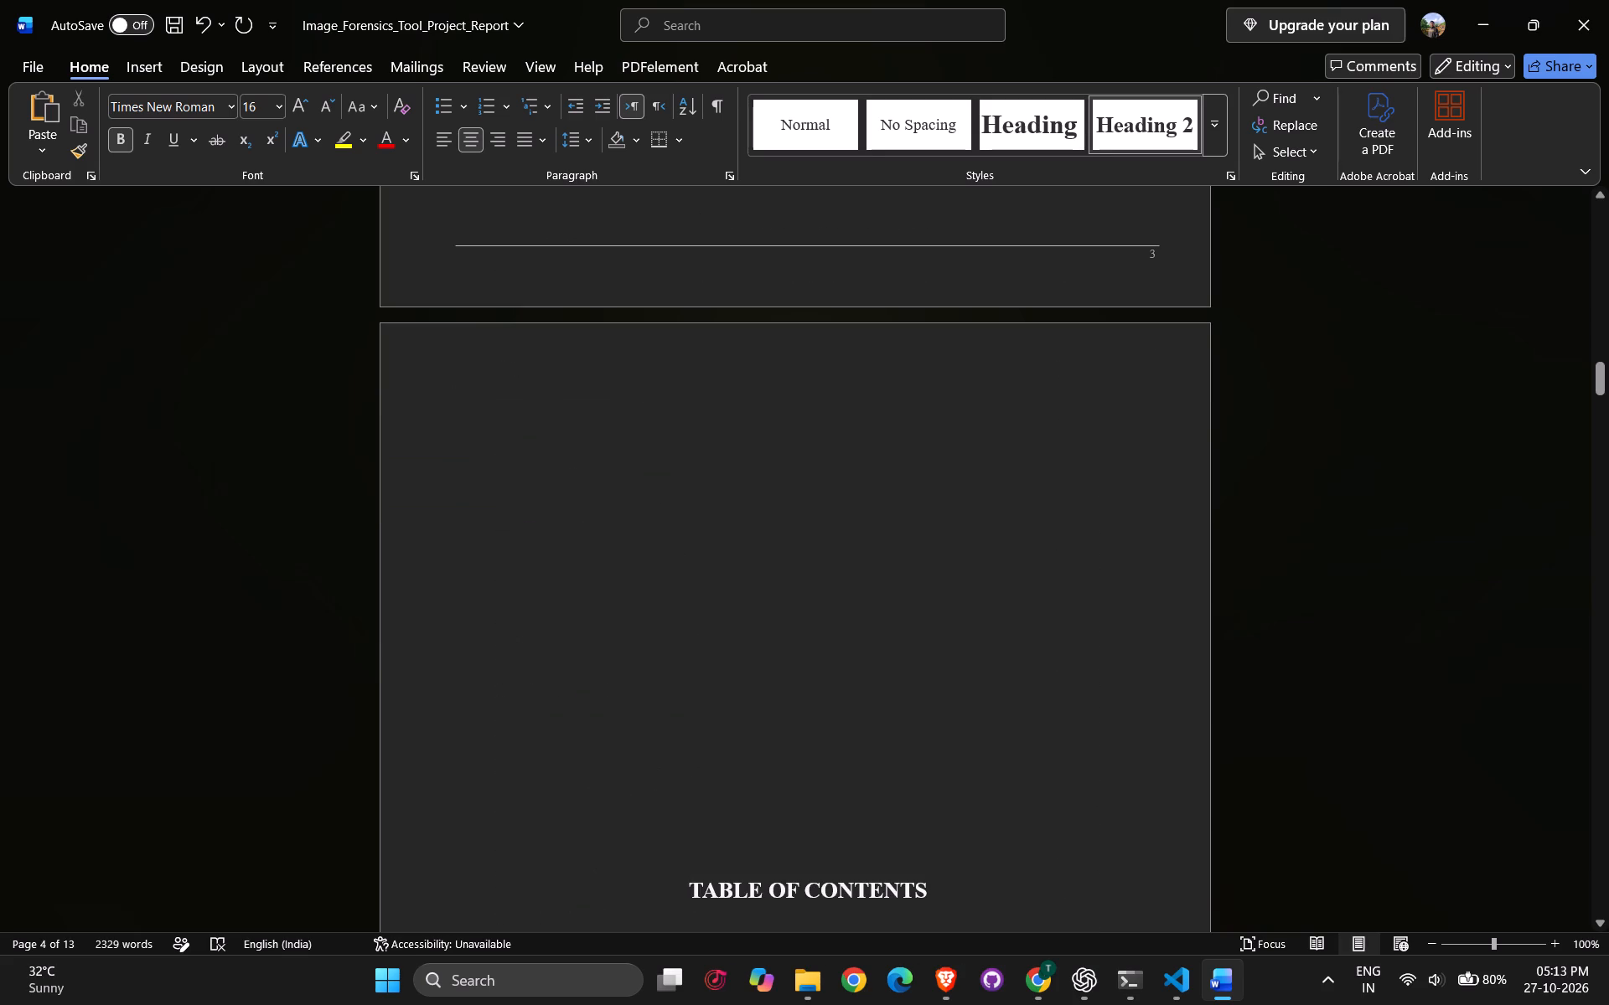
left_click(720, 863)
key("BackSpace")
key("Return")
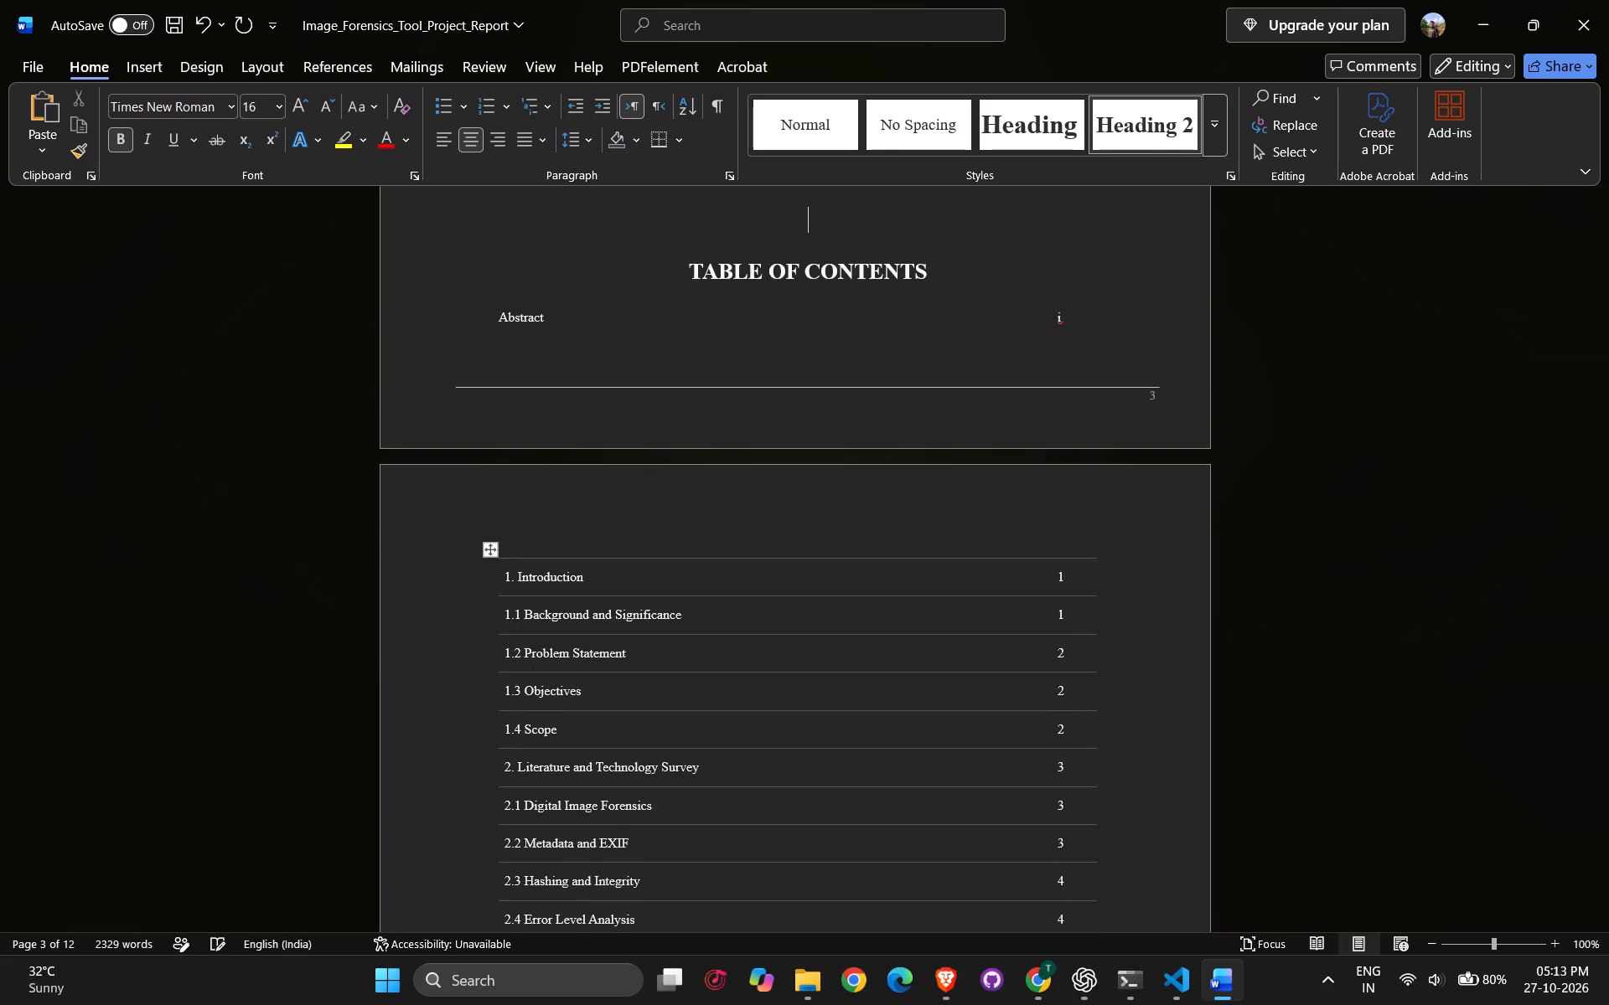
Open the Image_Forensics_Tool_Project_Report PDF from Downloads and compare its table of contents and Chapter 1 page breaks with the Word document.
scroll(763, 1004, "down", 17)
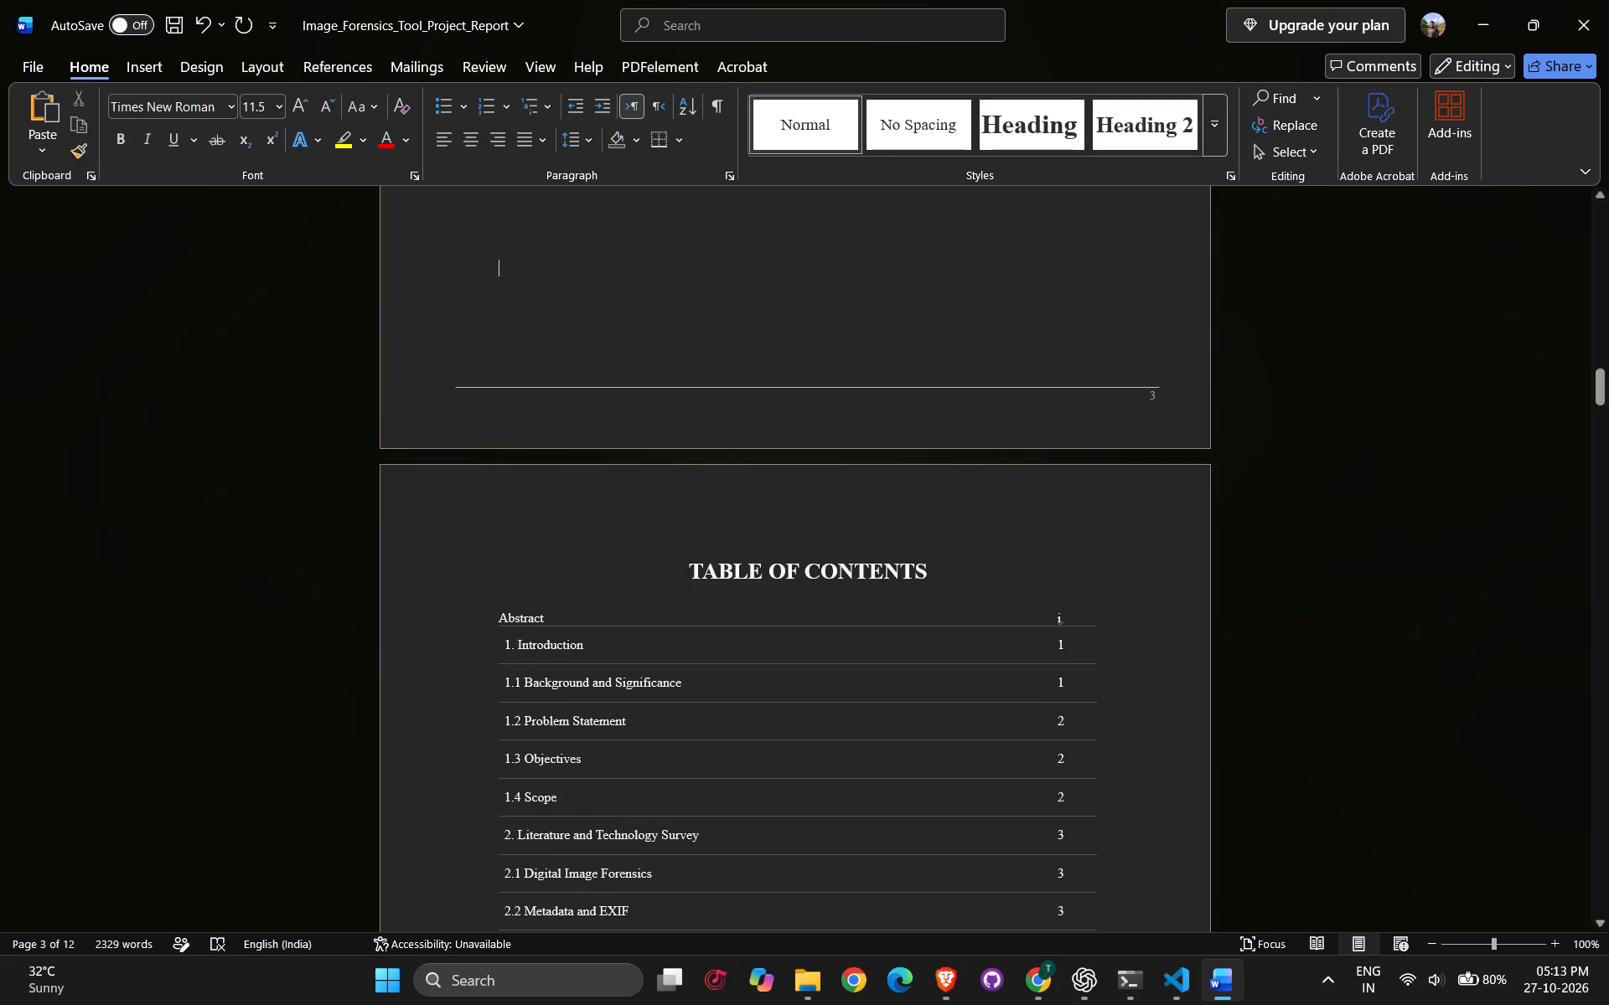
scroll(616, 753, "down", 20)
scroll(616, 753, "down", 2)
scroll(922, 340, "up", 2)
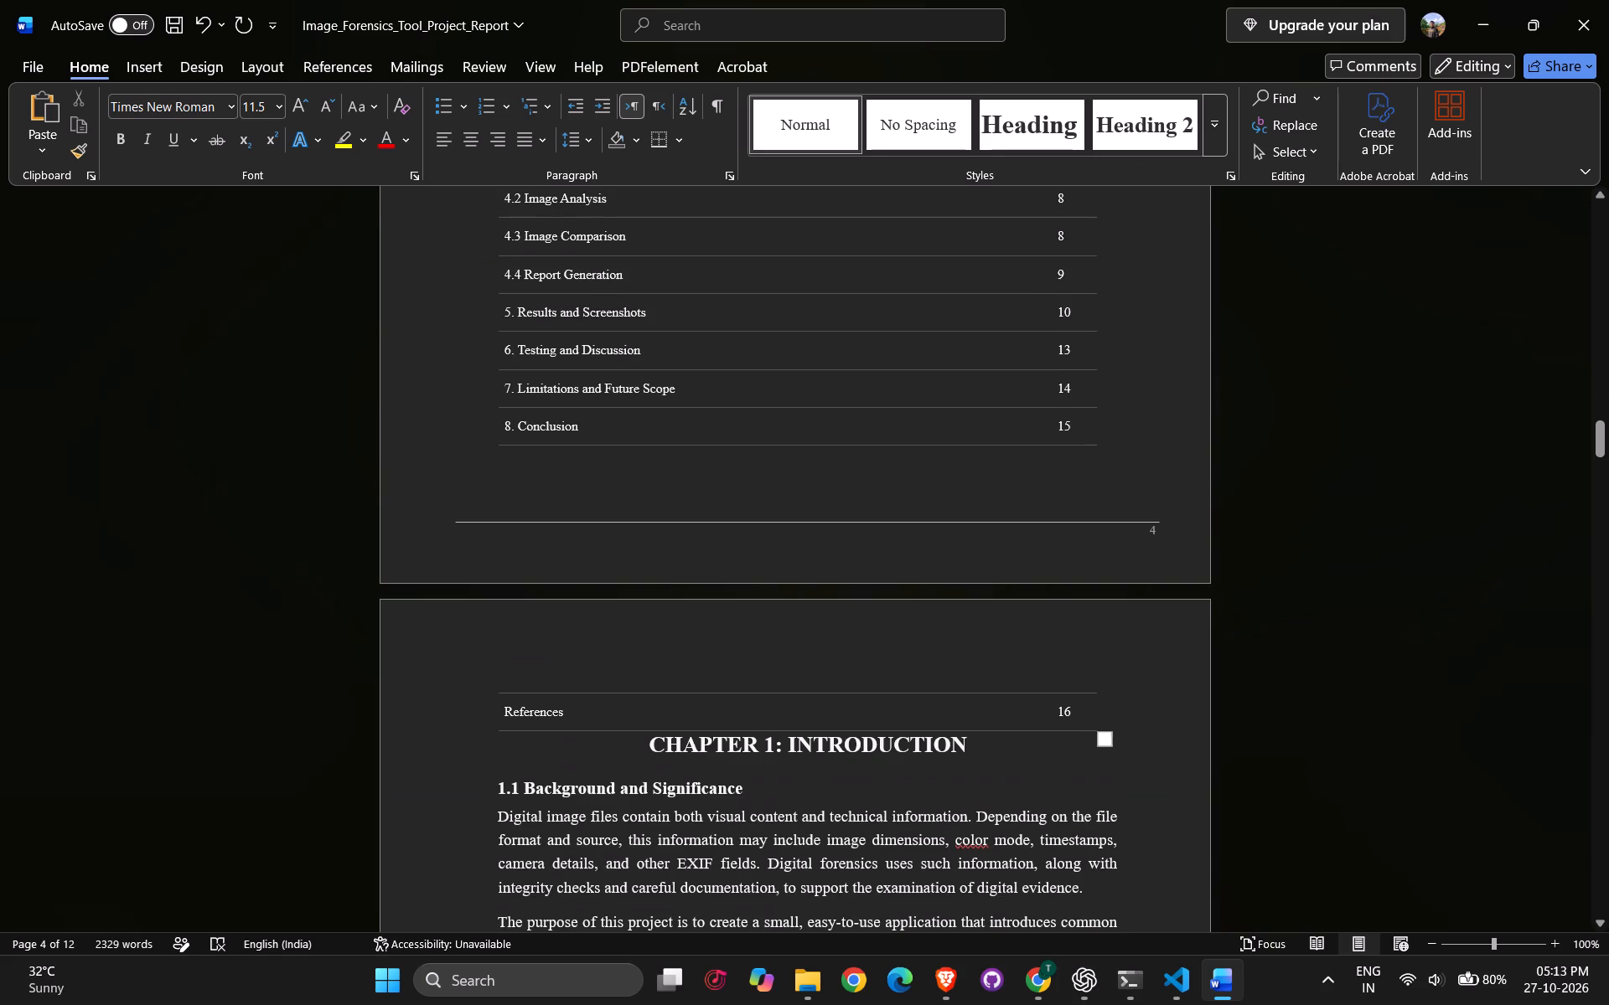
left_click(1474, 4)
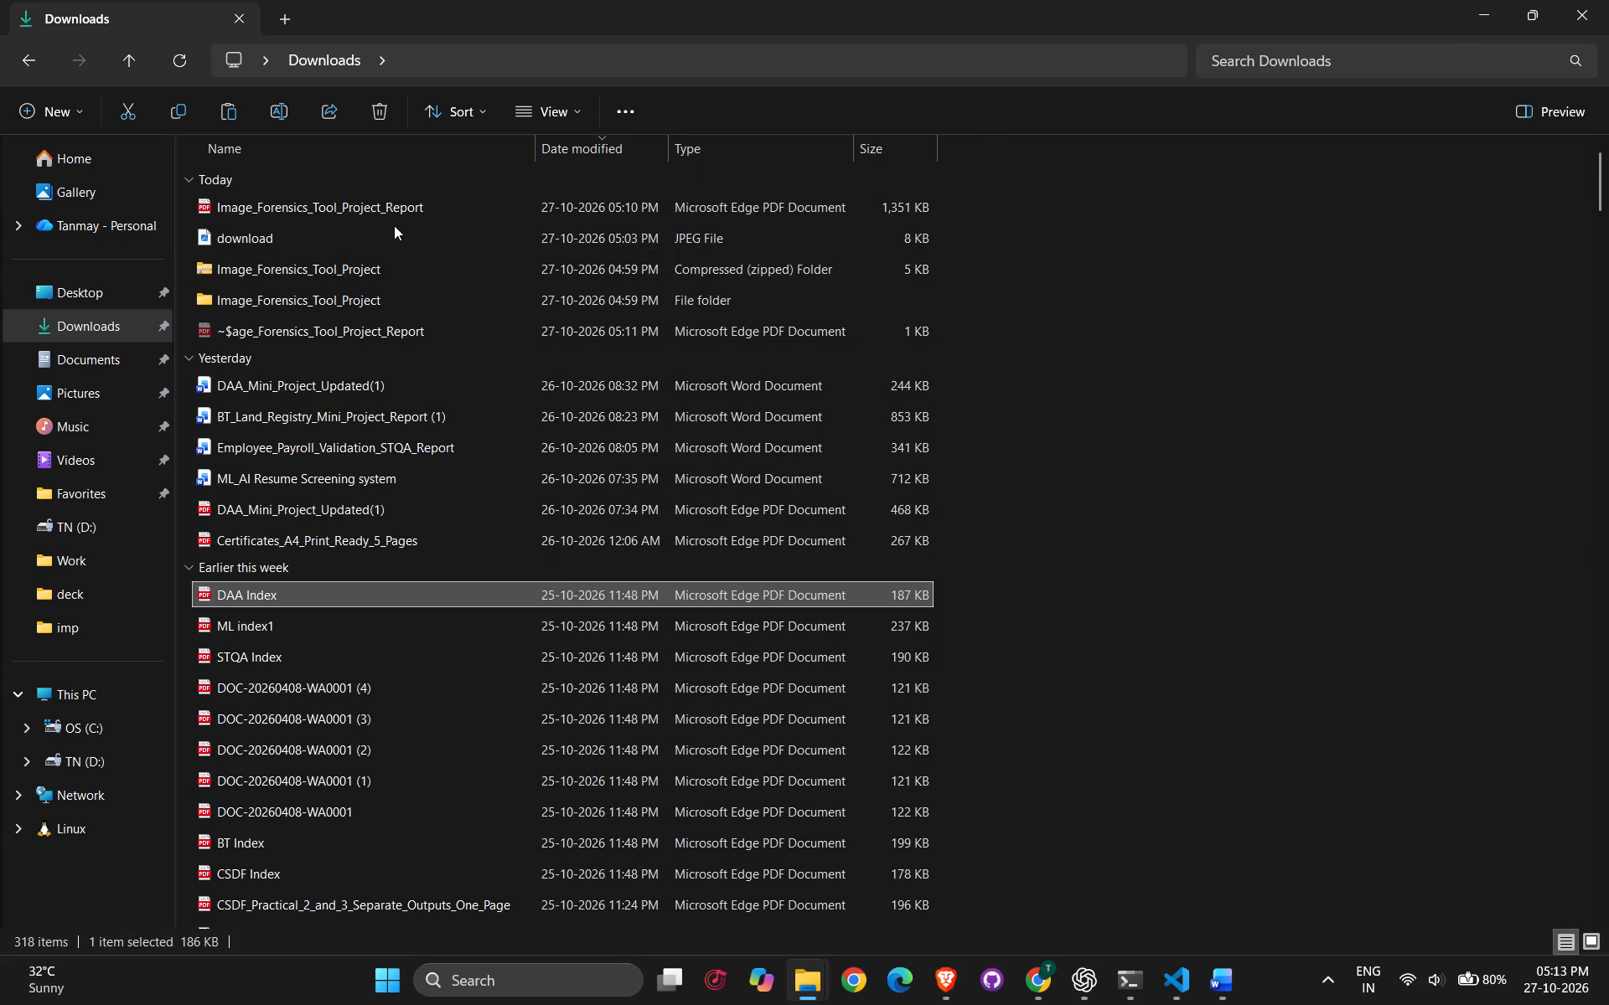
double_click(388, 206)
scroll(802, 440, "down", 7)
scroll(813, 447, "up", 9)
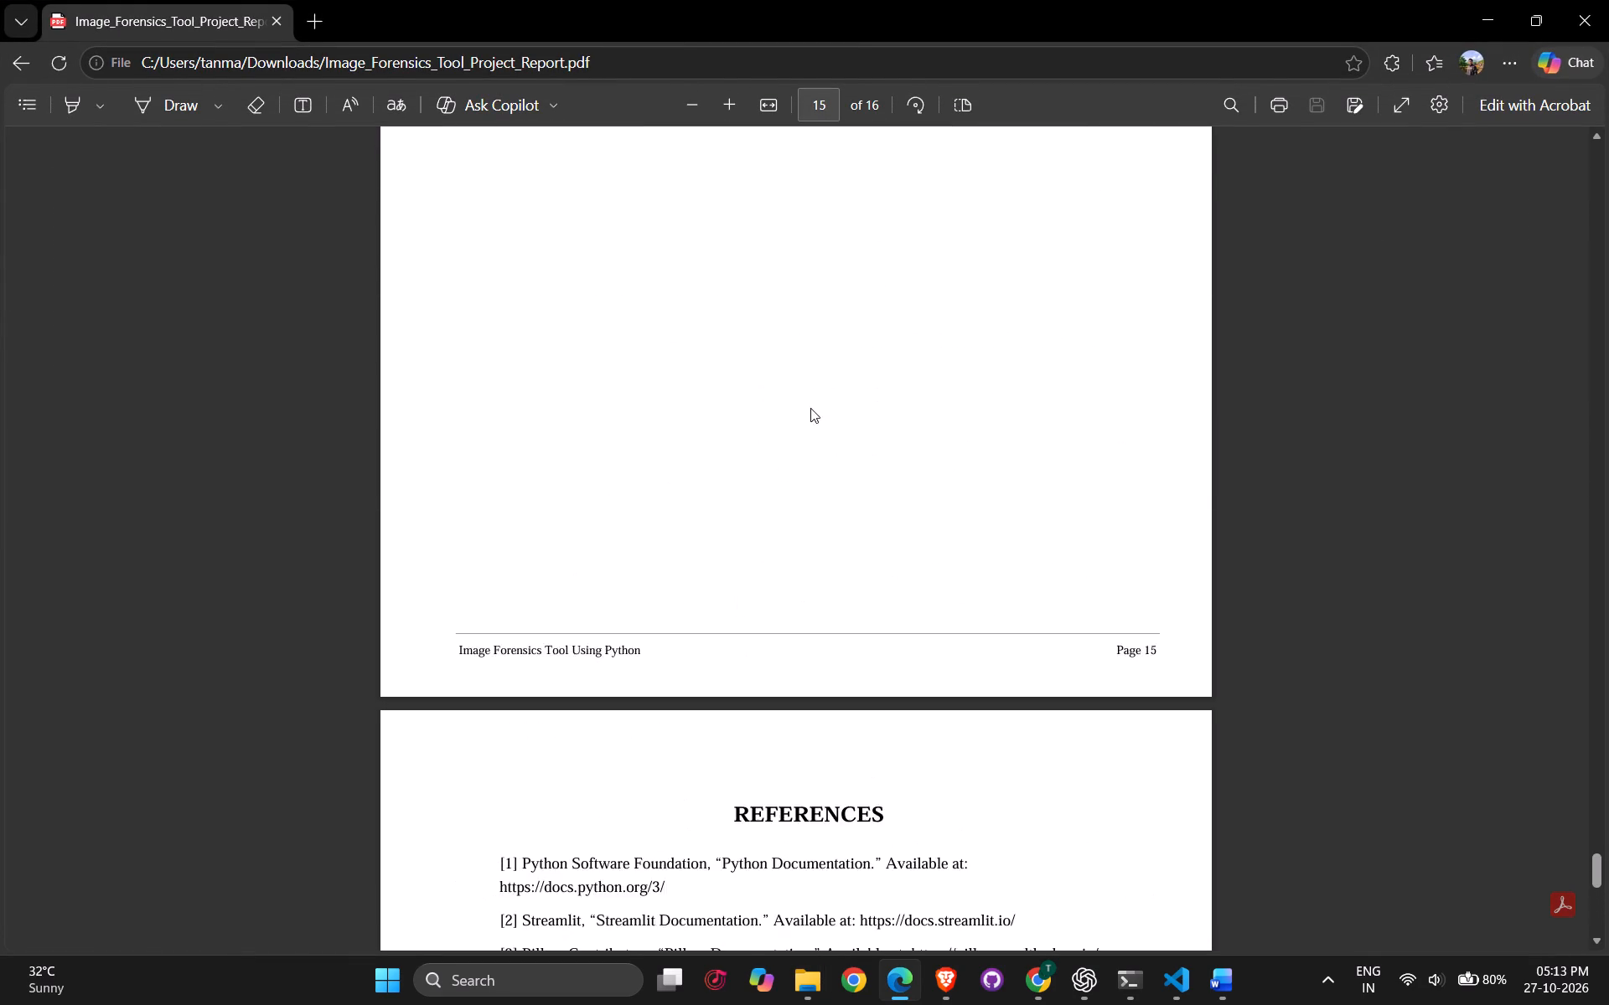
scroll(810, 408, "up", 5)
left_click_drag(1594, 848, 1603, 245)
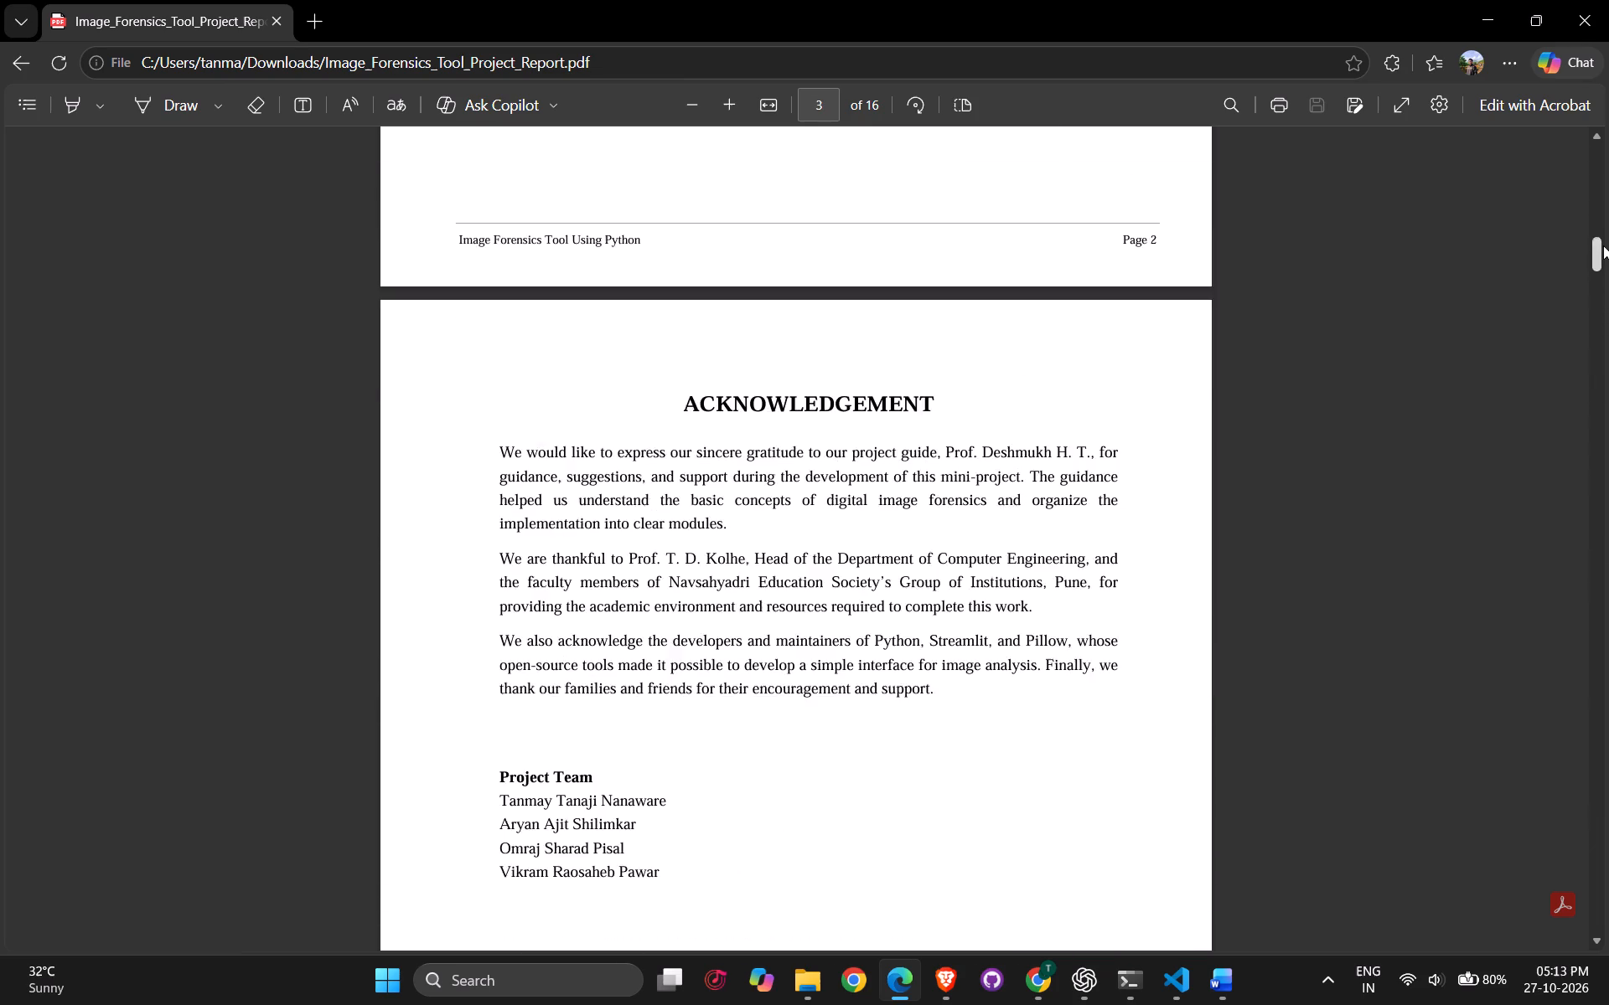
left_click_drag(1603, 245, 1599, 379)
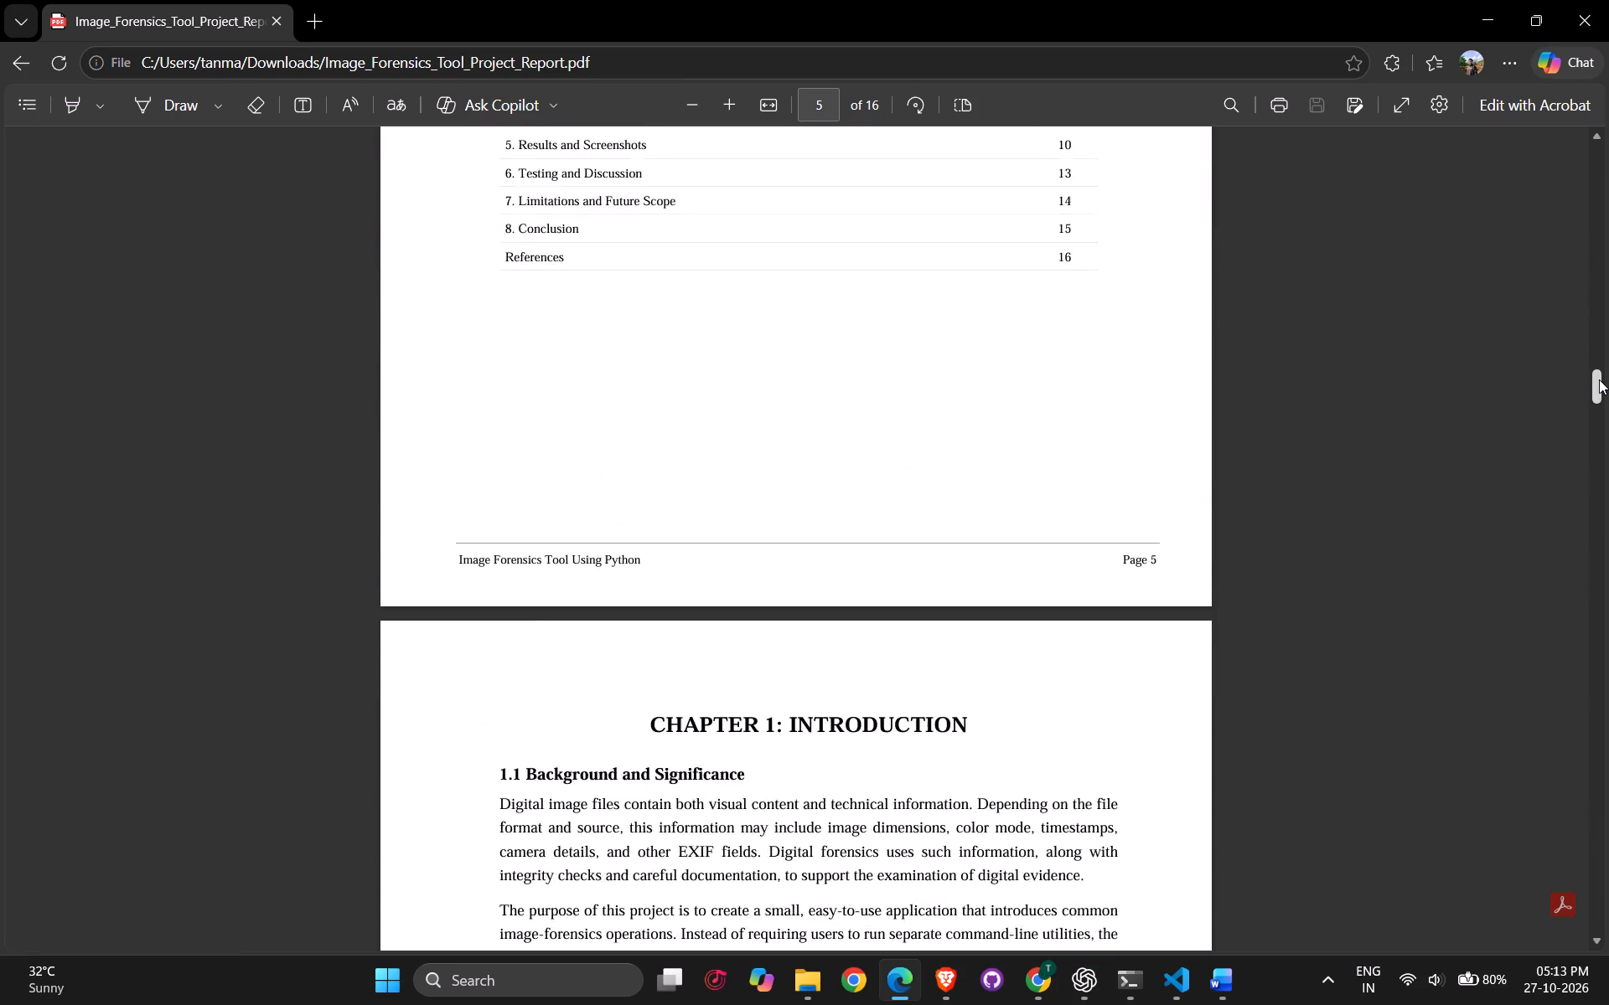
left_click_drag(1599, 379, 1606, 349)
scroll(1555, 367, "up", 3)
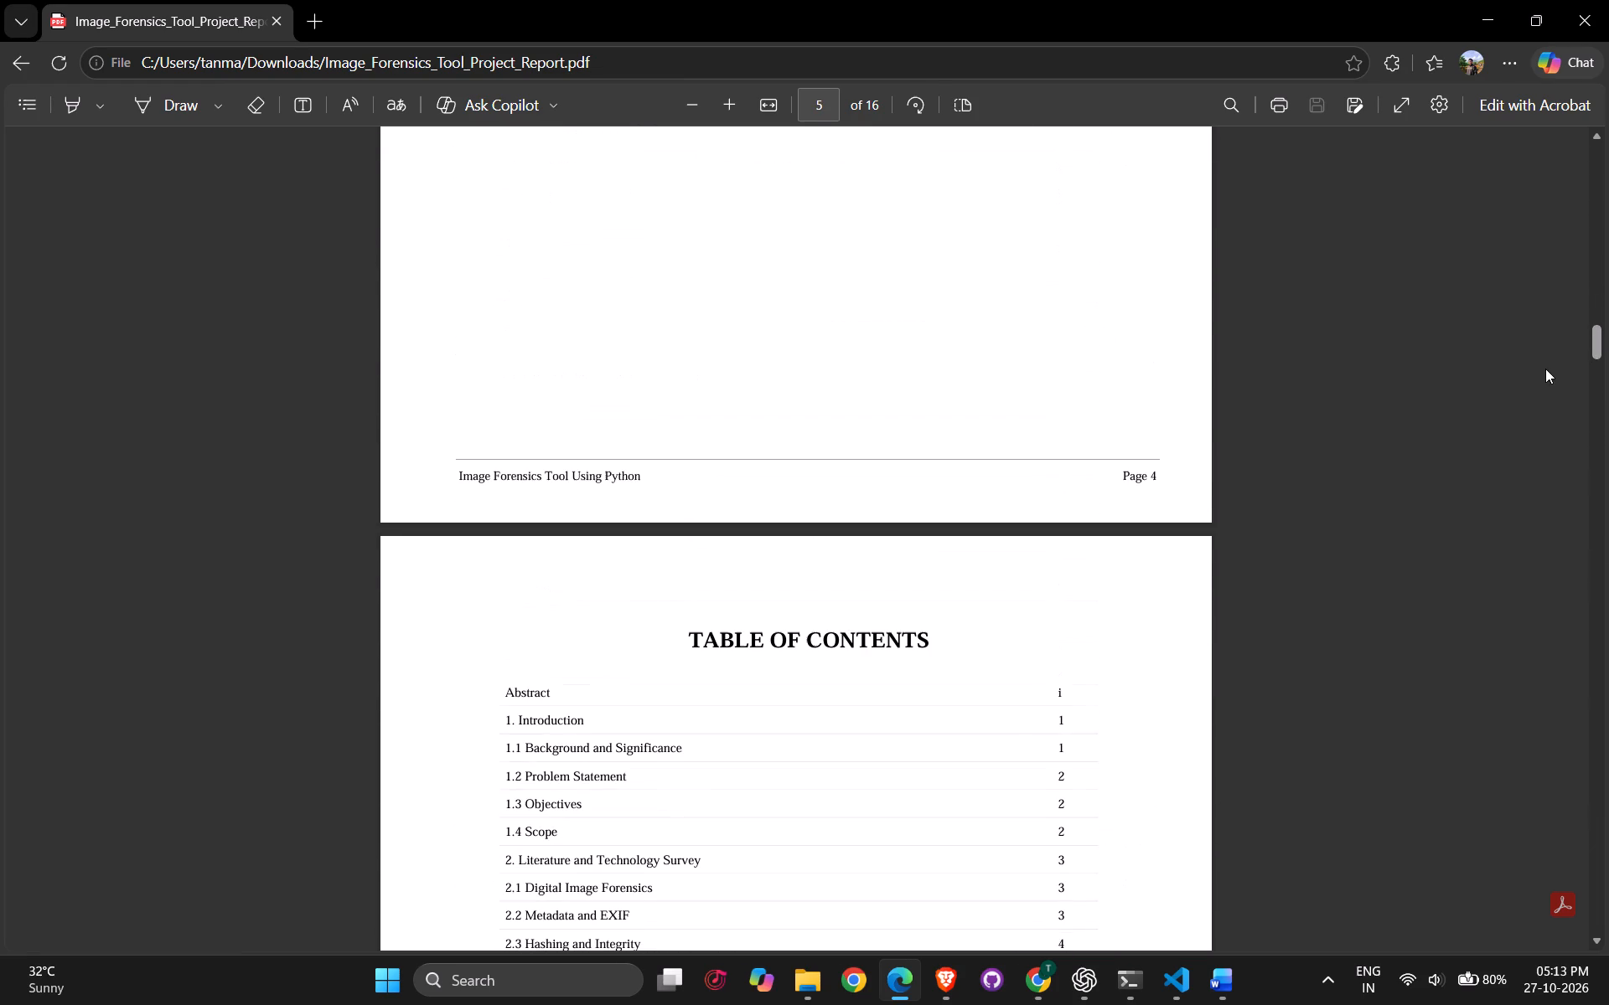
left_click(1498, 3)
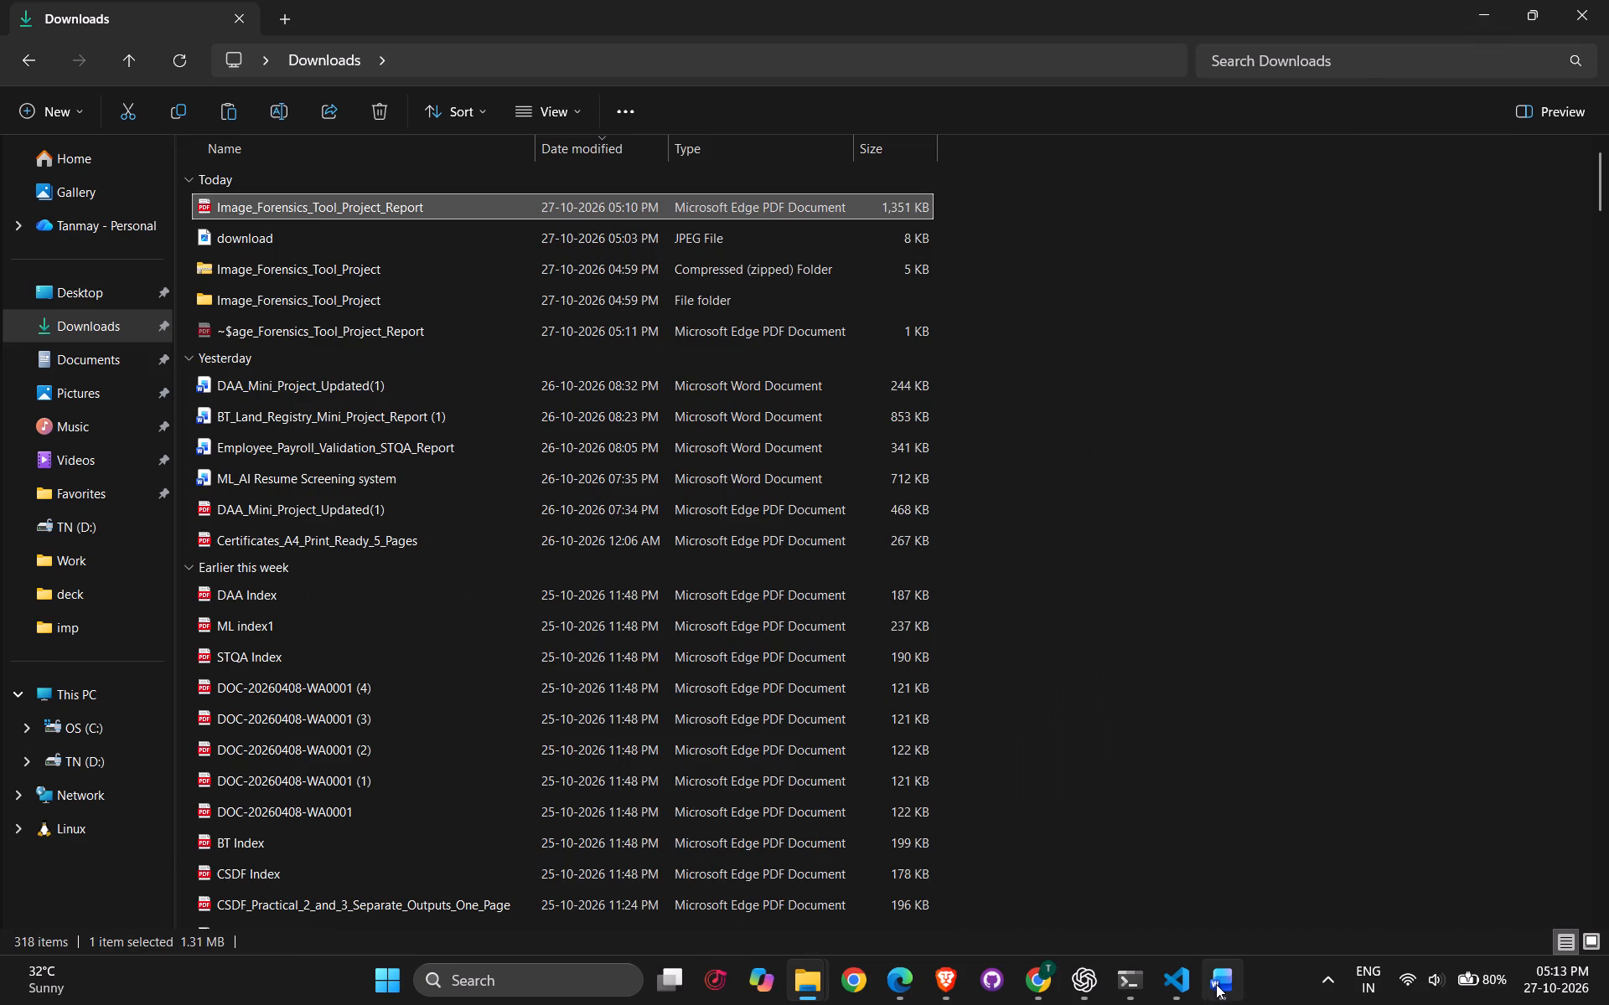
Switch back to the Word report and undo all edits made so far, back to the saved version.
left_click(1216, 984)
scroll(798, 572, "up", 13)
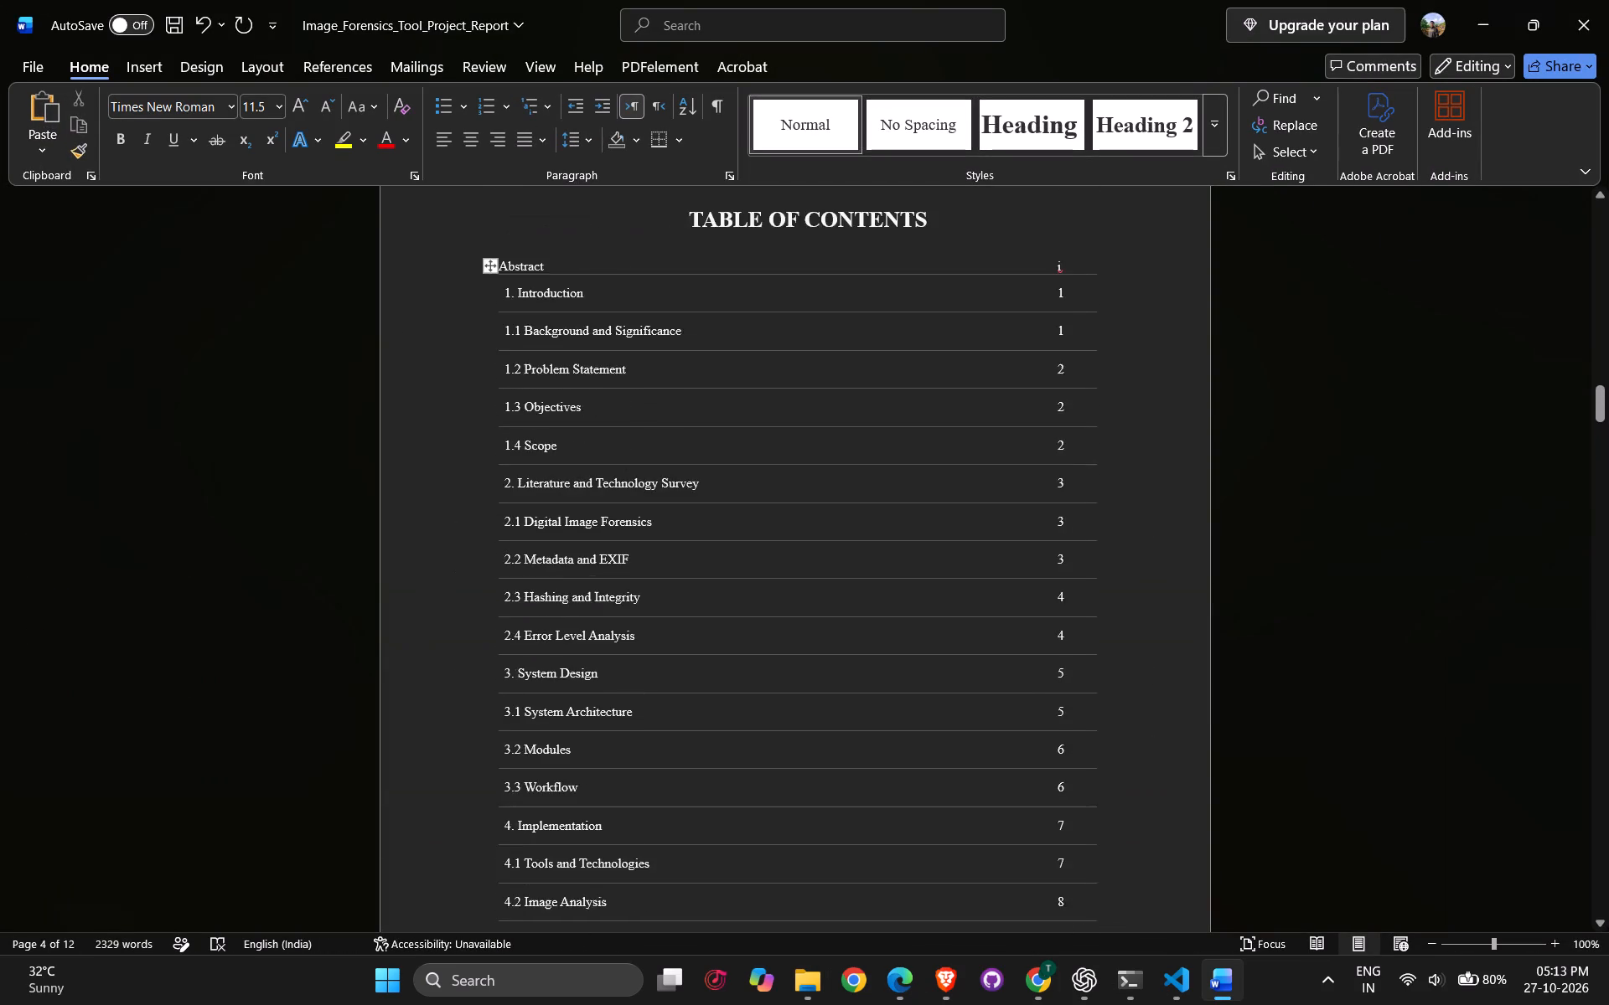
scroll(798, 575, "up", 4)
left_click_drag(686, 358, 701, 430)
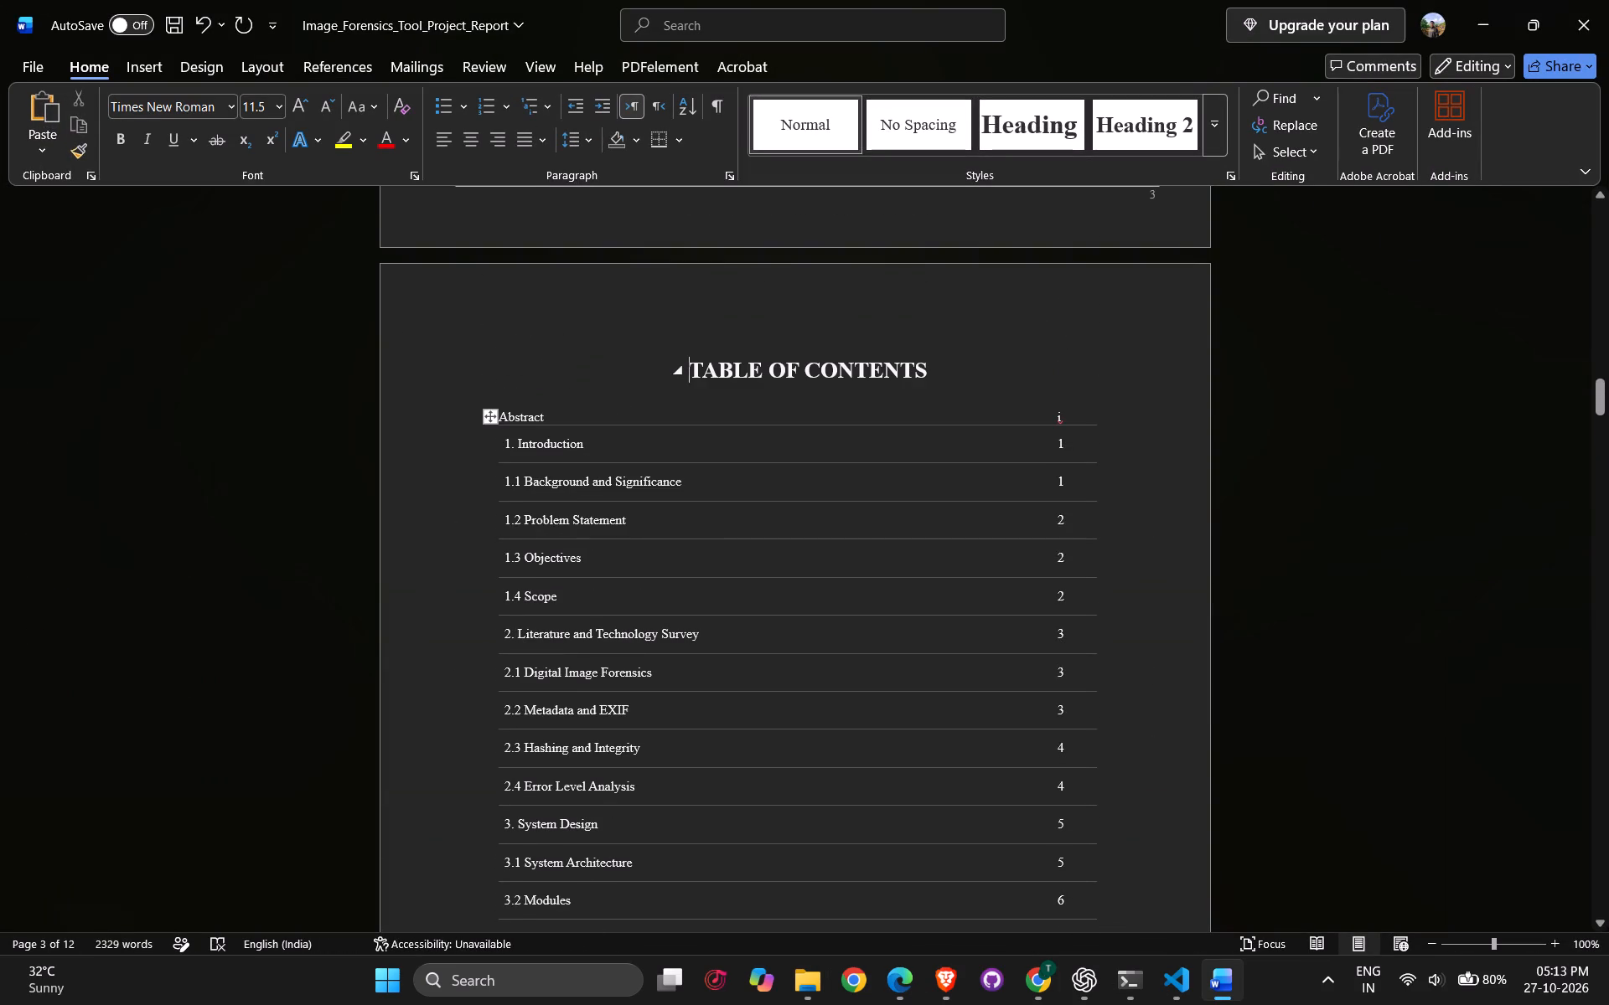
left_click_drag(701, 430, 1022, 665)
left_click(201, 16)
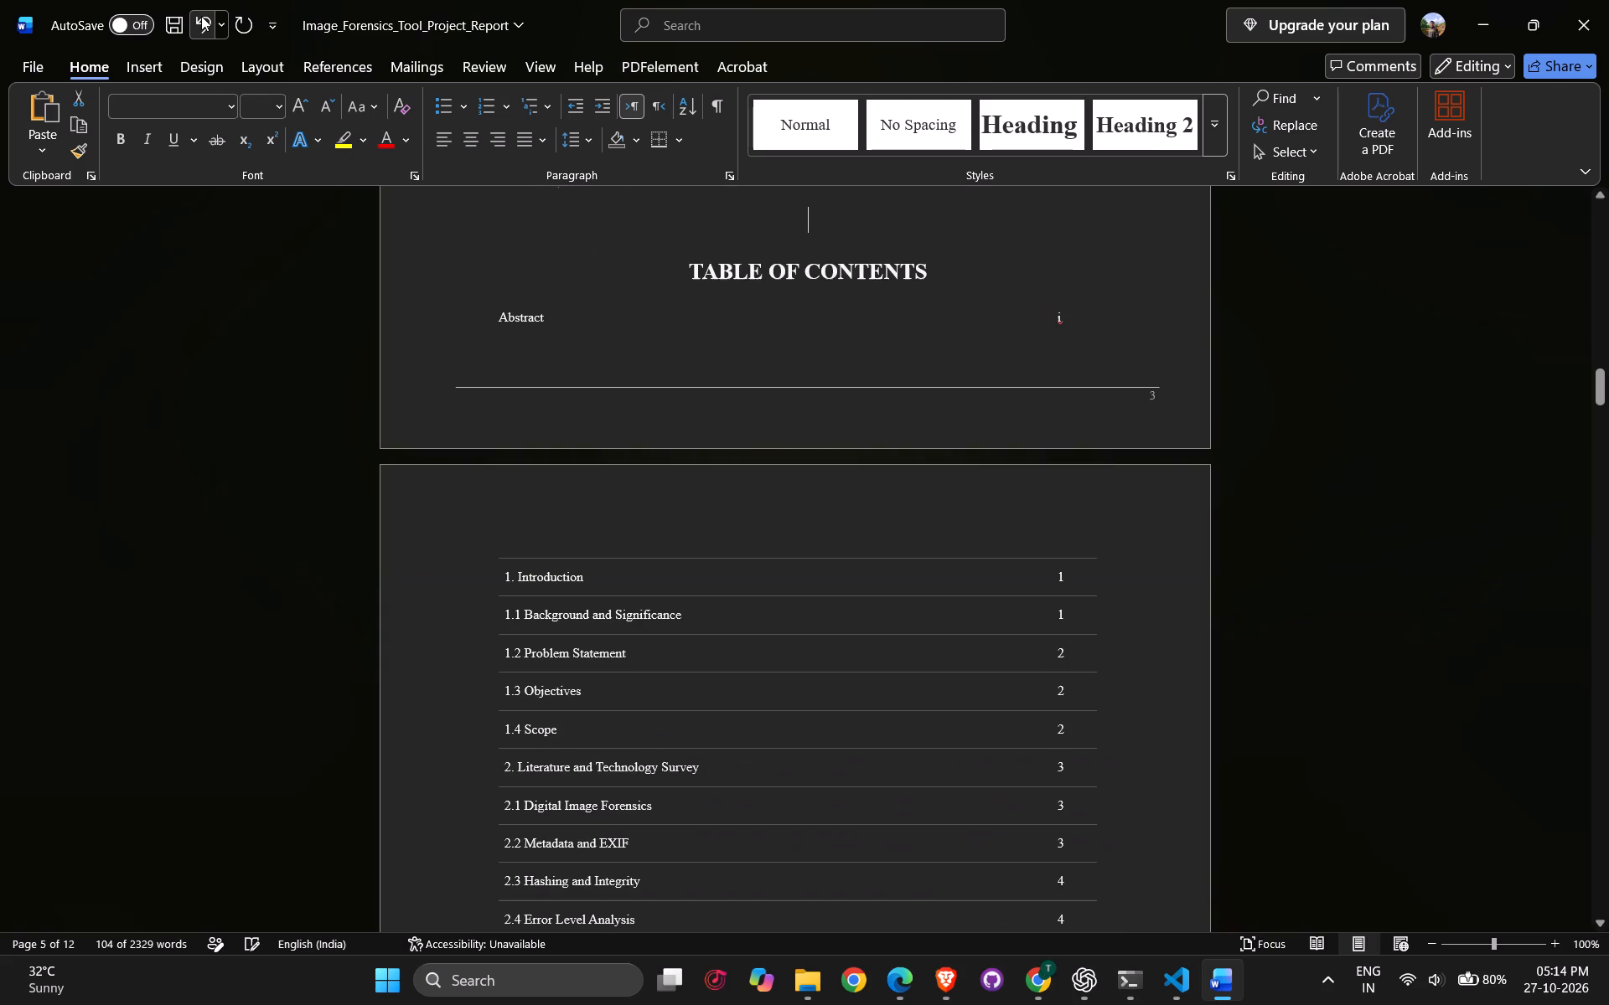
left_click(201, 16)
left_click(201, 16)
double_click(201, 16)
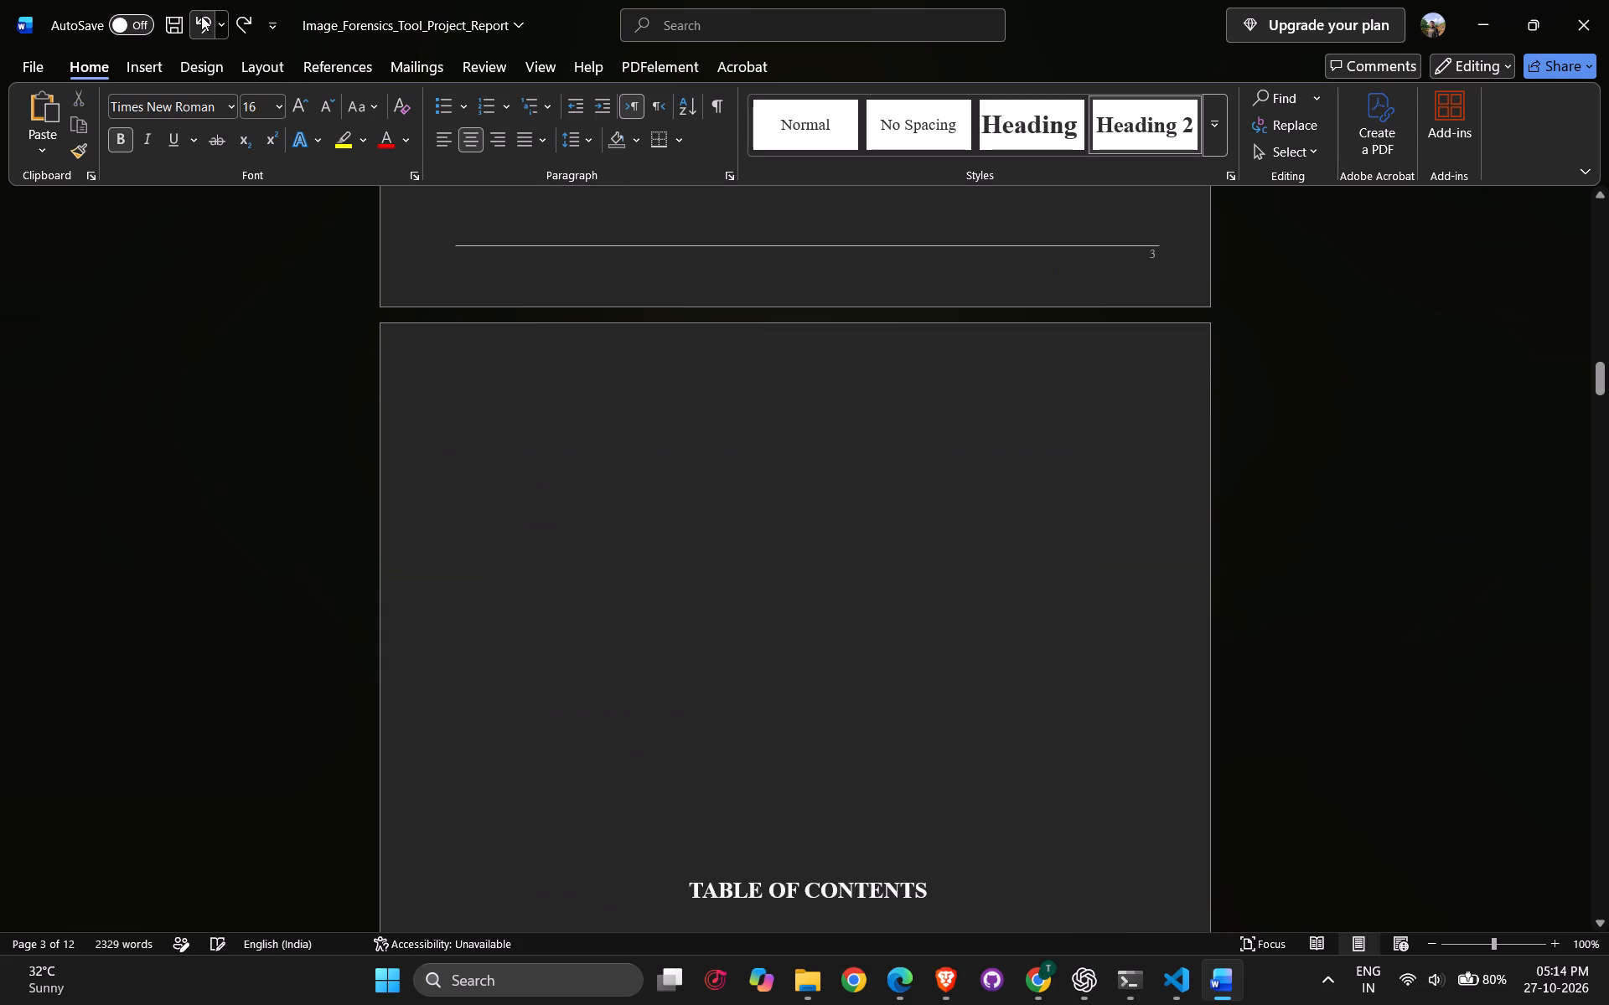
left_click(201, 16)
left_click(201, 16)
triple_click(201, 16)
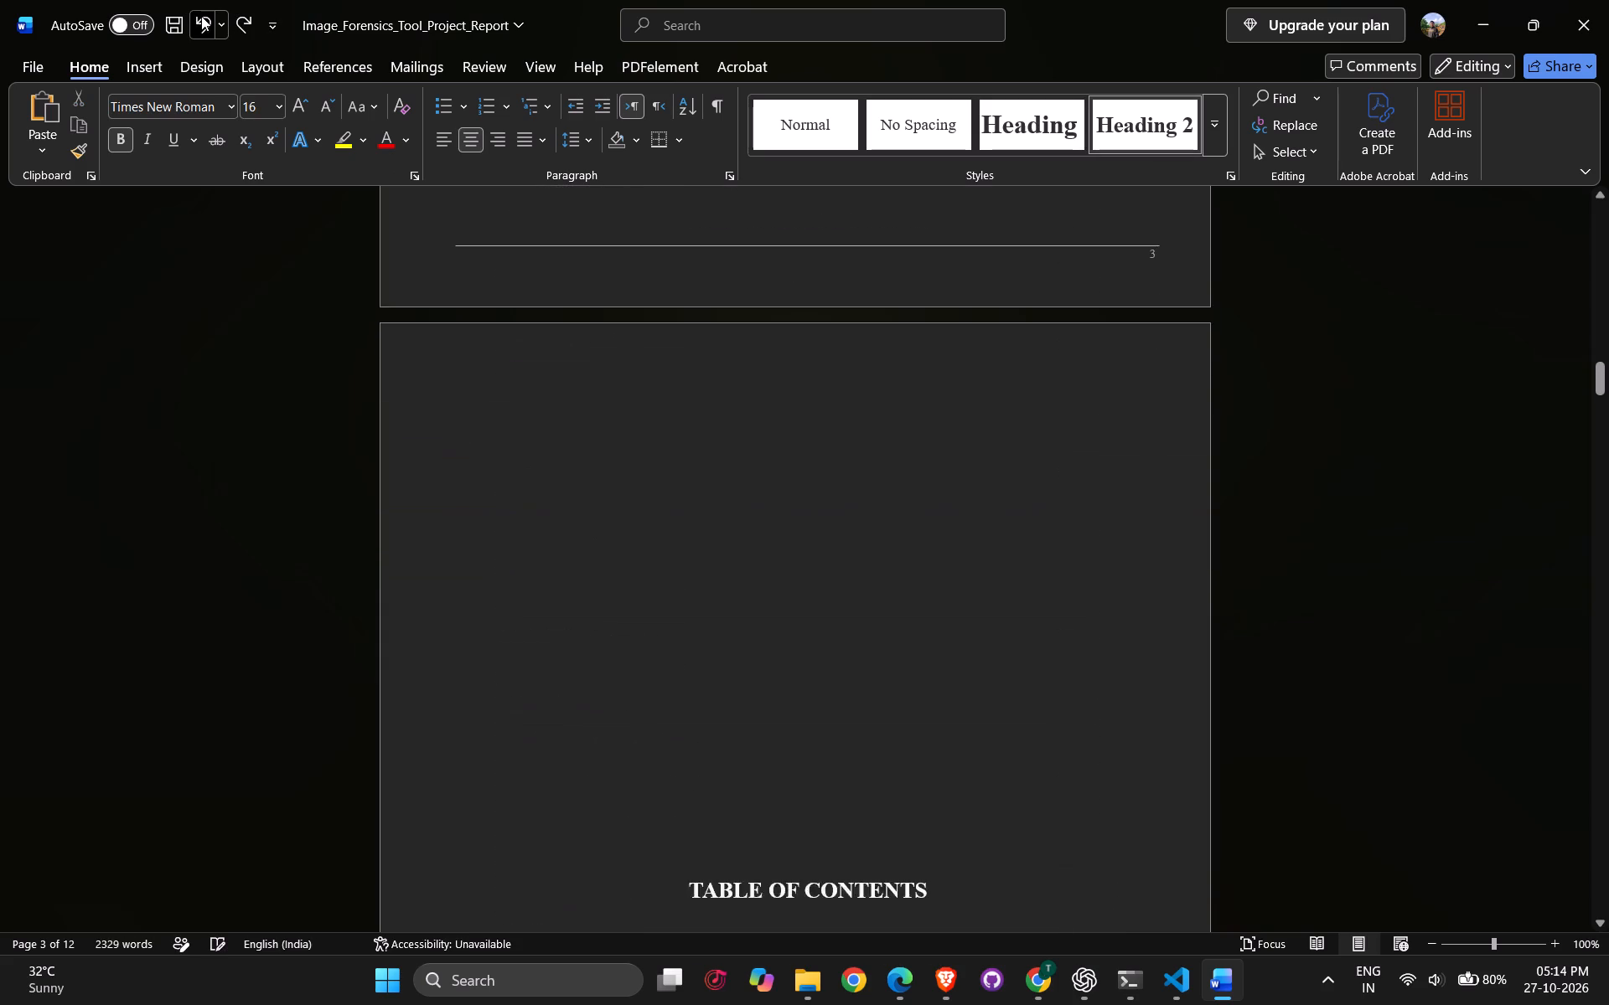
triple_click(201, 16)
triple_click(201, 16)
triple_click(201, 16)
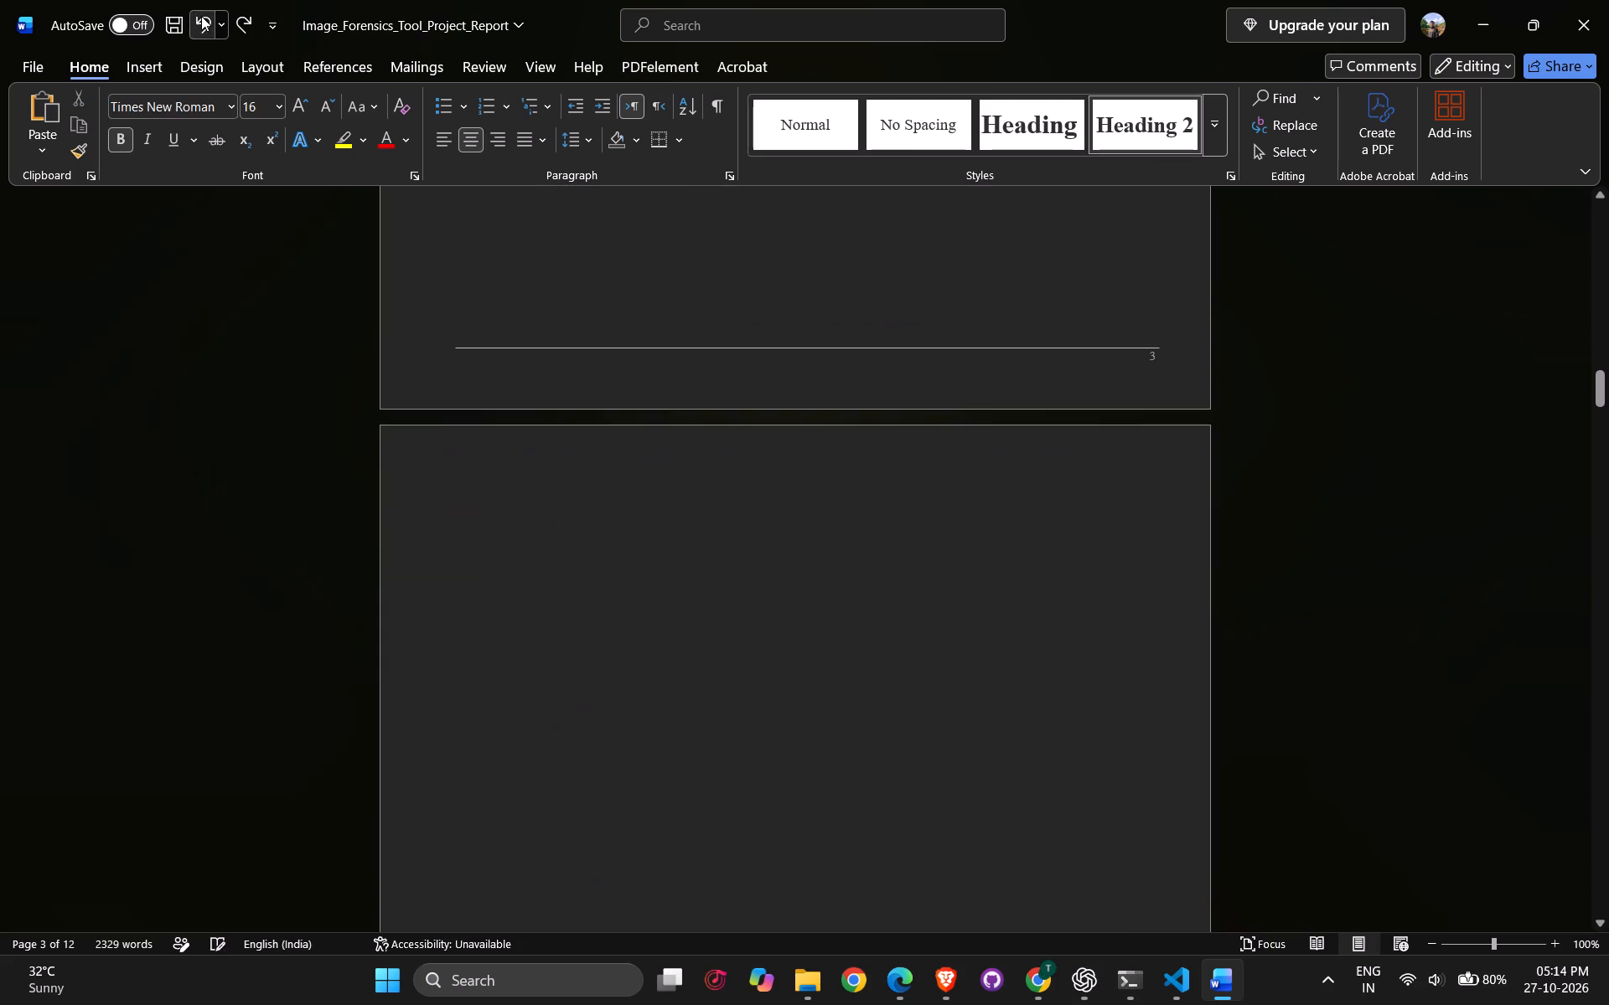
triple_click(201, 16)
triple_click(201, 16)
left_click(201, 16)
Insert nine empty lines between the Abstract's keywords and the TABLE OF CONTENTS heading.
scroll(582, 498, "up", 8)
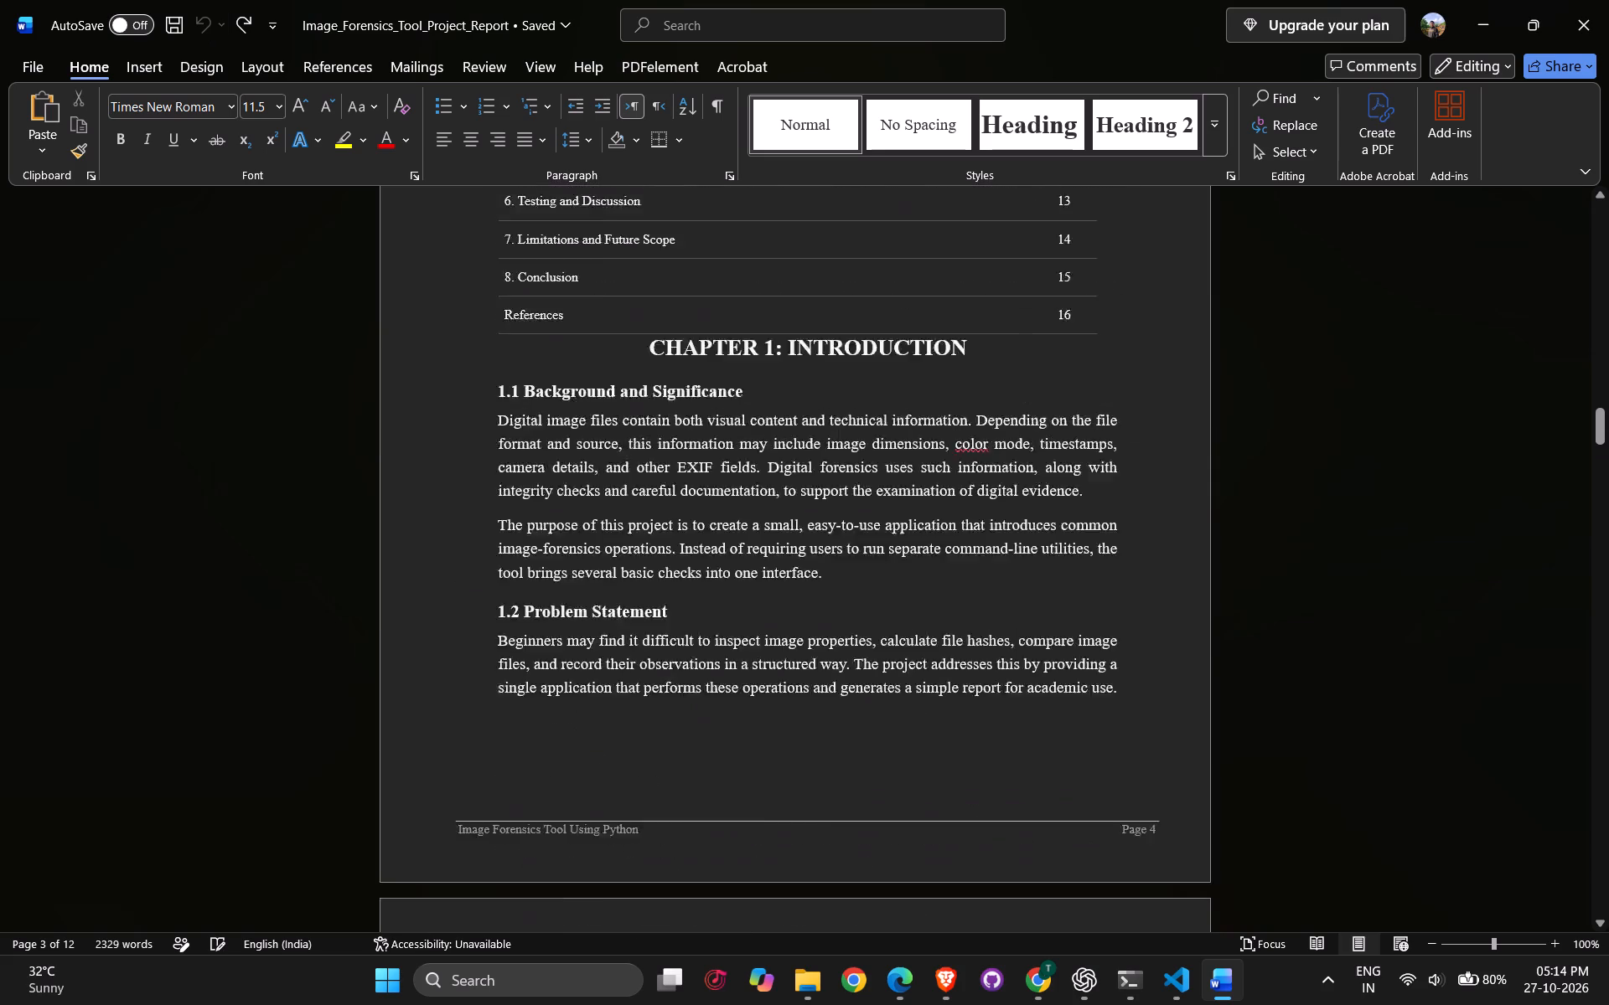
scroll(617, 516, "up", 8)
scroll(686, 589, "up", 20)
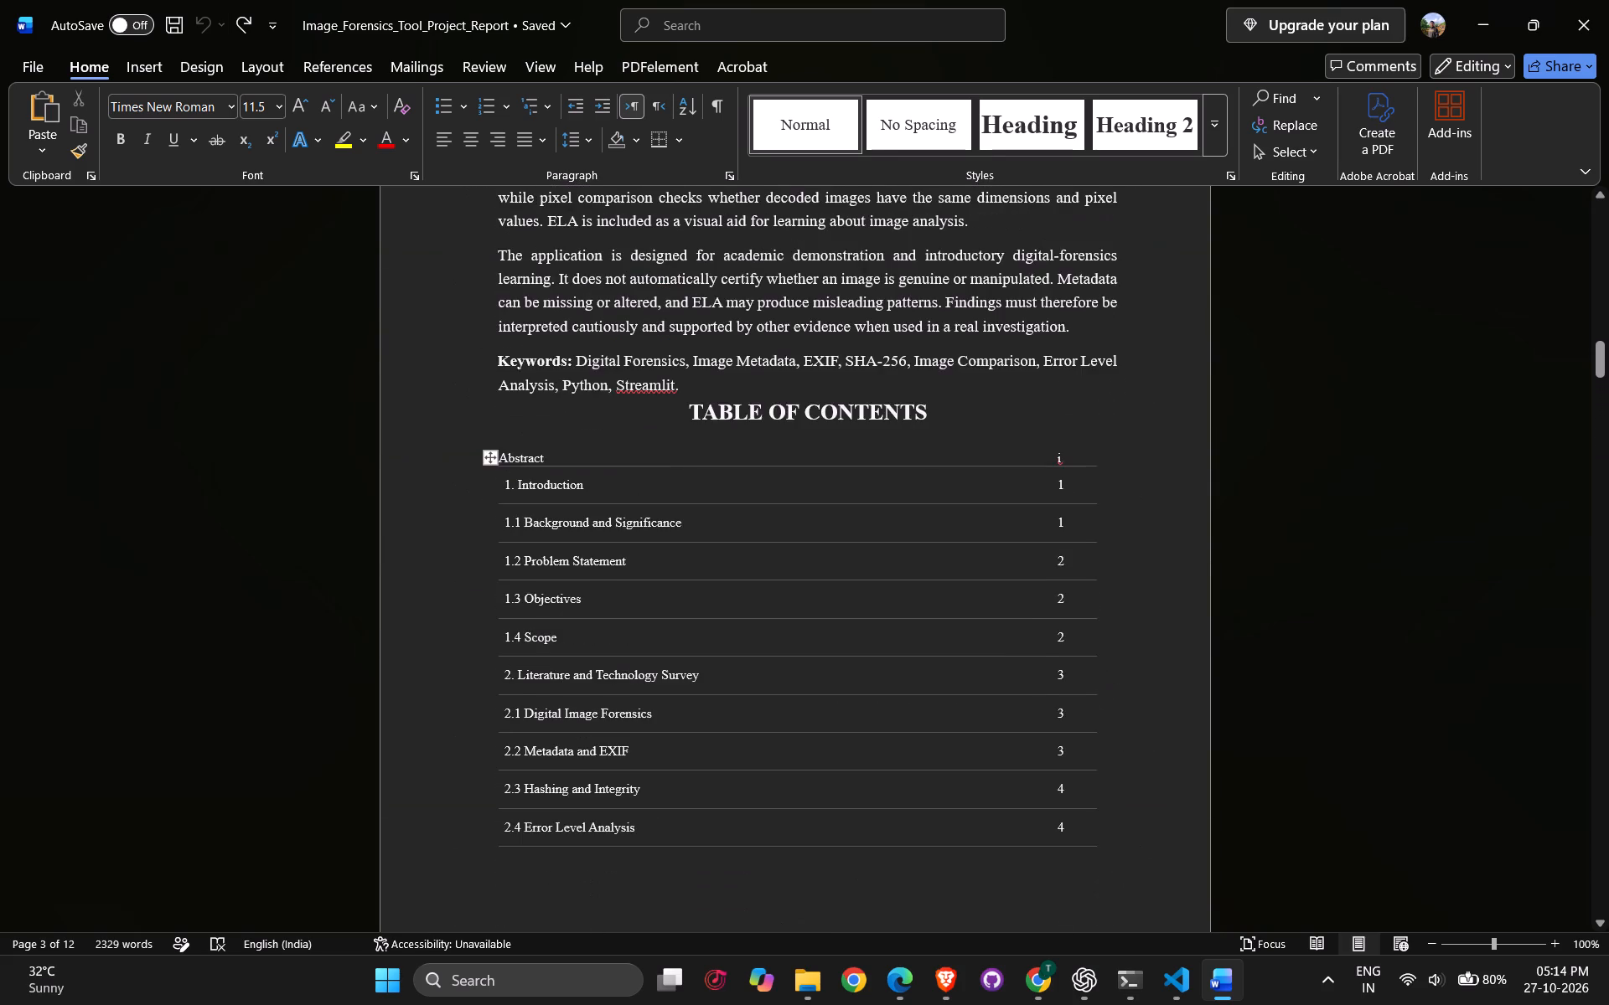
left_click(691, 465)
key("Return")
key("Return")
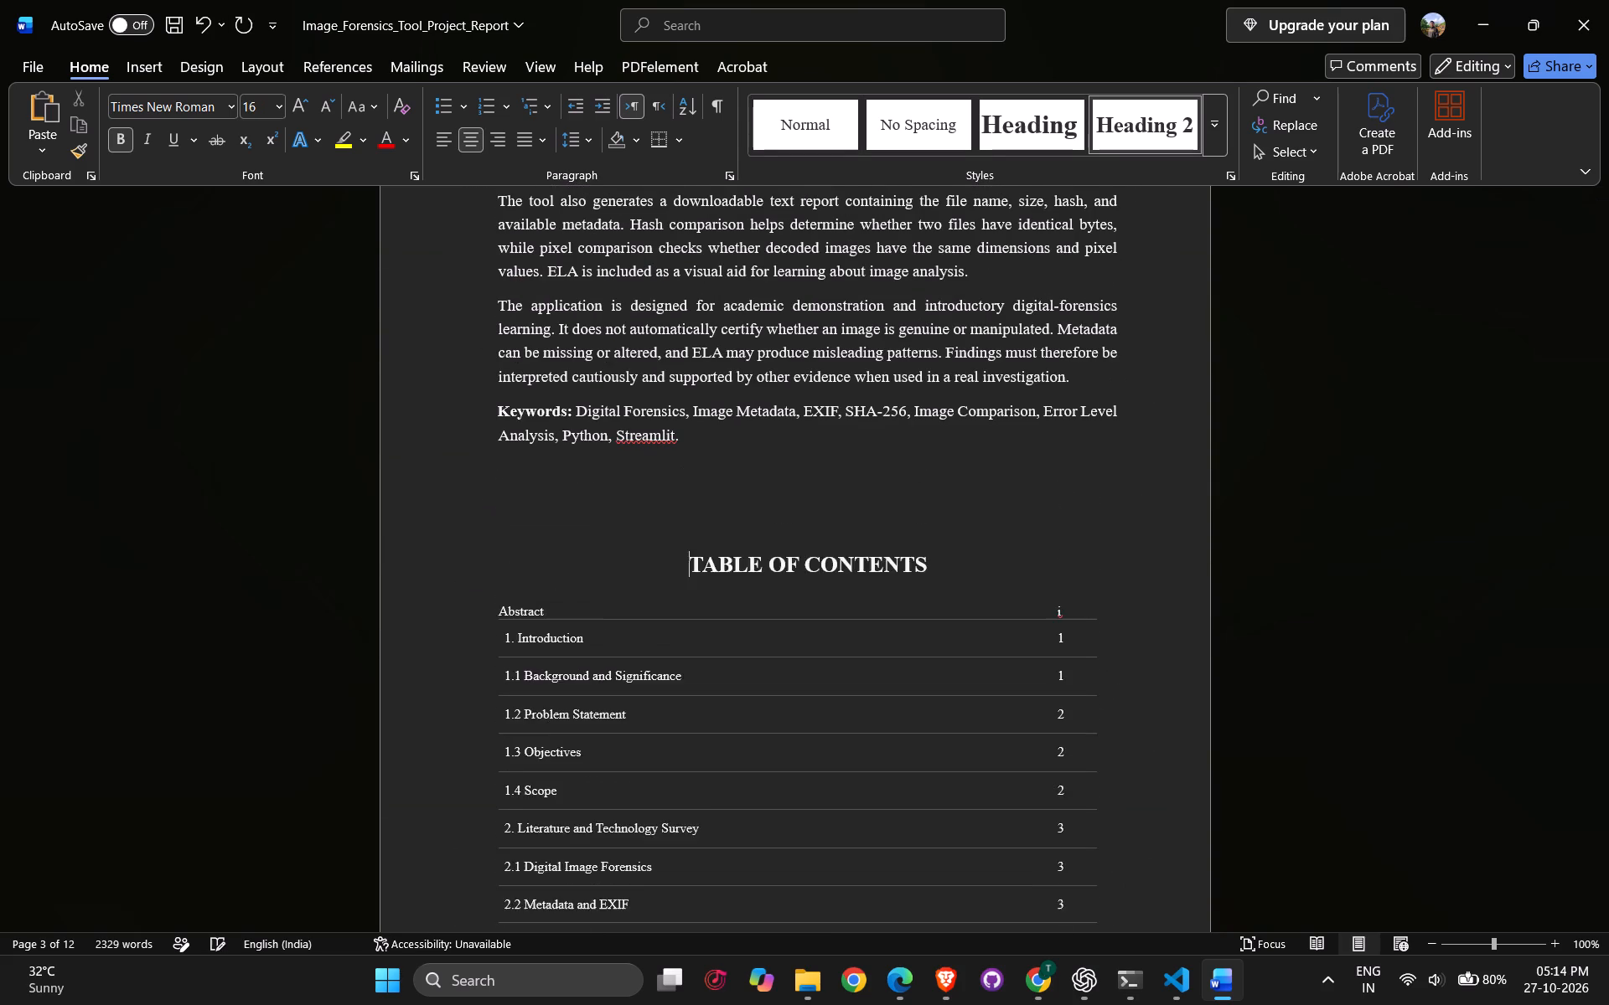
key("Return")
key("Return")
key("Return")
key("Return")
key("Return")
key("Return")
key("Return")
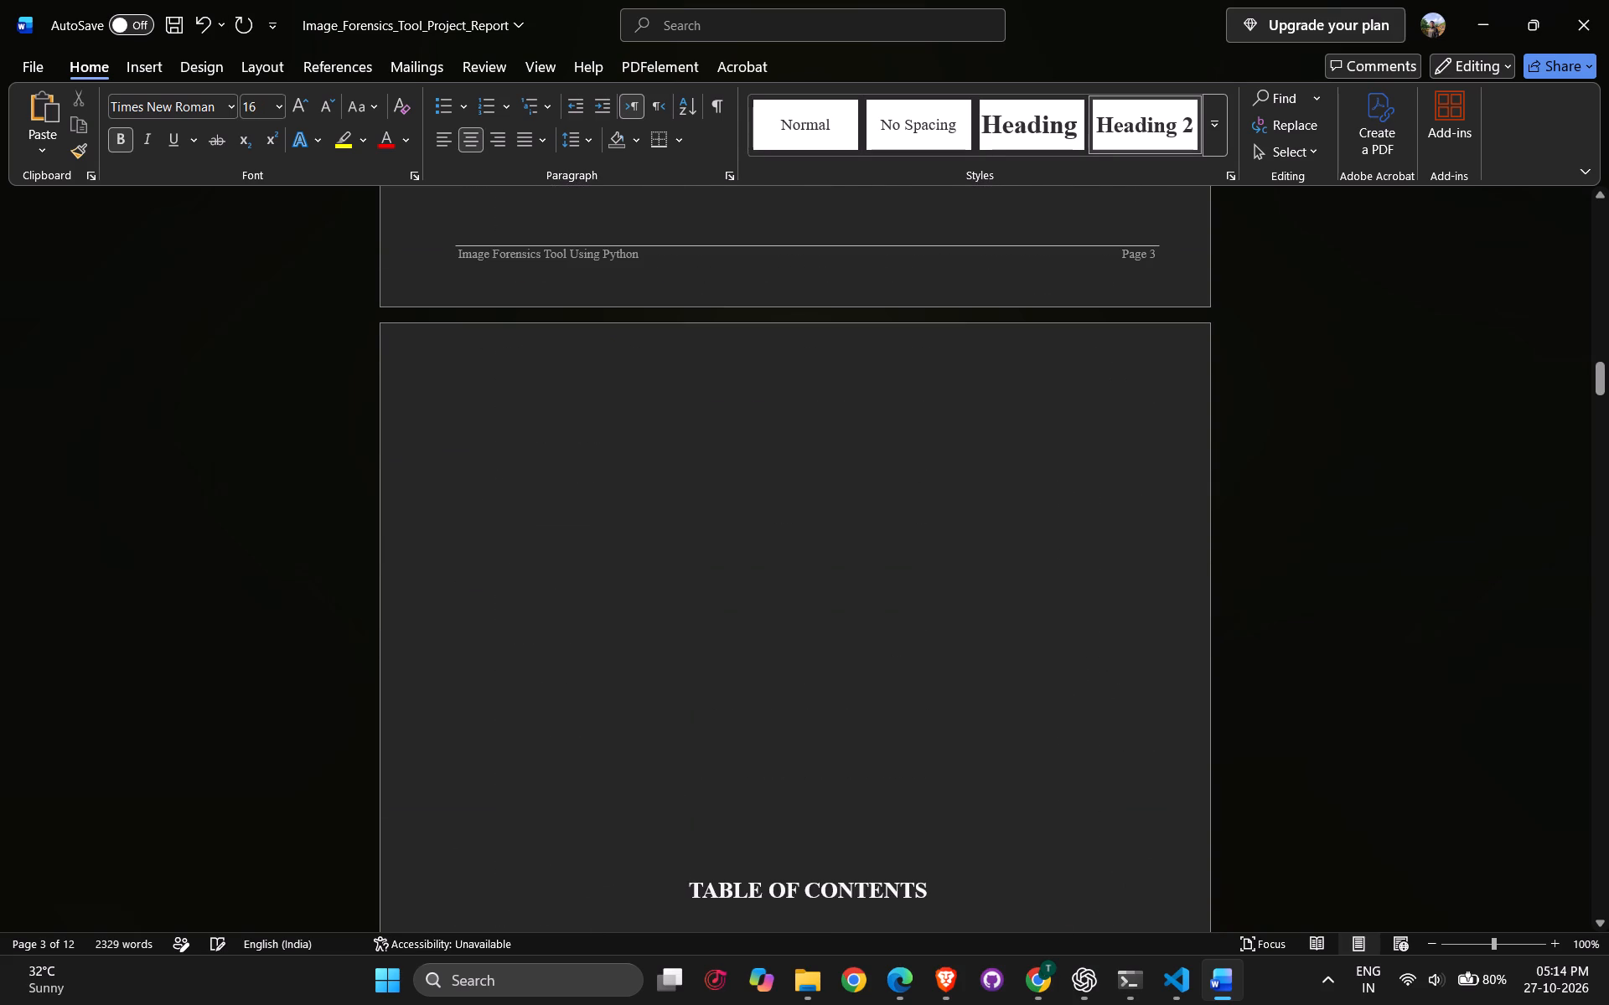
Fine-tune the empty lines directly above the TABLE OF CONTENTS heading so it starts at the top of page 4.
key("BackSpace")
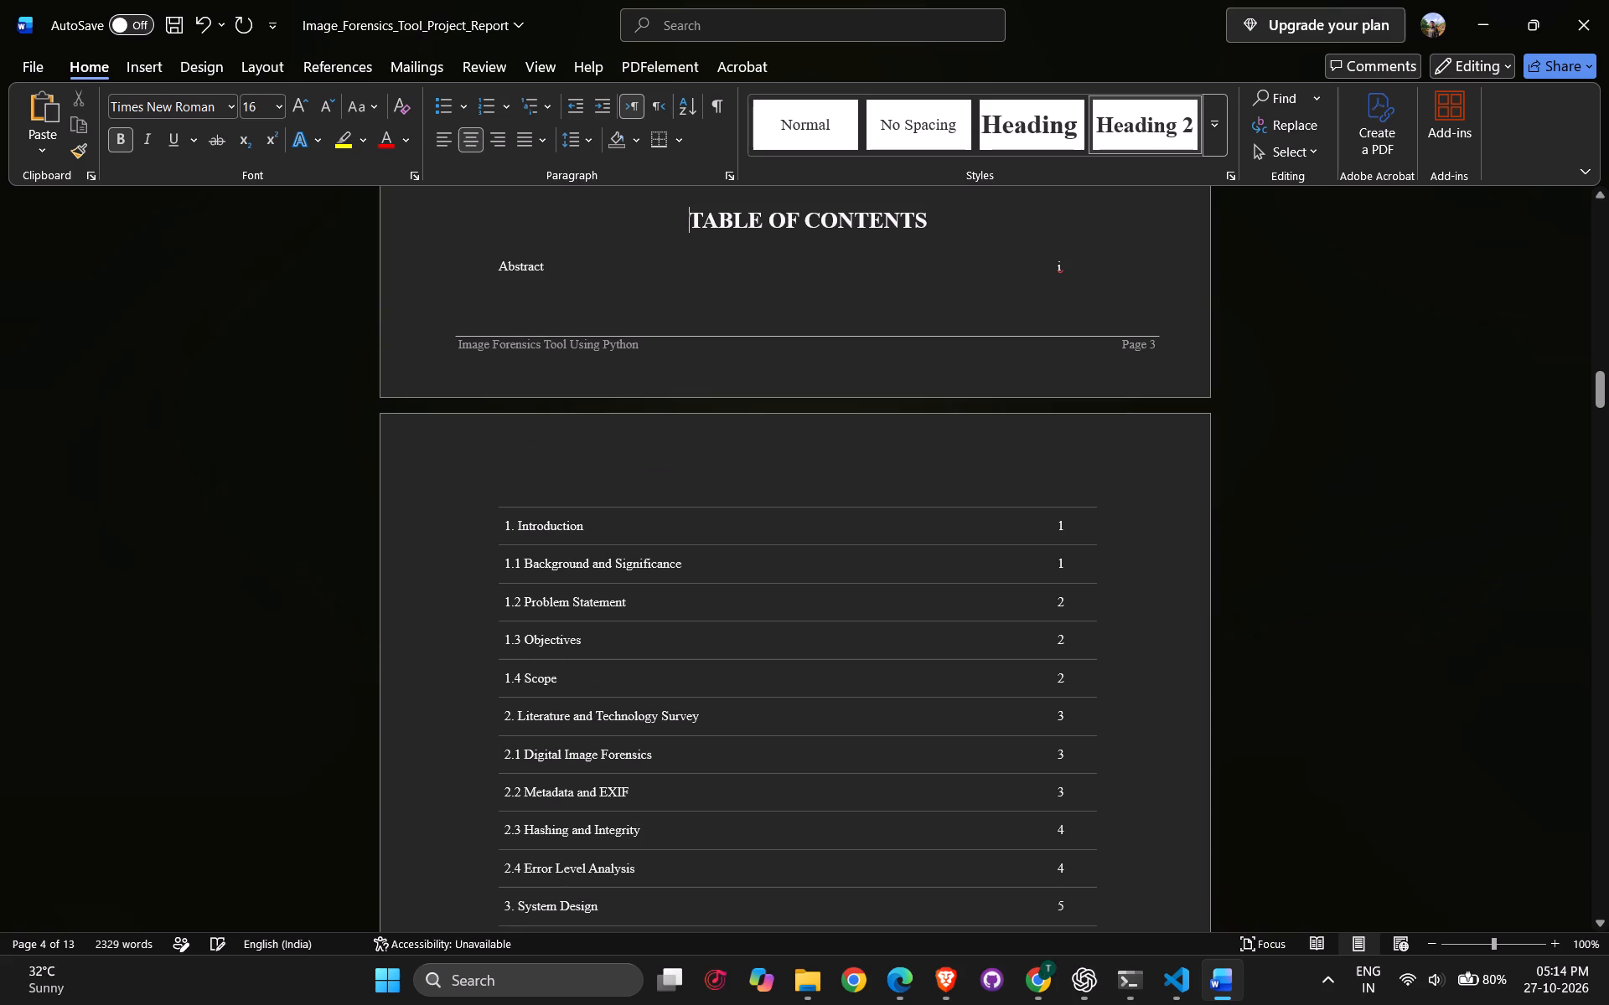
key("Return")
key("BackSpace")
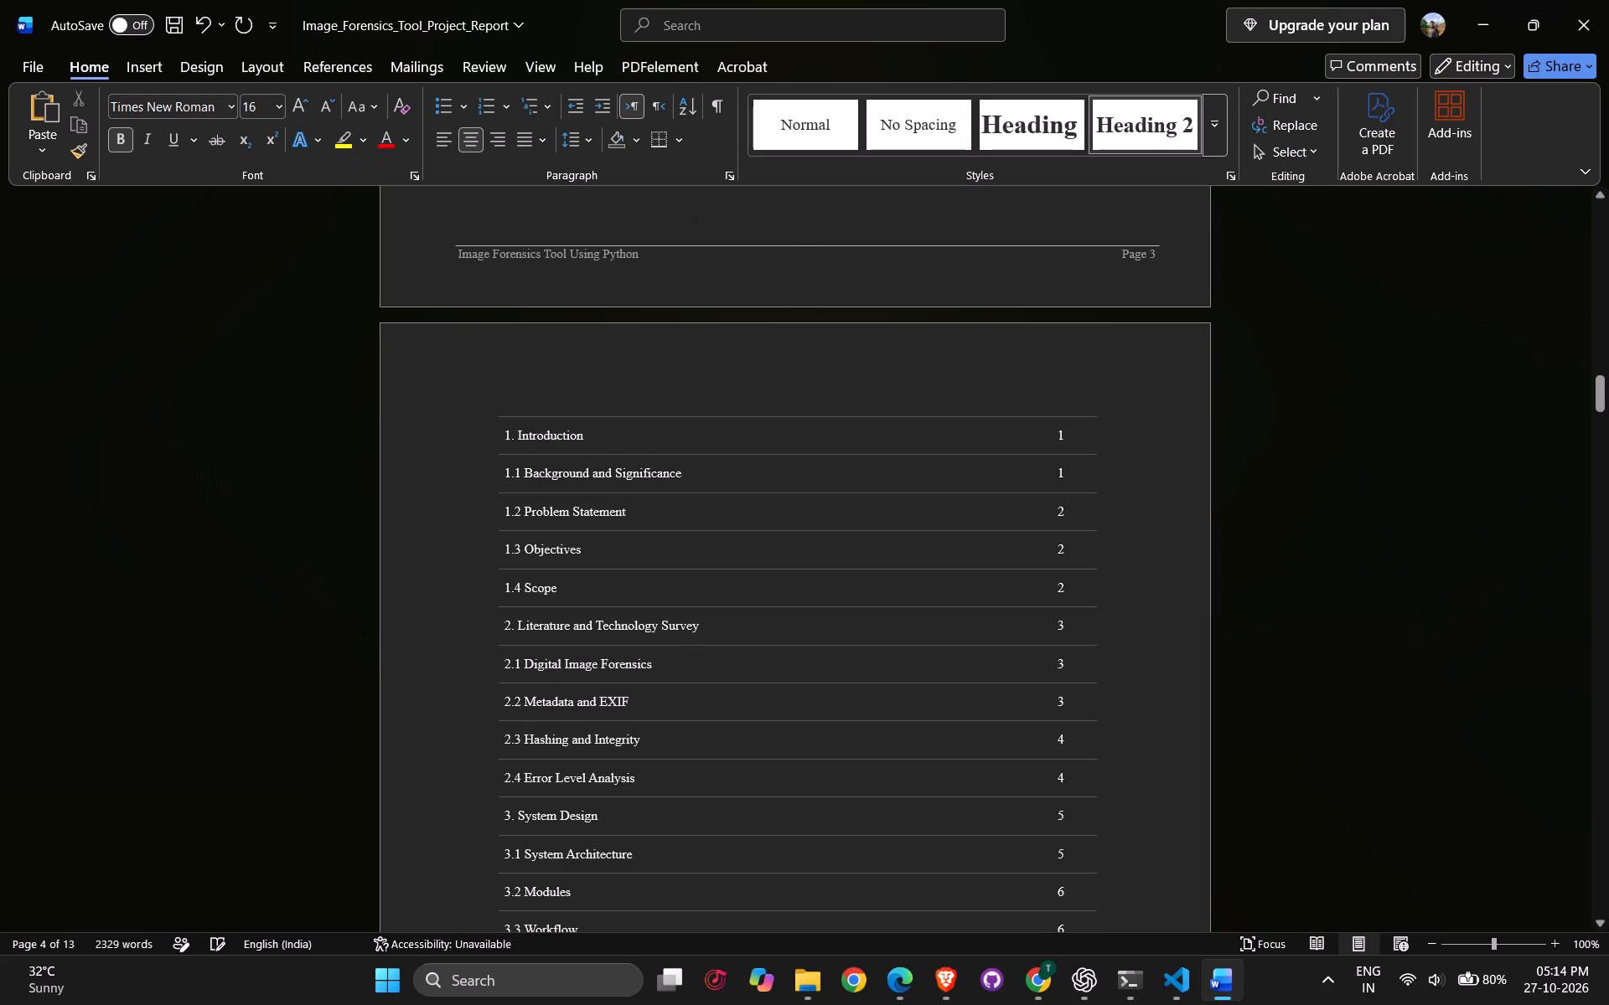
key("Return")
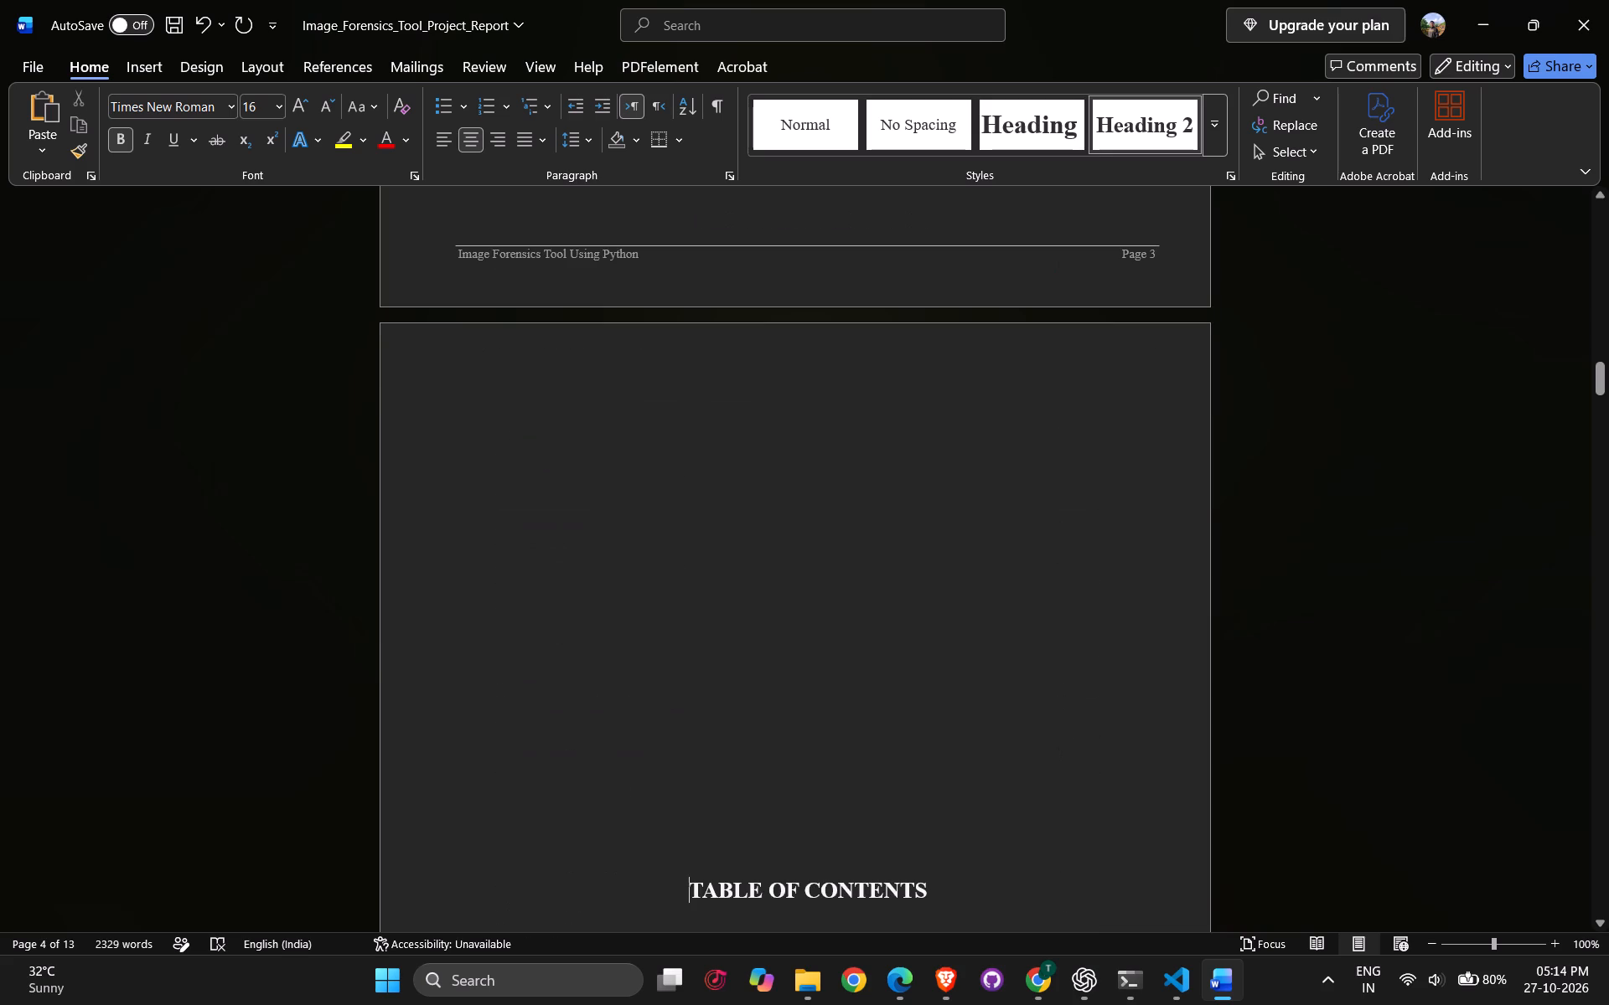
left_click(744, 849)
key("BackSpace")
key("Return")
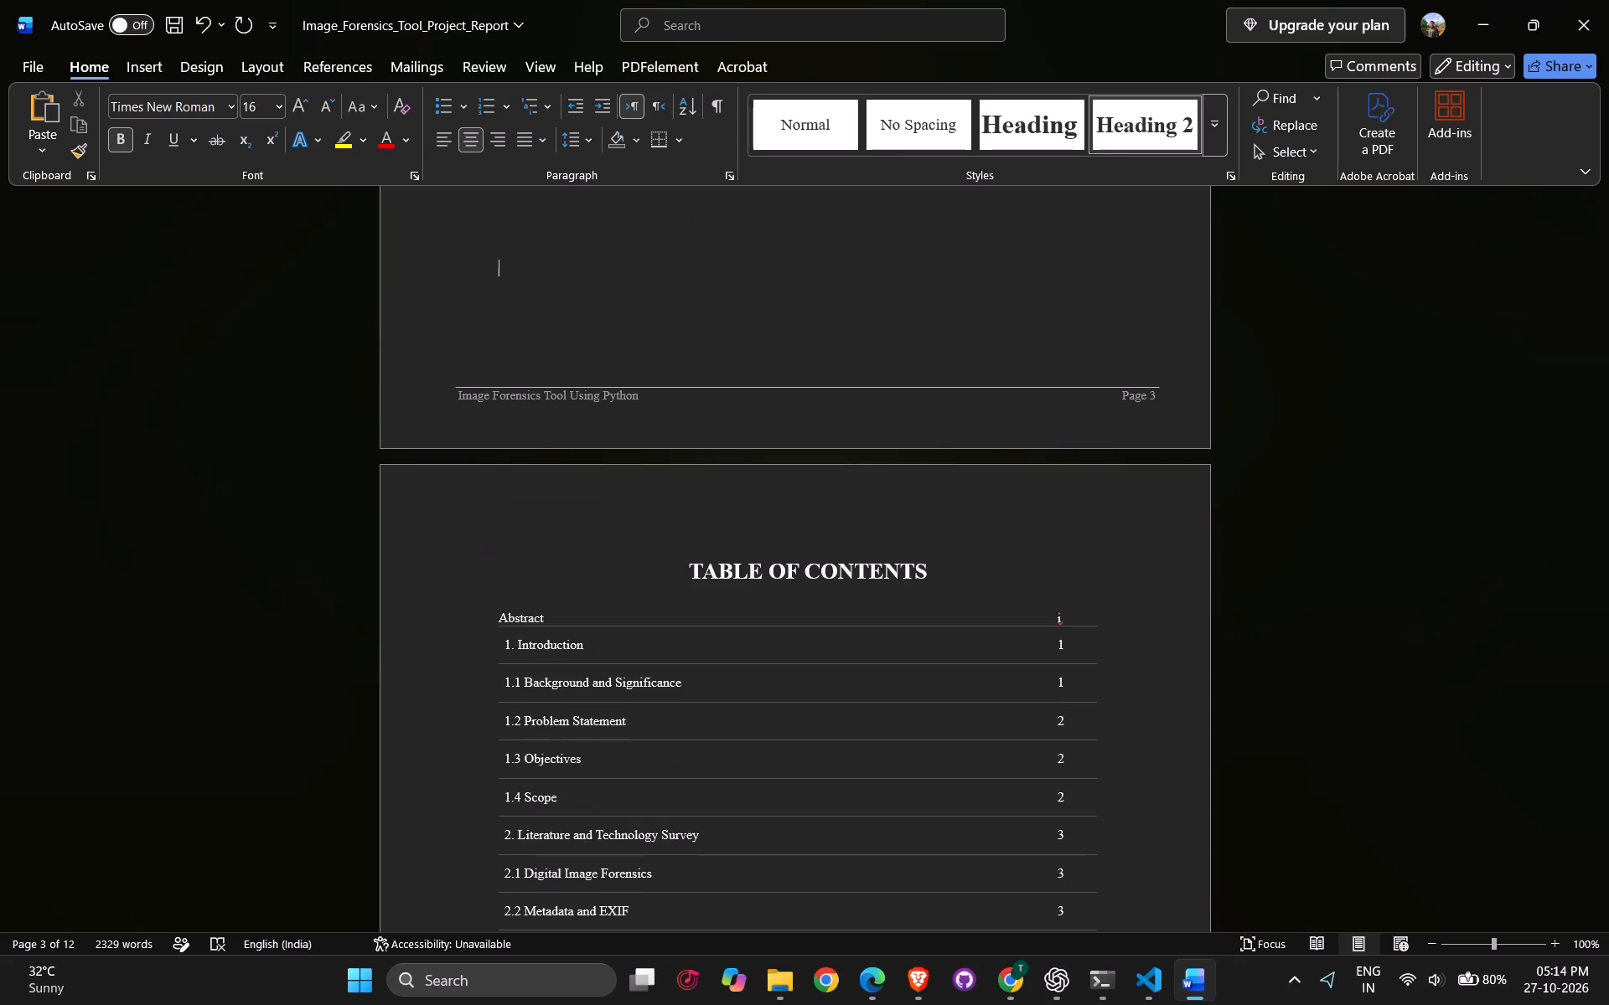
Examine how the table of contents runs onto page 5 and where Chapter 1 begins, including the footer and header areas between the pages.
scroll(909, 670, "down", 10)
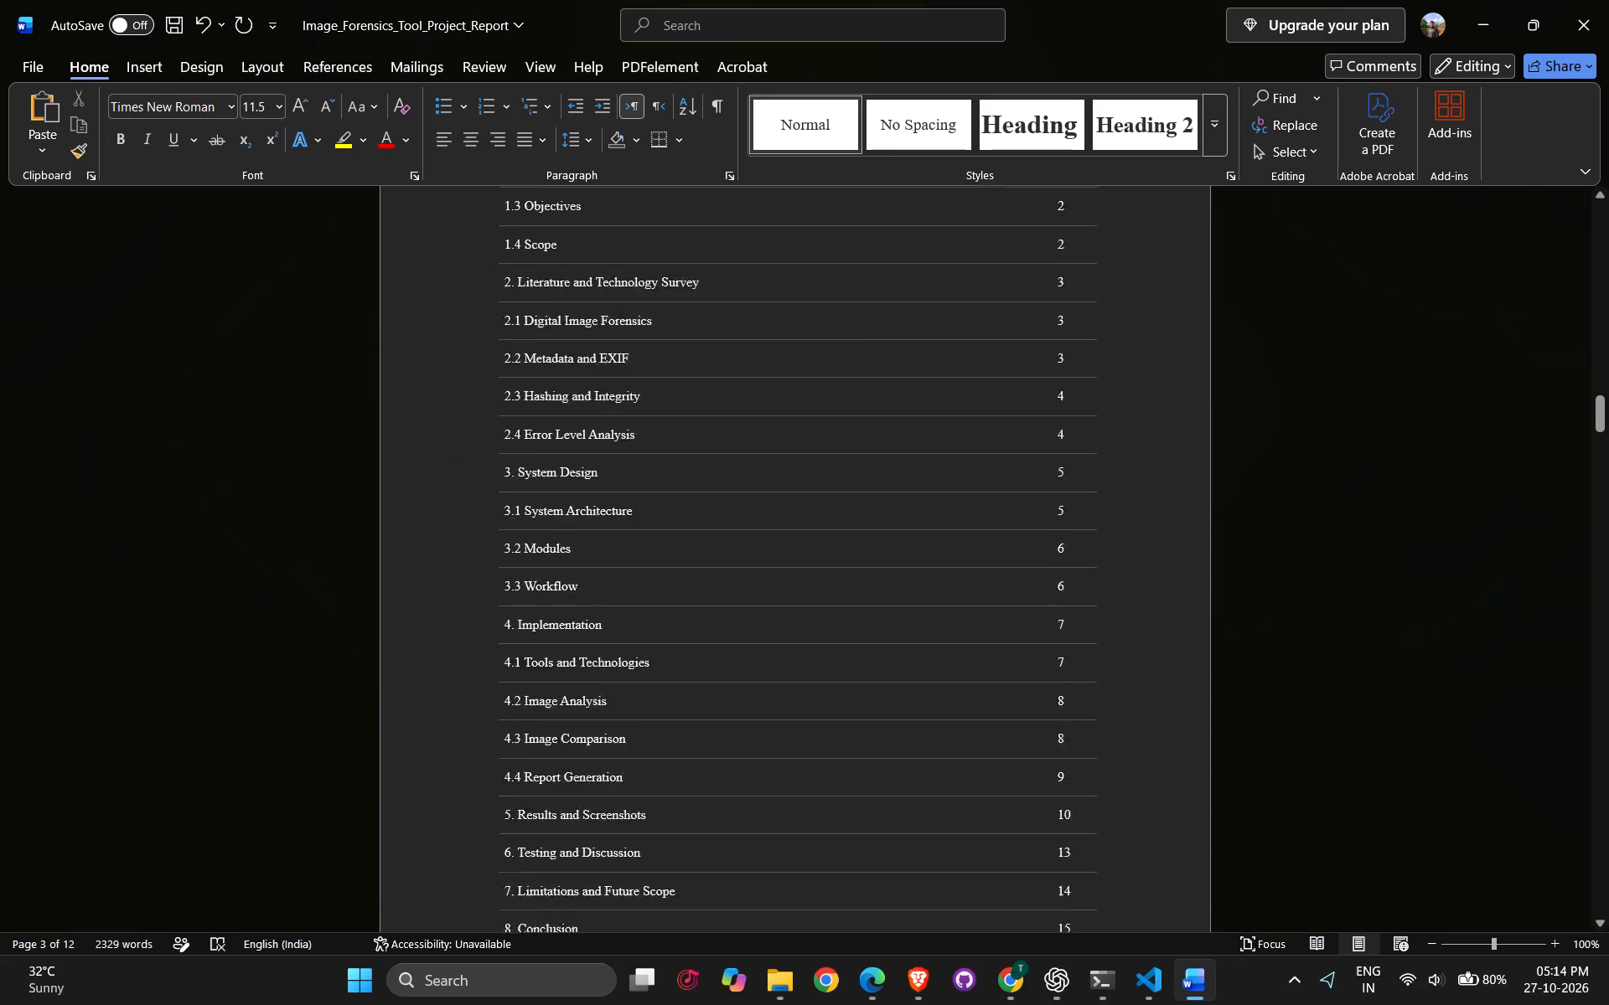
scroll(907, 657, "down", 10)
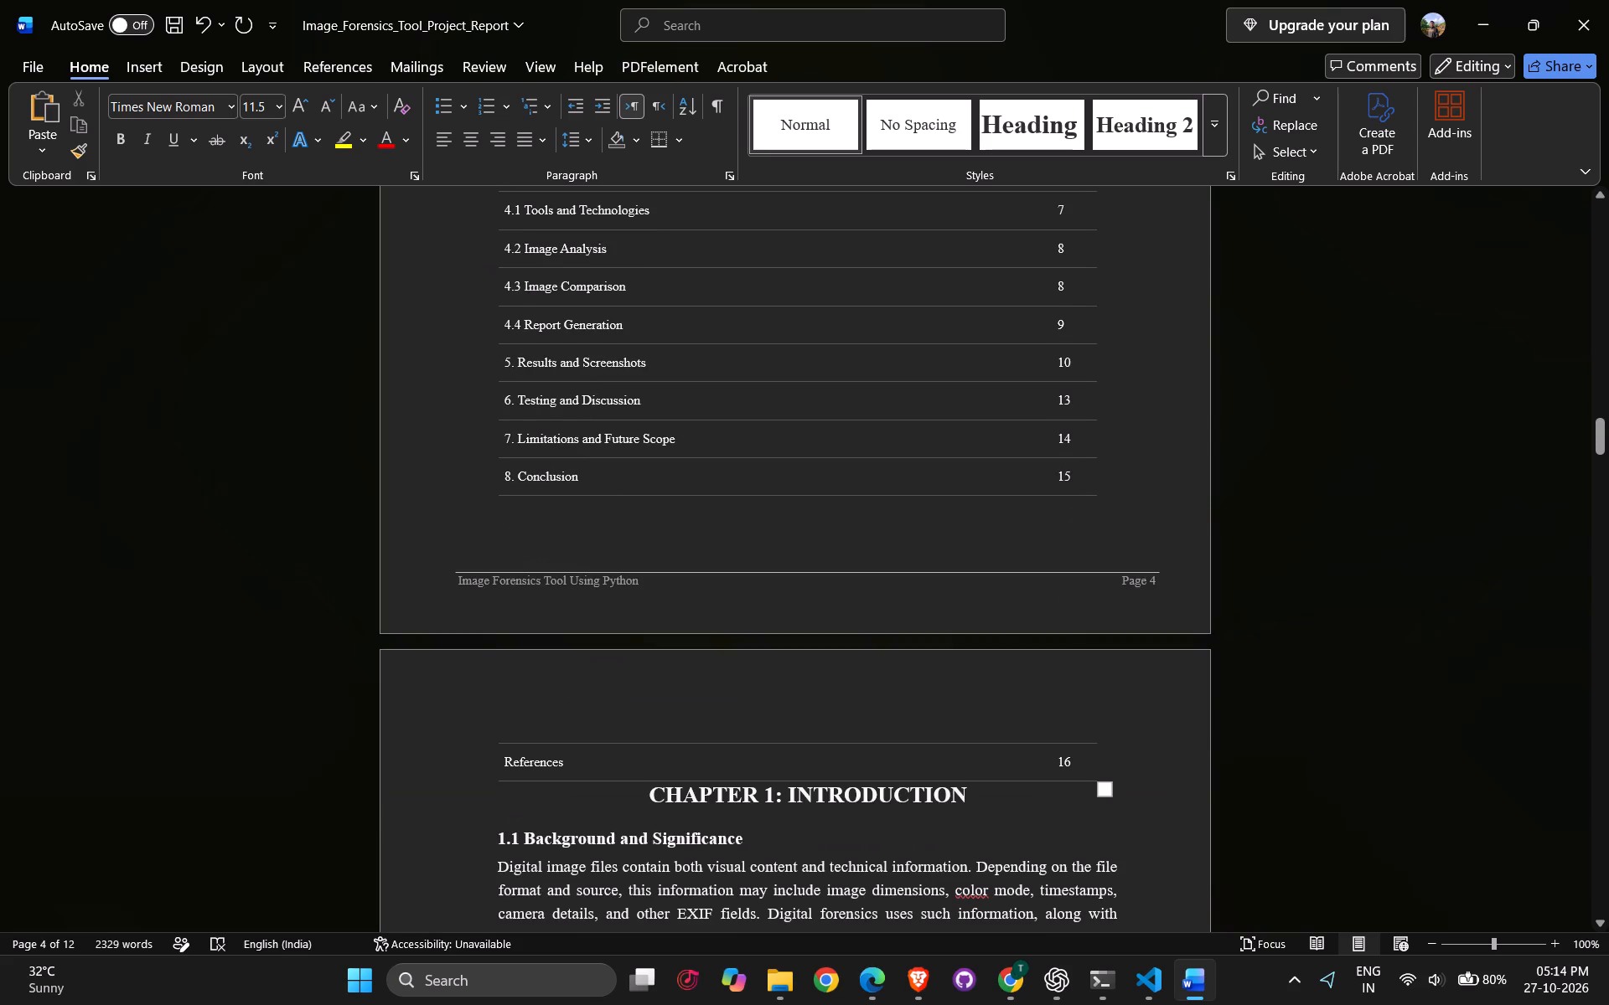
left_click(656, 537)
left_click(663, 575)
left_click(632, 570)
triple_click(647, 584)
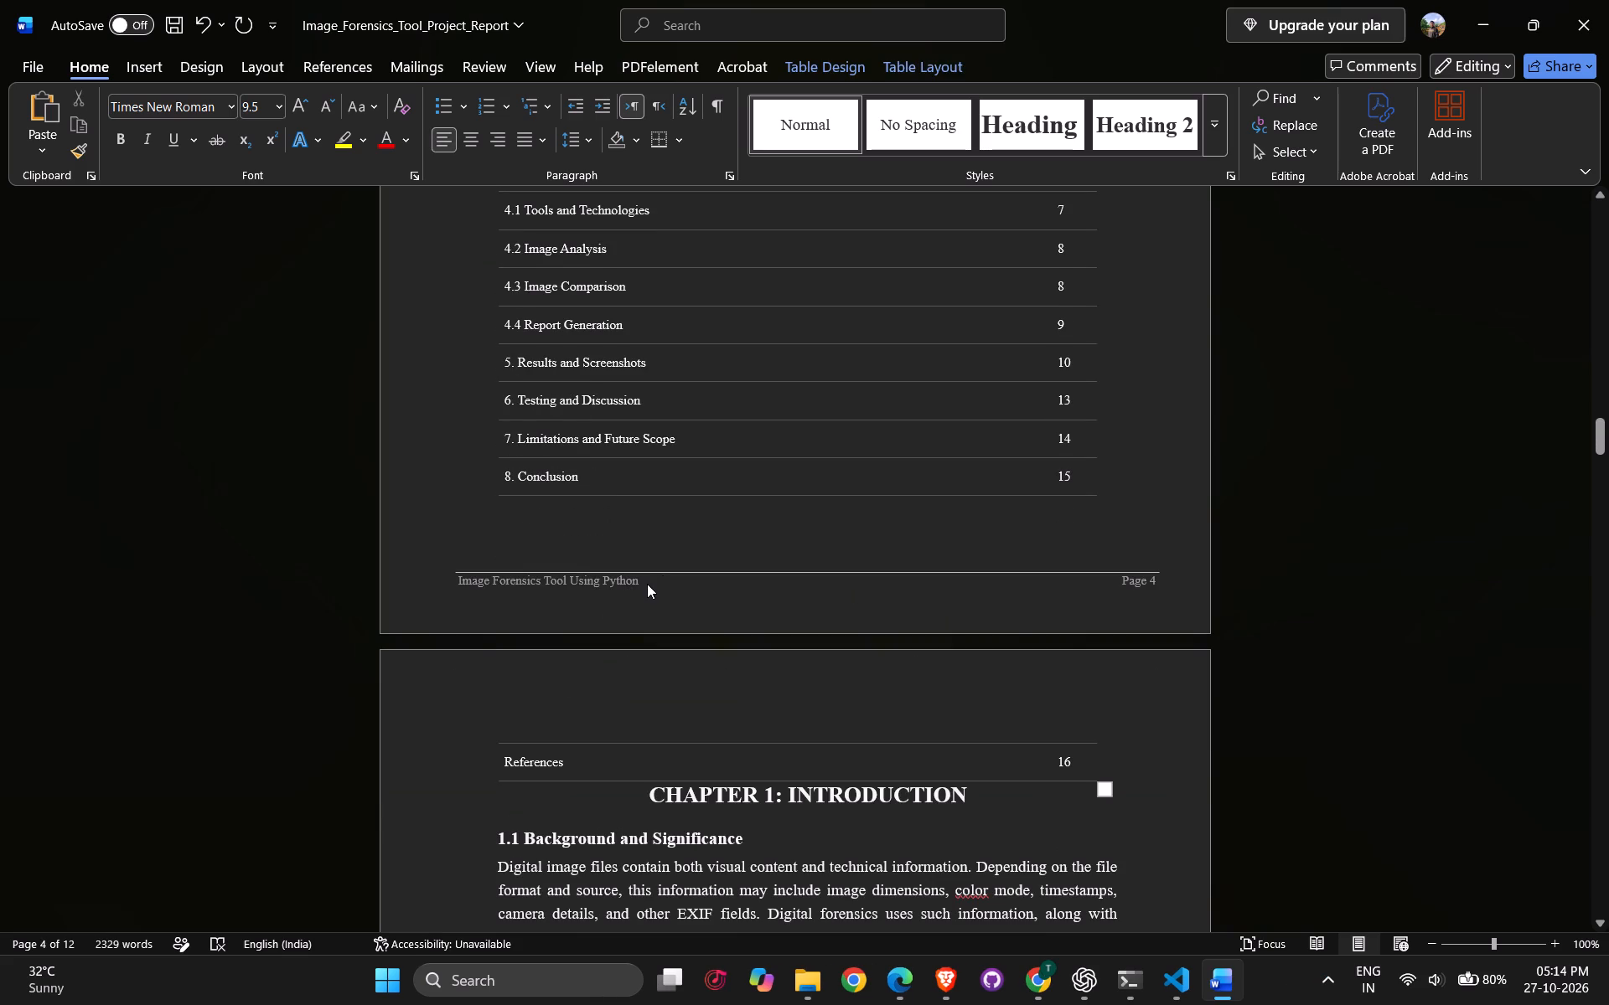
scroll(693, 595, "down", 10)
scroll(697, 597, "up", 6)
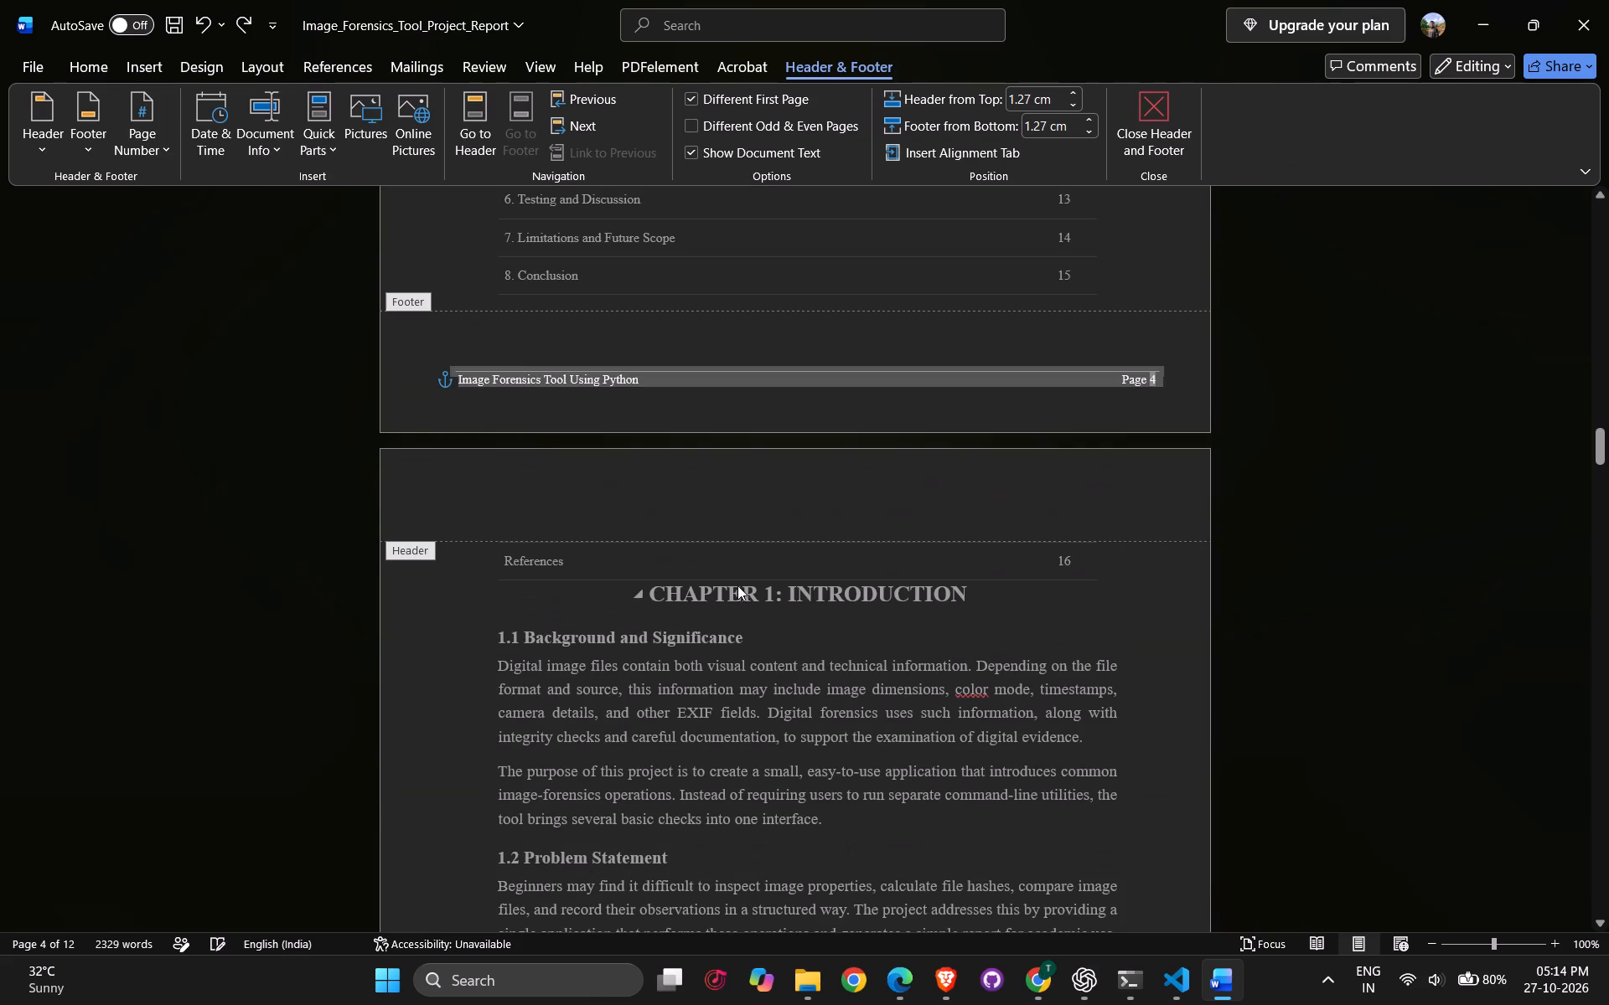
left_click(930, 512)
left_click(1267, 509)
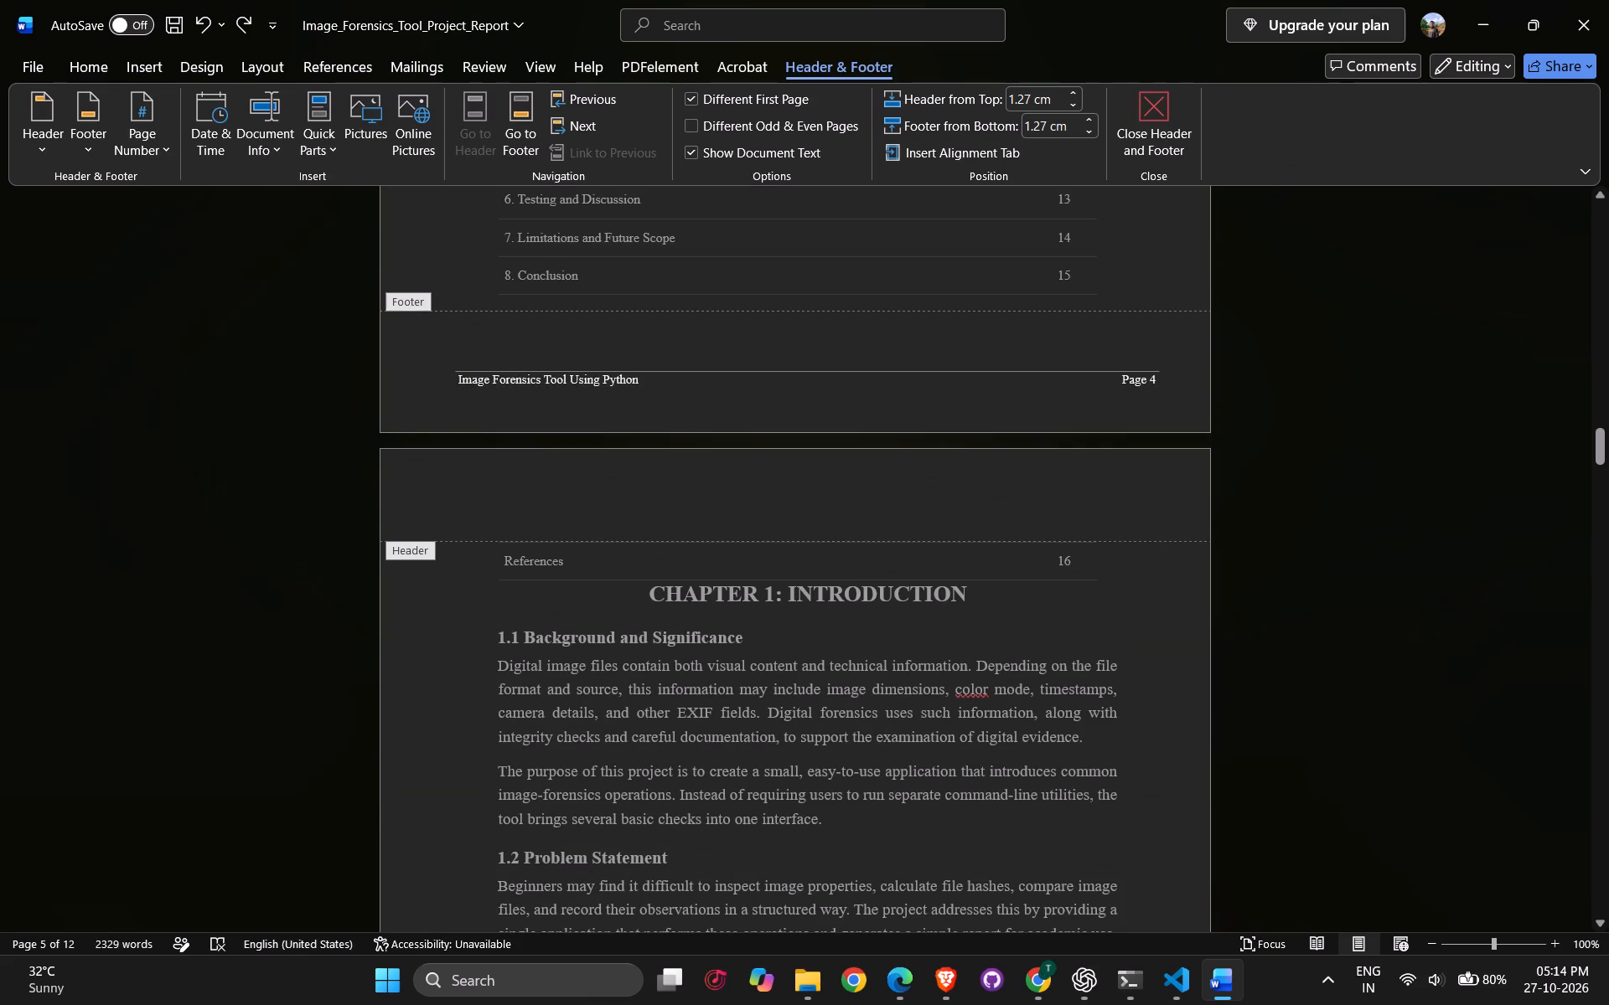
scroll(1185, 502, "down", 5)
scroll(1372, 515, "up", 12)
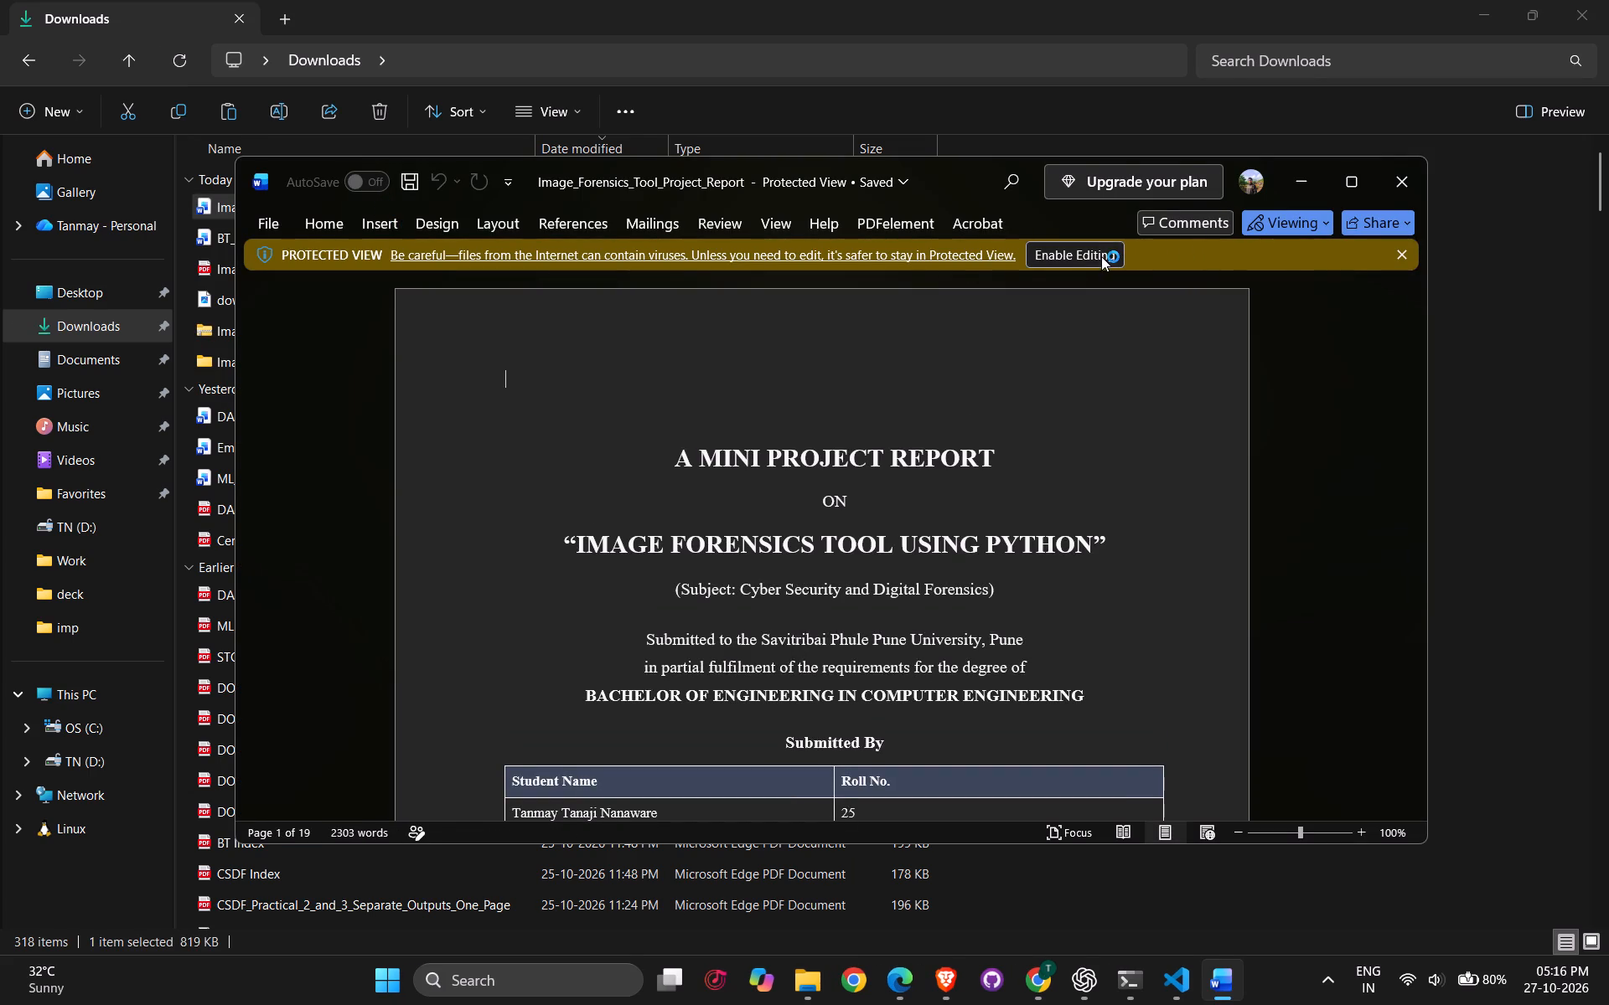
Review the new report from the cover page to Chapter 1, examining where the Abstract, table of contents and chapter pages start.
scroll(1099, 300, "down", 8)
scroll(1106, 343, "down", 13)
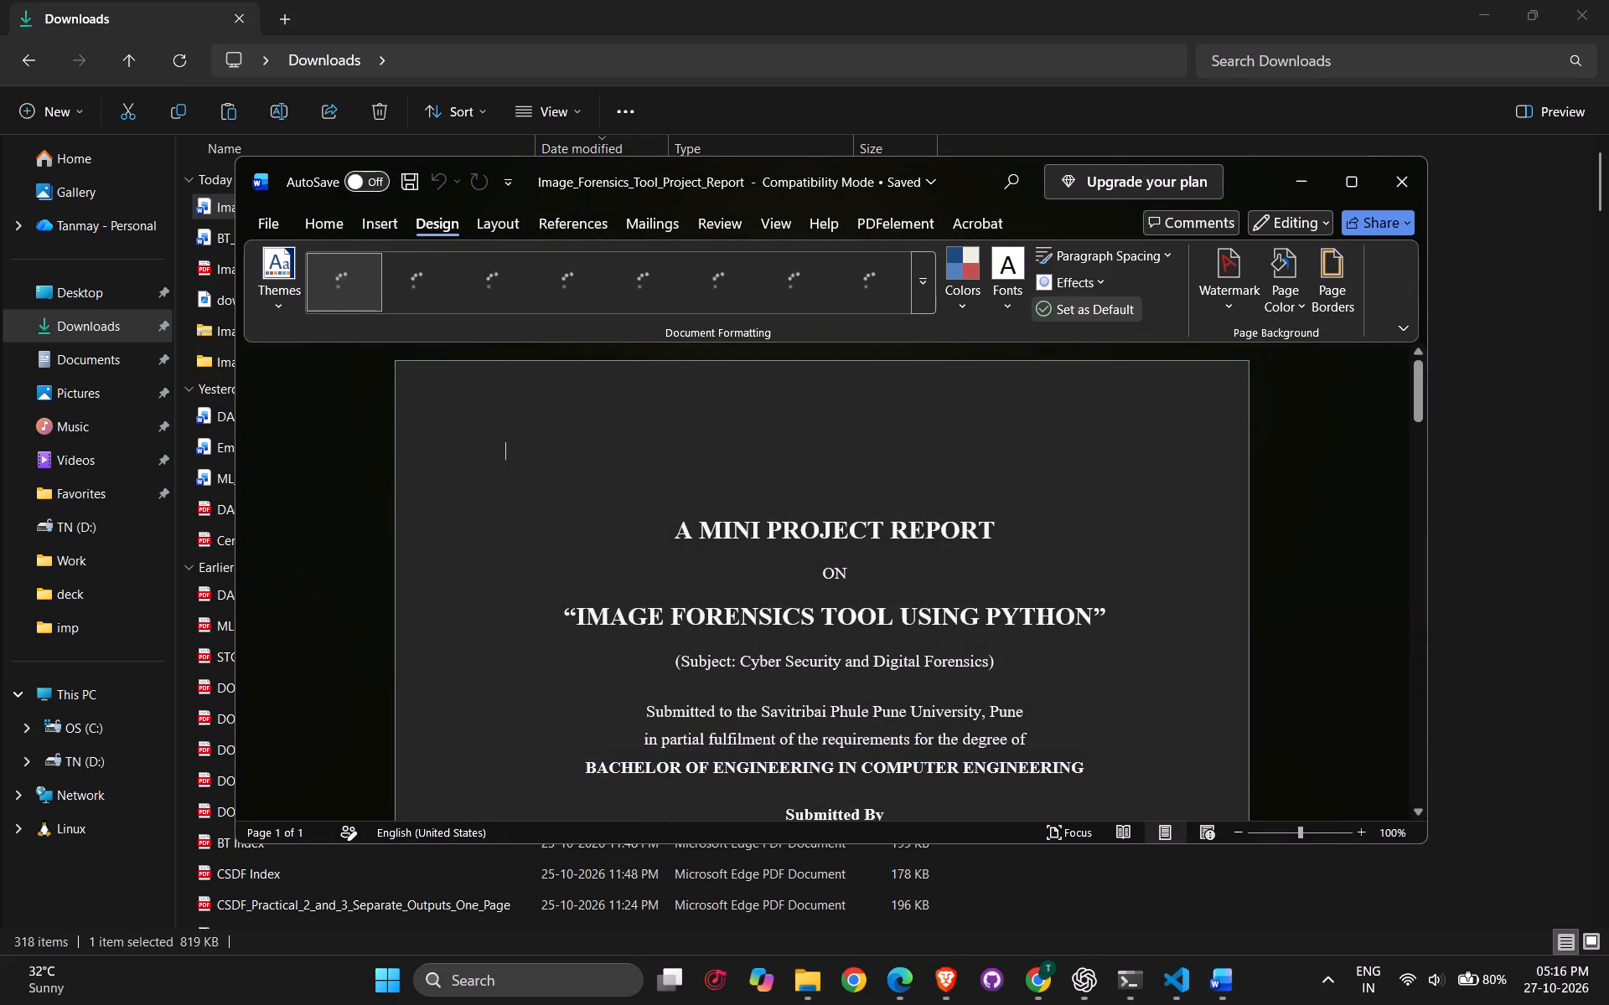
scroll(1429, 457, "down", 4)
scroll(1424, 457, "up", 5)
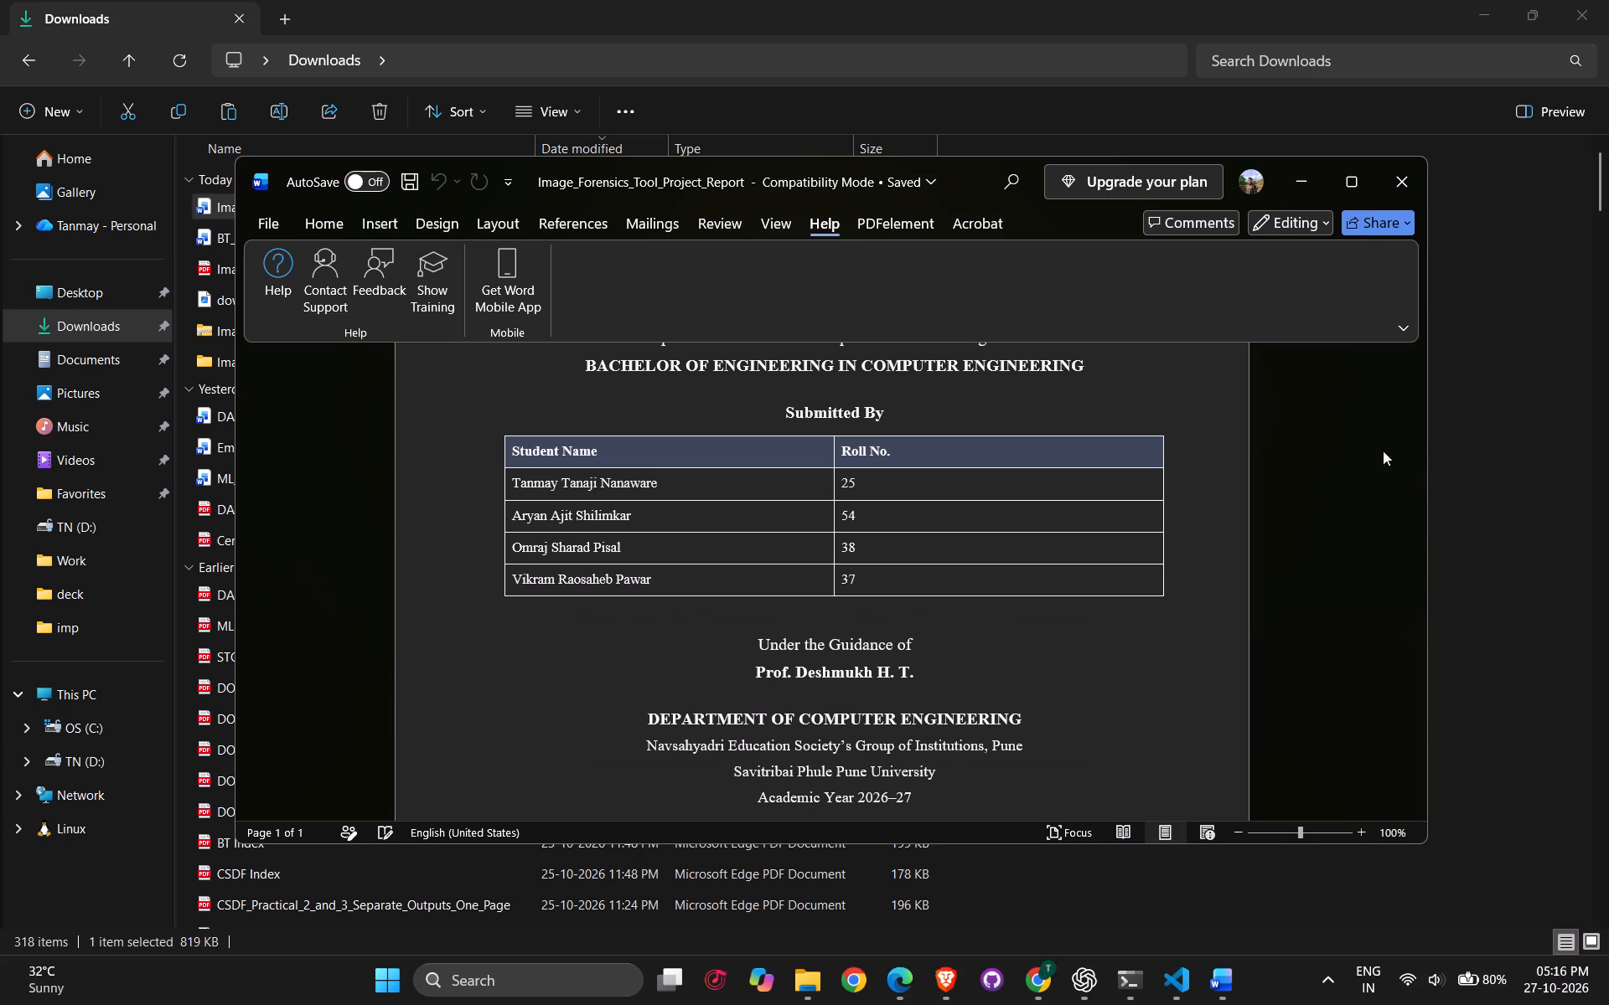
left_click(1313, 451)
scroll(1313, 451, "down", 20)
scroll(1313, 451, "down", 3)
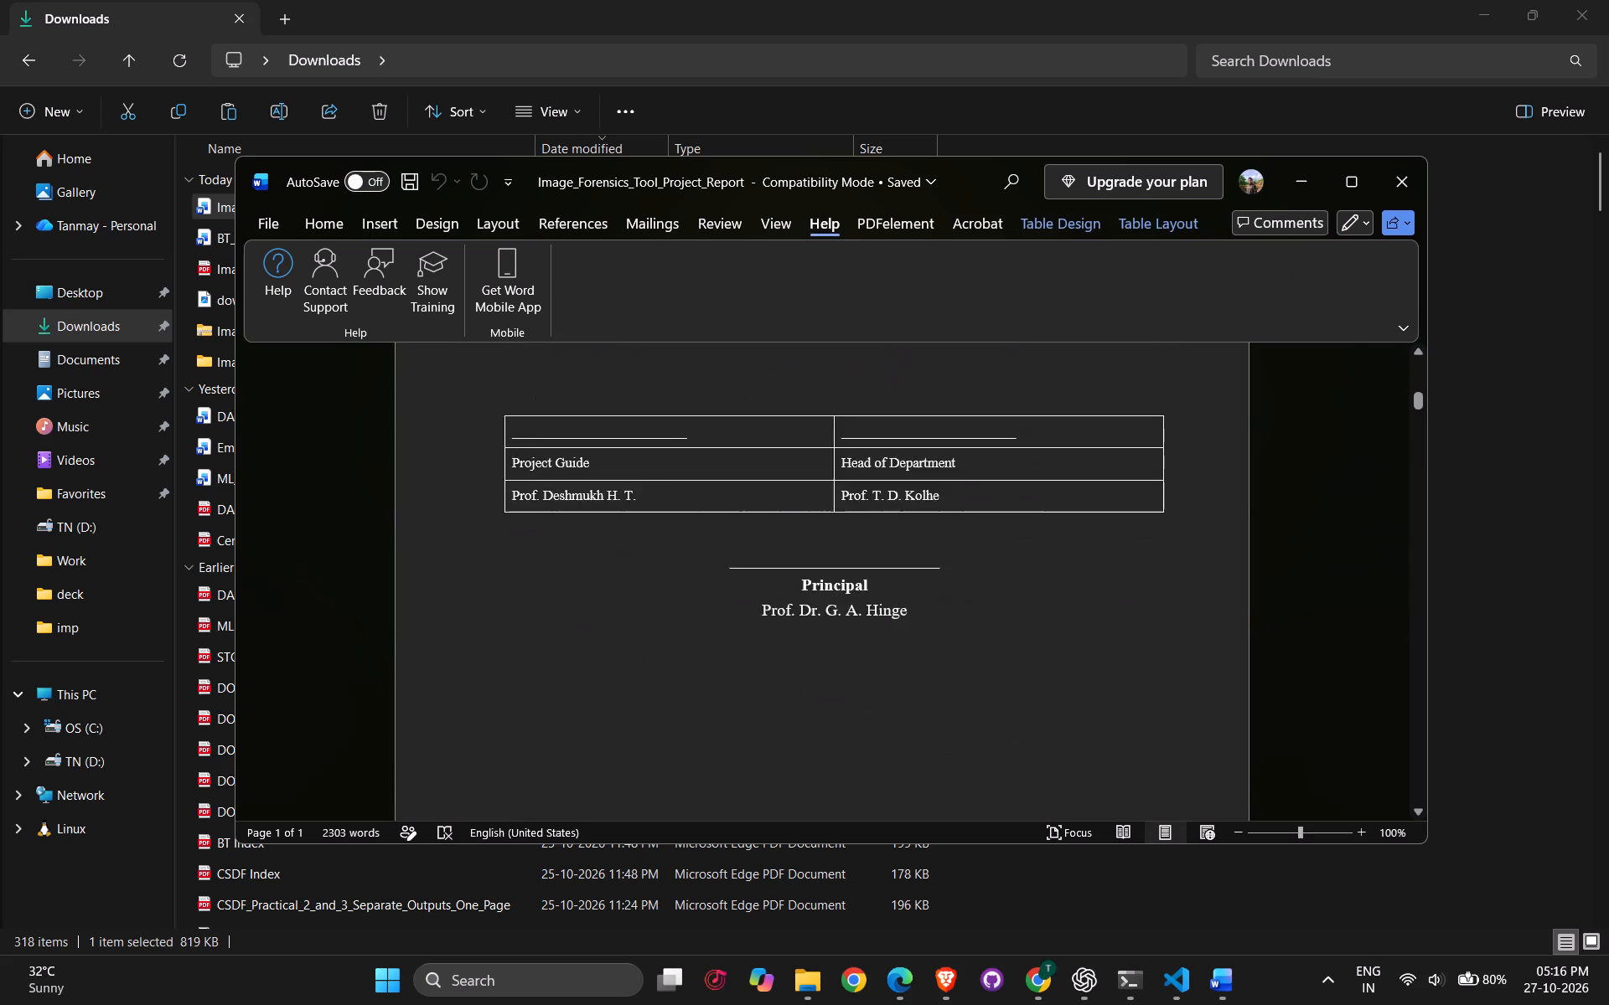
scroll(1310, 446, "down", 20)
scroll(1310, 446, "down", 14)
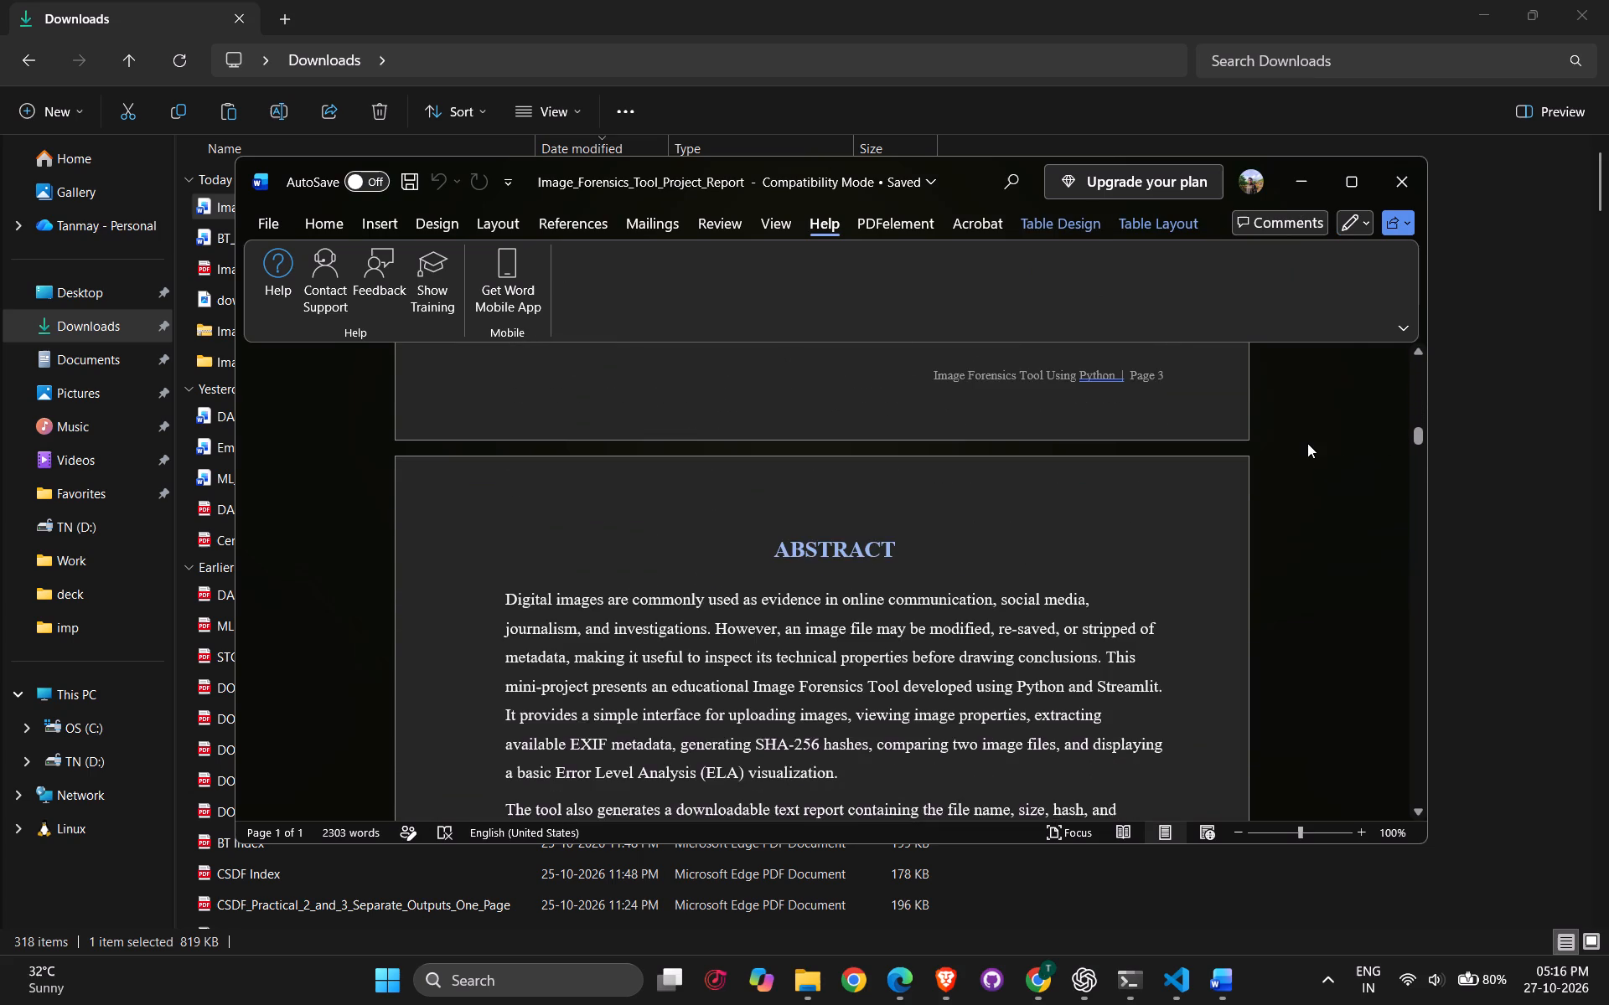
scroll(1242, 428, "down", 20)
scroll(1242, 428, "down", 3)
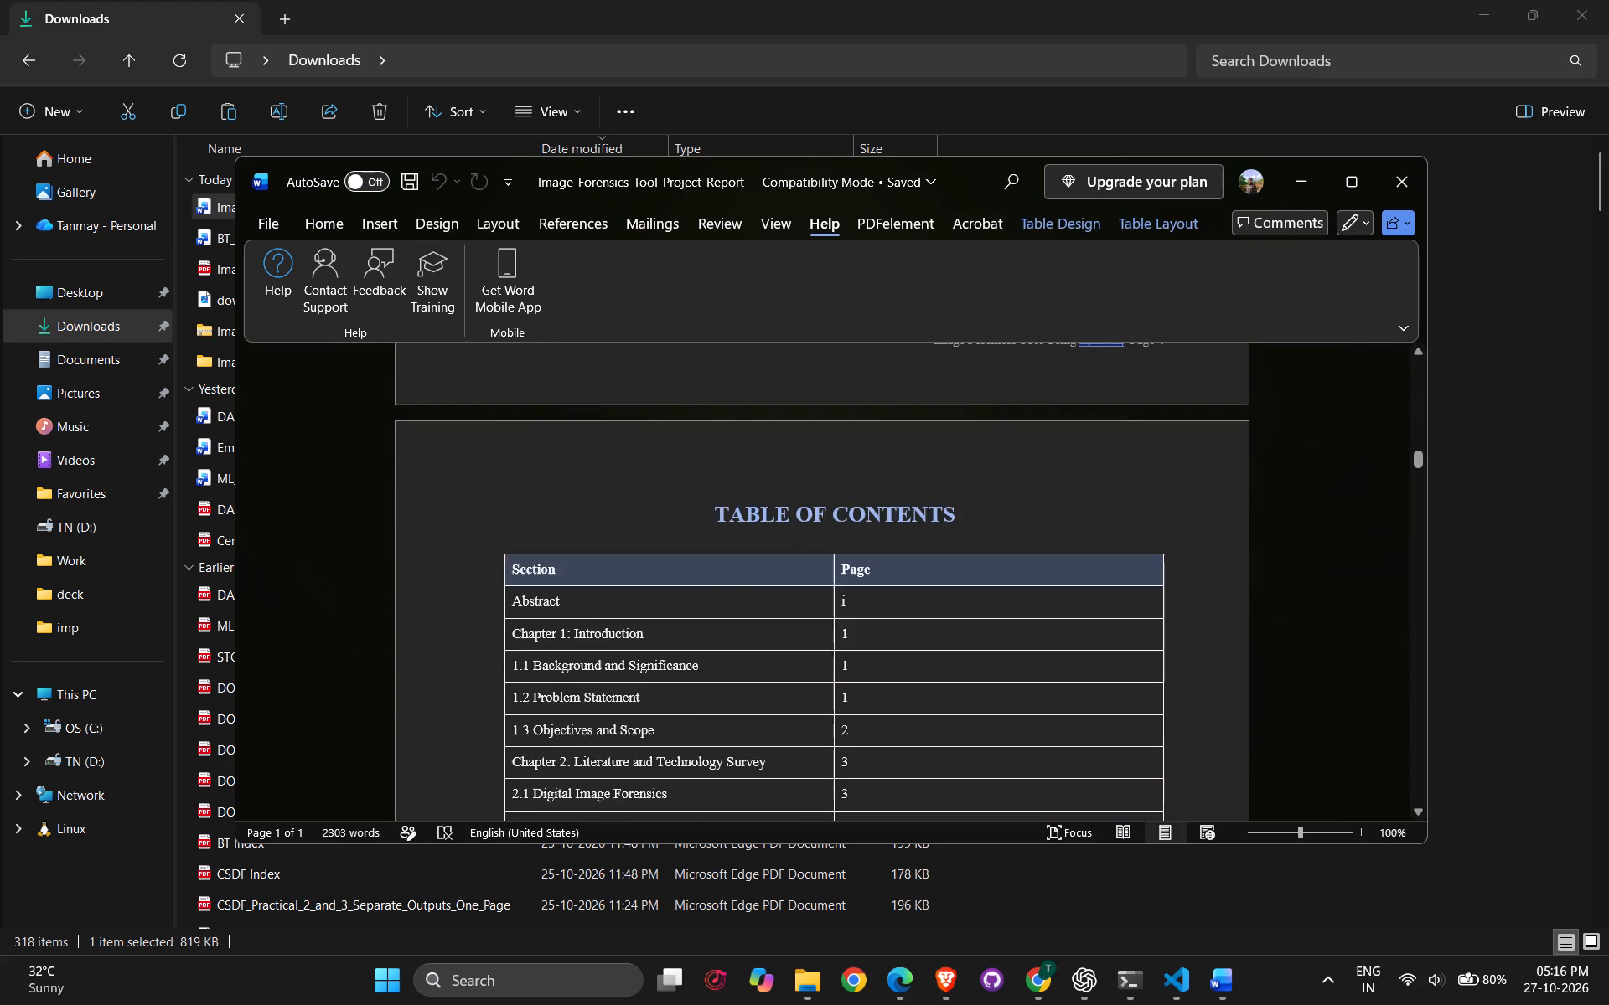
scroll(1182, 425, "down", 20)
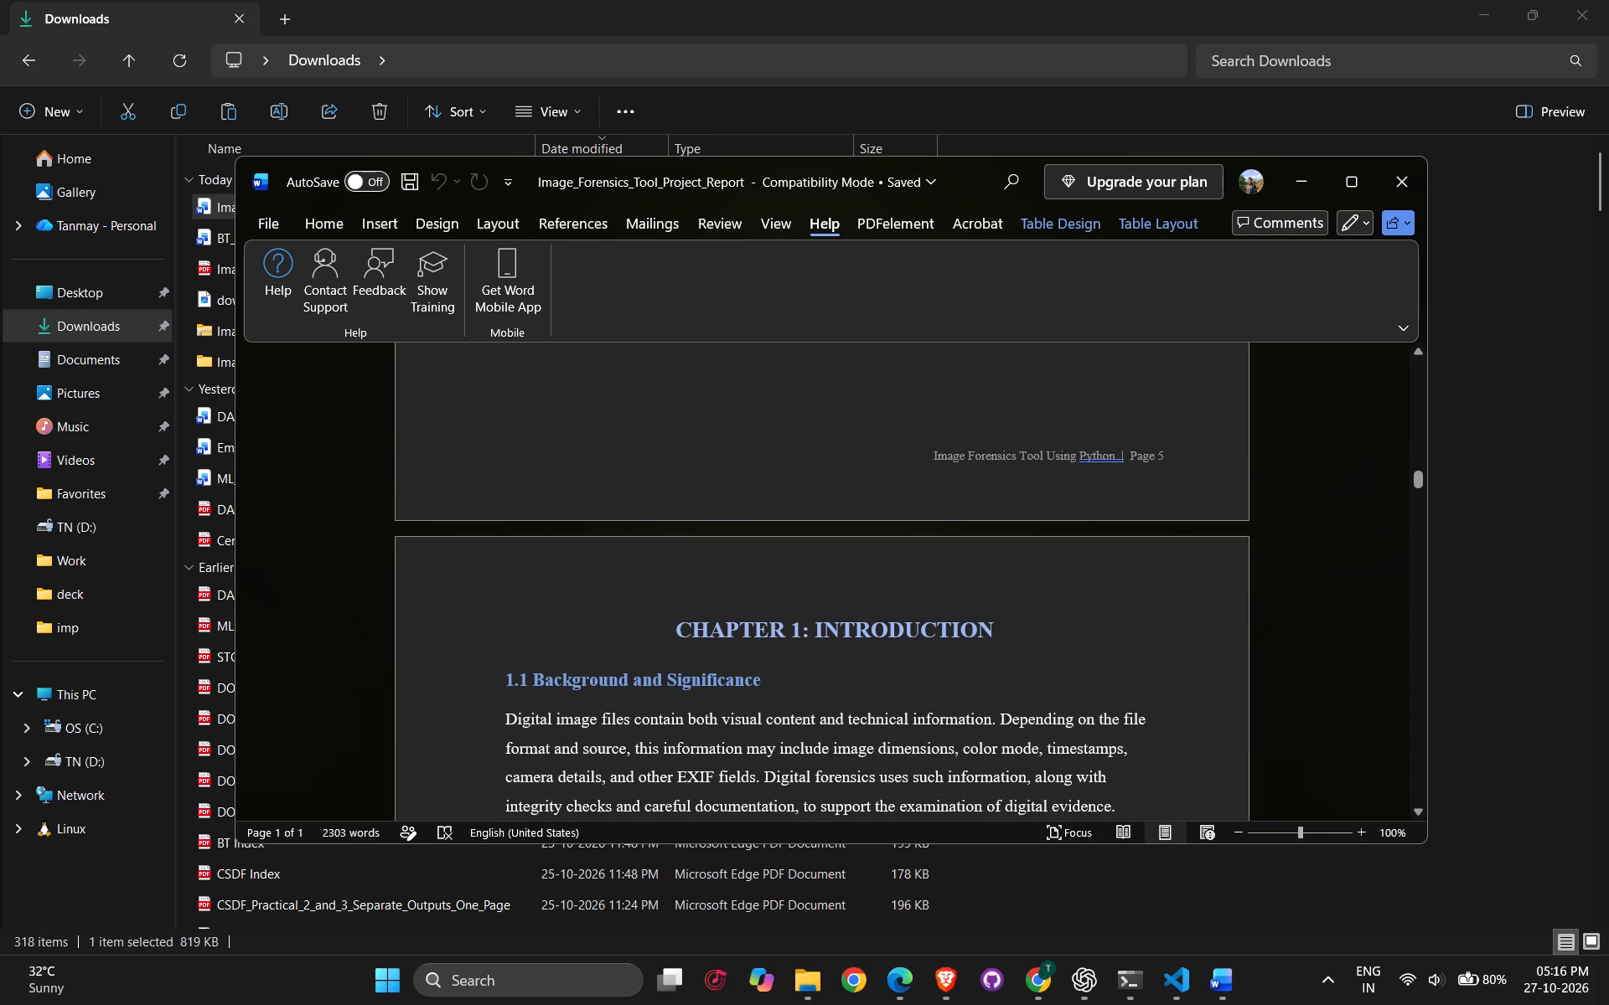
Delete the "Image Forensics Tool Using Python | Page" text from the footer, keeping only the page number, and return to the body.
scroll(1182, 425, "down", 2)
left_click(1128, 361)
double_click(1124, 353)
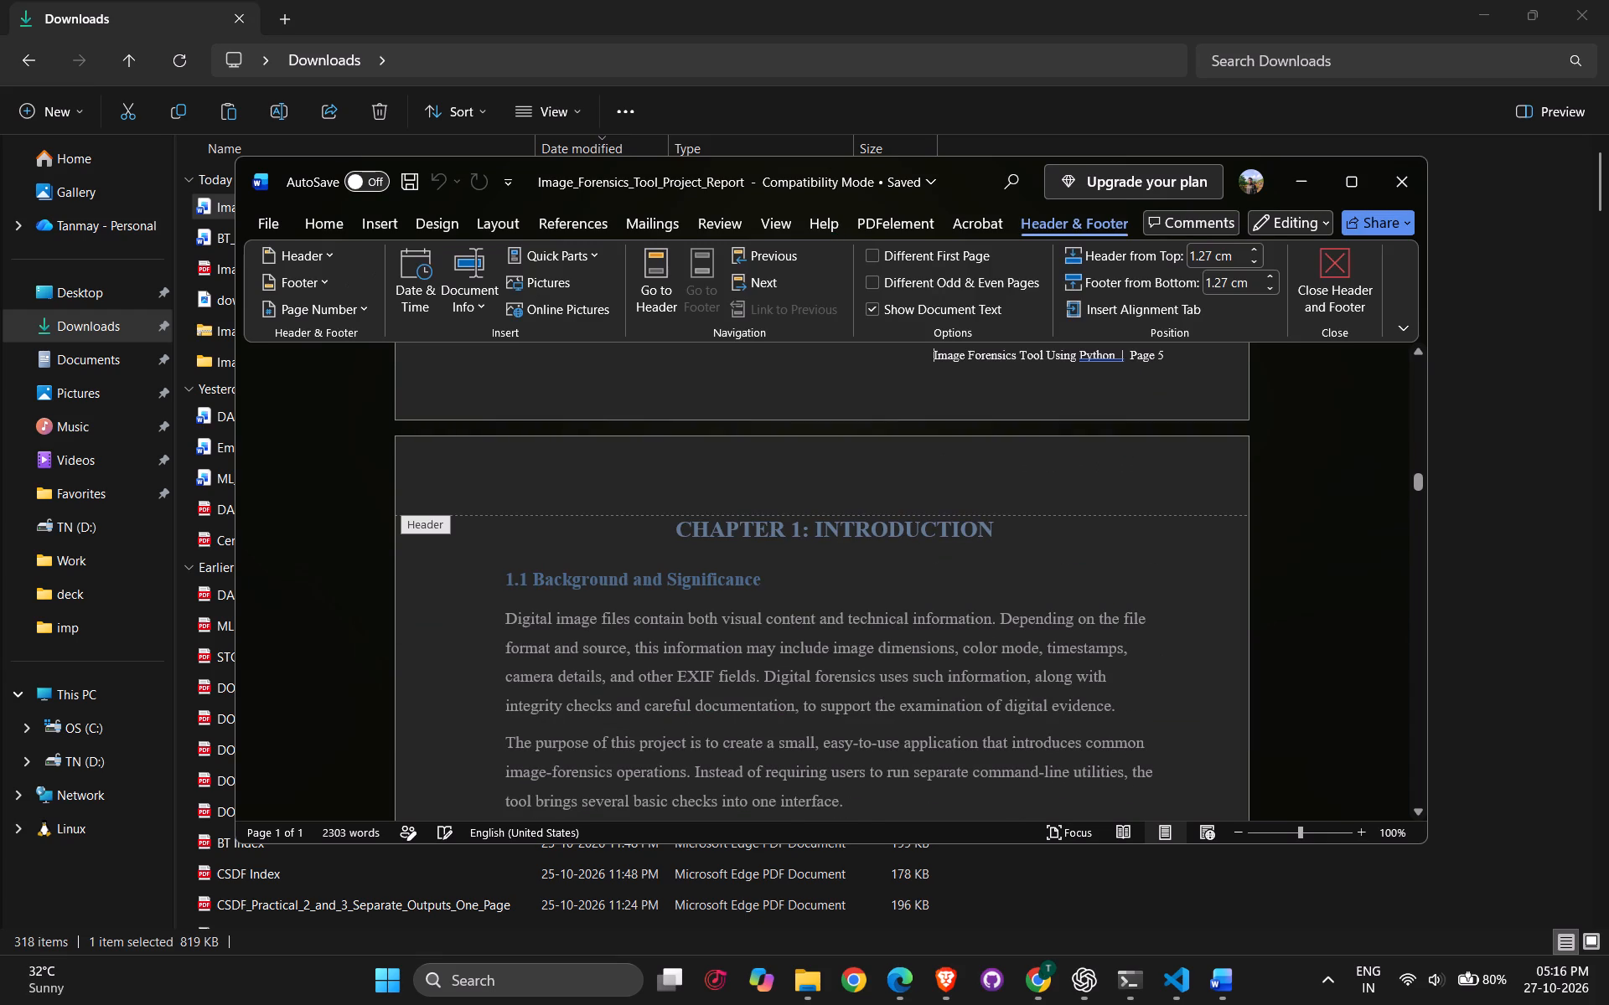
left_click(1117, 349)
left_click(1120, 358)
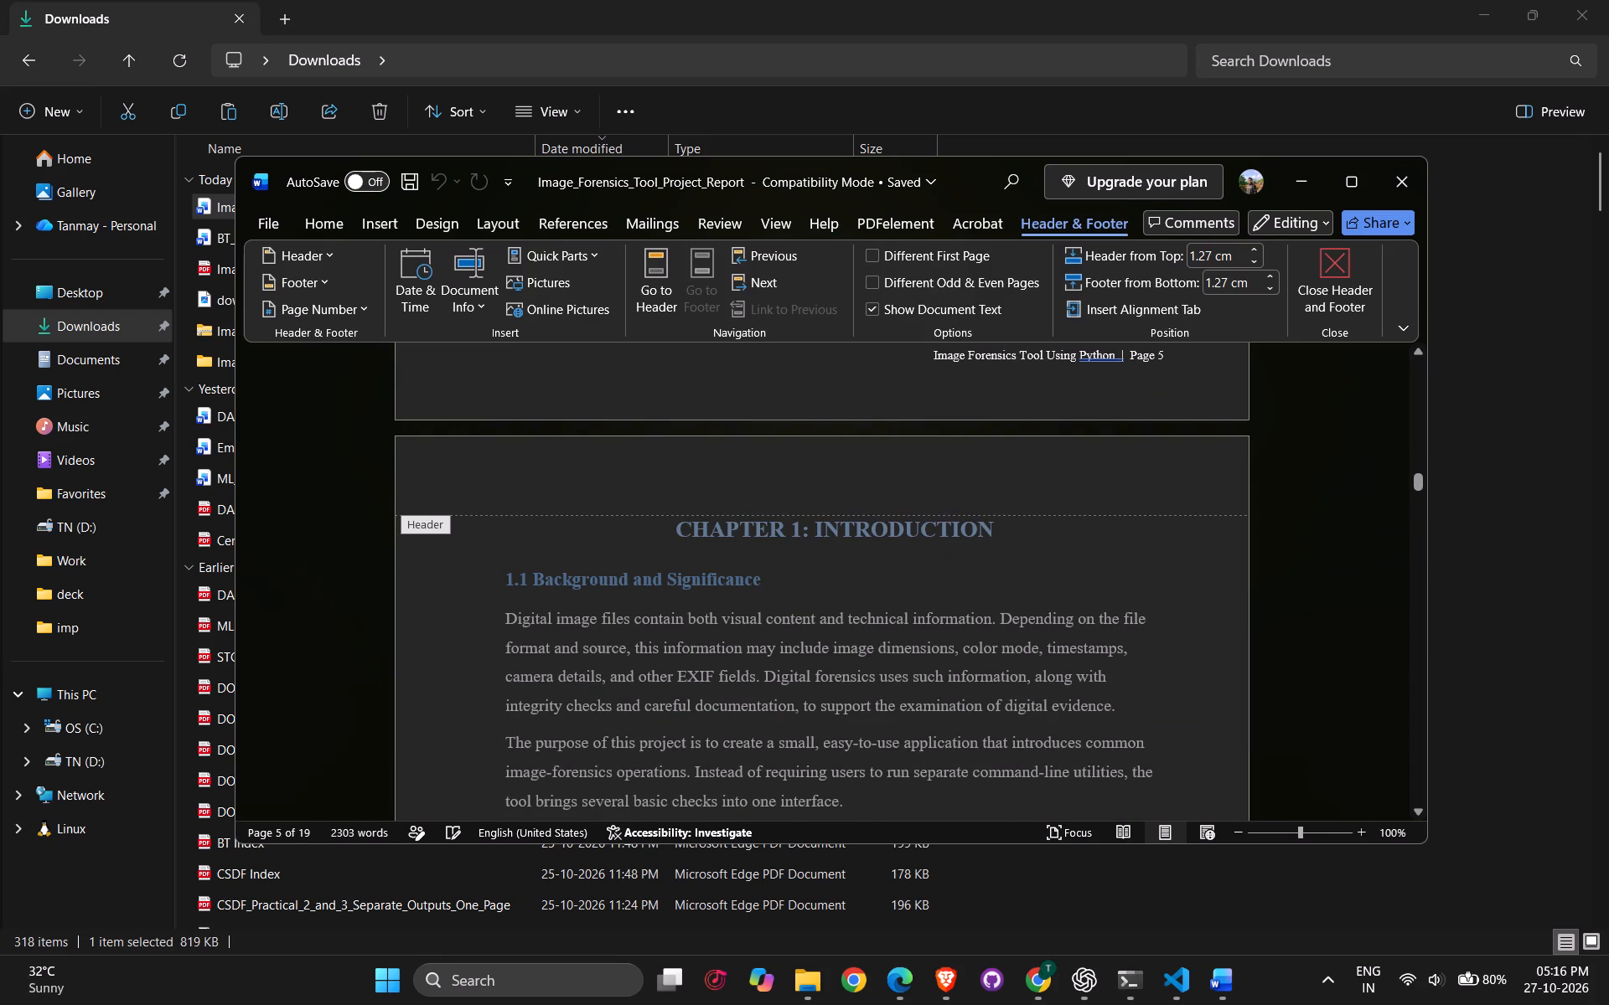
left_click_drag(1157, 353, 939, 355)
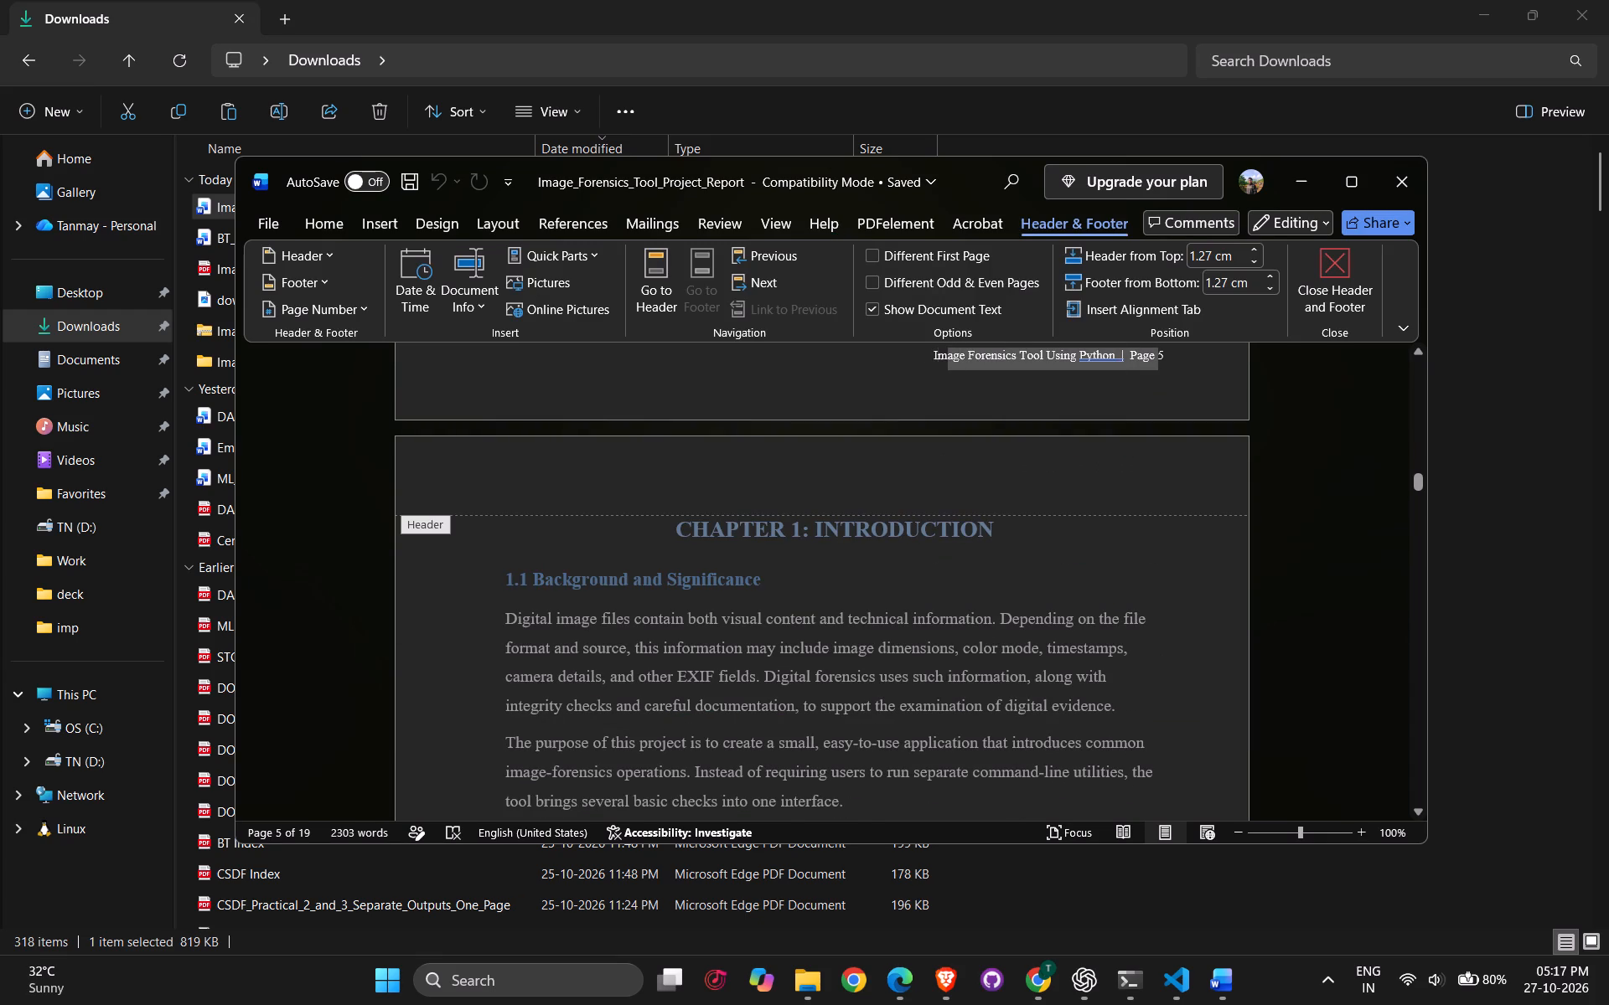
left_click_drag(939, 355, 931, 354)
key("BackSpace")
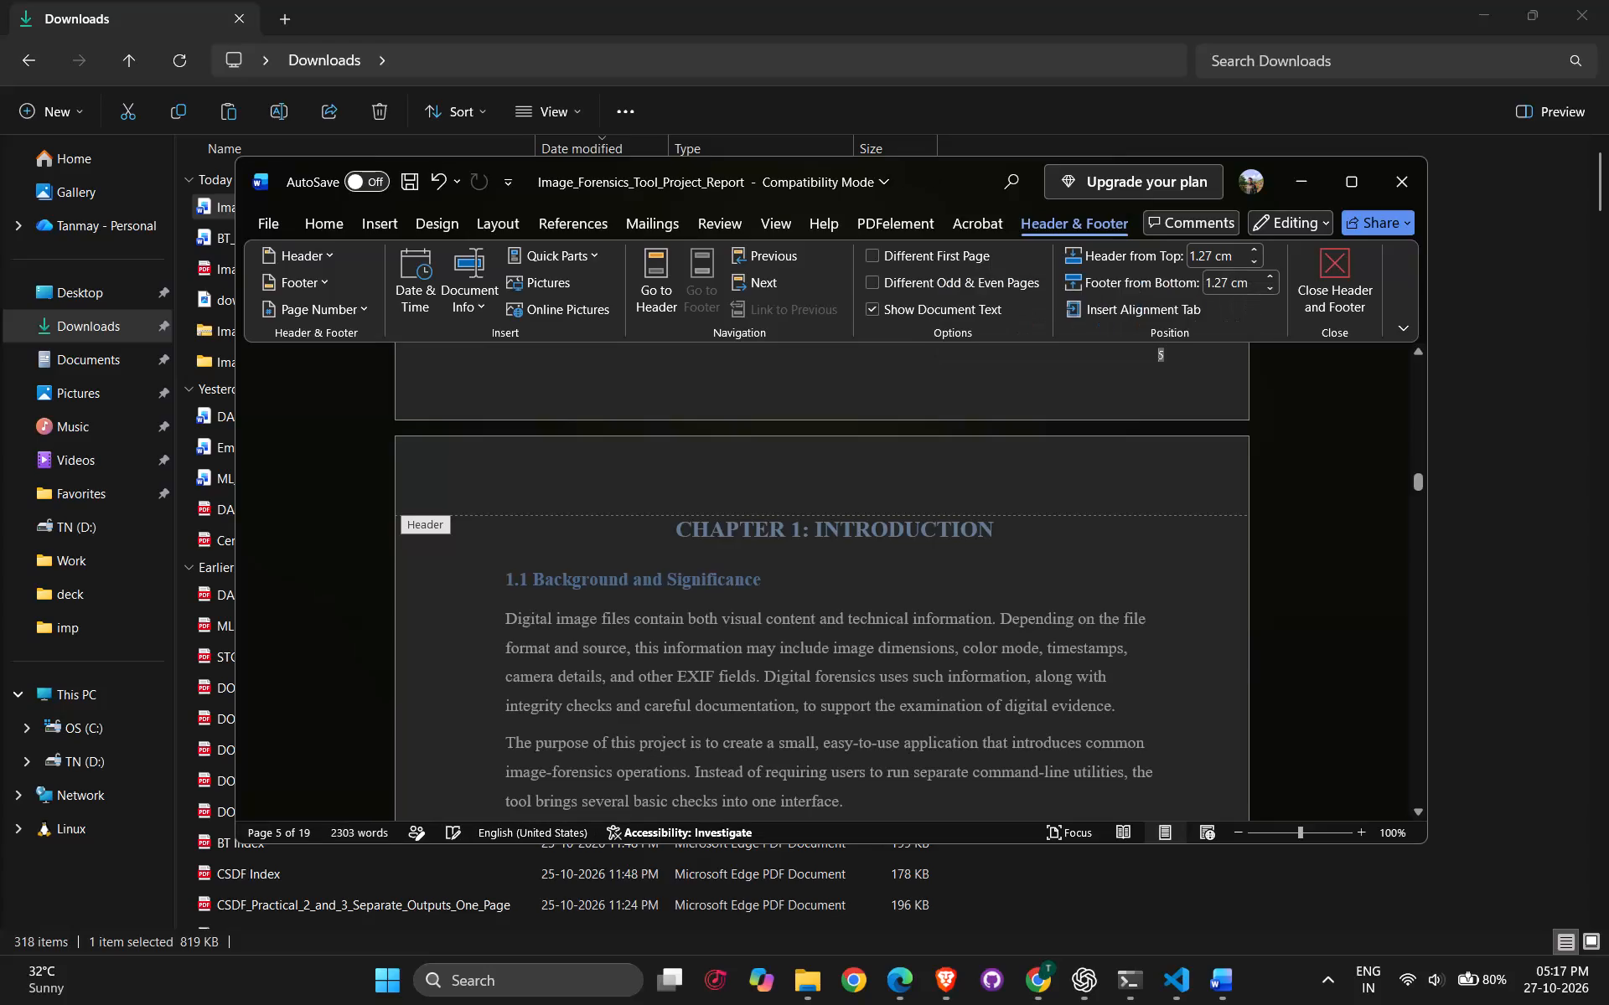
left_click(906, 384)
double_click(955, 569)
Review Chapters 2 and 3 of the report, examining the footer page numbers, page breaks and table layout.
scroll(955, 569, "down", 11)
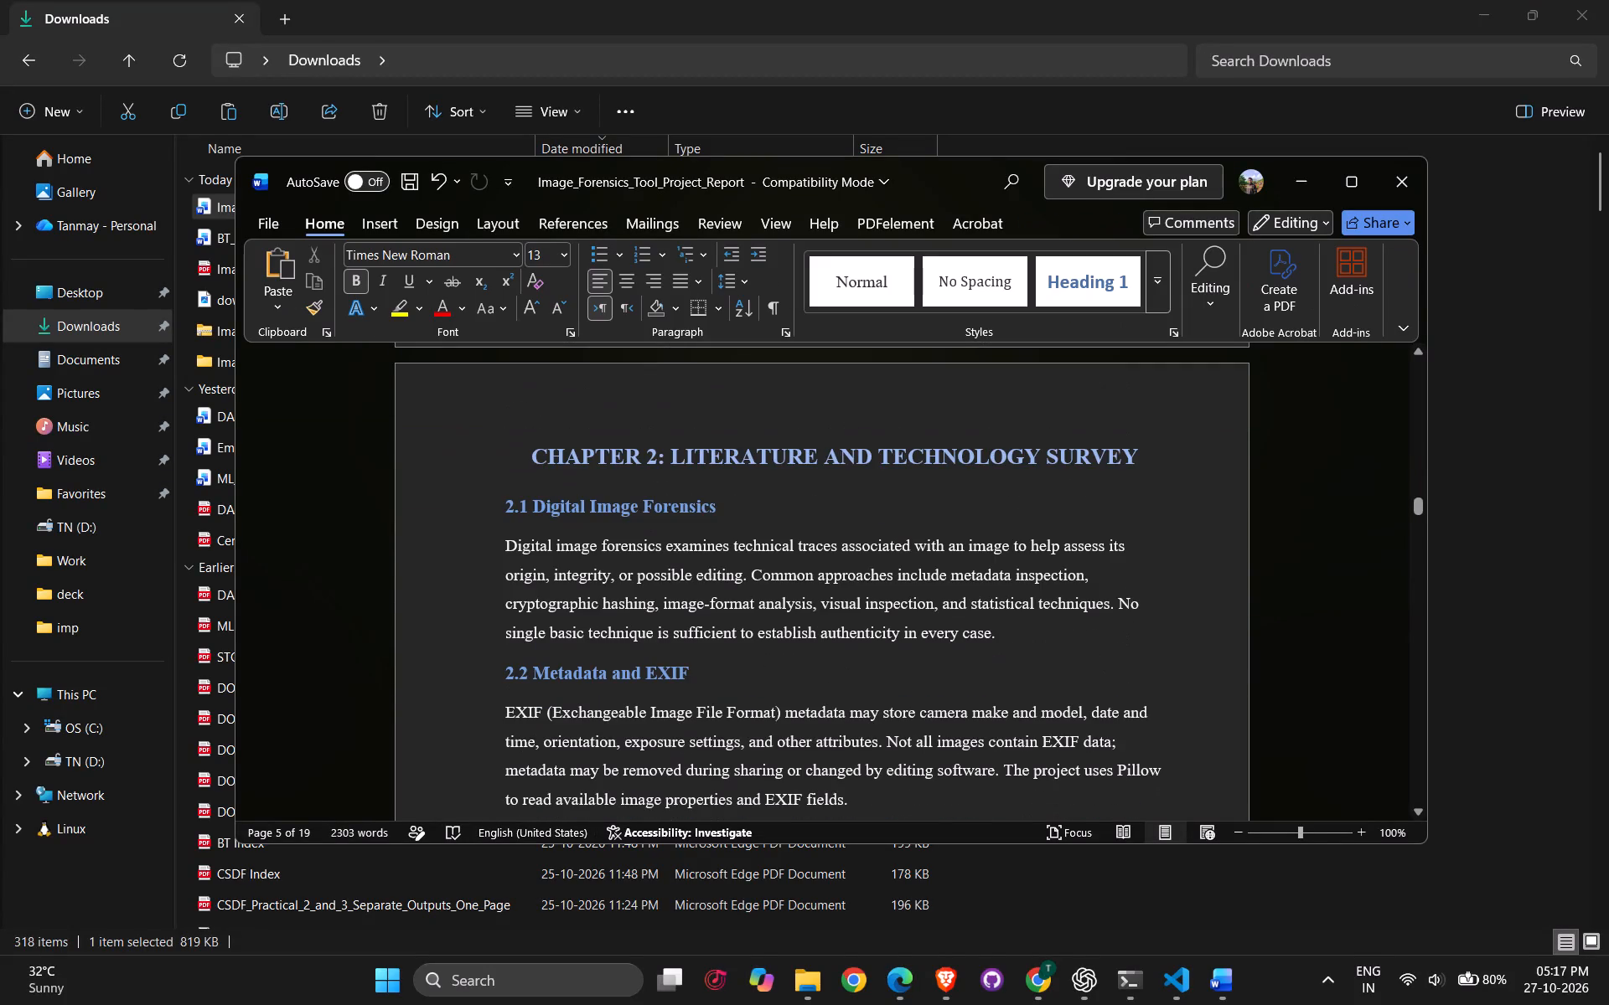
left_click_drag(1420, 513, 1420, 539)
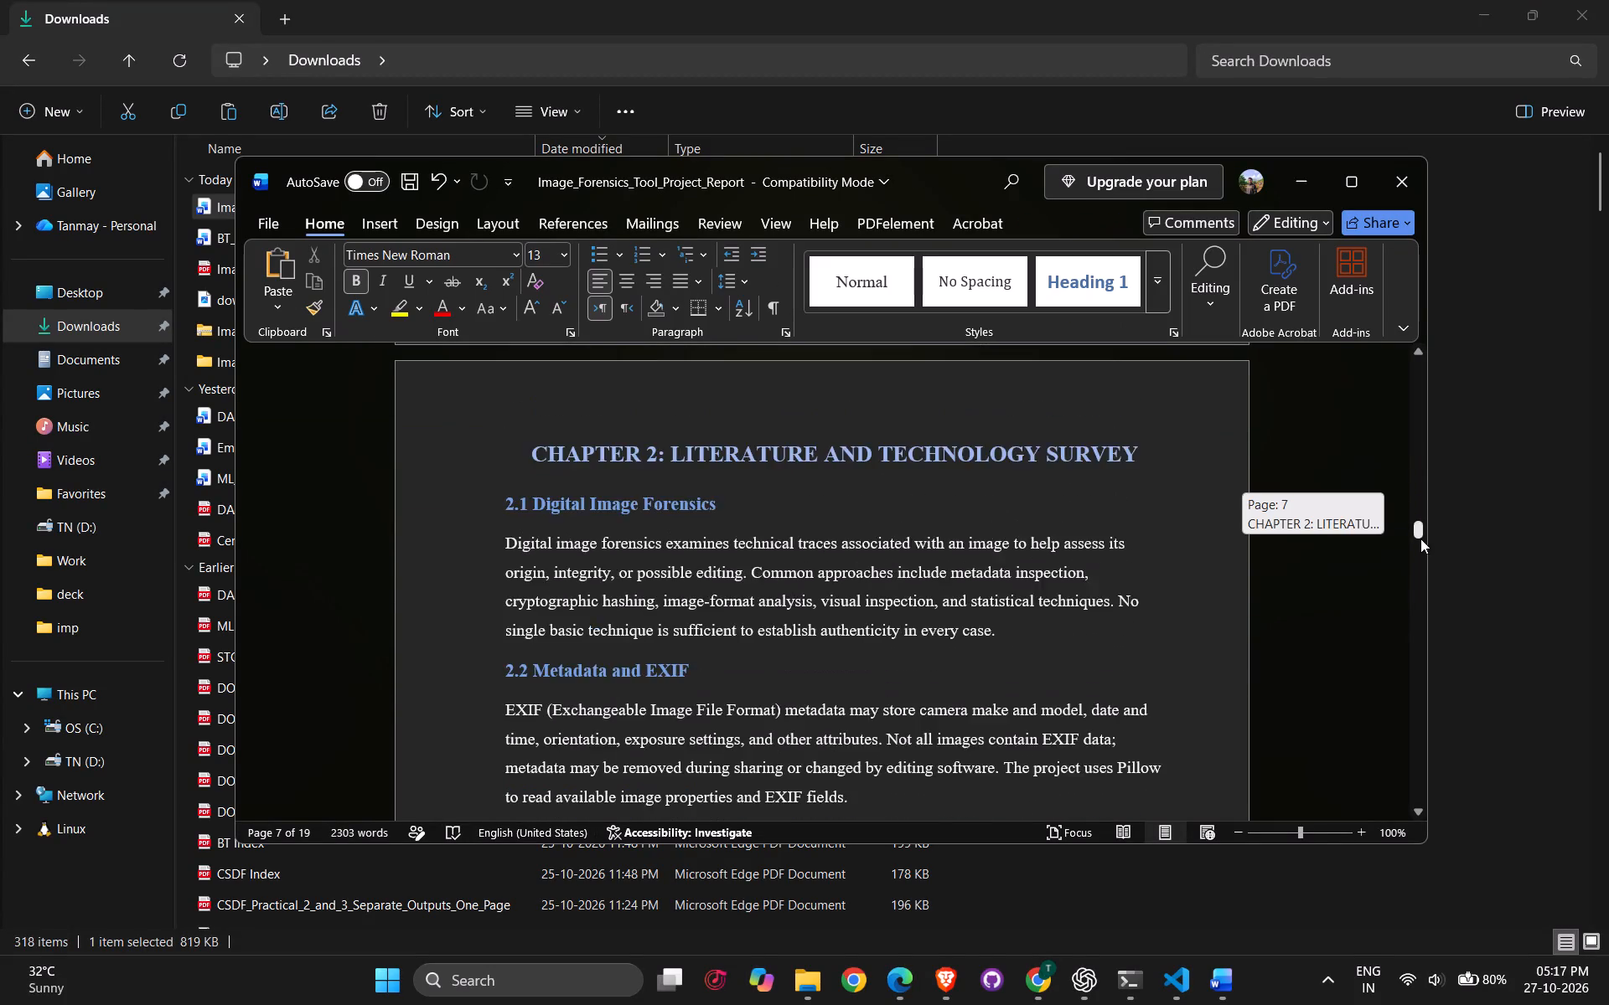
left_click_drag(1420, 539, 1419, 546)
scroll(939, 563, "up", 9)
scroll(915, 563, "down", 2)
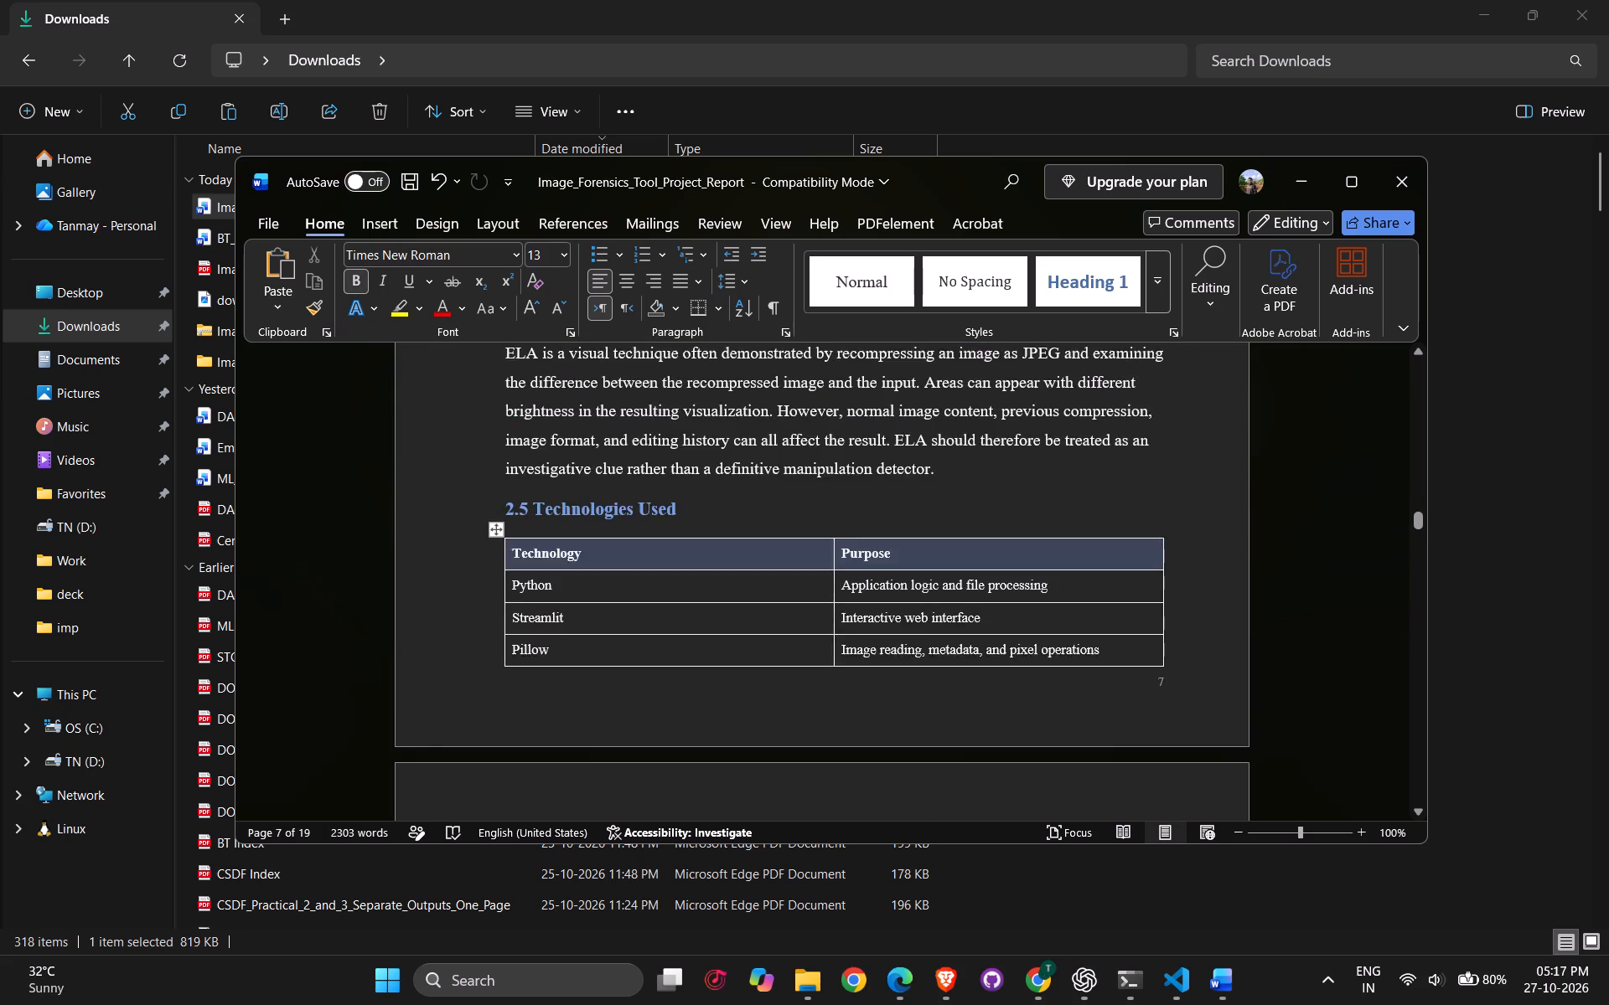
scroll(914, 563, "down", 18)
scroll(913, 564, "up", 19)
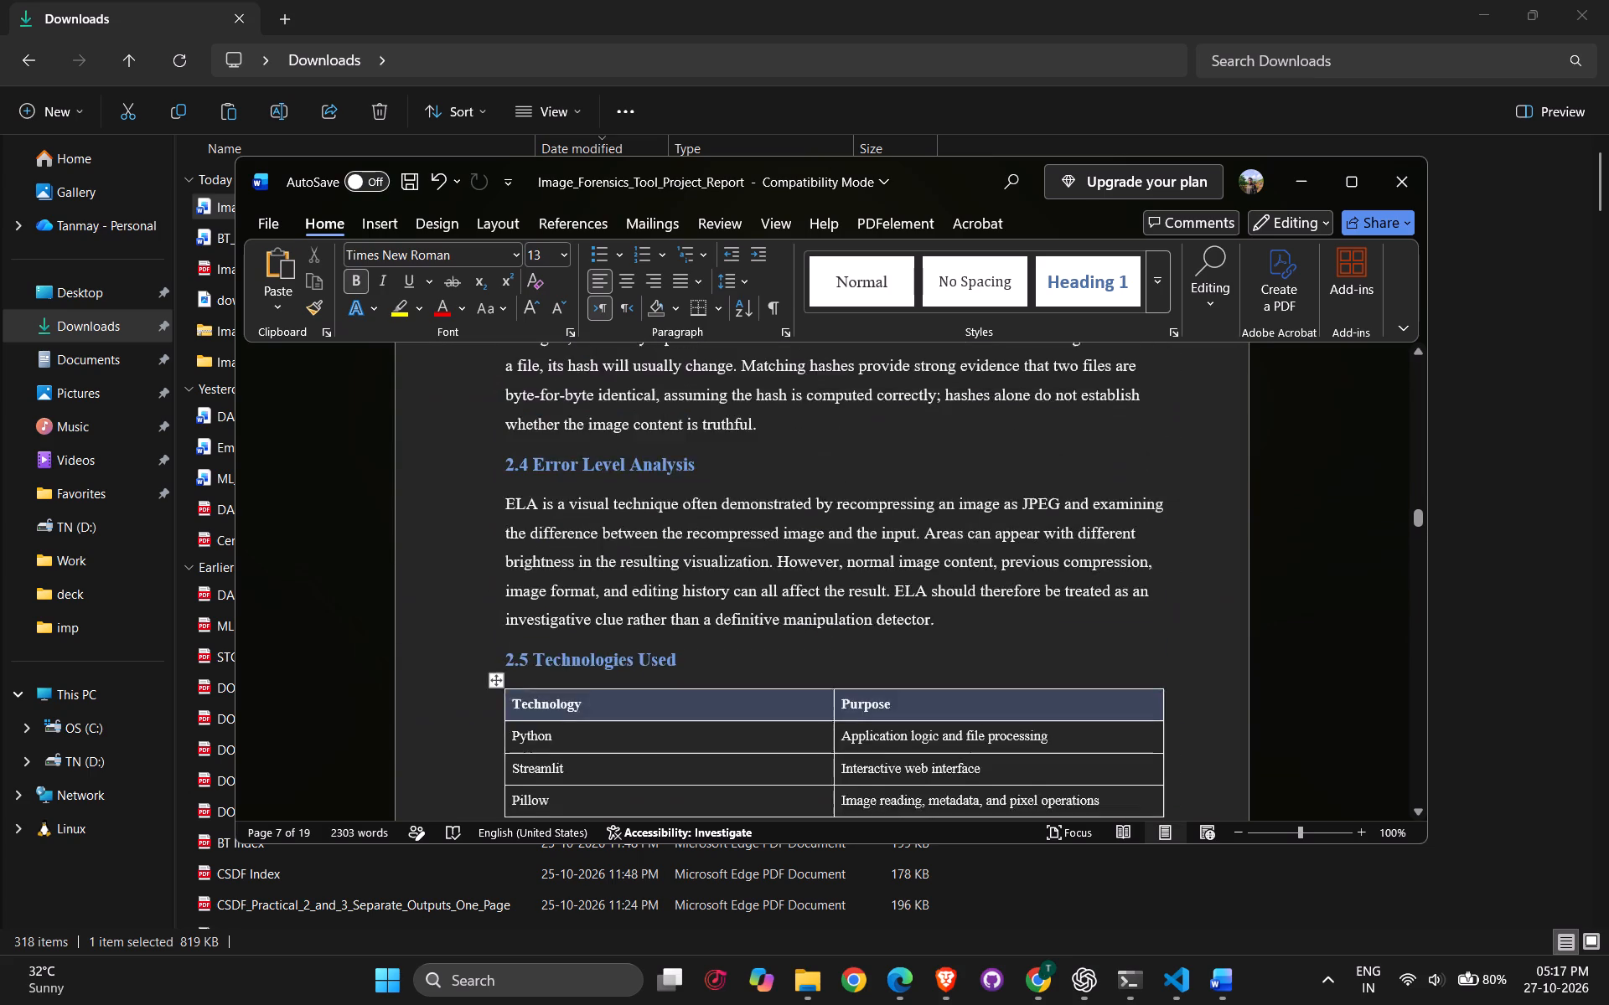
scroll(913, 564, "up", 16)
scroll(913, 564, "down", 2)
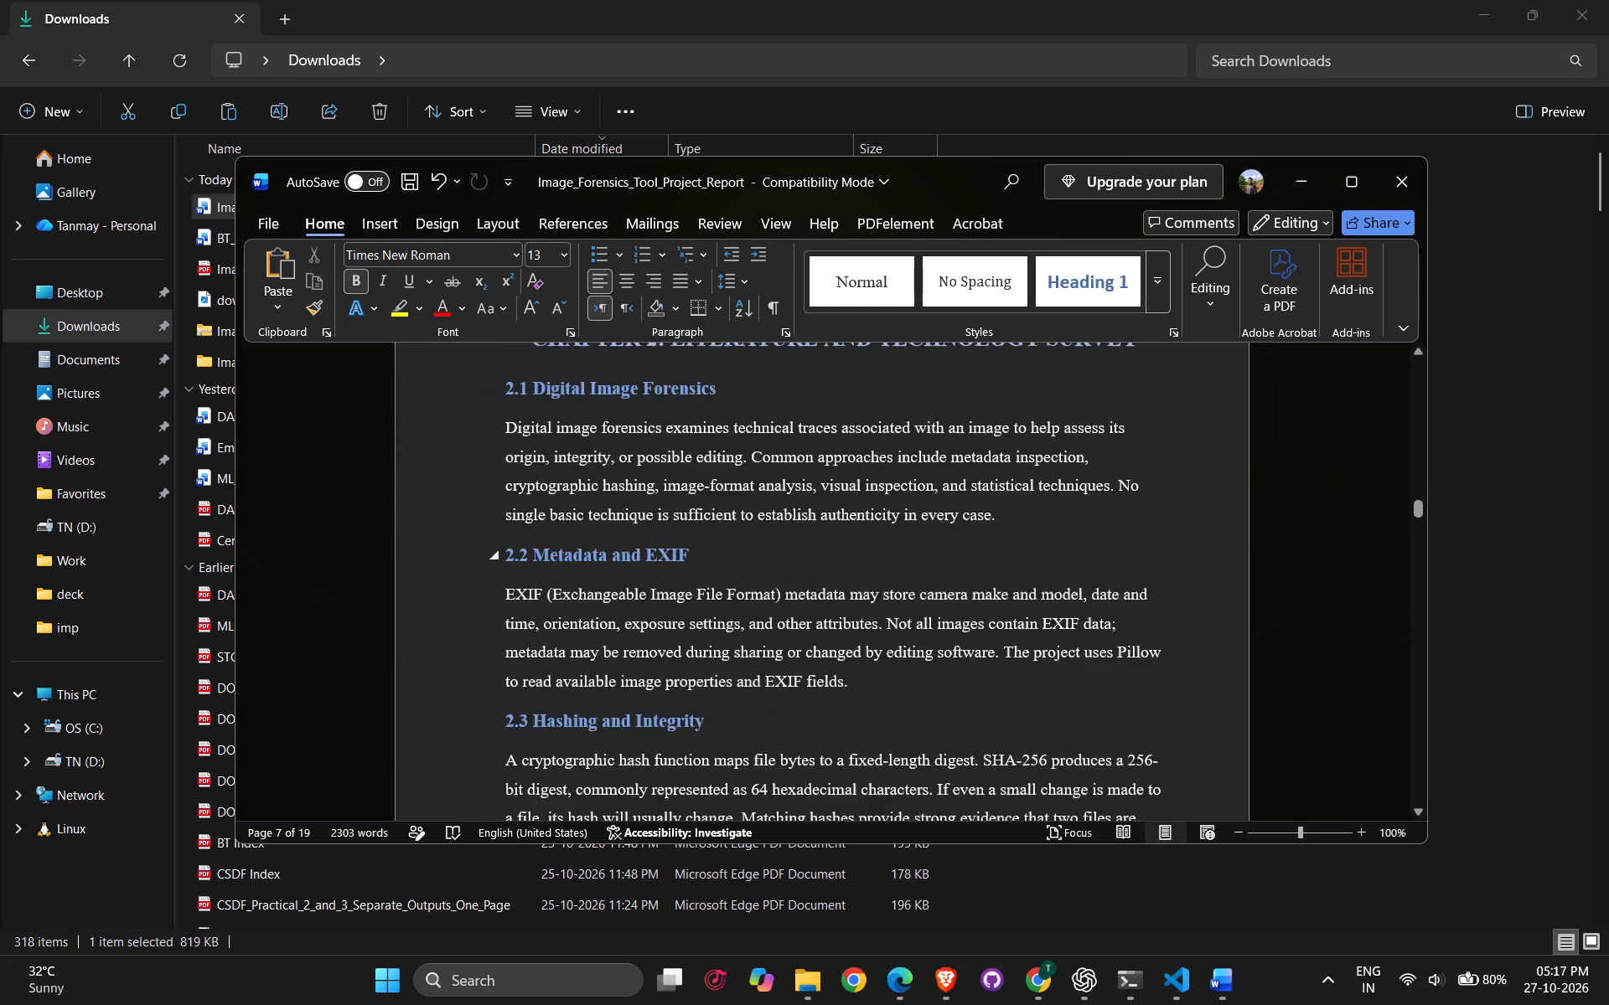
scroll(913, 564, "down", 15)
scroll(913, 564, "down", 20)
scroll(913, 564, "down", 1)
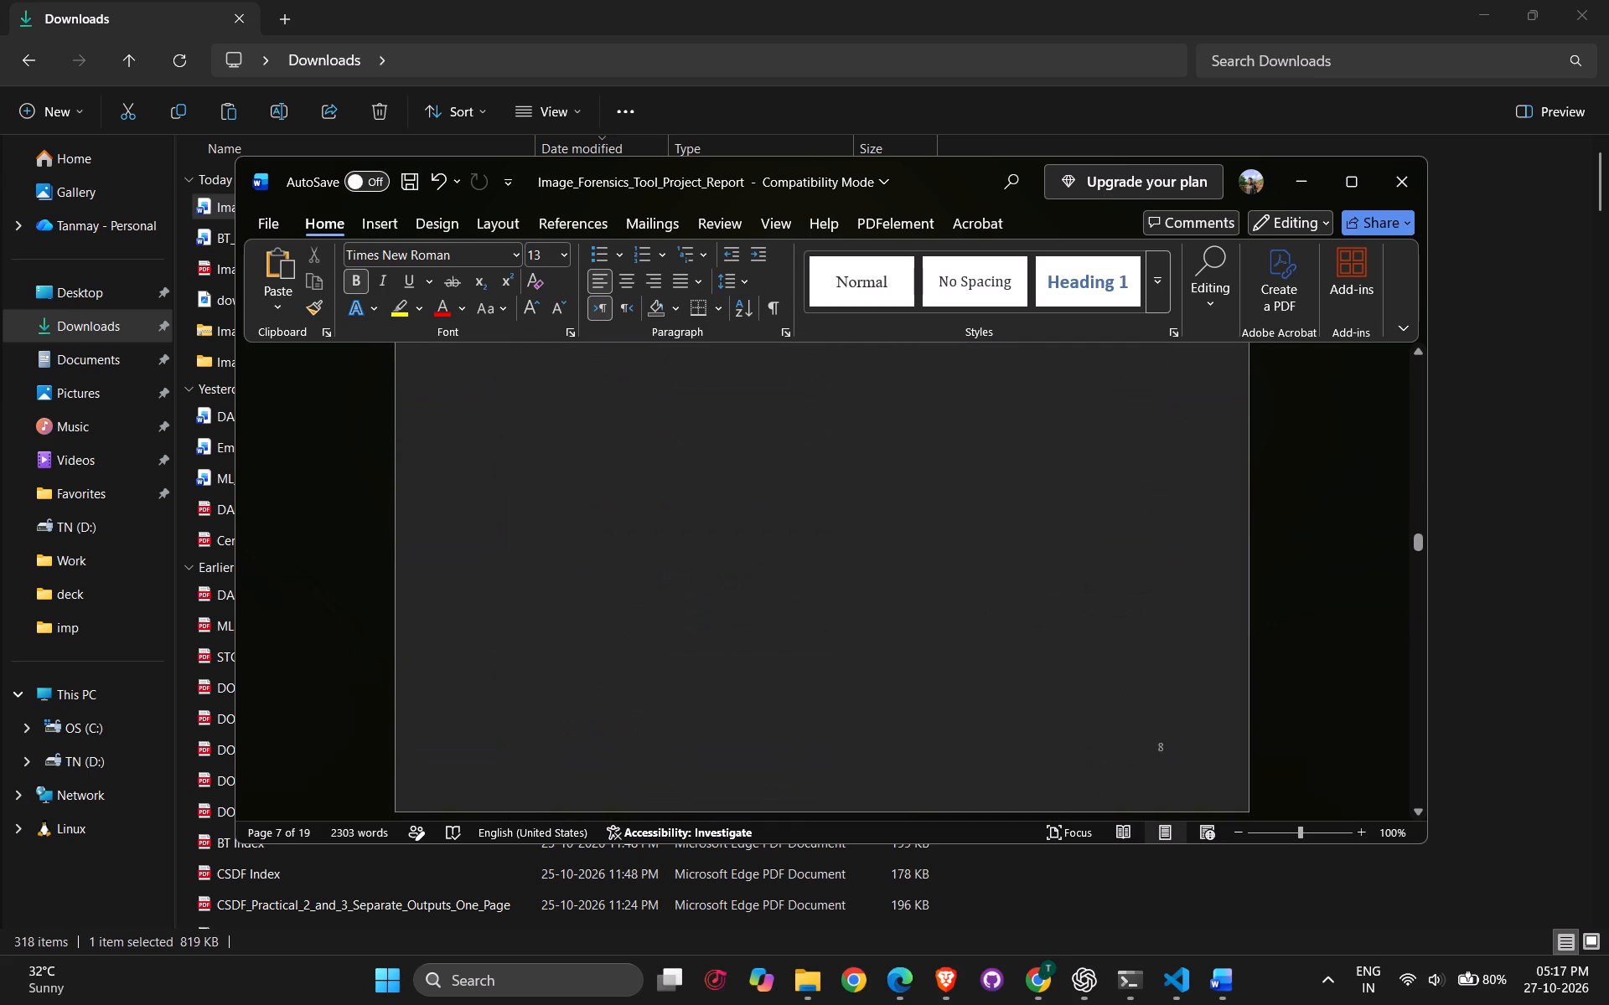
scroll(913, 564, "down", 9)
scroll(913, 564, "up", 8)
scroll(913, 564, "down", 6)
scroll(913, 564, "up", 4)
scroll(913, 564, "down", 9)
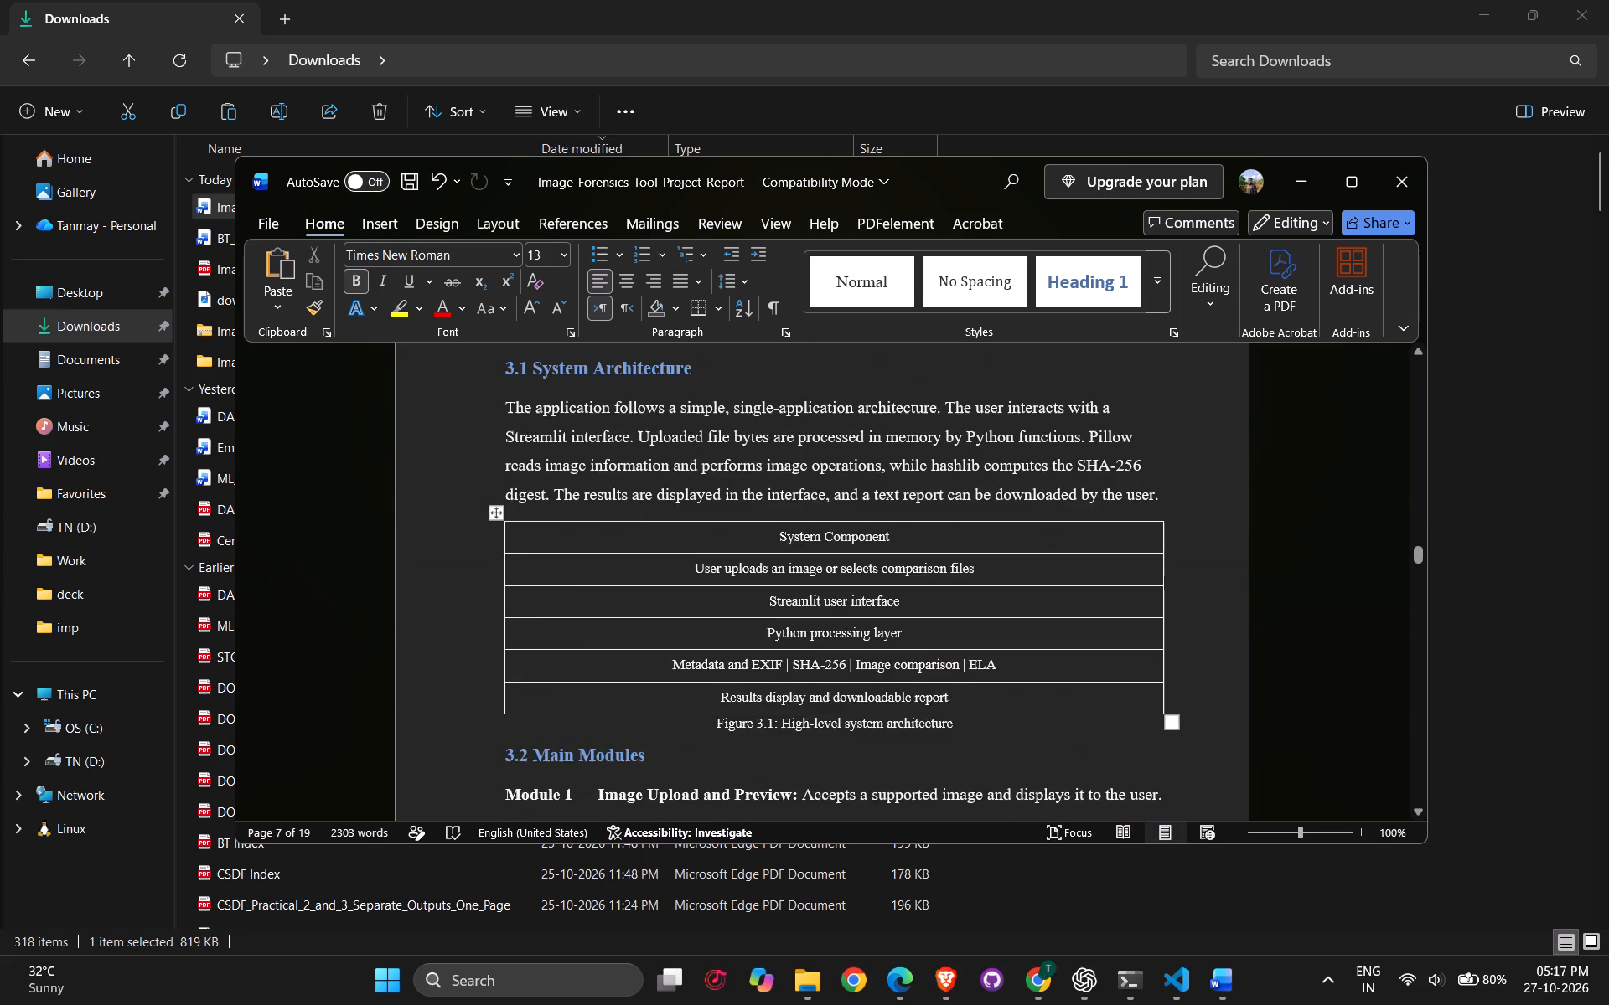
scroll(913, 564, "down", 6)
scroll(913, 564, "up", 4)
scroll(913, 564, "down", 10)
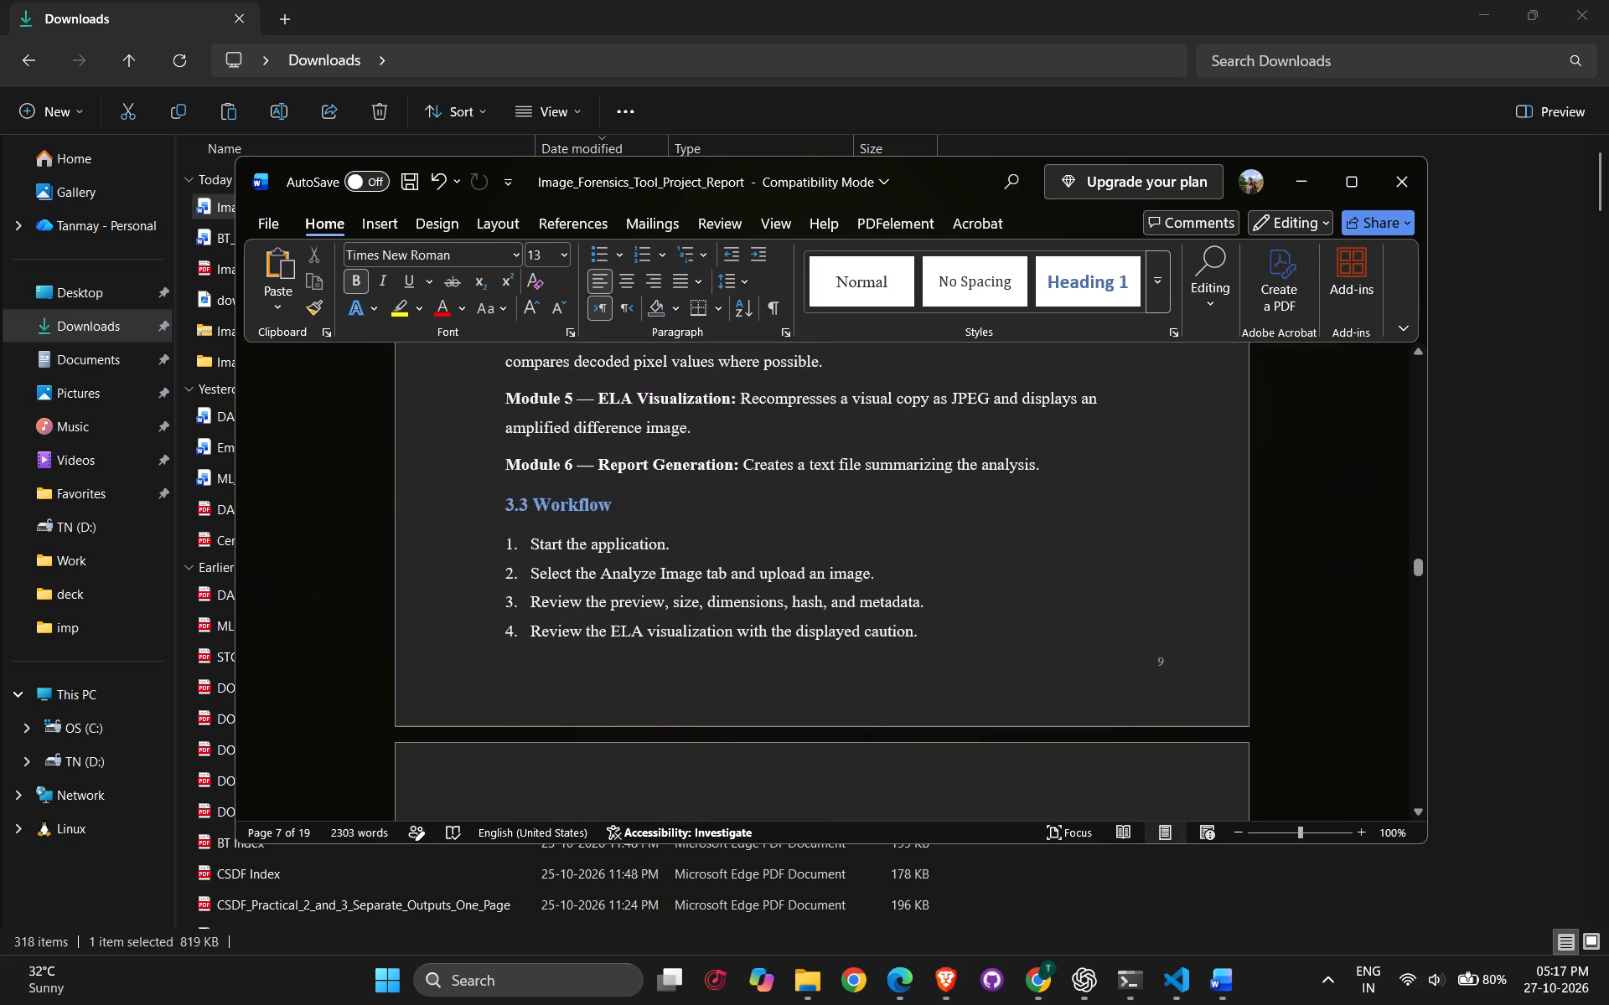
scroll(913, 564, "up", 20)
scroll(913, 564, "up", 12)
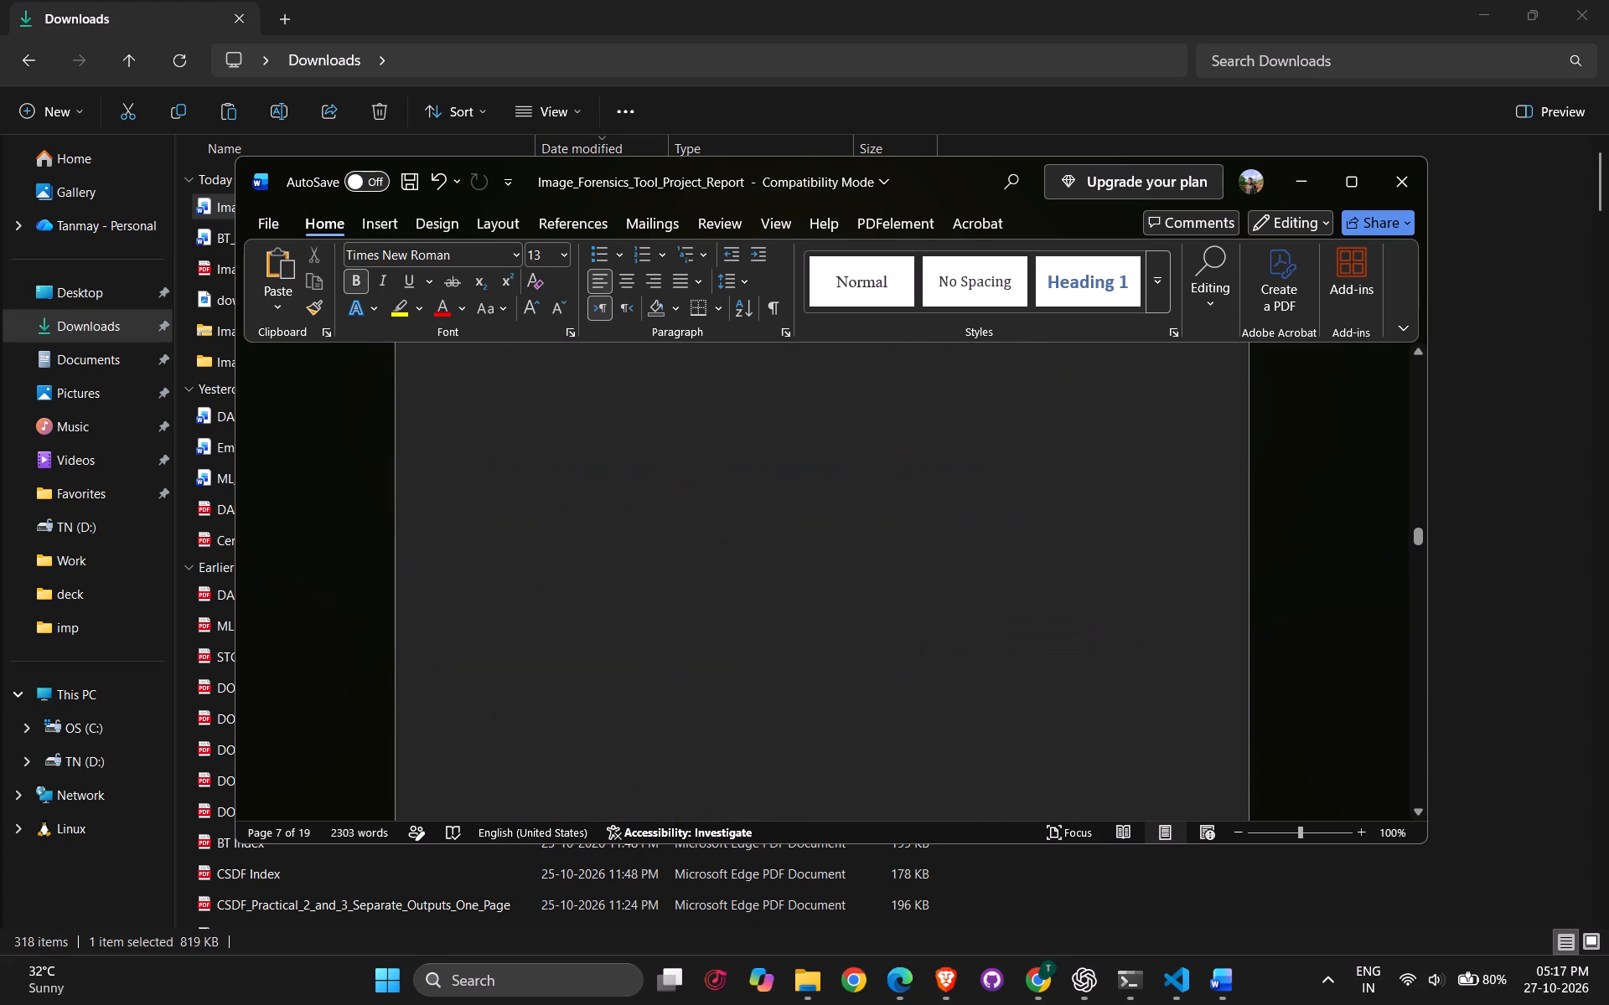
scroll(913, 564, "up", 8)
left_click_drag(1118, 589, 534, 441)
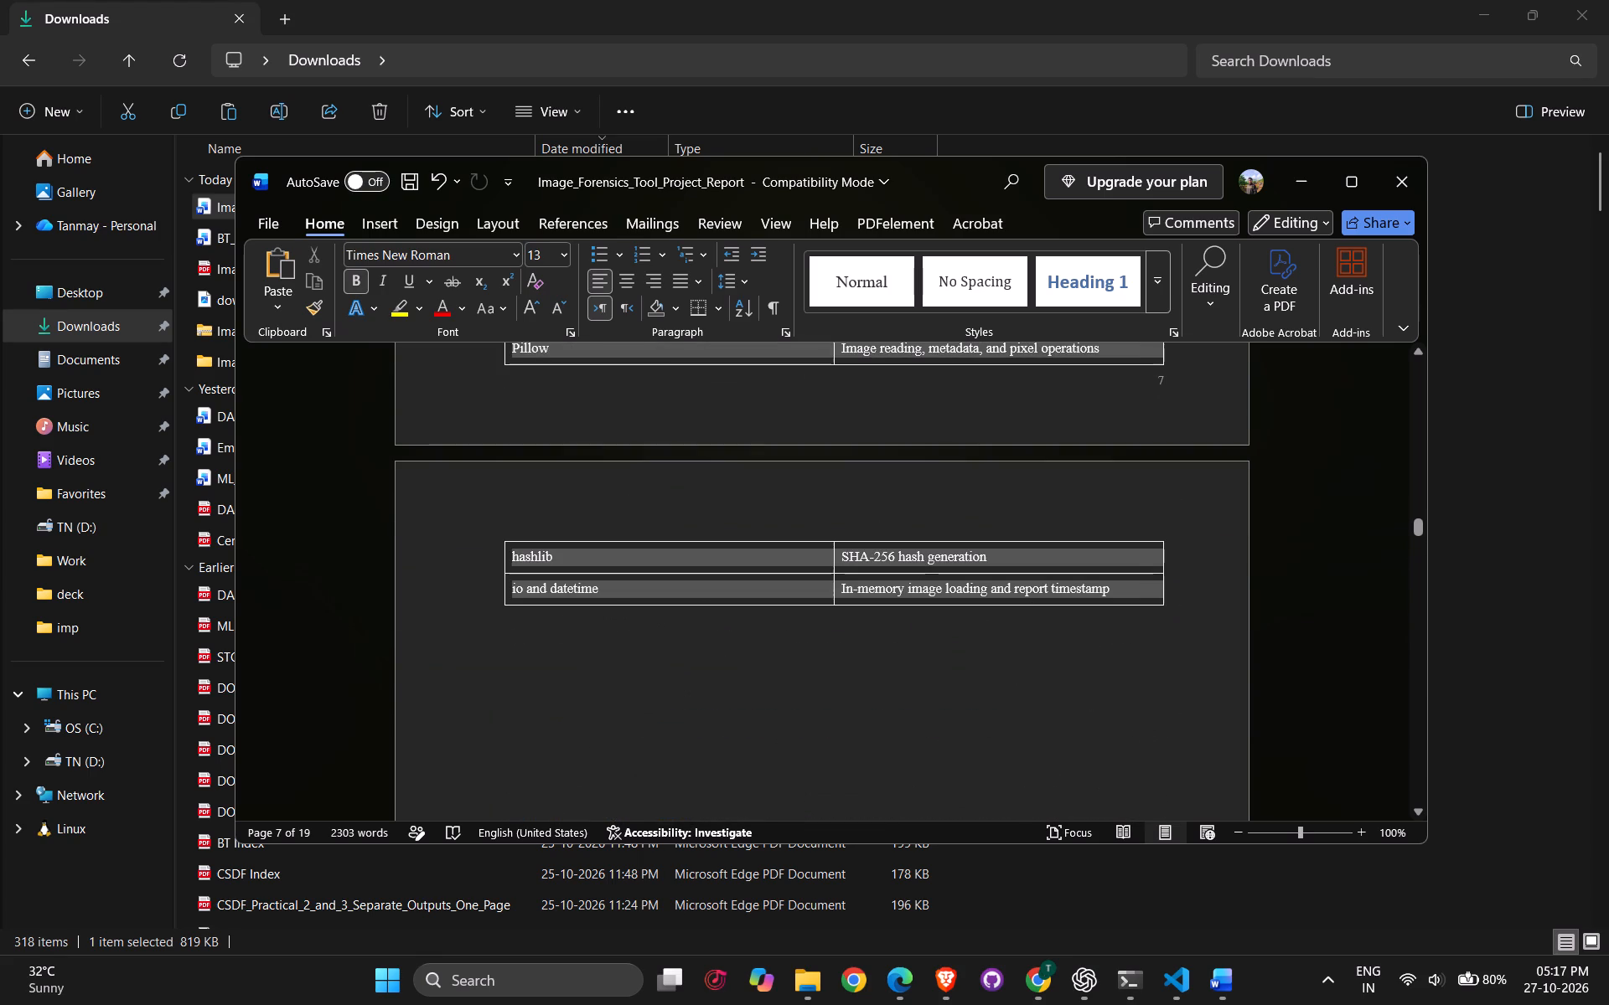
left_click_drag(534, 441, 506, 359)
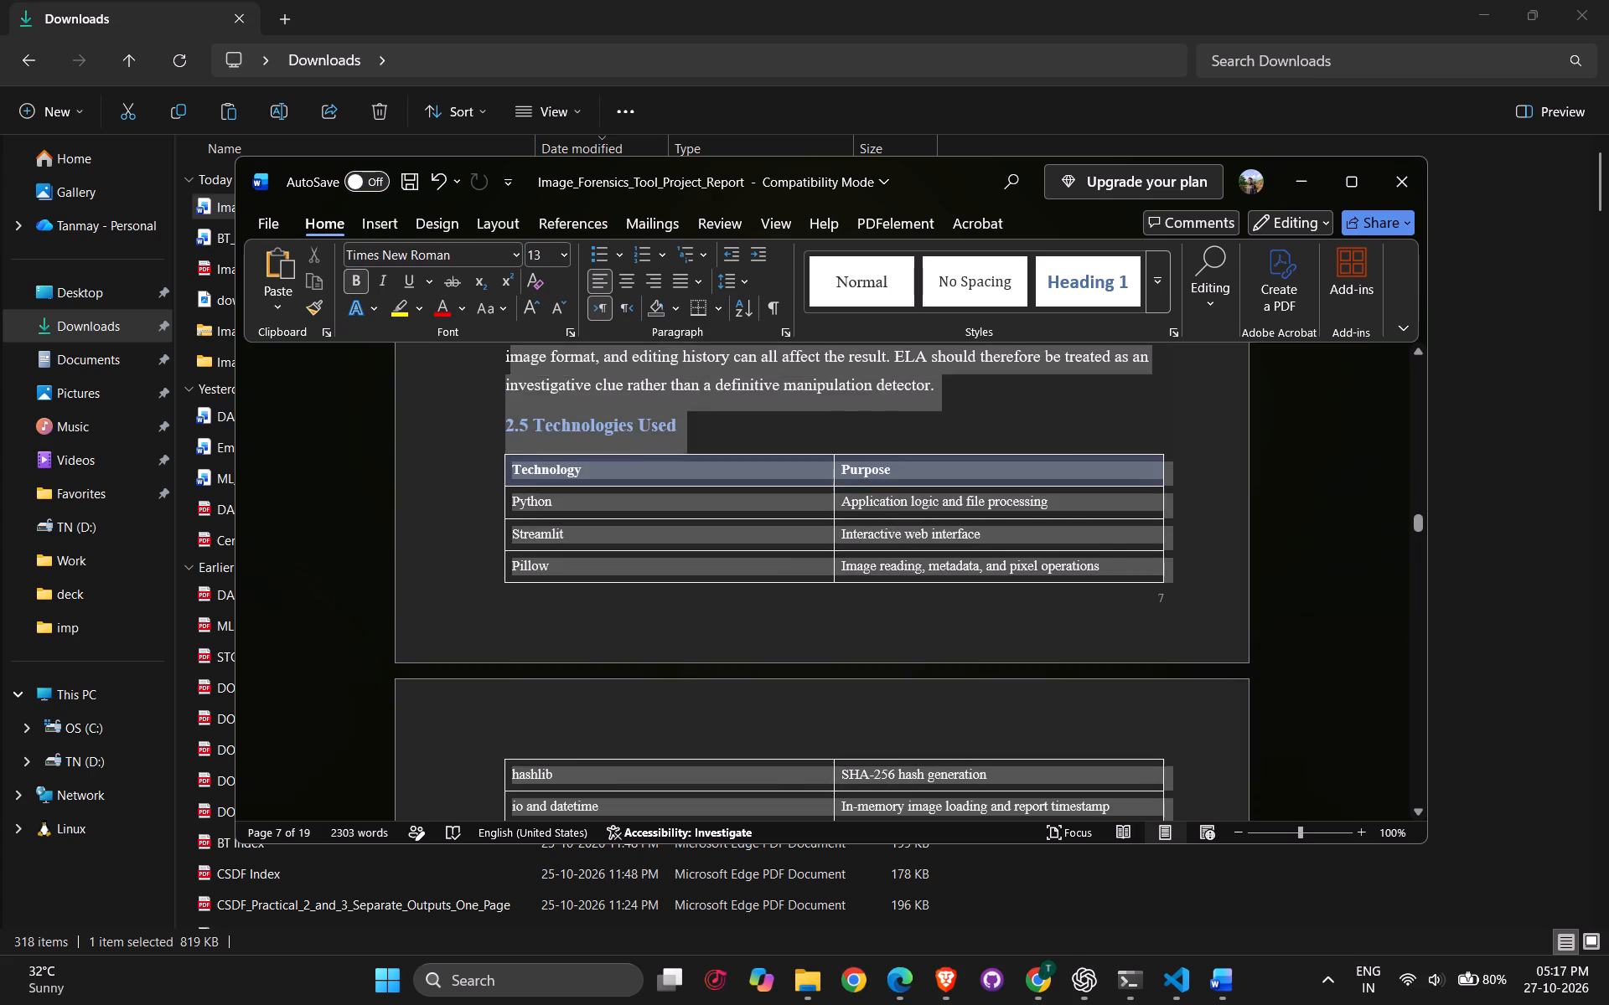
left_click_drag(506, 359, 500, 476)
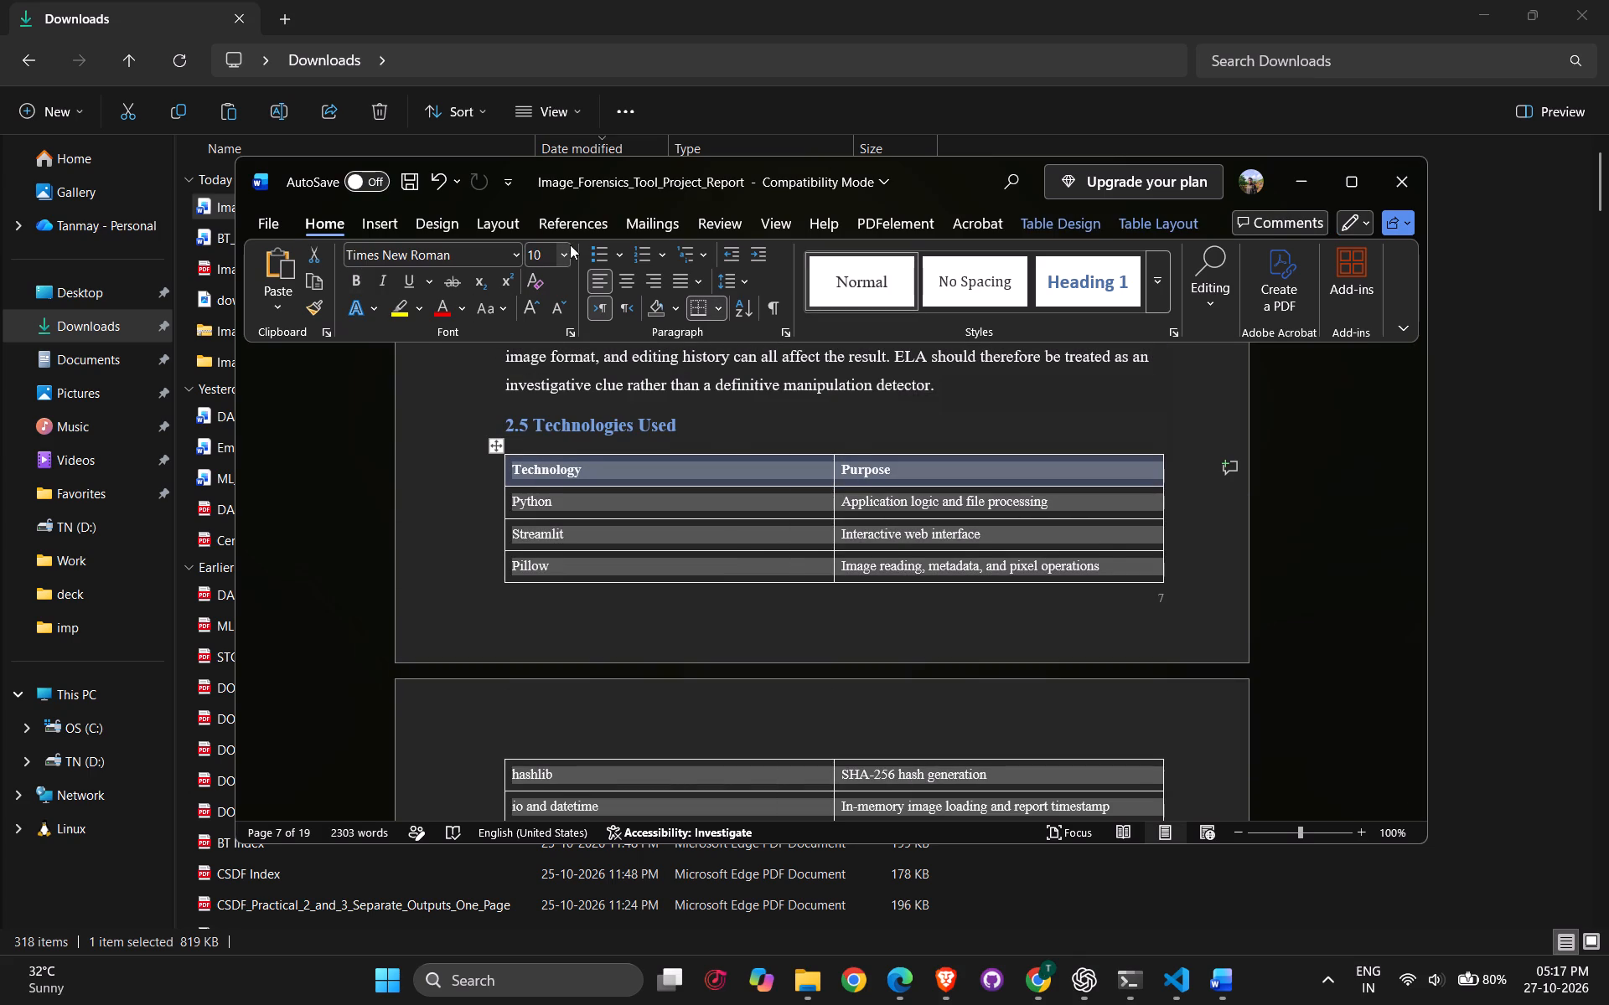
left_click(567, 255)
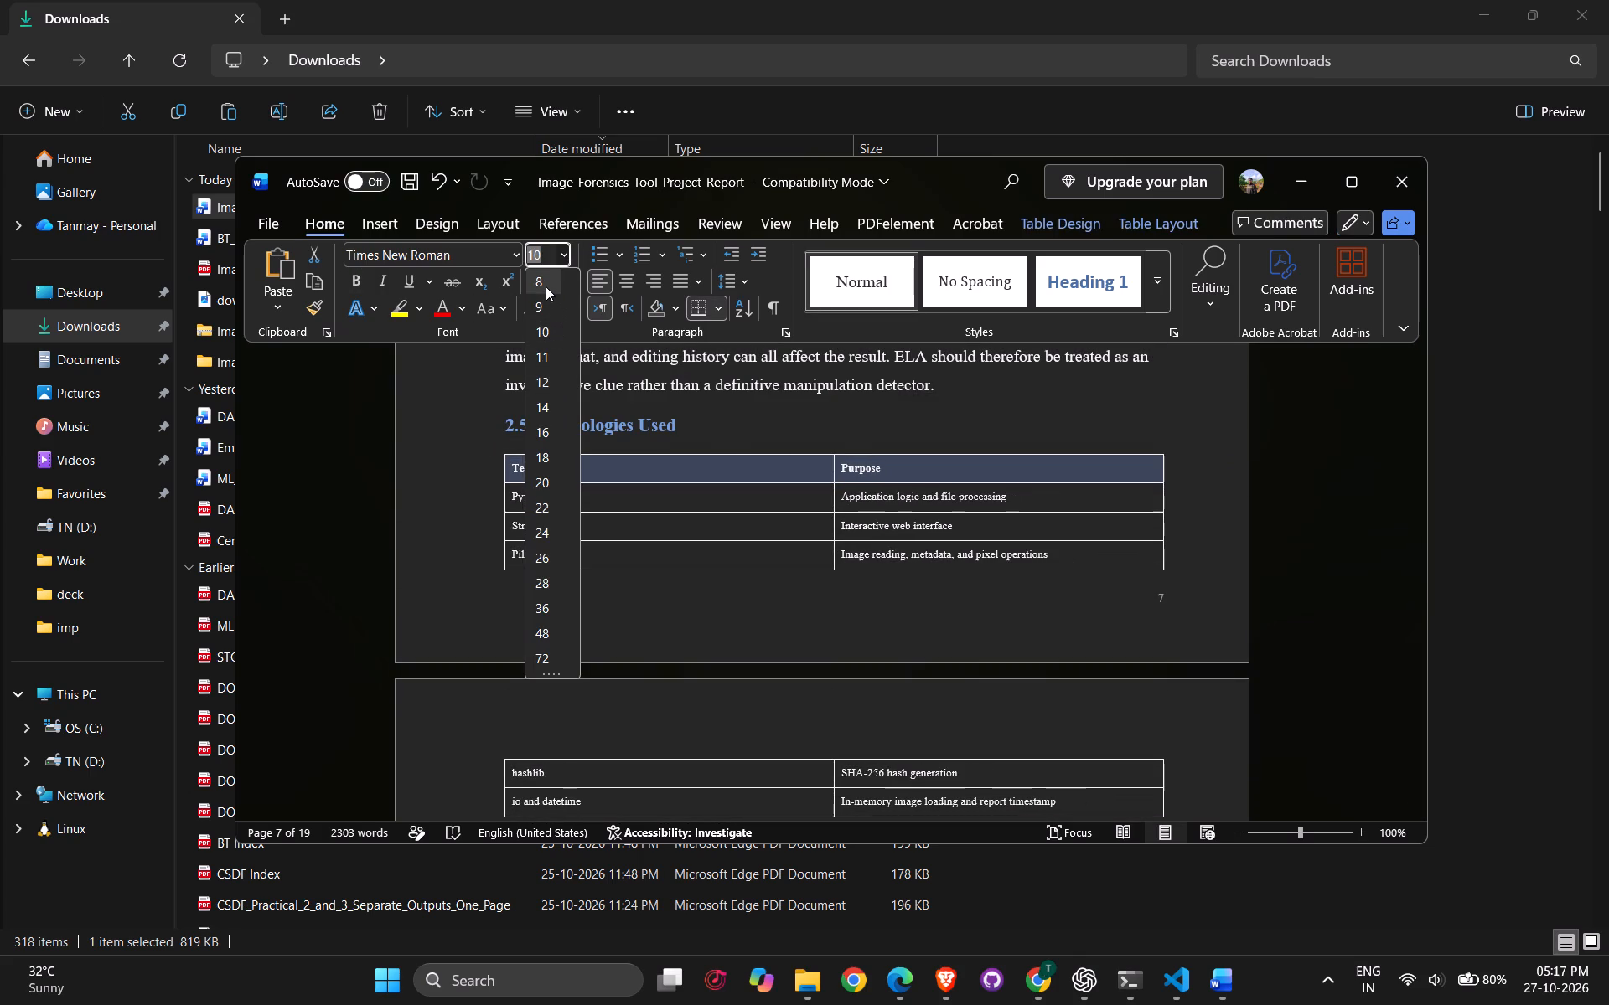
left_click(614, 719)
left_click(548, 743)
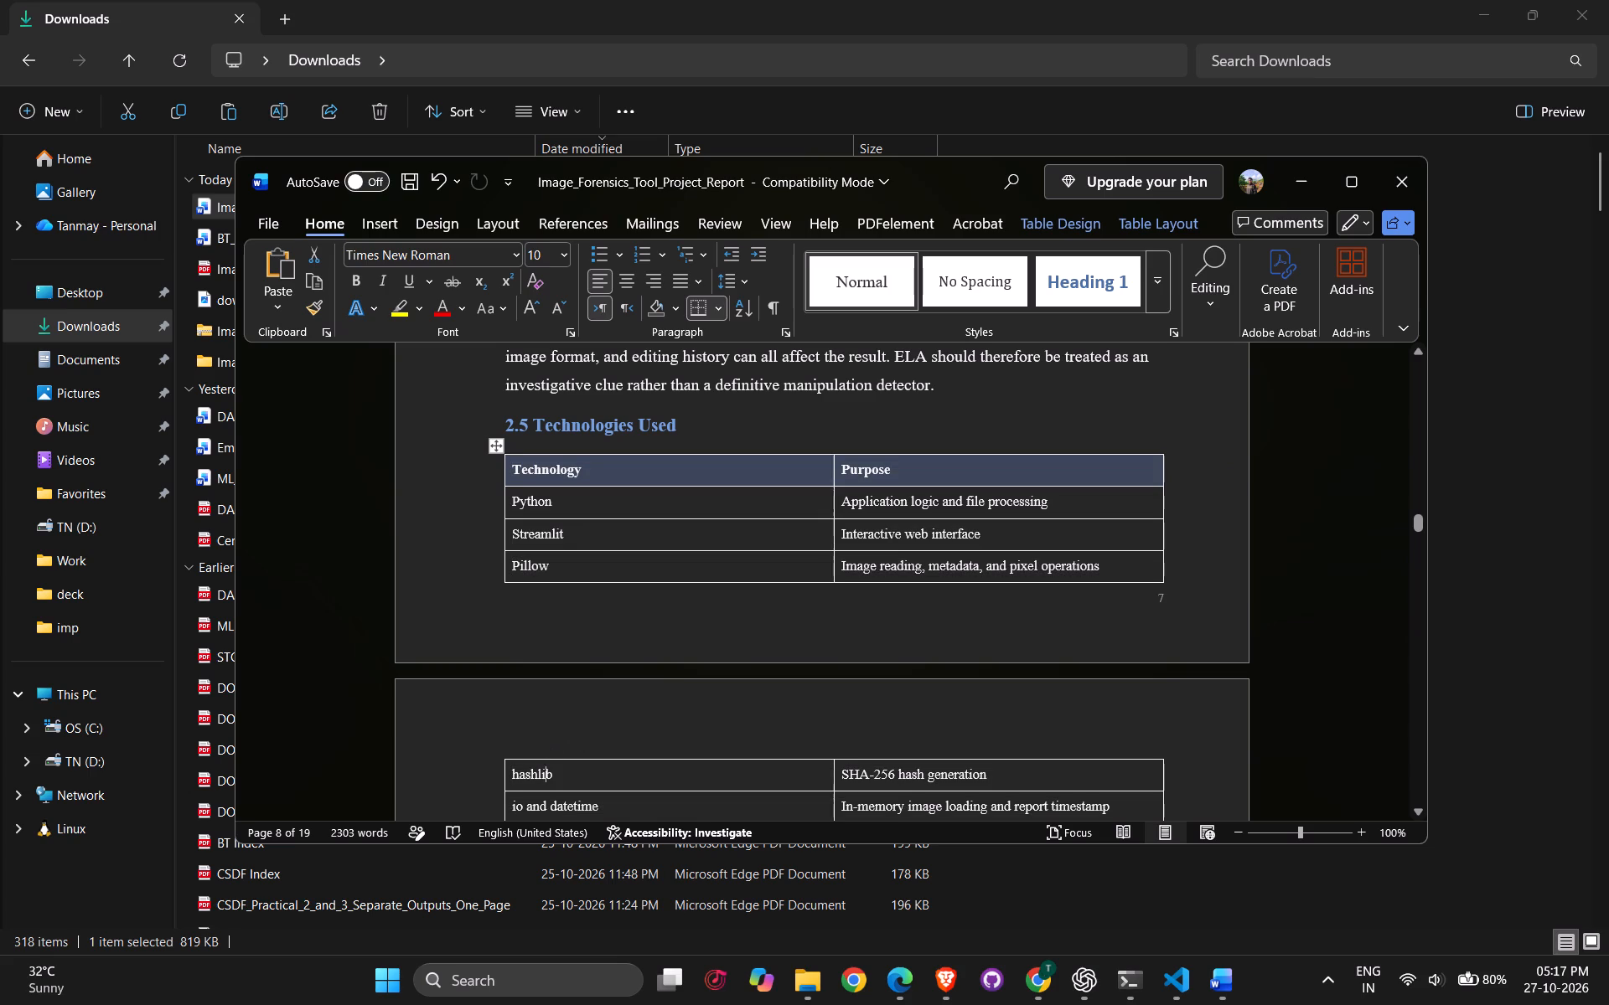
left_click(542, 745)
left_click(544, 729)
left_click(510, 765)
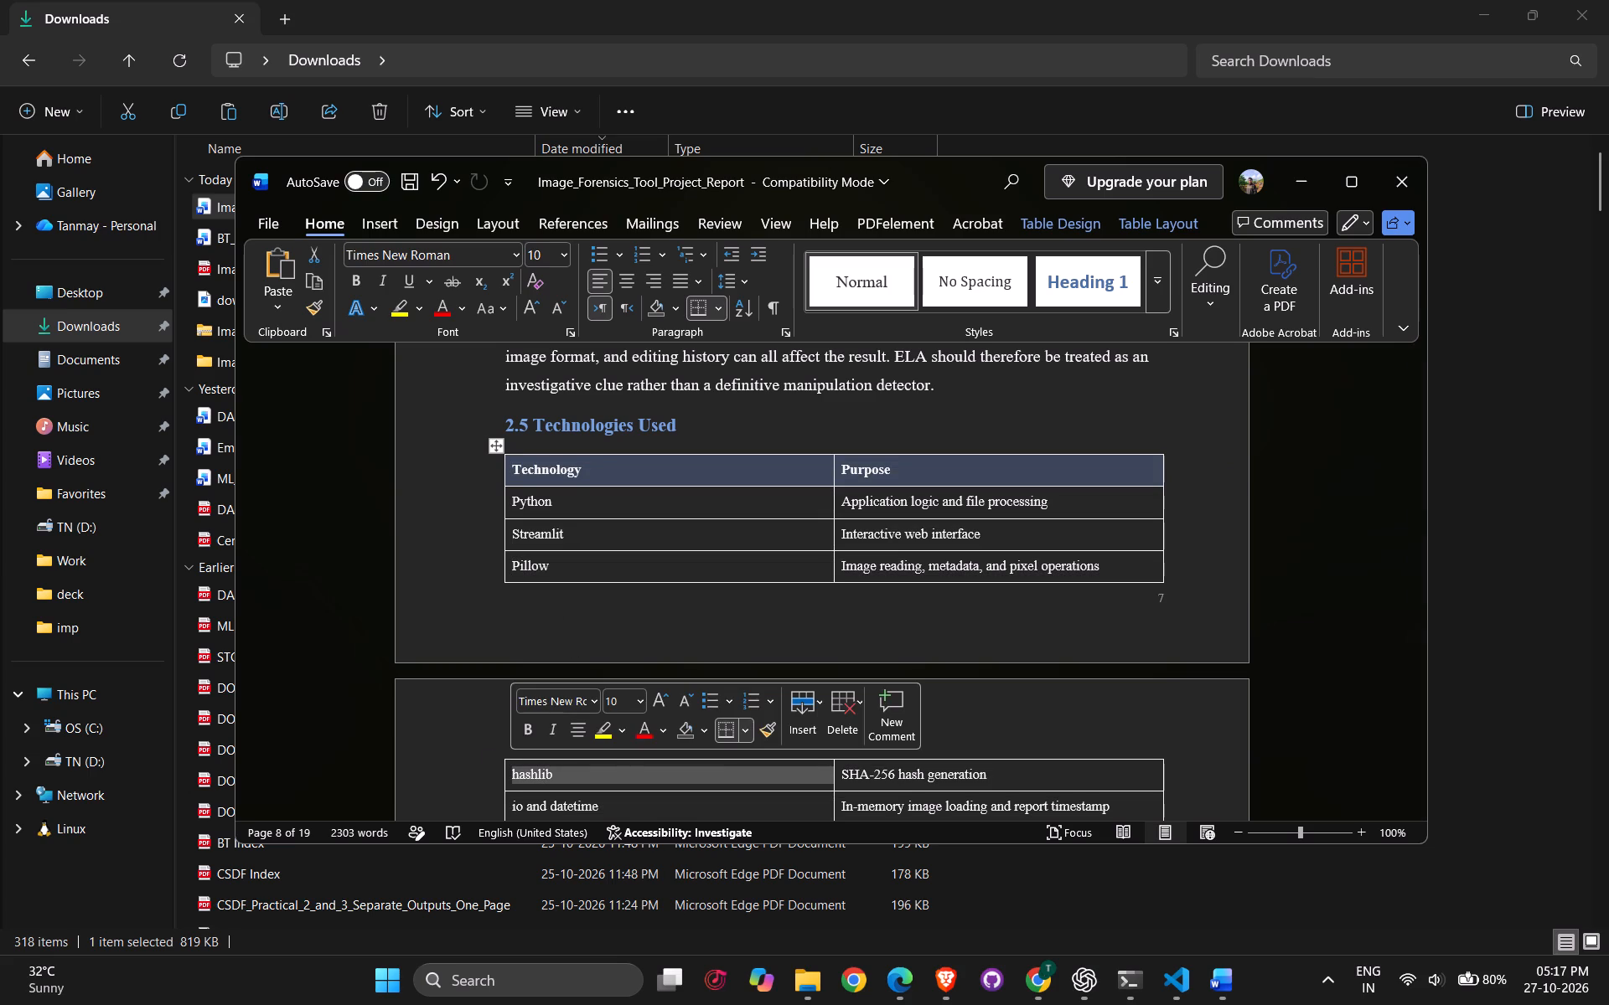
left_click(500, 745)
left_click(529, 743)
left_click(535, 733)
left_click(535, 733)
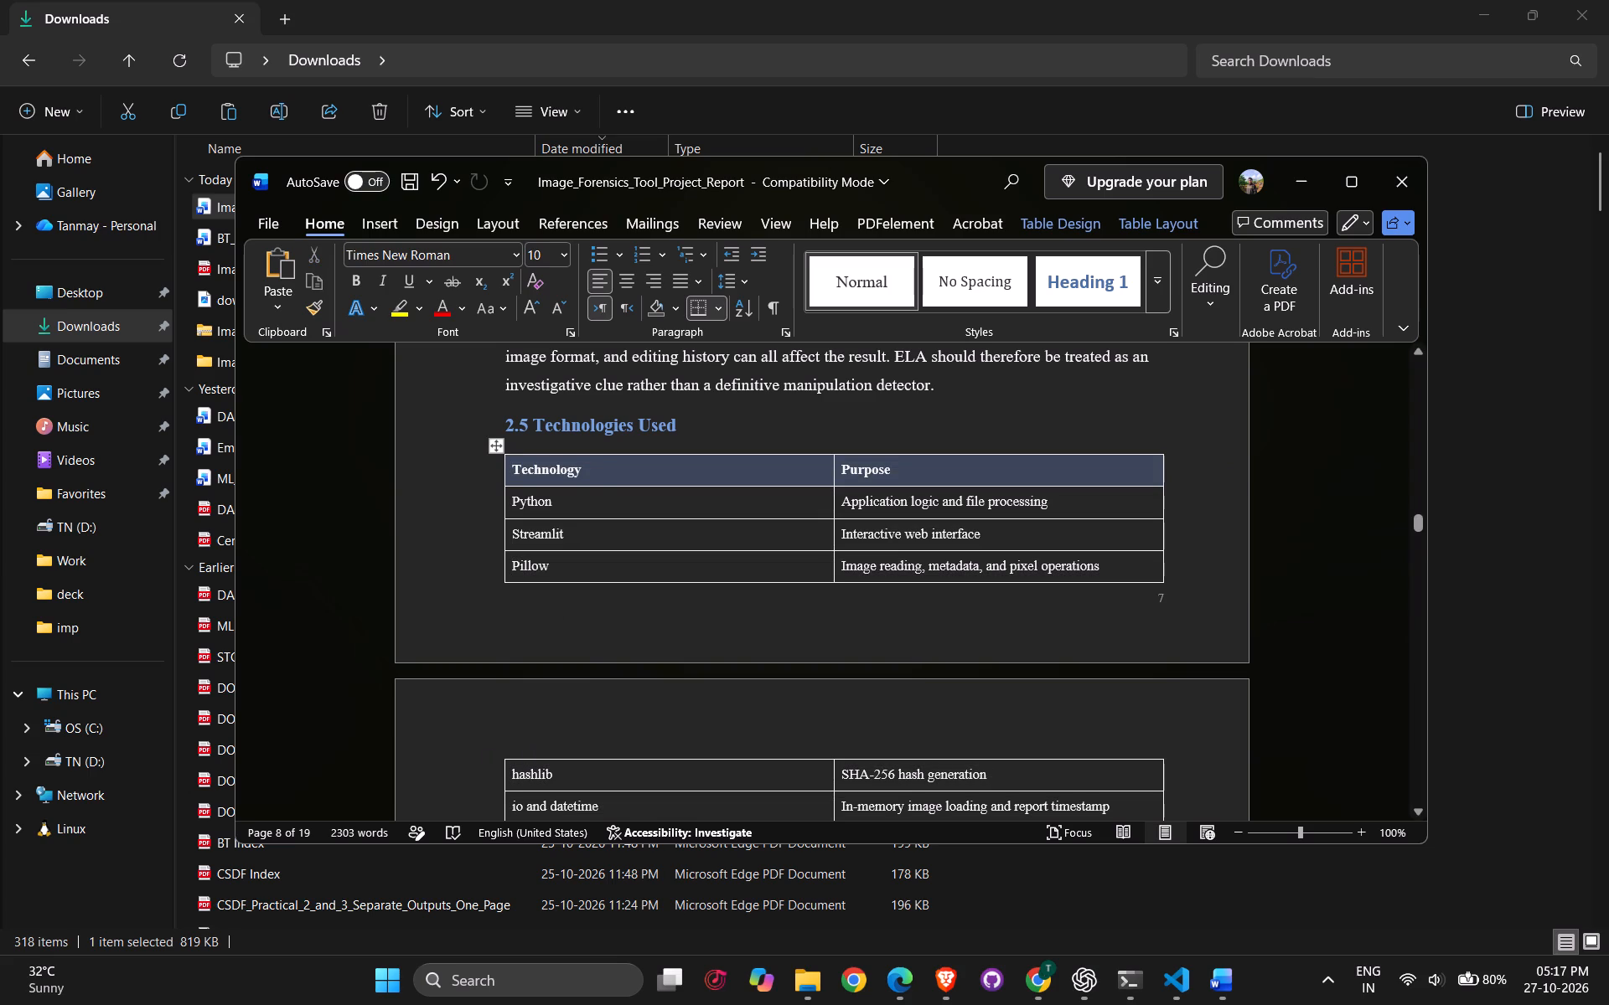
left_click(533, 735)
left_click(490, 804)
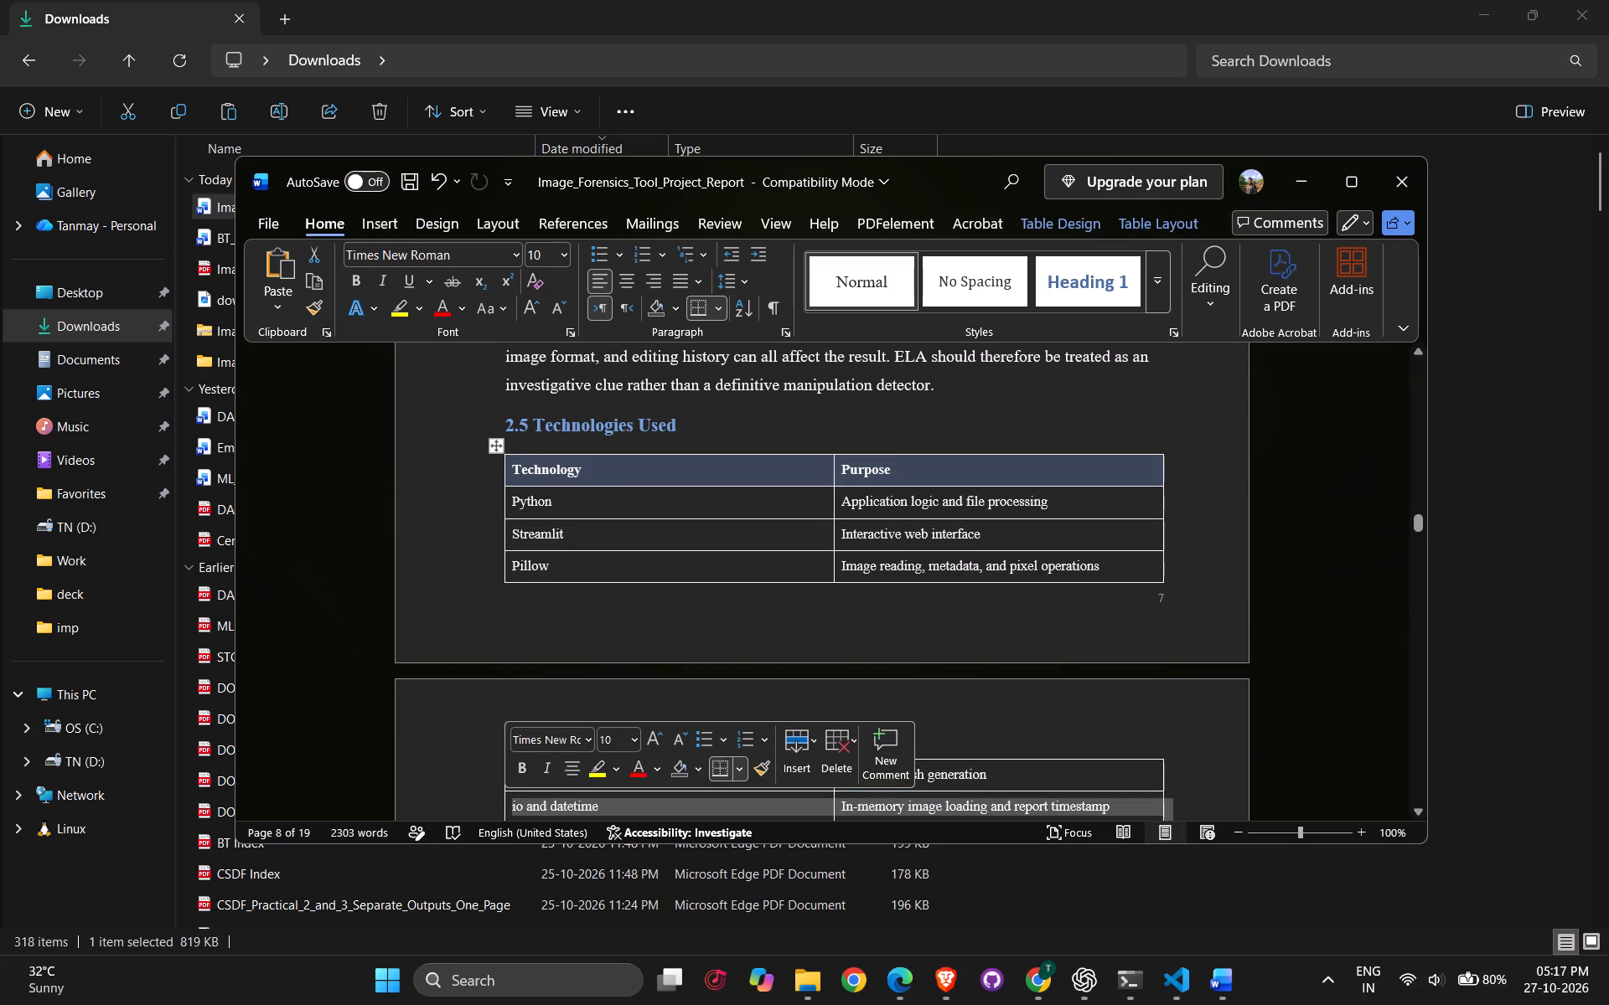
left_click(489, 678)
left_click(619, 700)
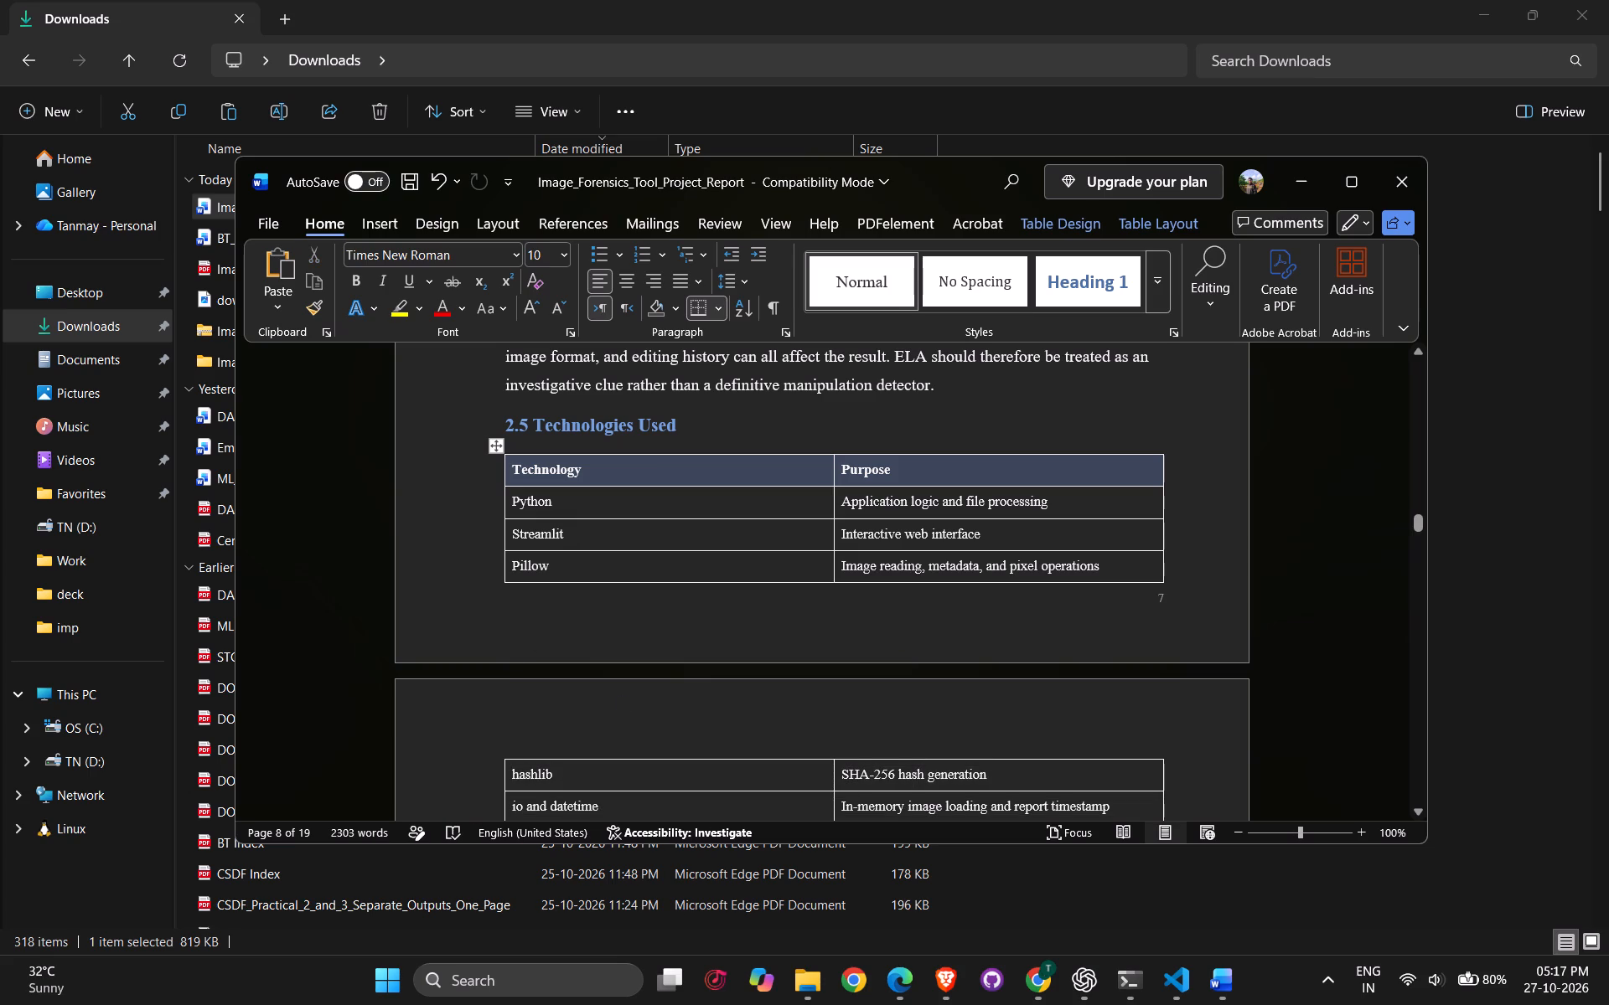
Resize the table under 2.5 Technologies Used to be slightly narrower, with each entry still on one line.
scroll(1090, 737, "down", 2, "ctrl")
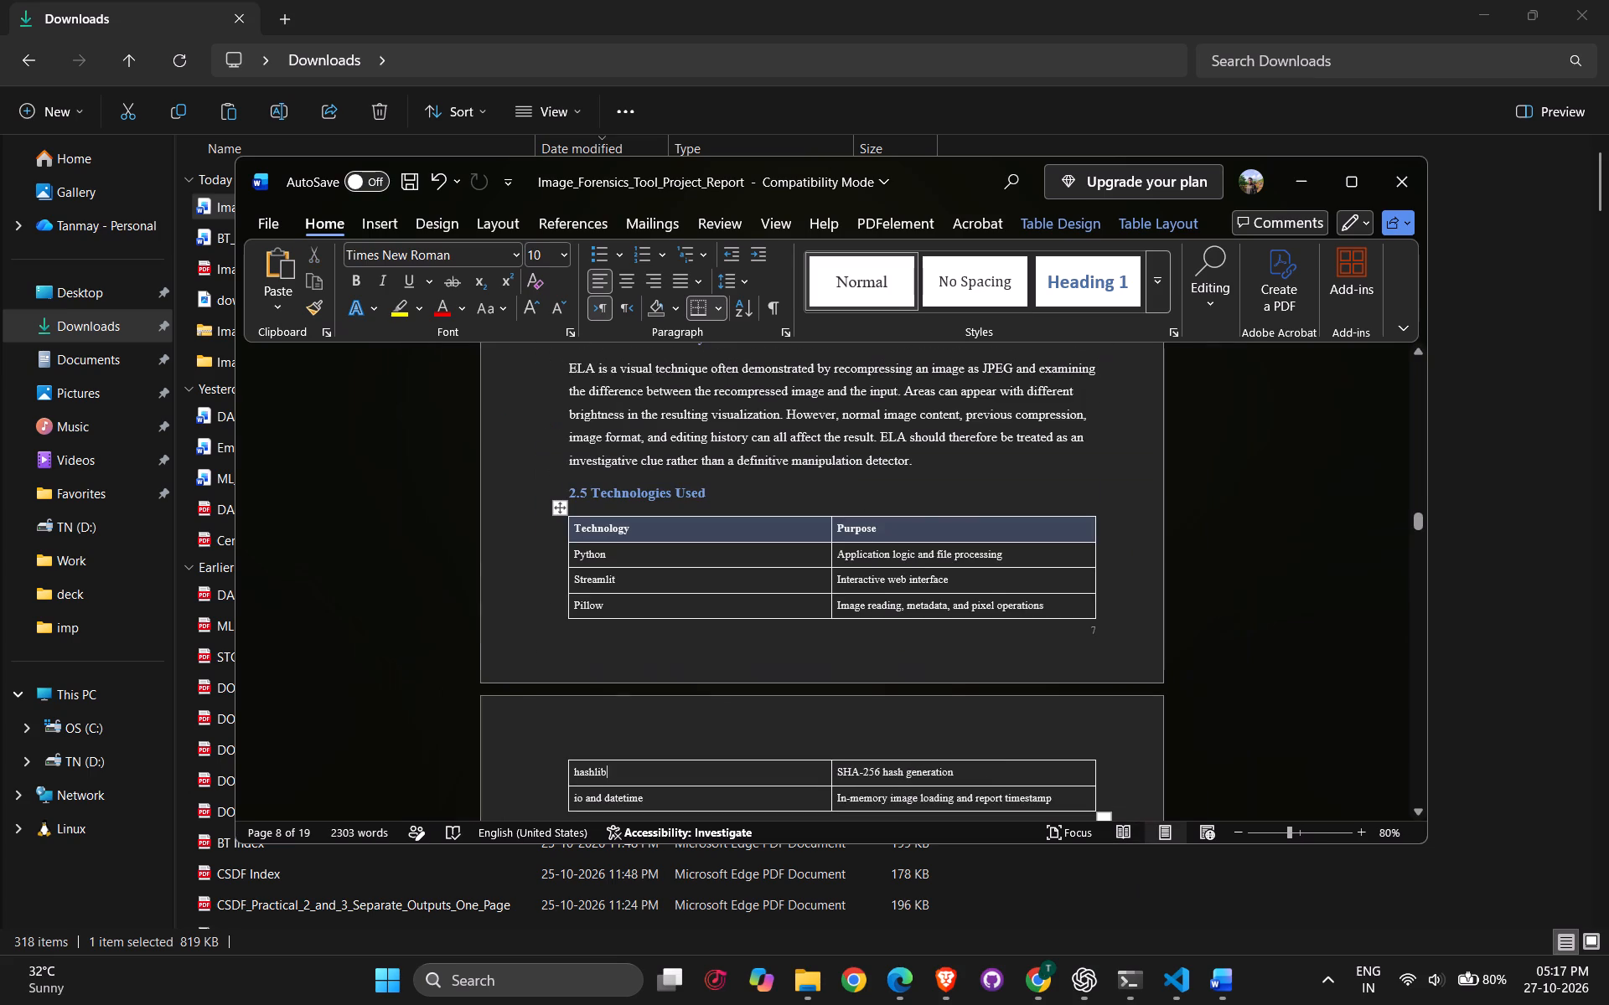
scroll(1071, 722, "down", 4)
left_click_drag(1093, 636, 923, 633, "ctrl")
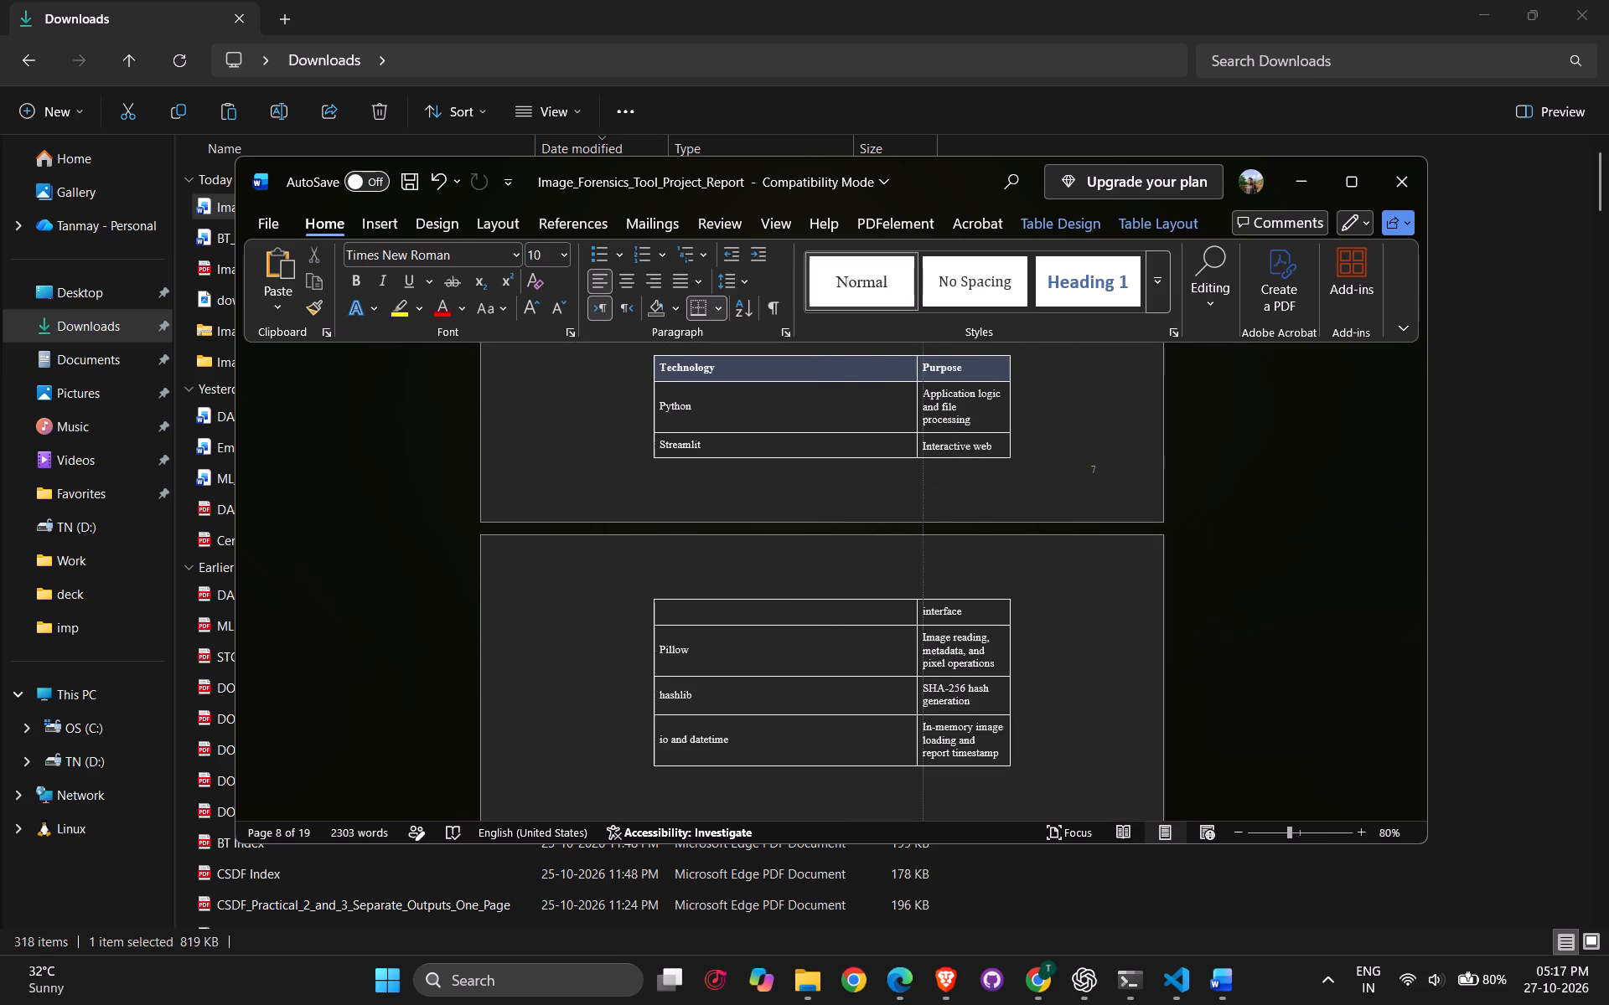
left_click_drag(923, 633, 1069, 595, "ctrl")
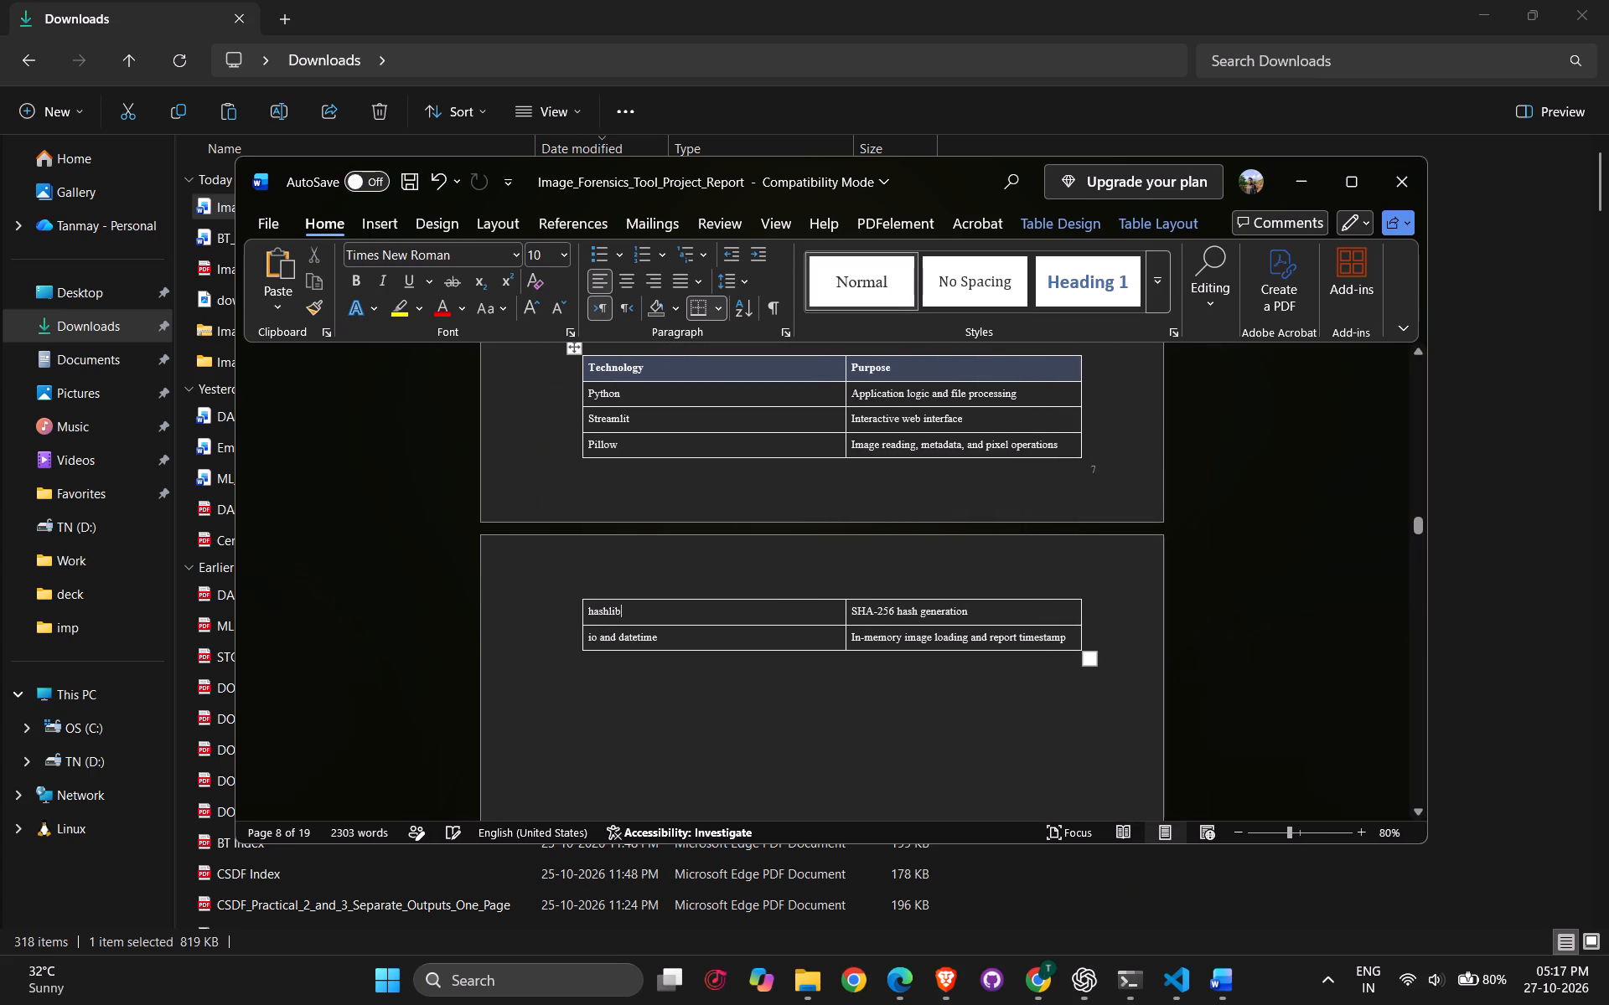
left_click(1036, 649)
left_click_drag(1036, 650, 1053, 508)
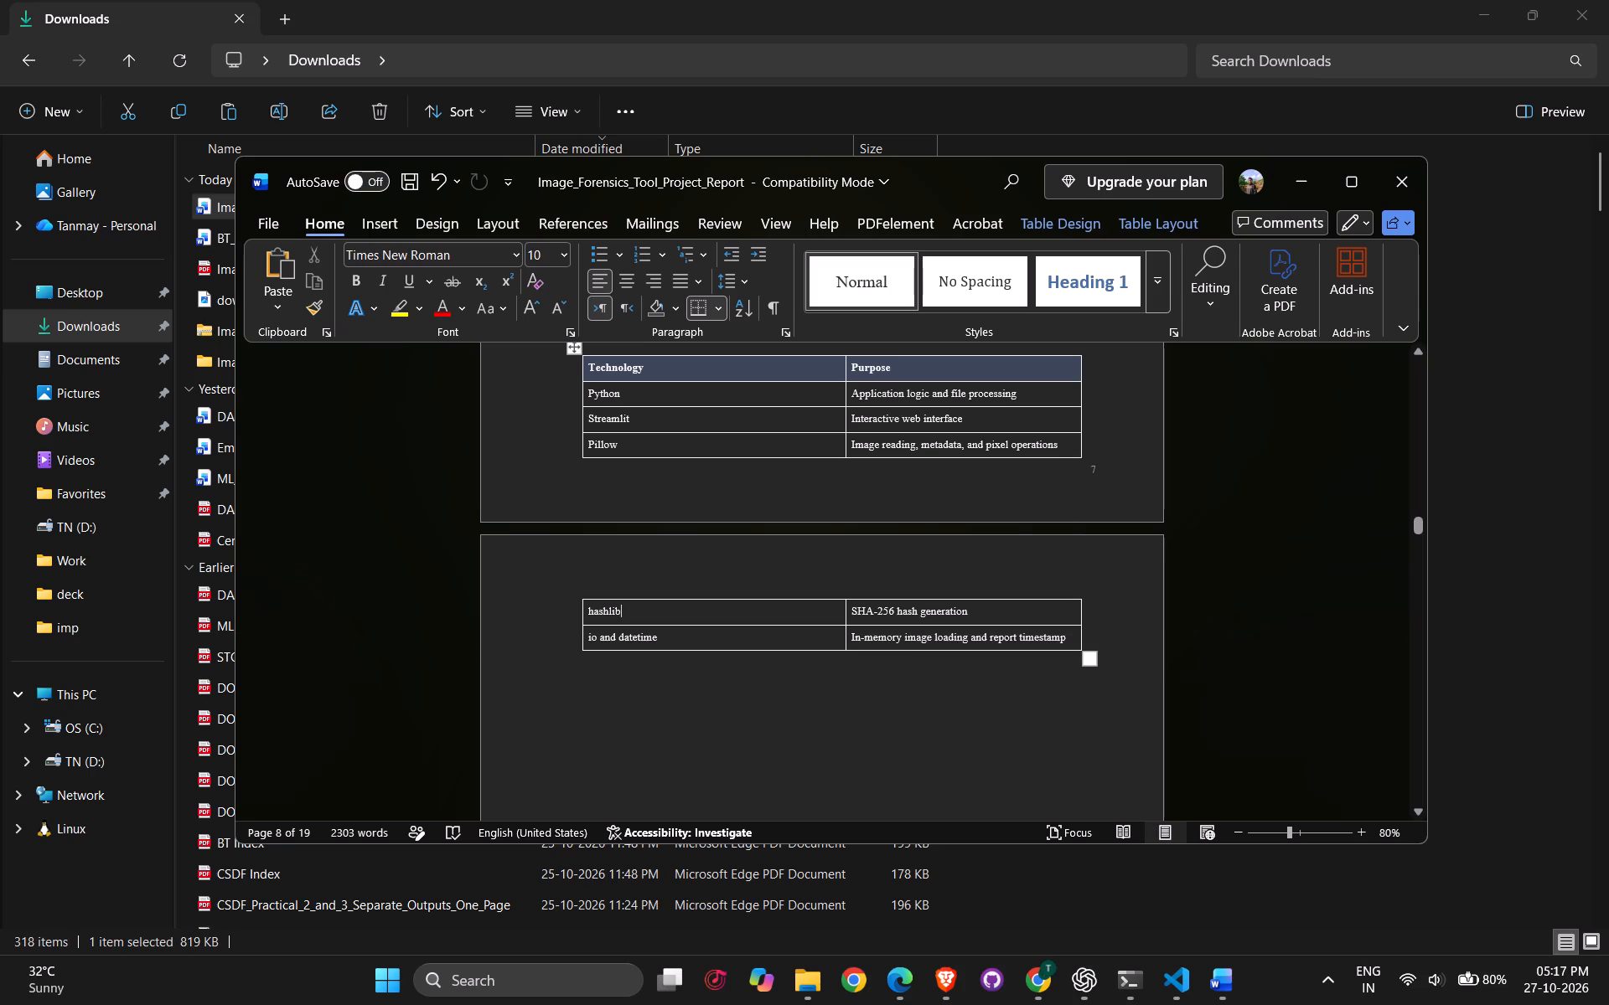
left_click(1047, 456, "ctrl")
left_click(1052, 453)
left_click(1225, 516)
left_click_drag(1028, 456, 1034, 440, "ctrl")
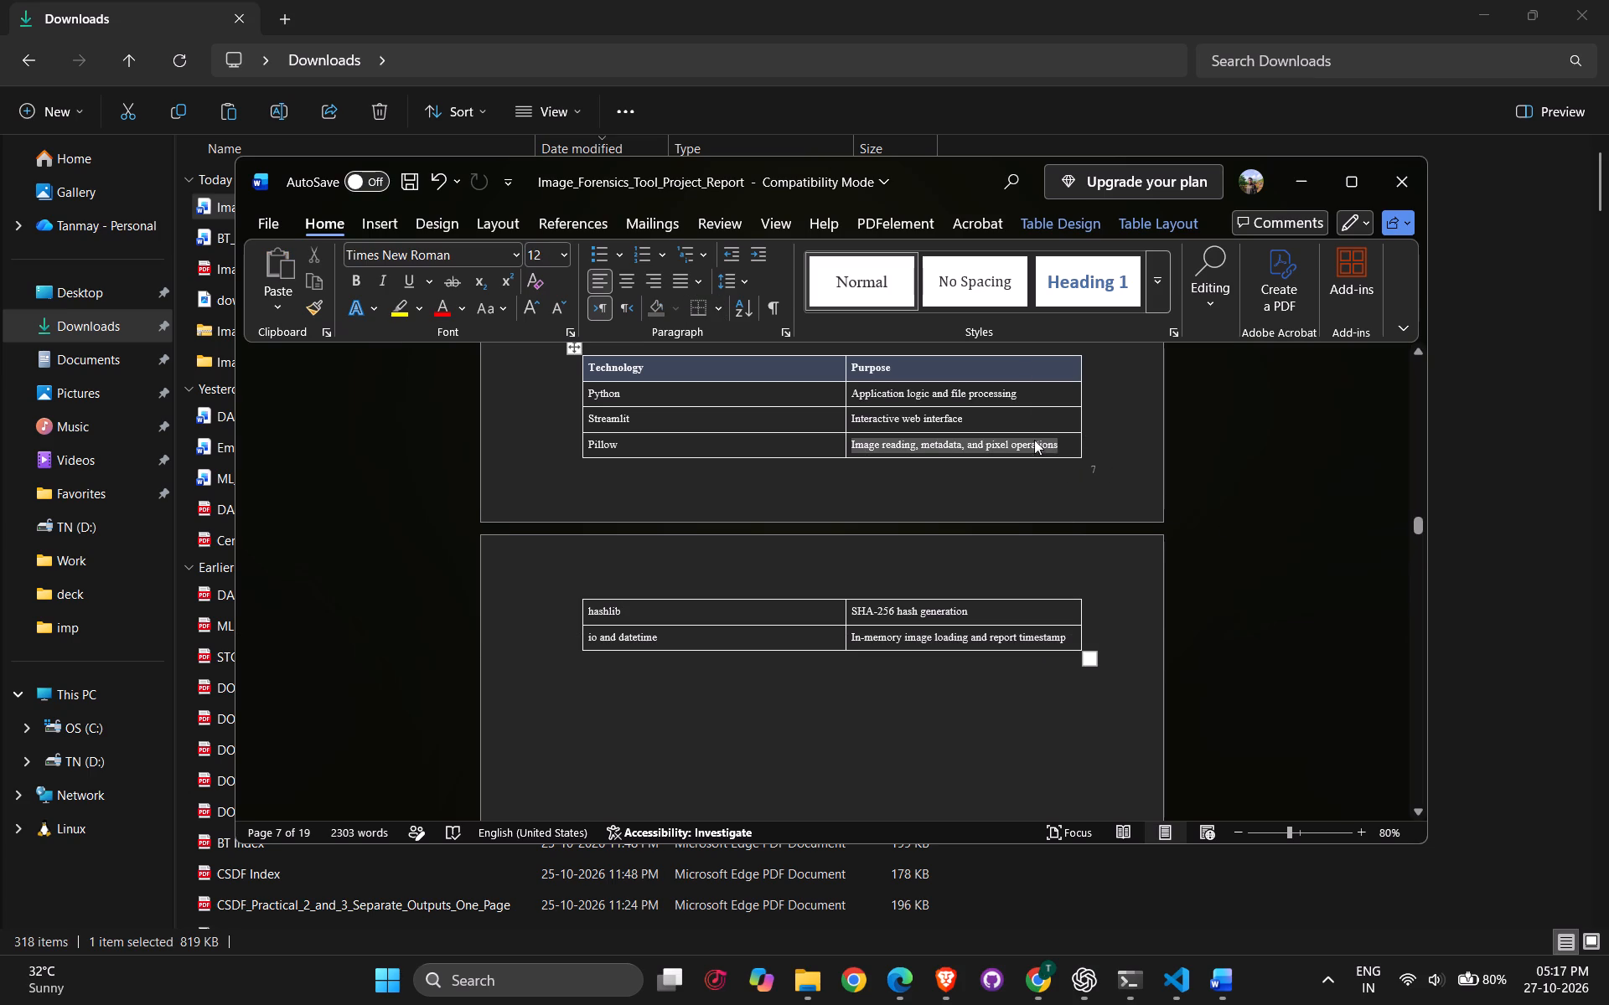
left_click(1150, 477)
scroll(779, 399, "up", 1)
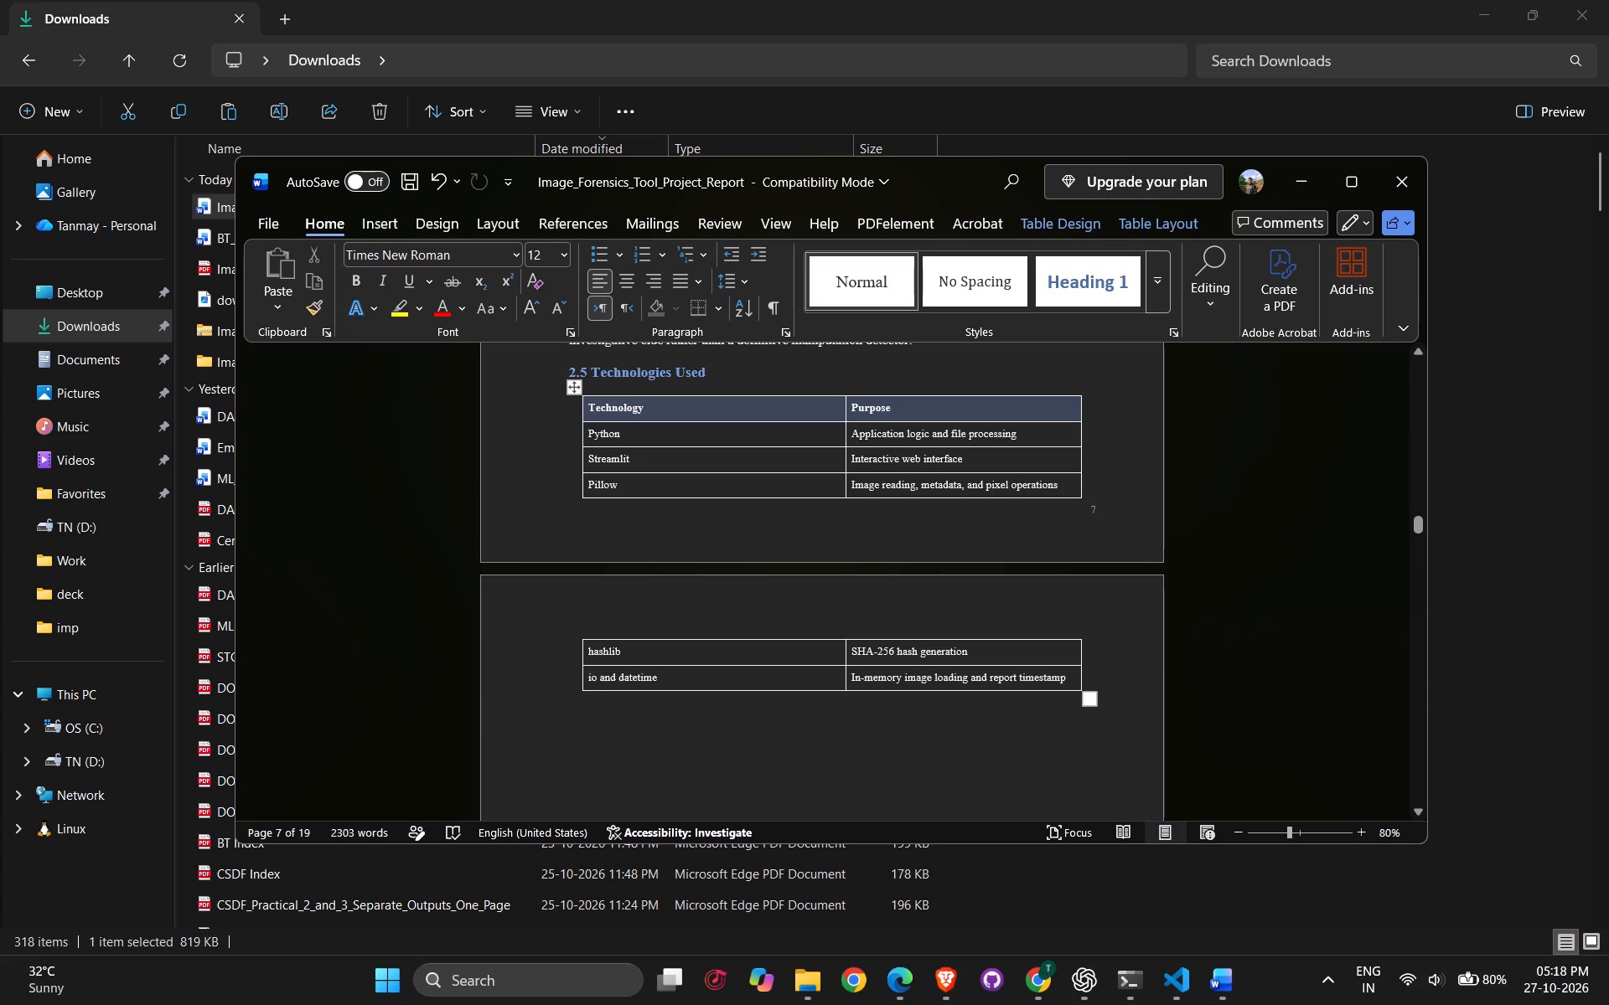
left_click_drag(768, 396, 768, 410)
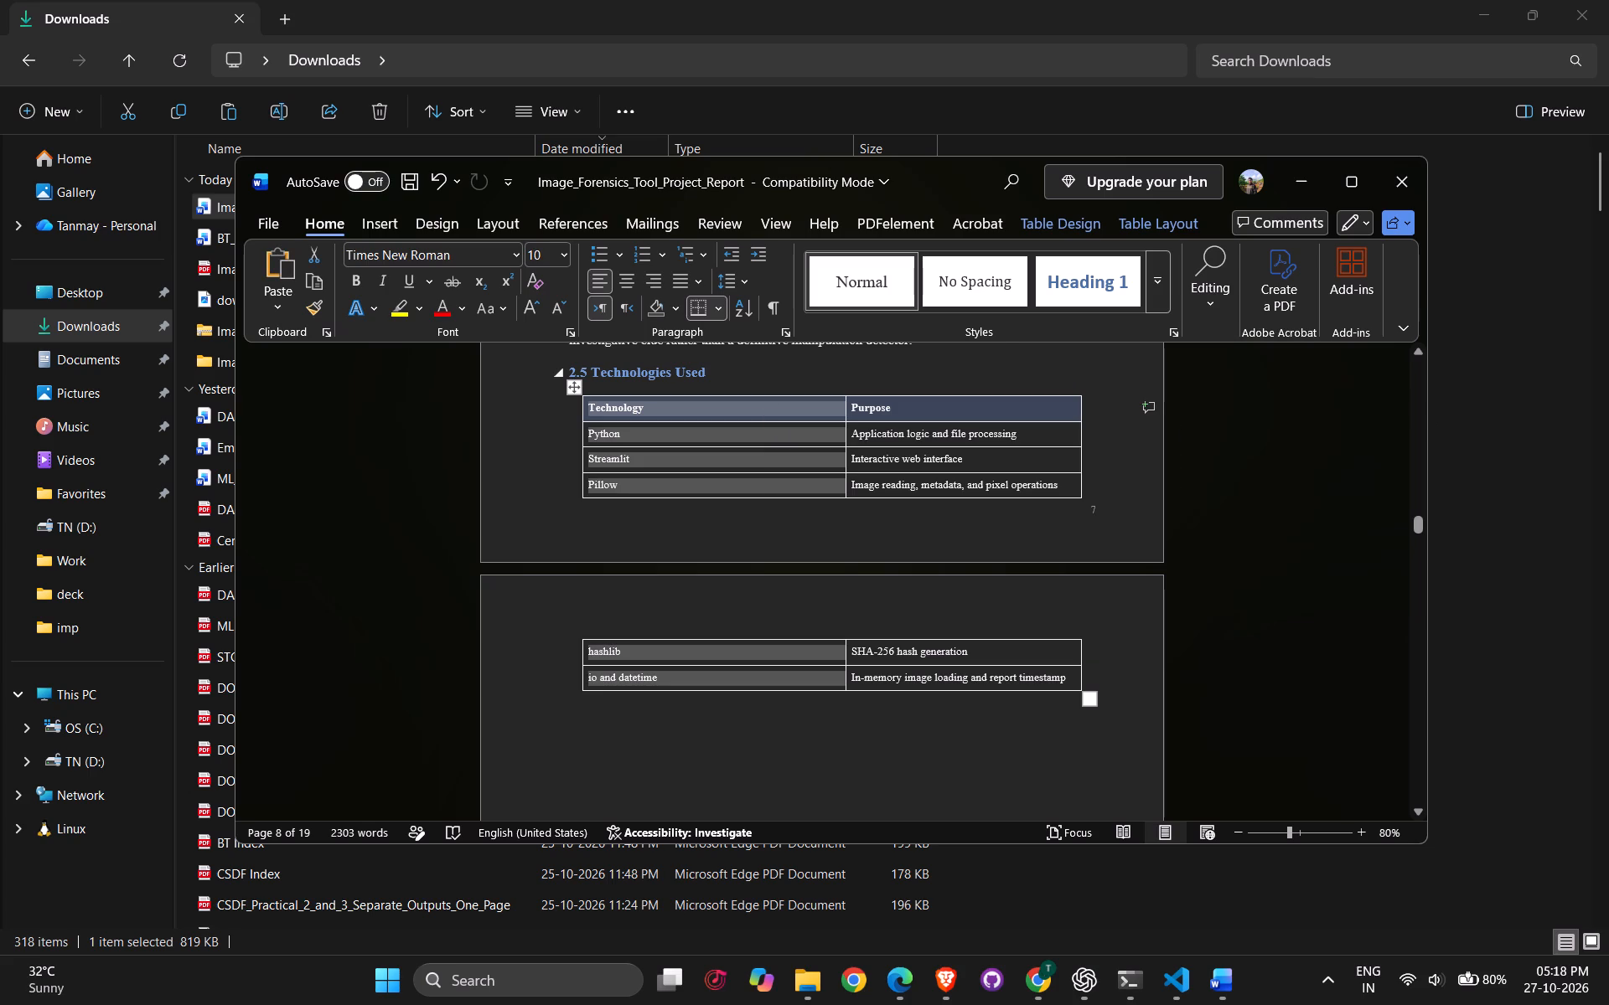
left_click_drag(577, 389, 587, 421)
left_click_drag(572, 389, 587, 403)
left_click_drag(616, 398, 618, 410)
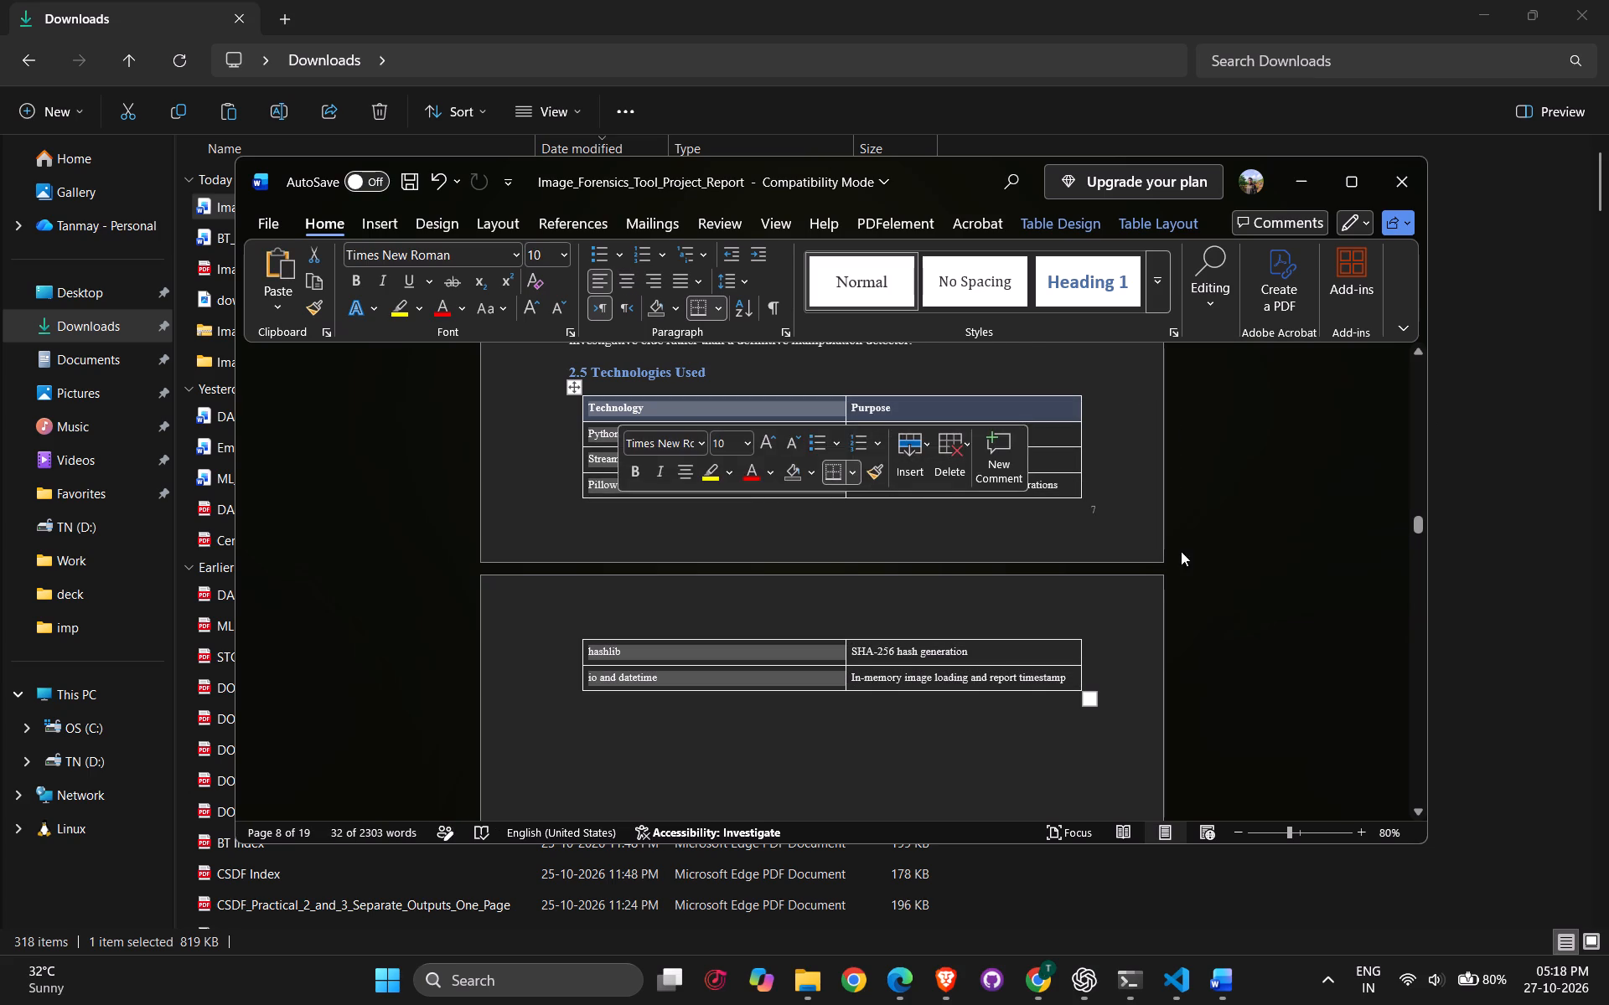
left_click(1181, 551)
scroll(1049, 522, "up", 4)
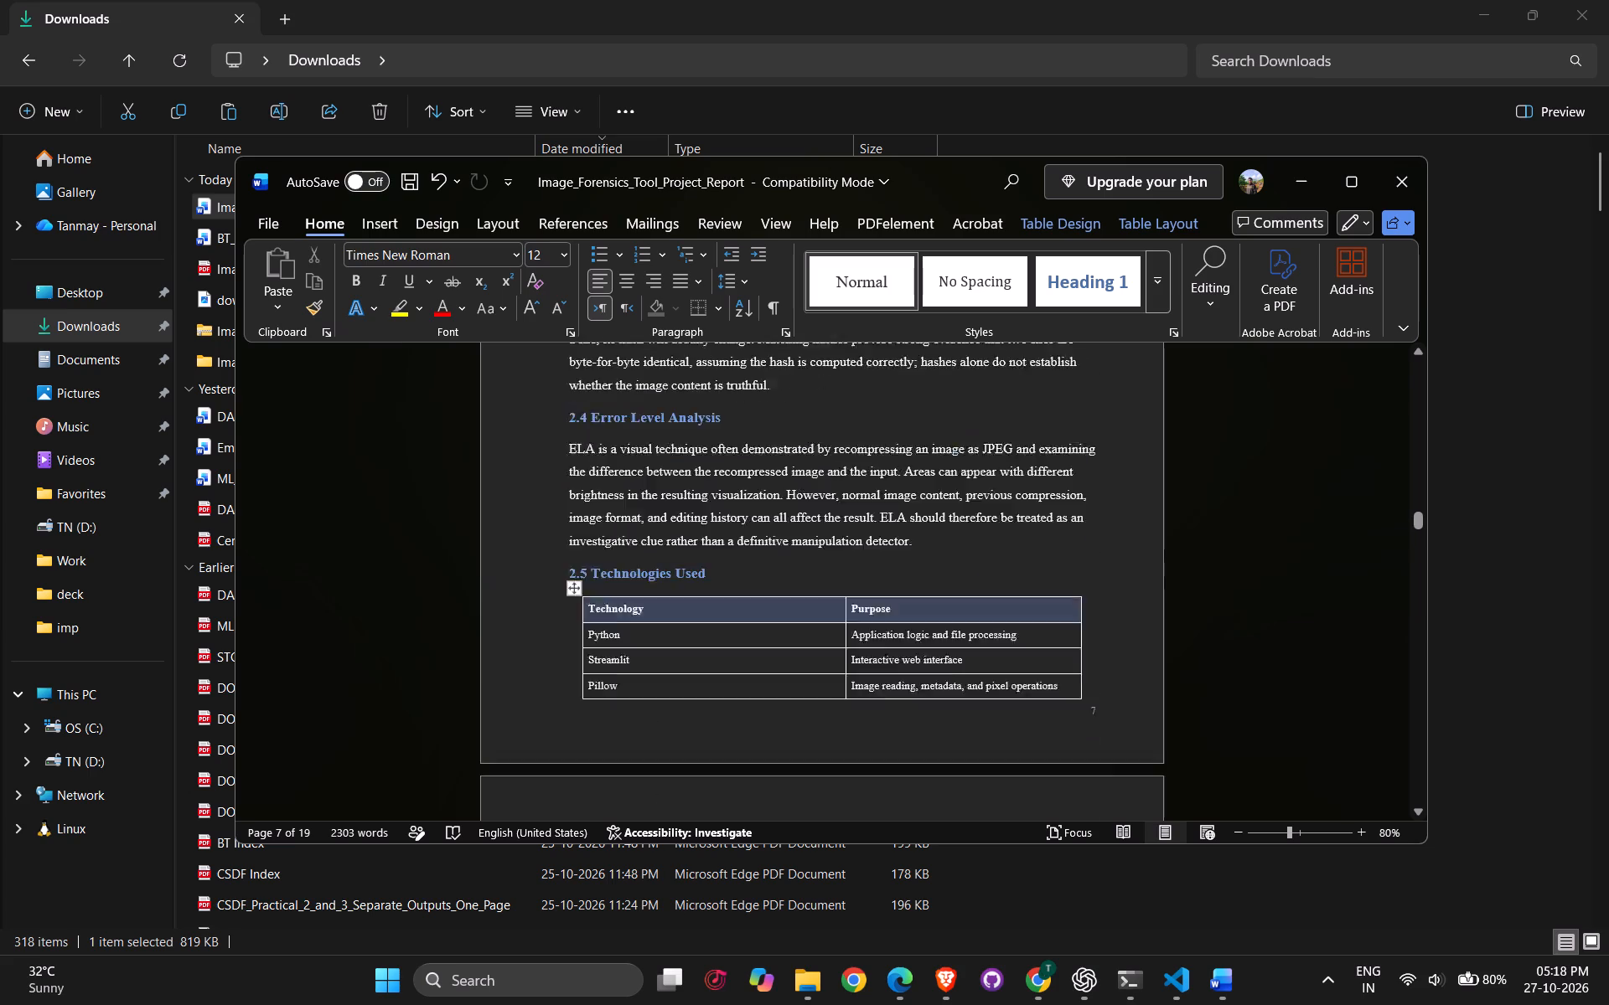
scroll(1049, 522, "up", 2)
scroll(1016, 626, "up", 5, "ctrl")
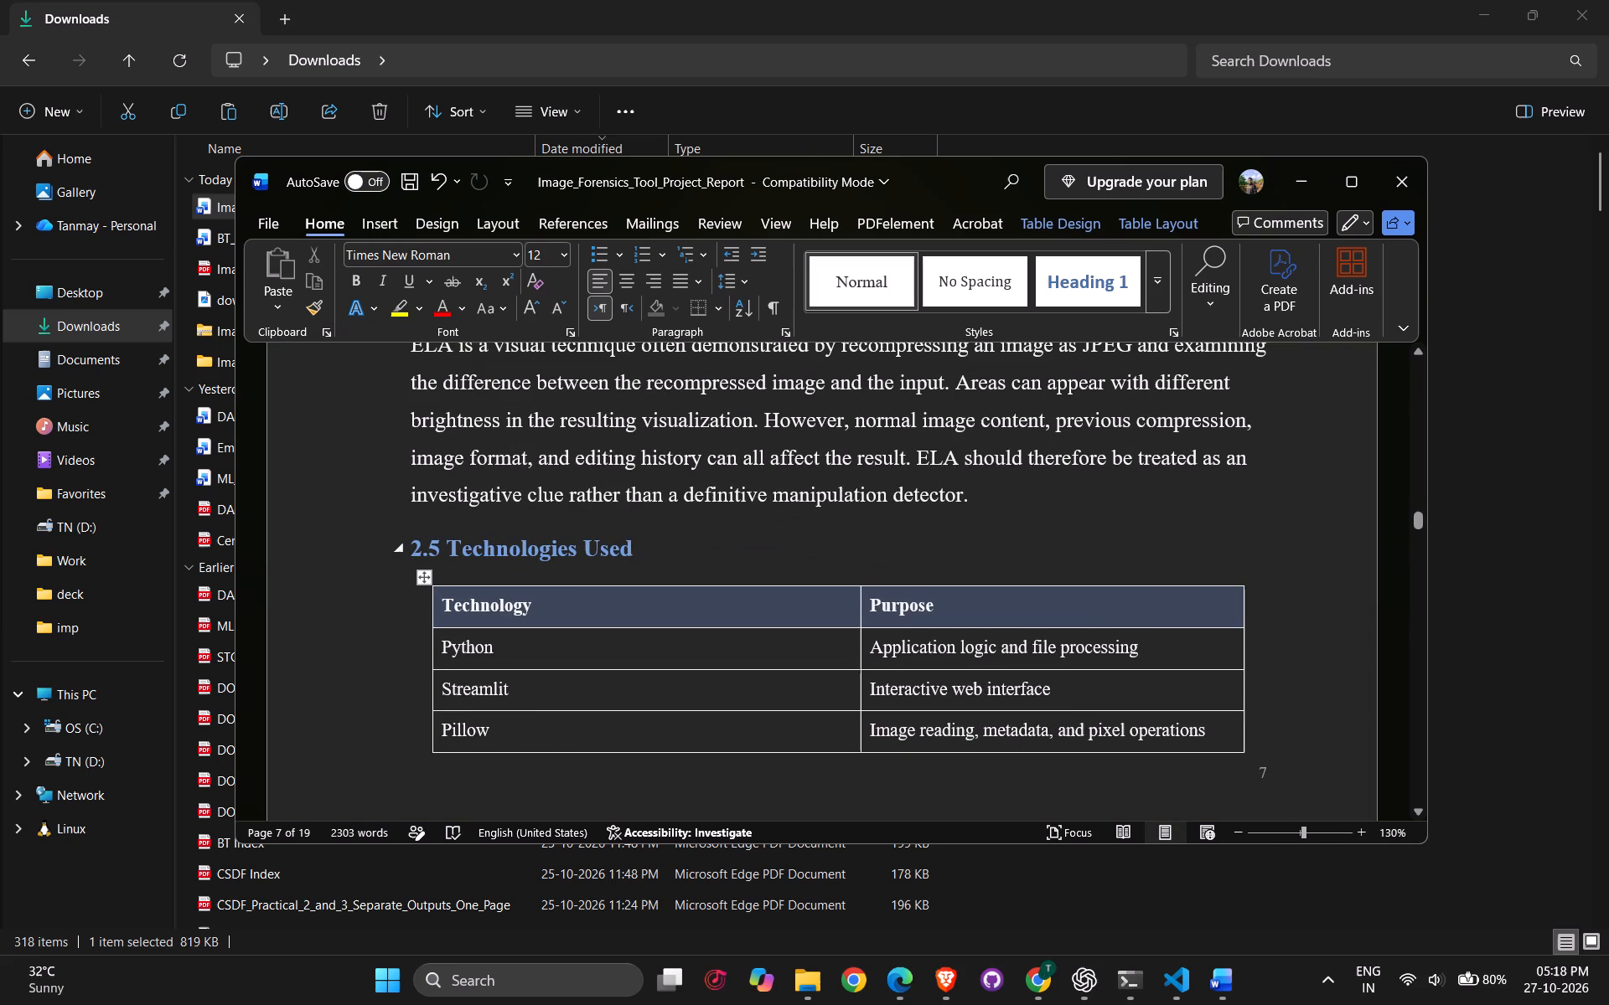
Resize the table under 2.5 Technologies Used again, aiming to bring its last two rows onto page 7.
triple_click(930, 585)
left_click(777, 580)
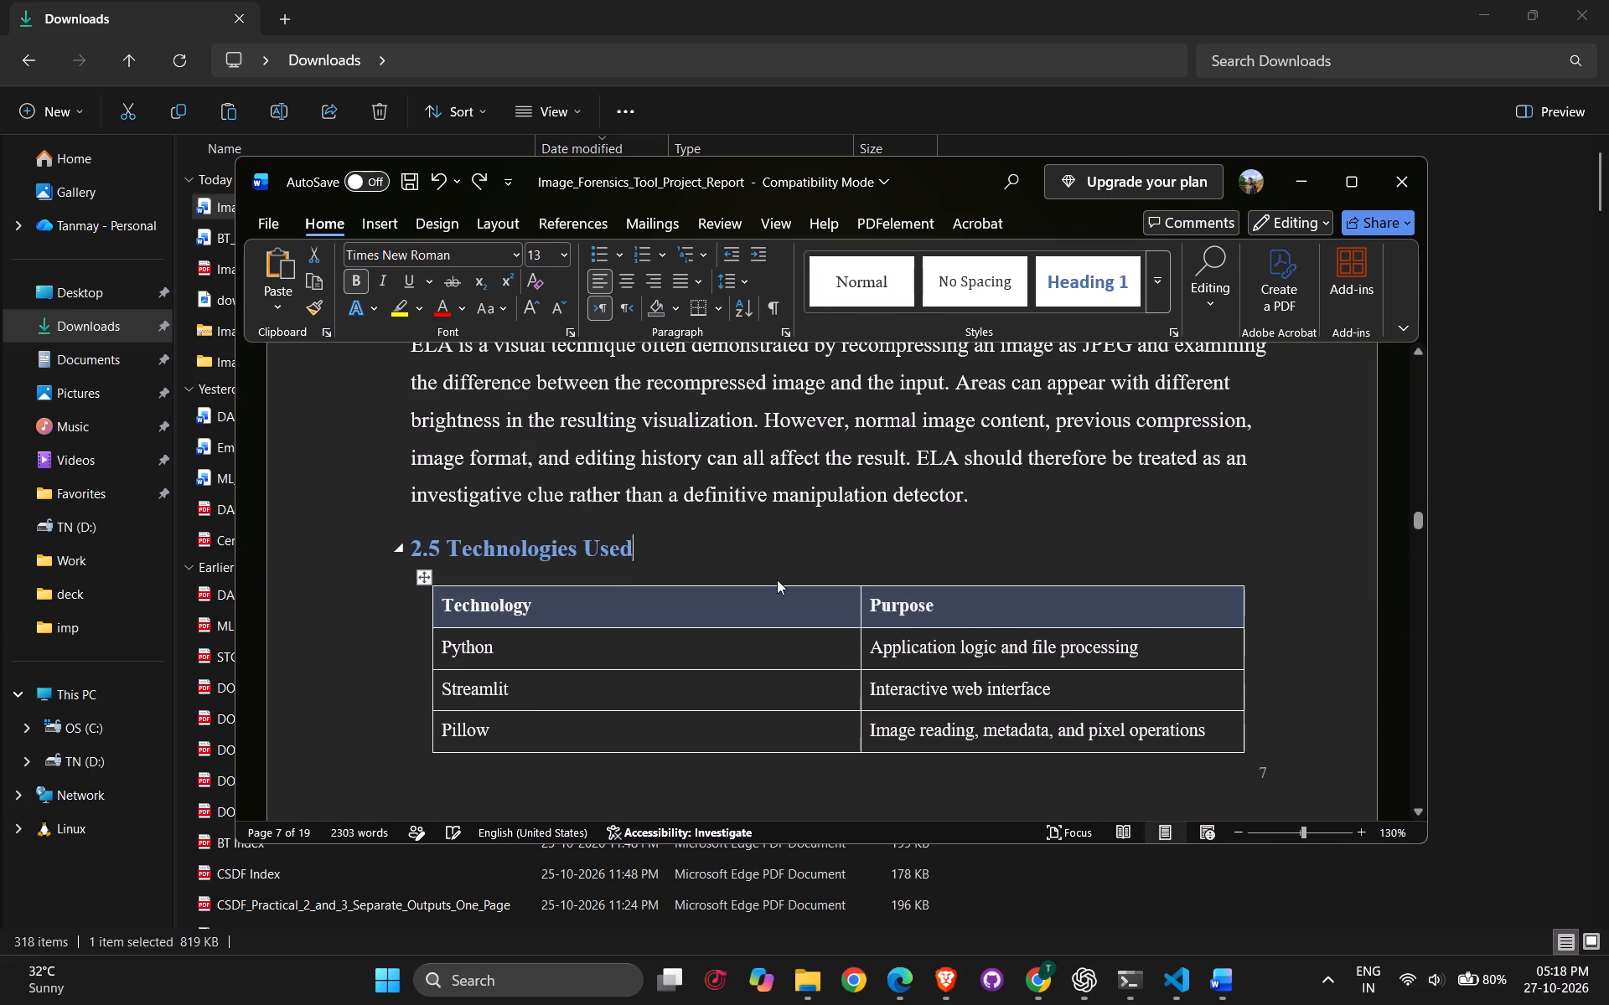
left_click_drag(1222, 740, 461, 600, "ctrl")
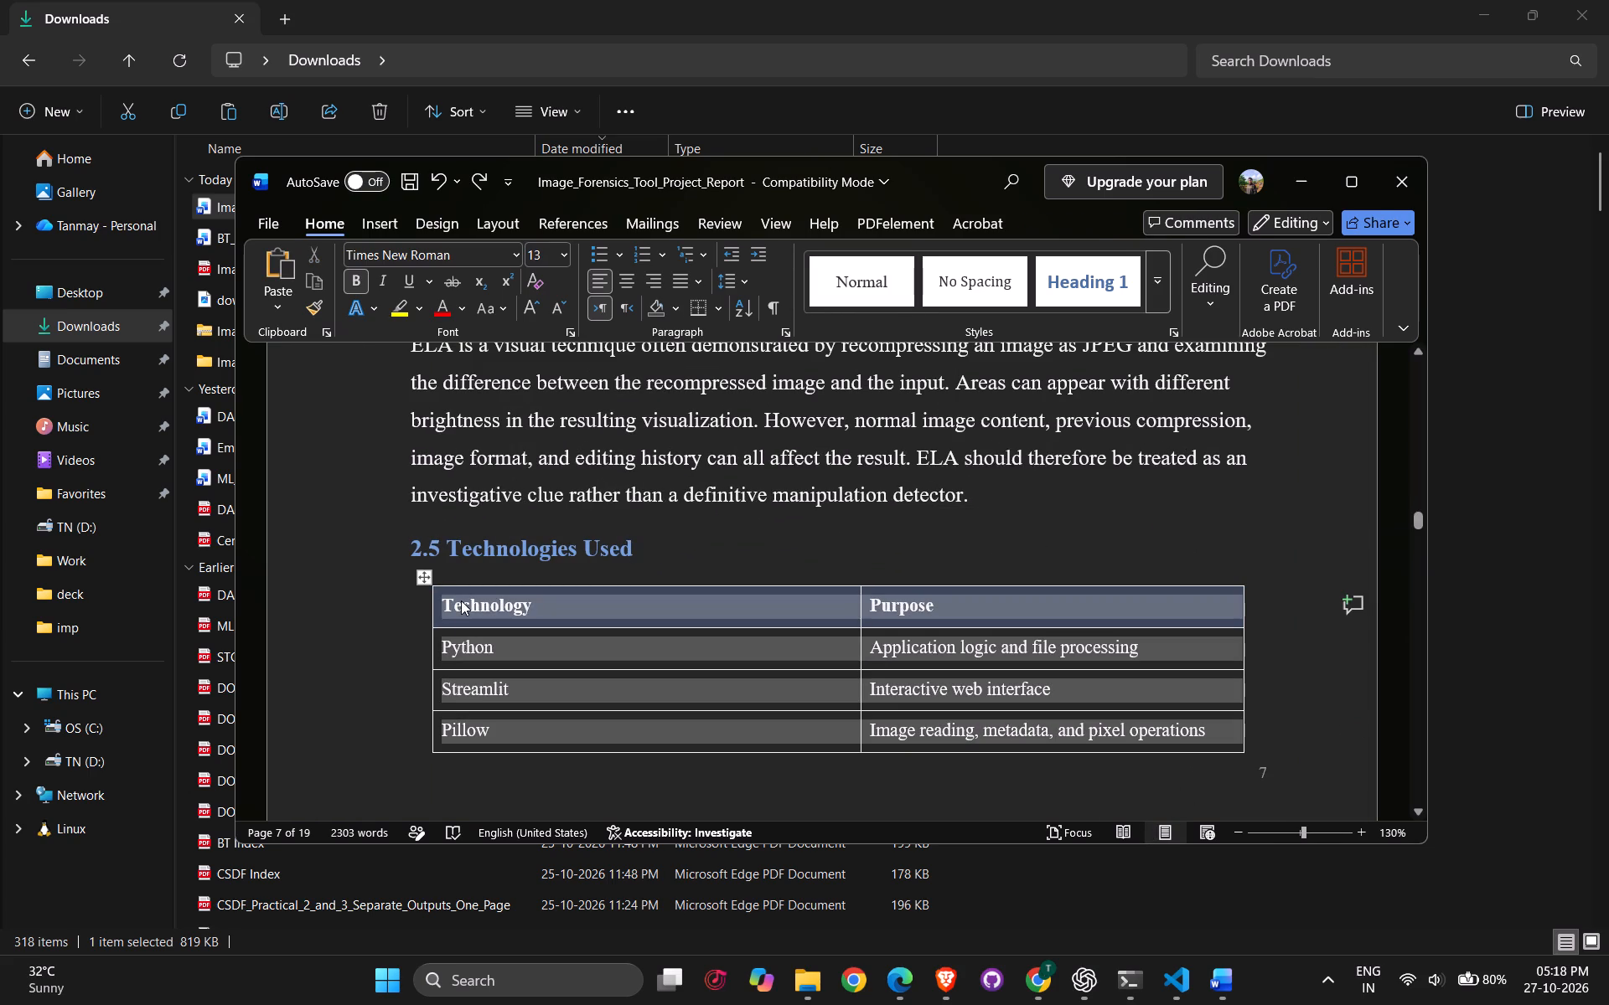
scroll(614, 593, "down", 7)
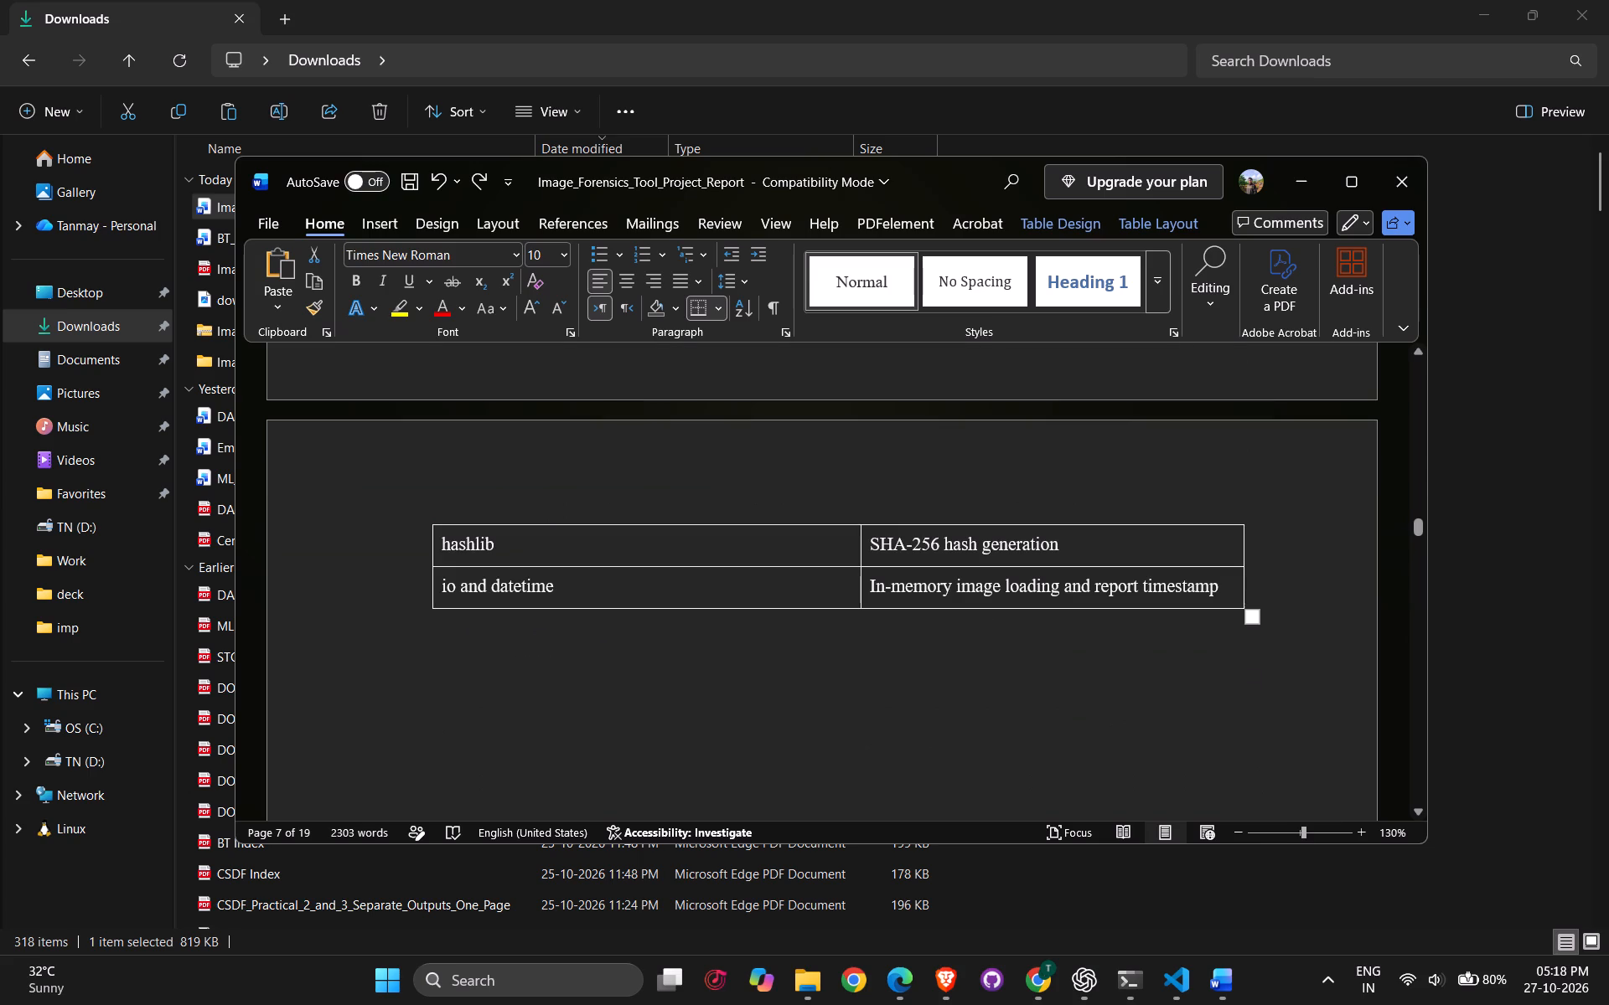
left_click_drag(1255, 618, 1203, 546)
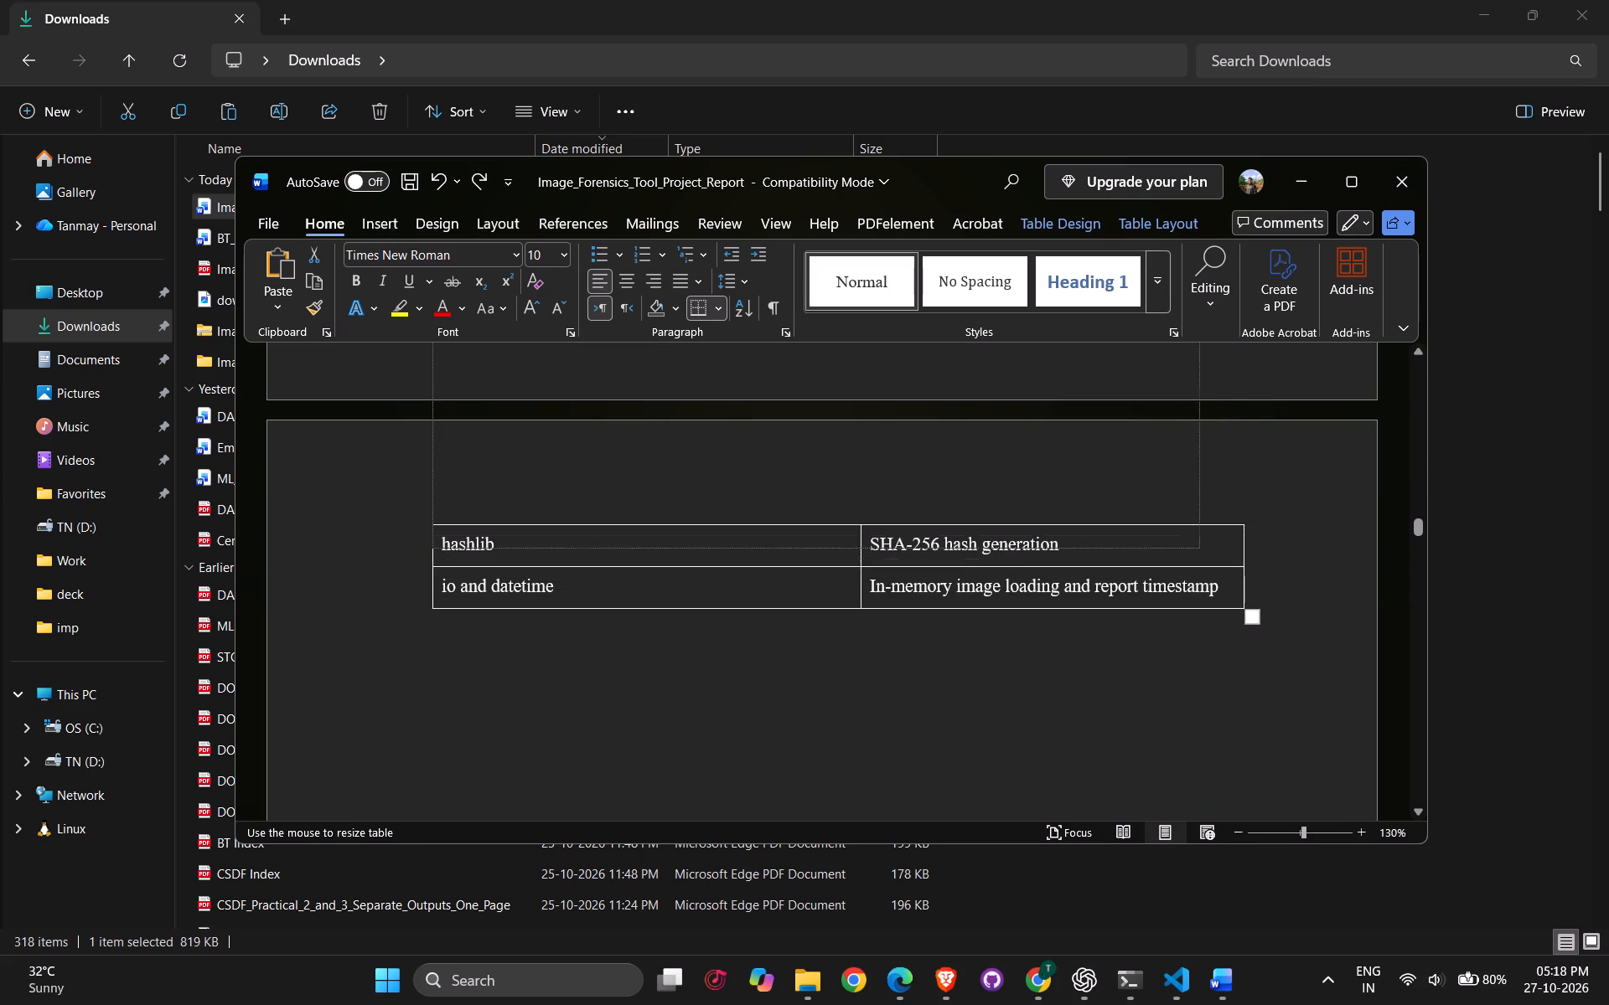
left_click_drag(1203, 546, 1260, 388)
scroll(1254, 420, "up", 2)
scroll(1238, 502, "down", 4)
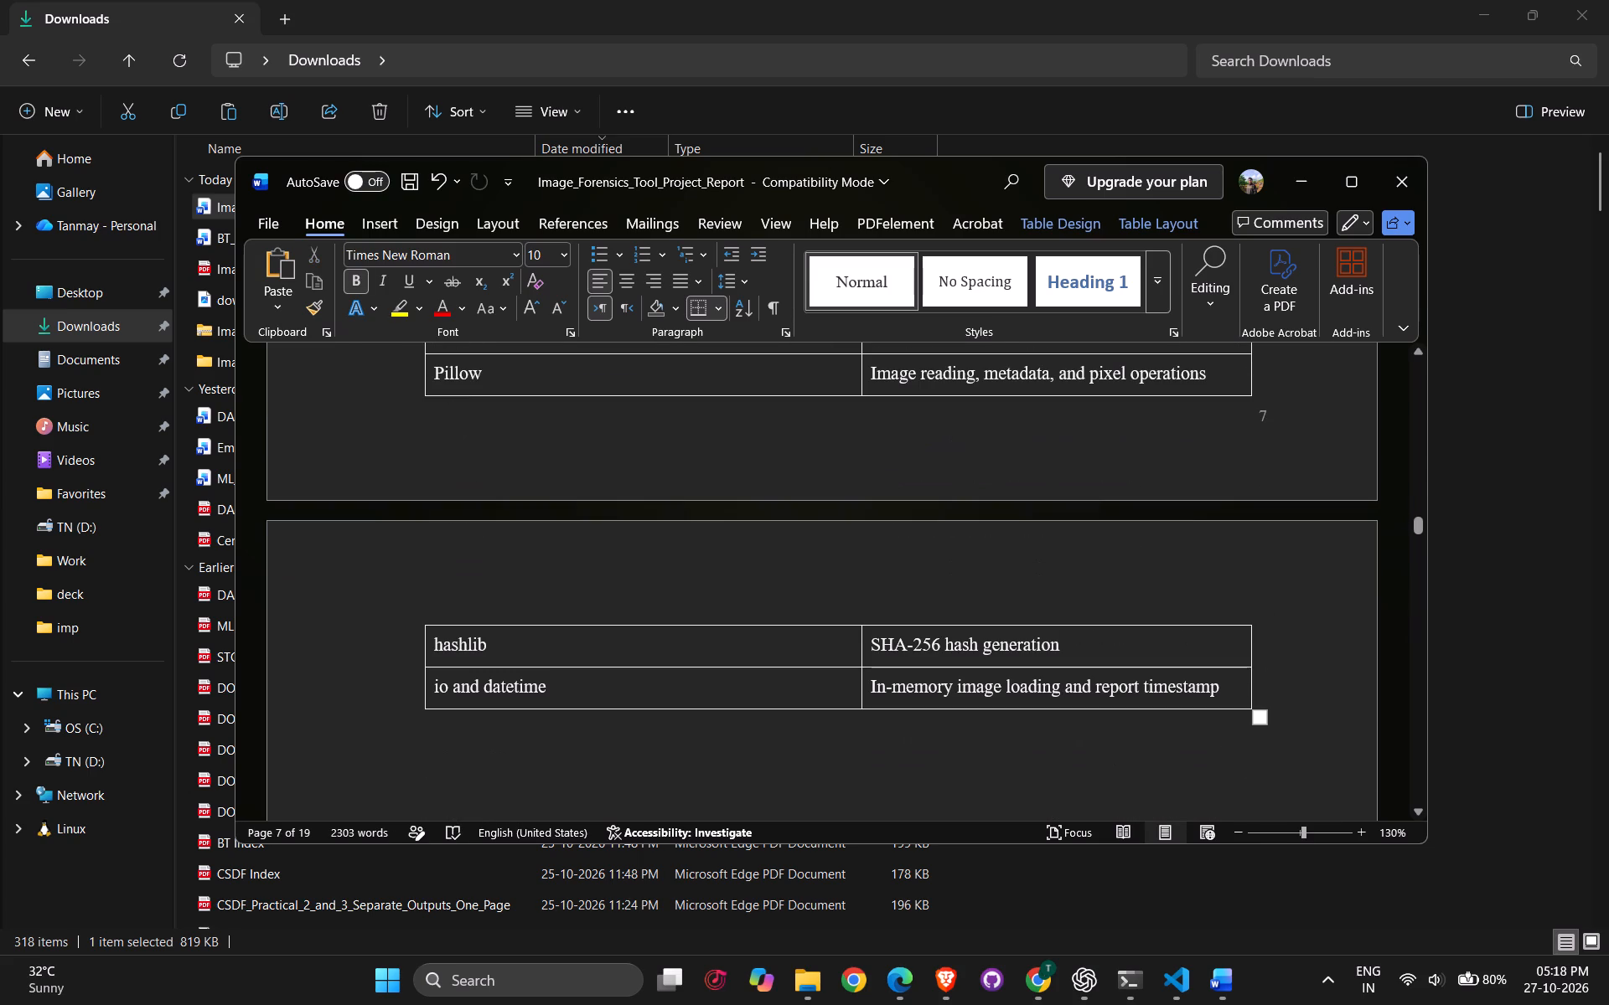
left_click_drag(1260, 719, 1242, 520)
Review the report from Chapter 2 to Chapter 5 in a full-size window, examining how the Chapter 5 screenshots are spread over pages.
scroll(1255, 570, "up", 2)
scroll(737, 440, "up", 1)
scroll(609, 531, "up", 12)
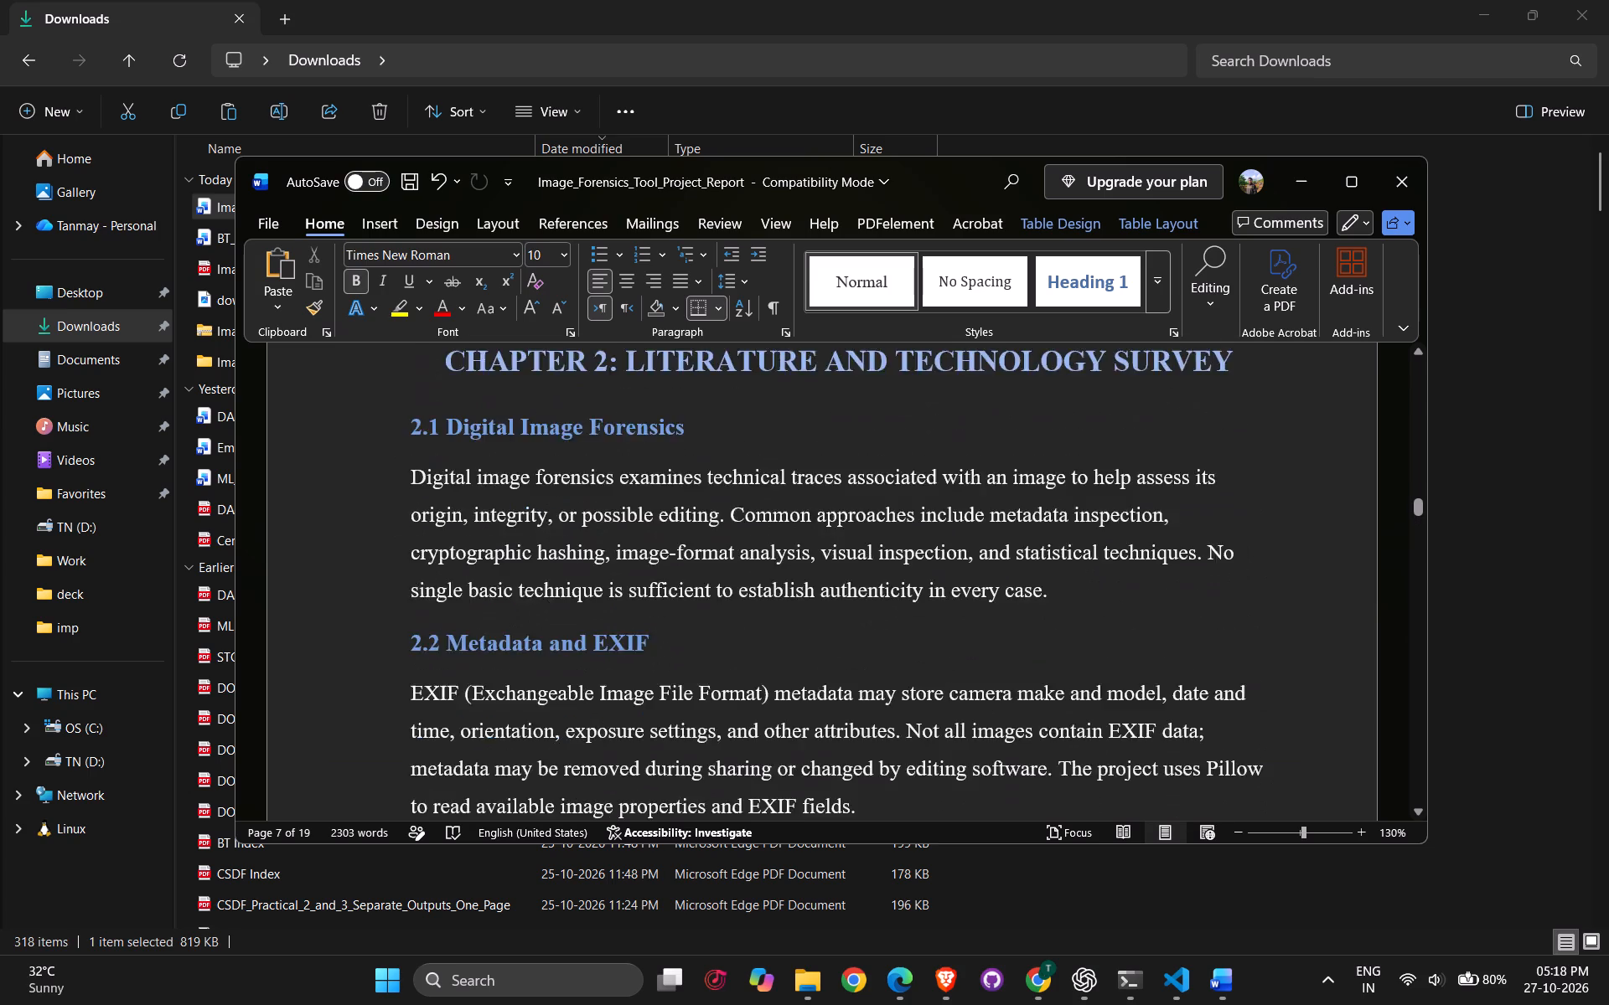
scroll(632, 536, "up", 3)
scroll(648, 532, "down", 6)
scroll(648, 532, "up", 6)
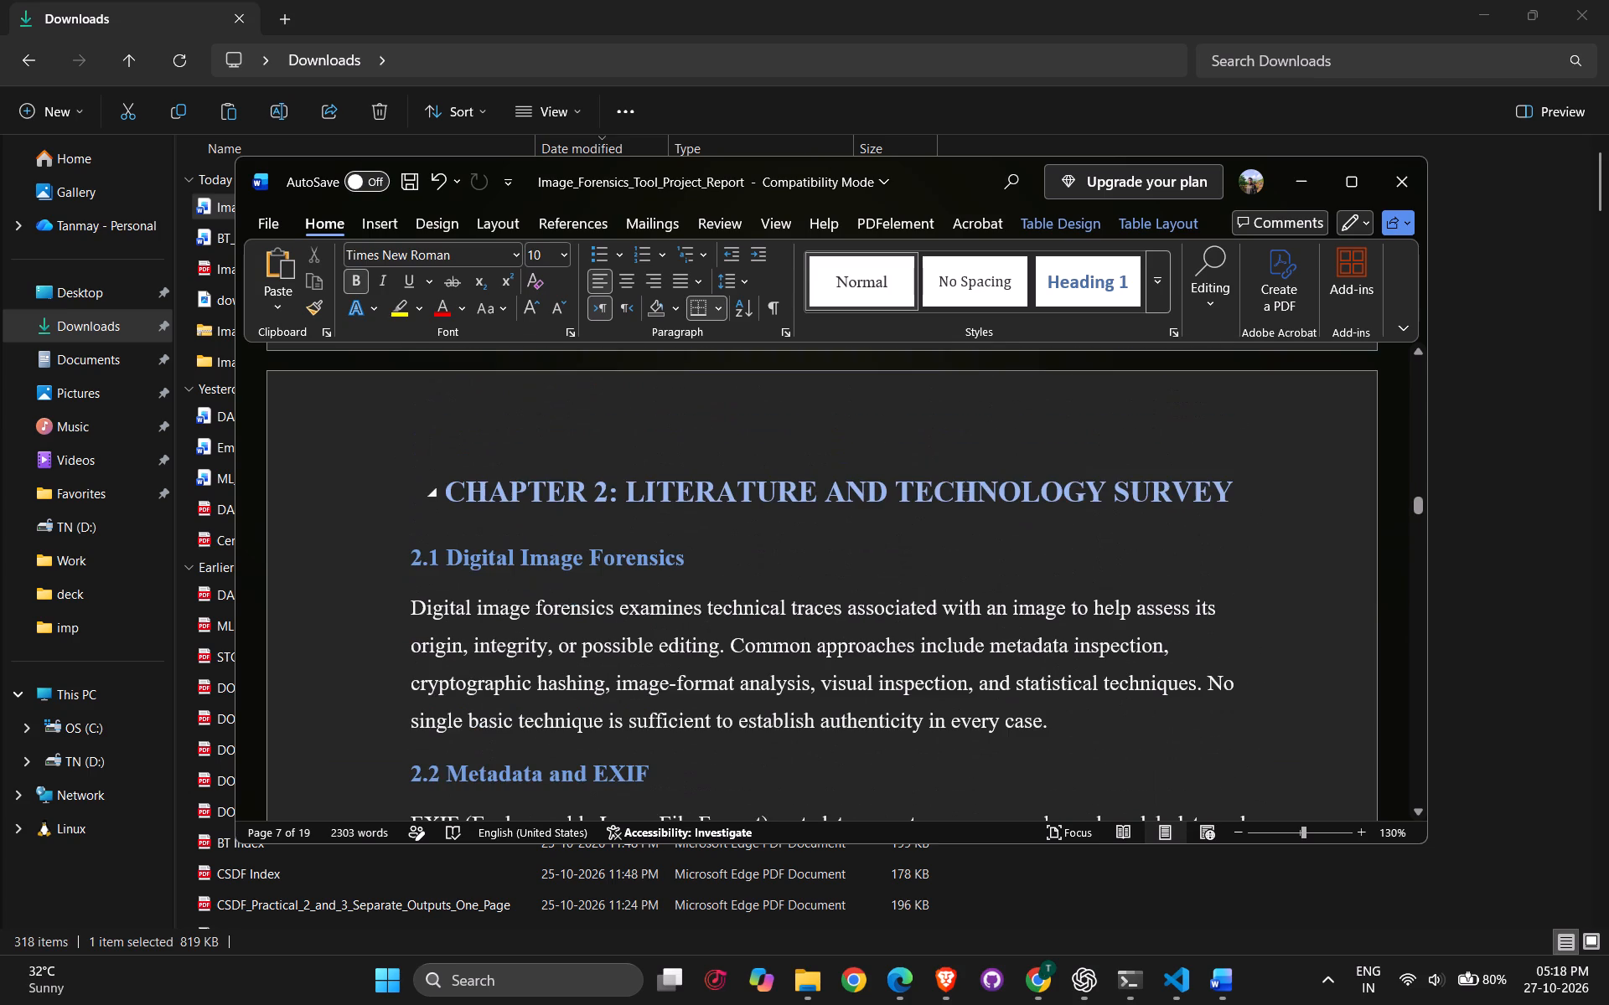
left_click_drag(1418, 502, 1420, 538)
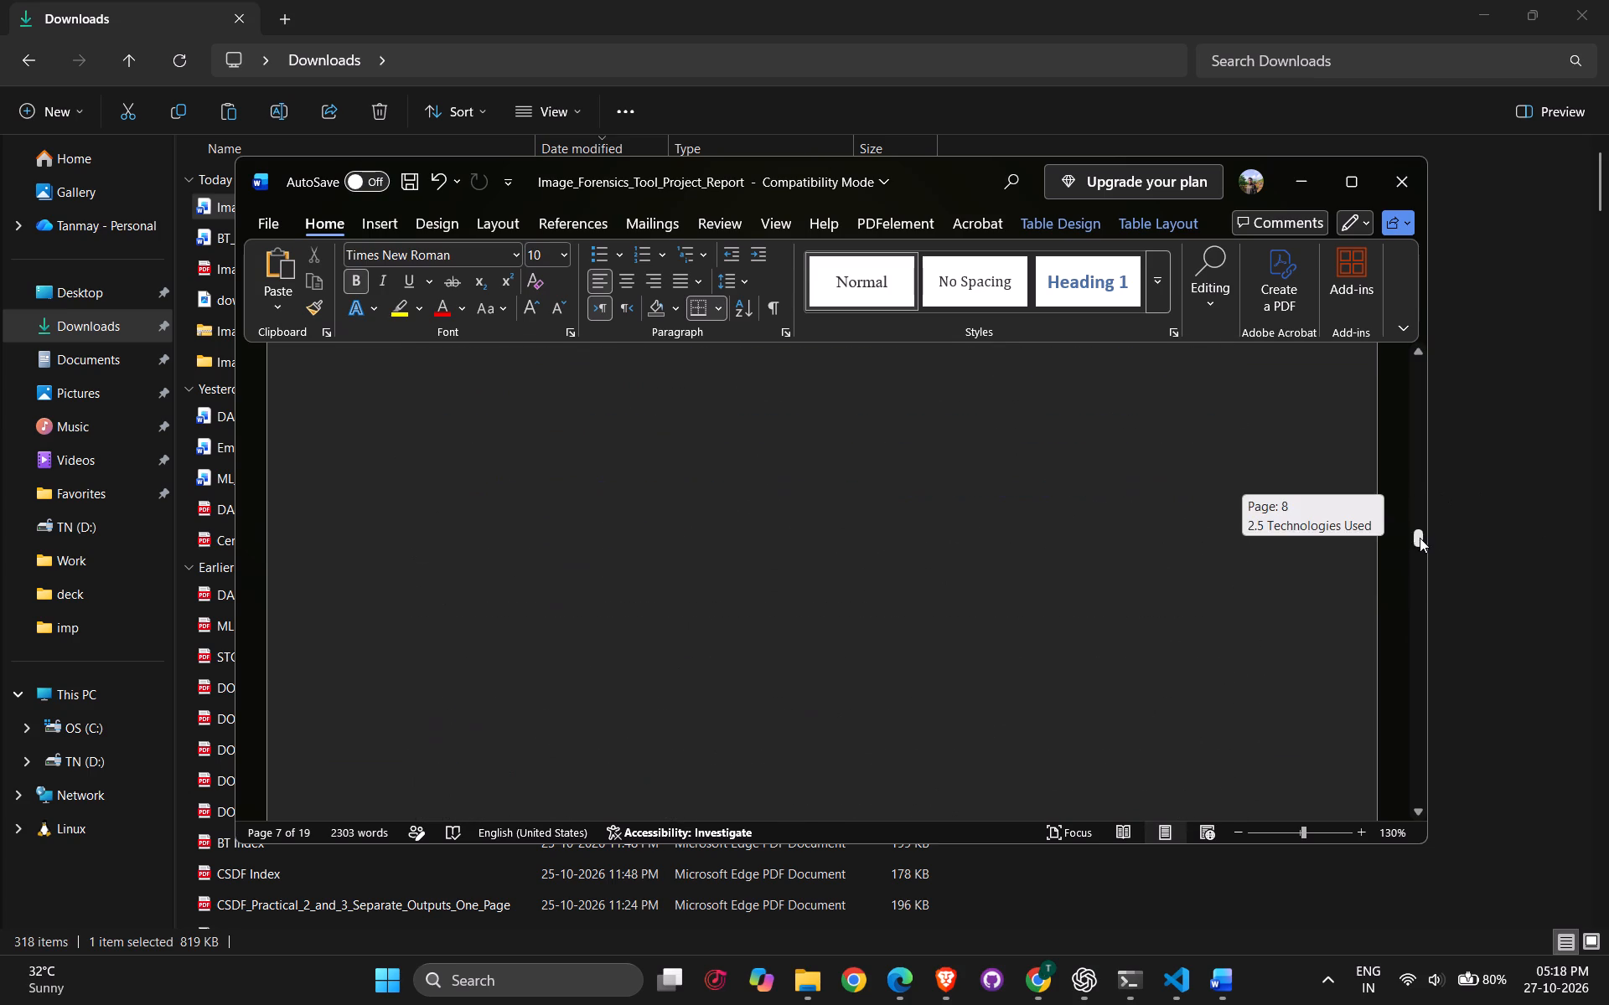
left_click_drag(1420, 538, 1415, 611)
scroll(1233, 630, "down", 11)
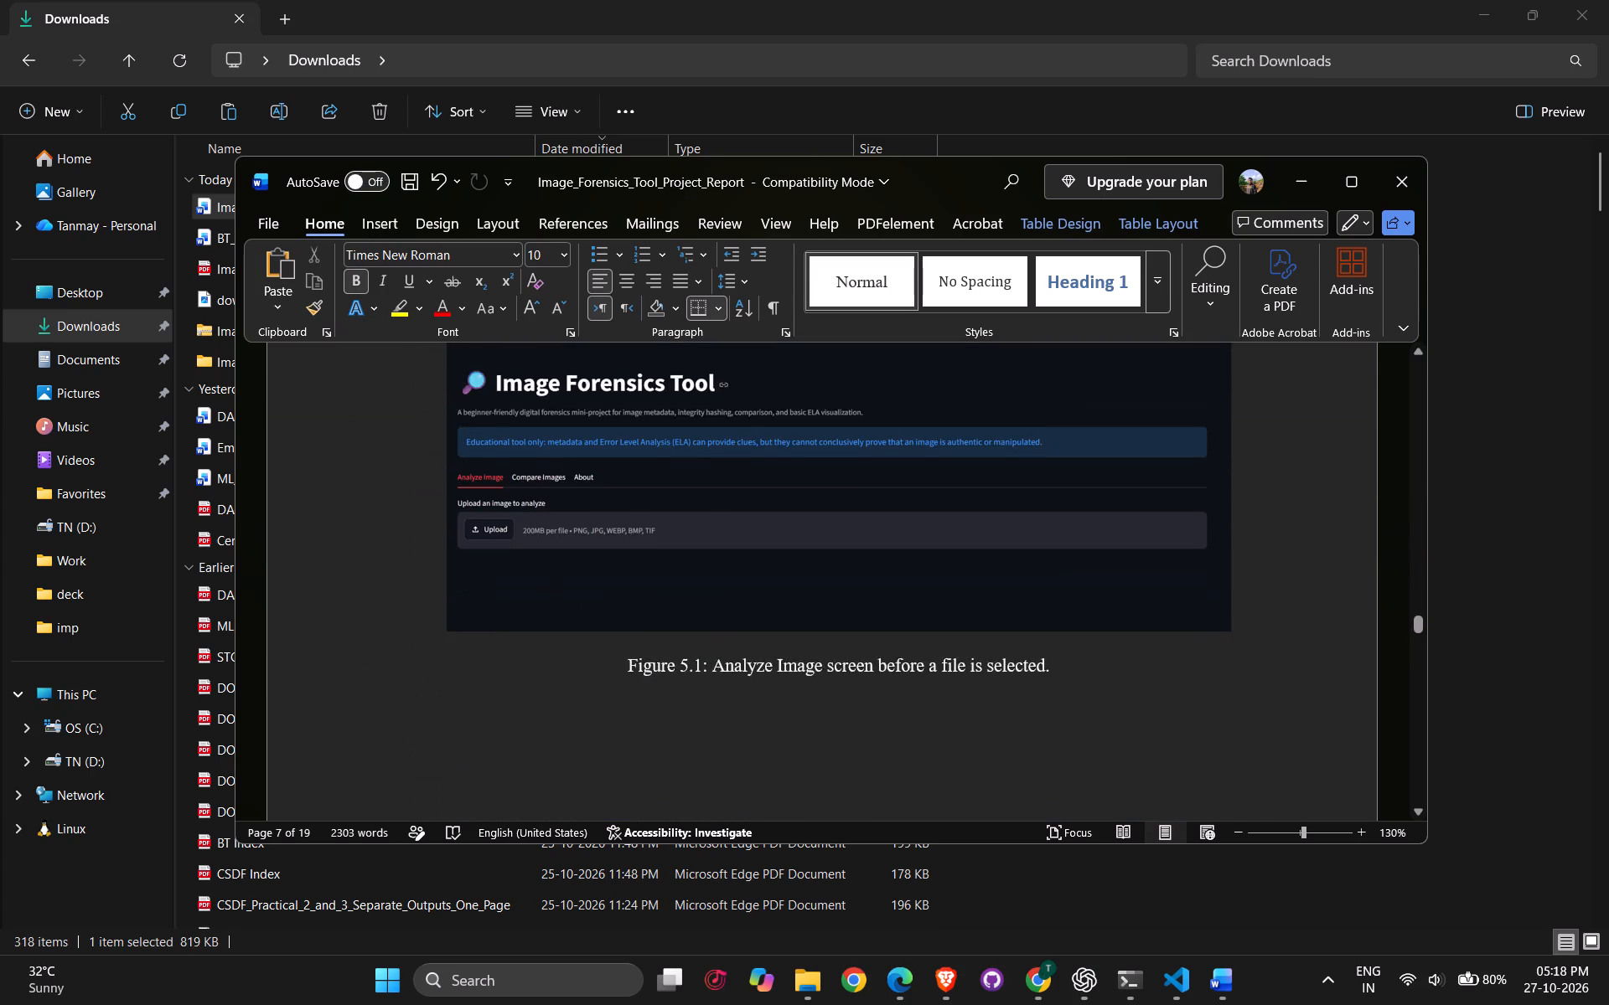
scroll(1235, 551, "down", 8)
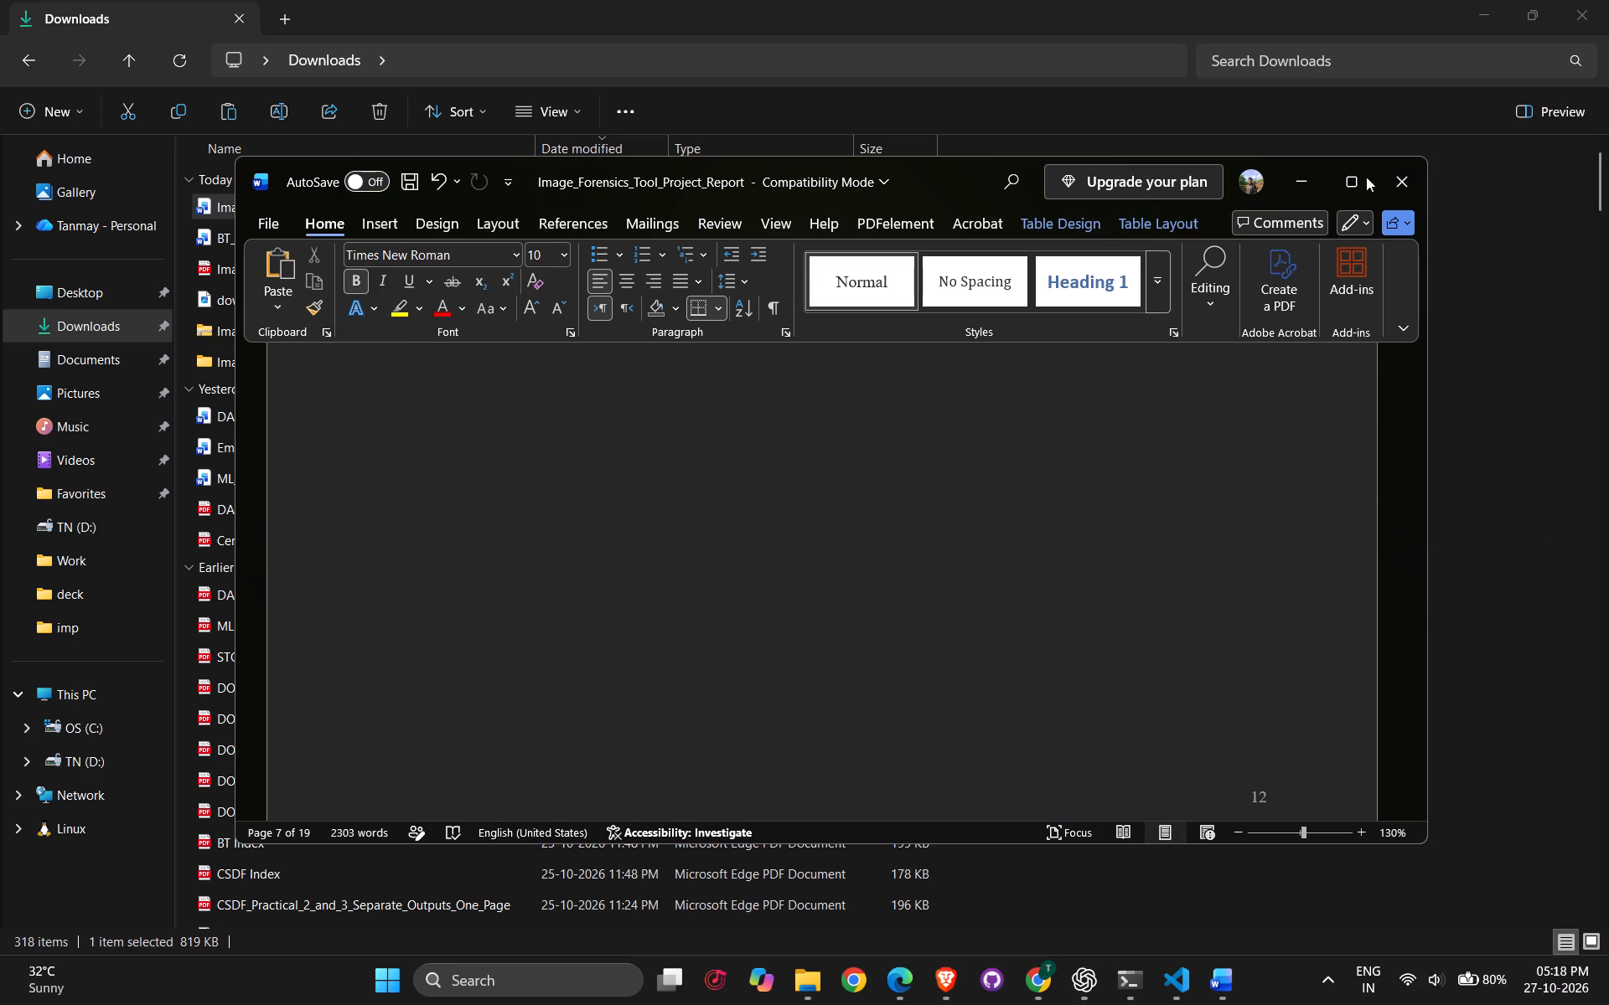
left_click(1363, 178)
scroll(1217, 431, "down", 7)
scroll(1212, 445, "up", 20)
scroll(1212, 445, "up", 2)
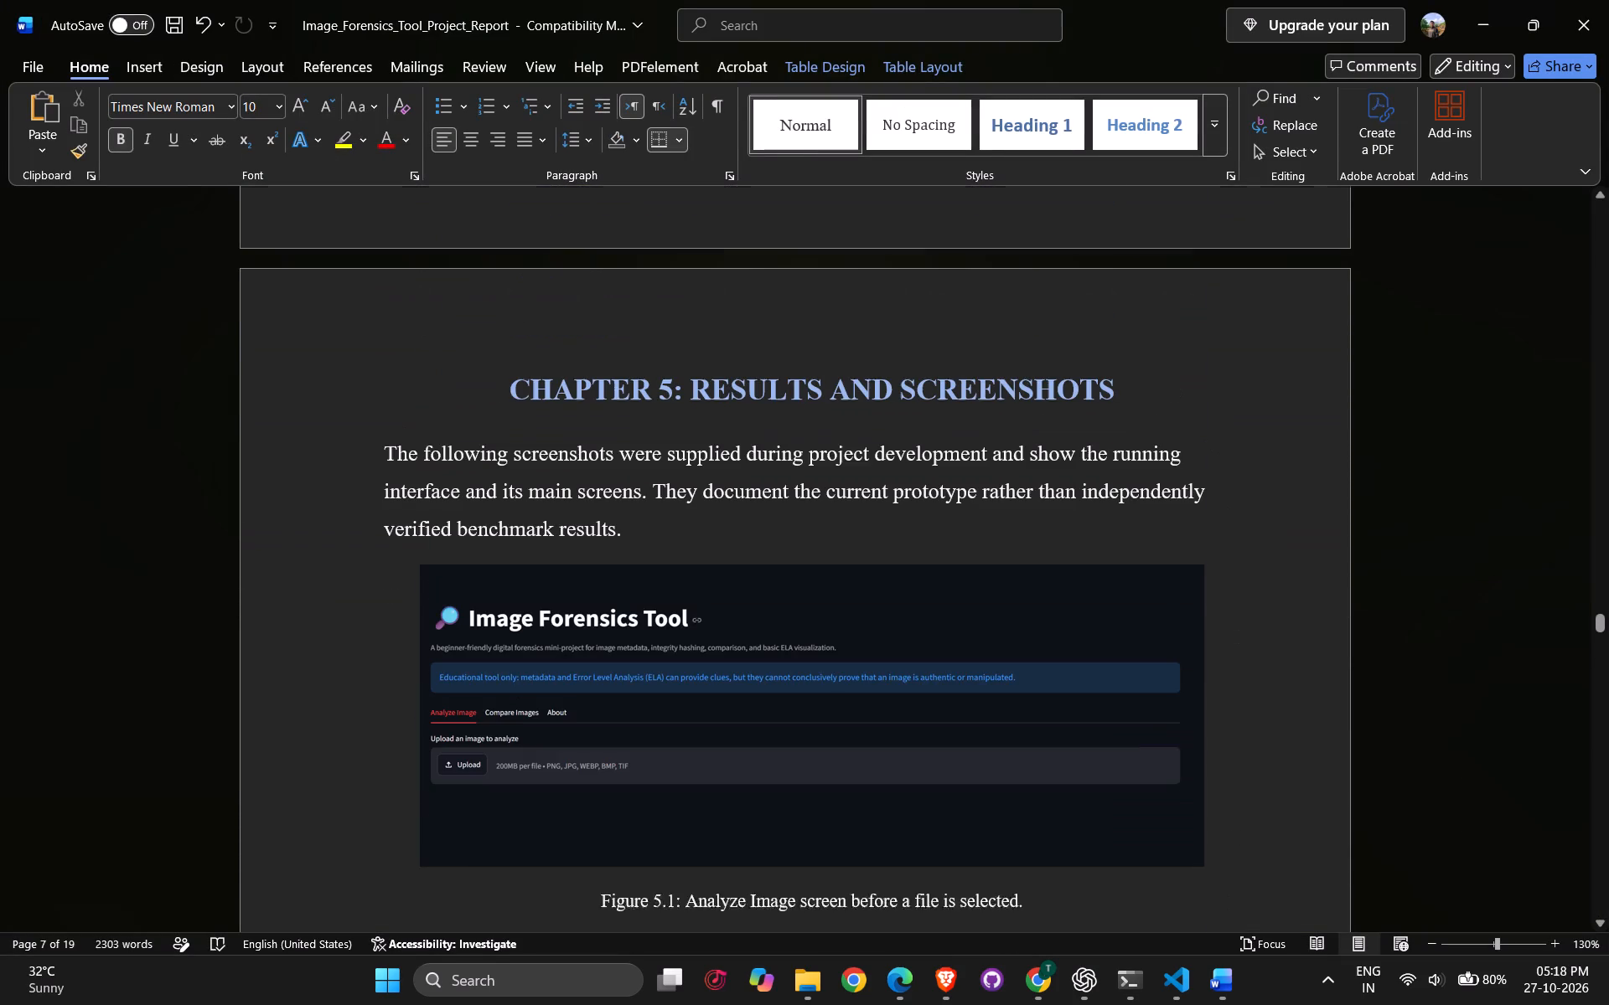
scroll(1212, 445, "up", 1)
scroll(1212, 445, "down", 20)
scroll(1212, 445, "down", 1)
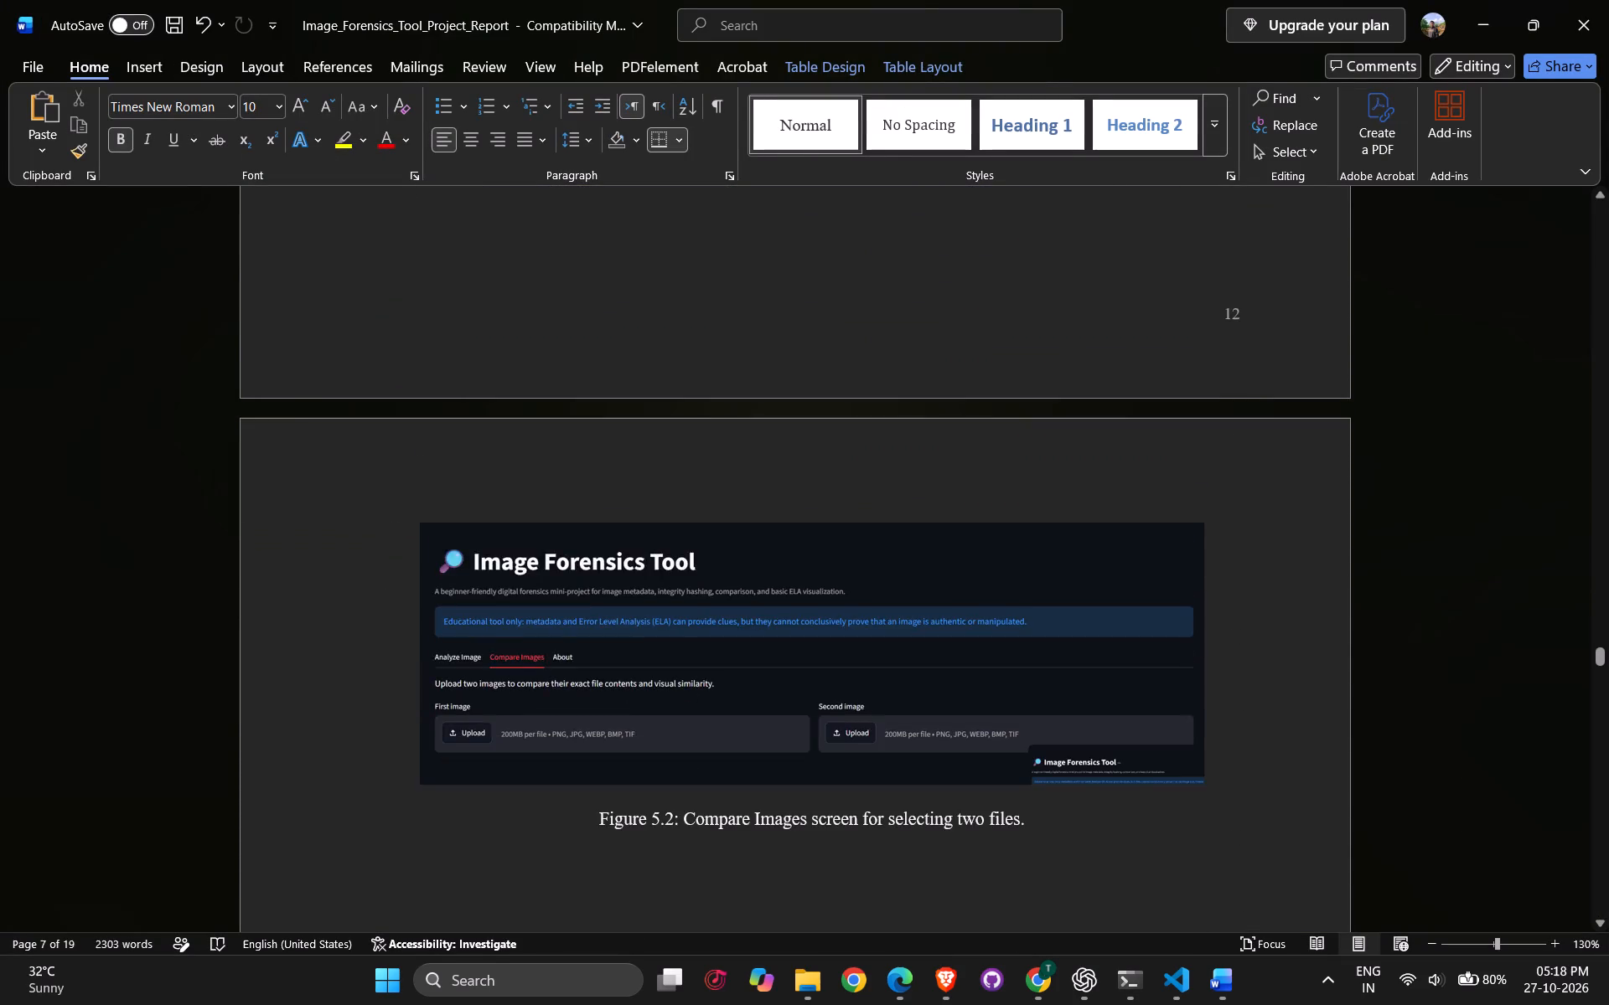
scroll(1212, 445, "down", 2)
scroll(1212, 445, "up", 4)
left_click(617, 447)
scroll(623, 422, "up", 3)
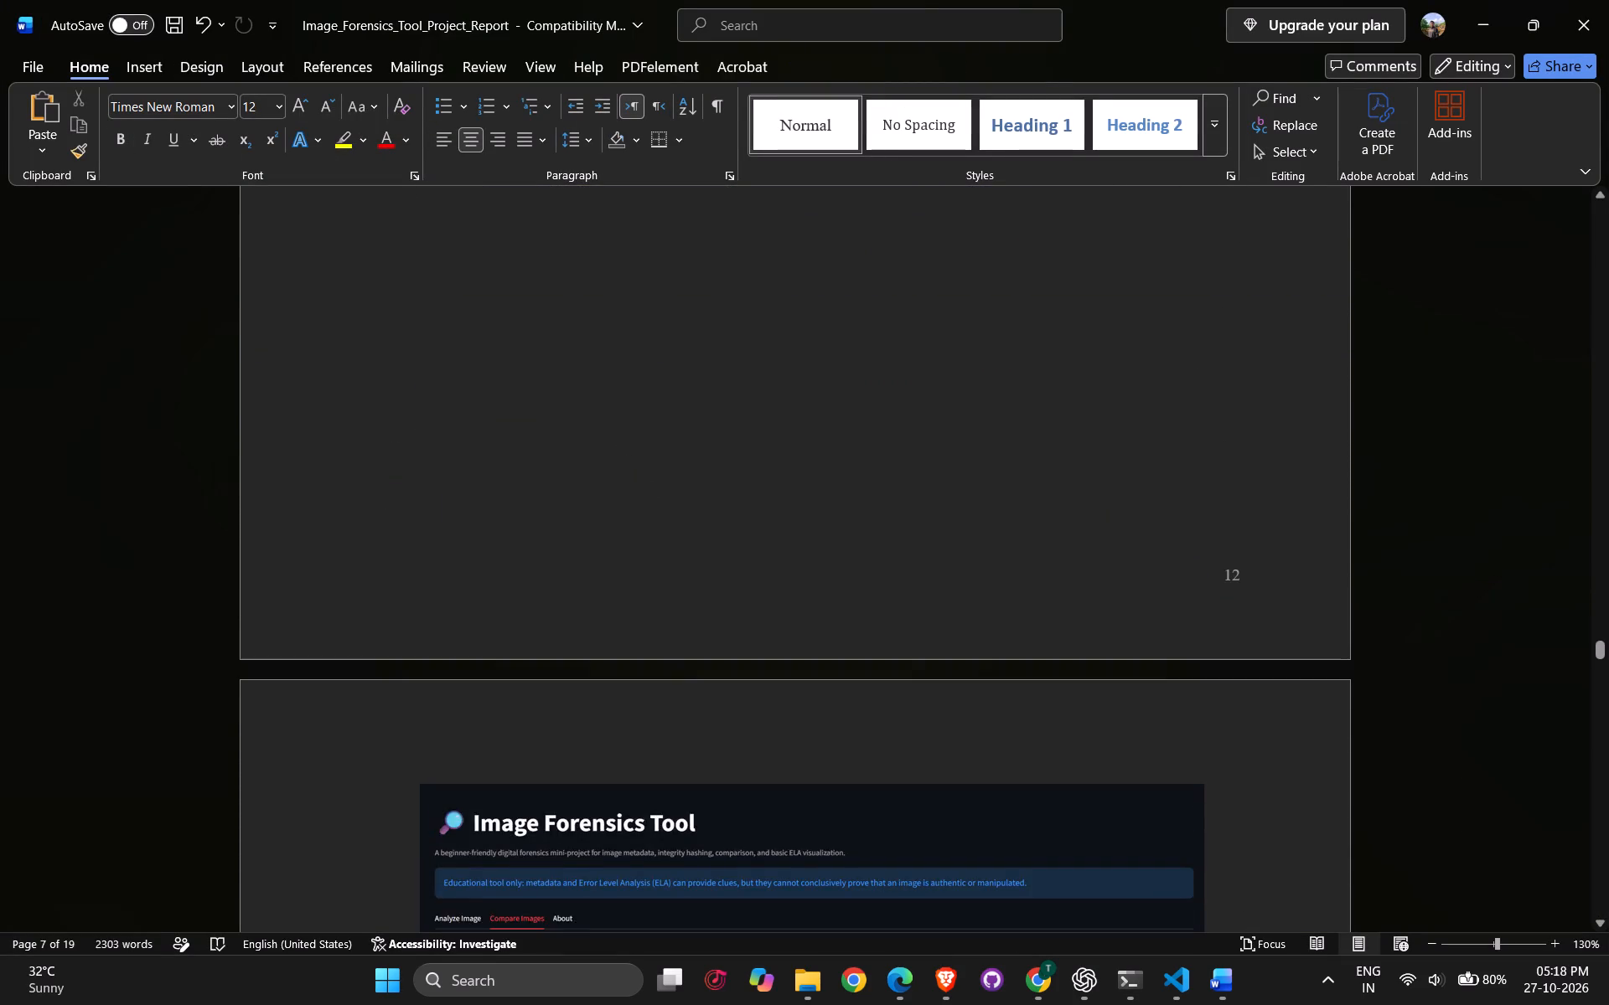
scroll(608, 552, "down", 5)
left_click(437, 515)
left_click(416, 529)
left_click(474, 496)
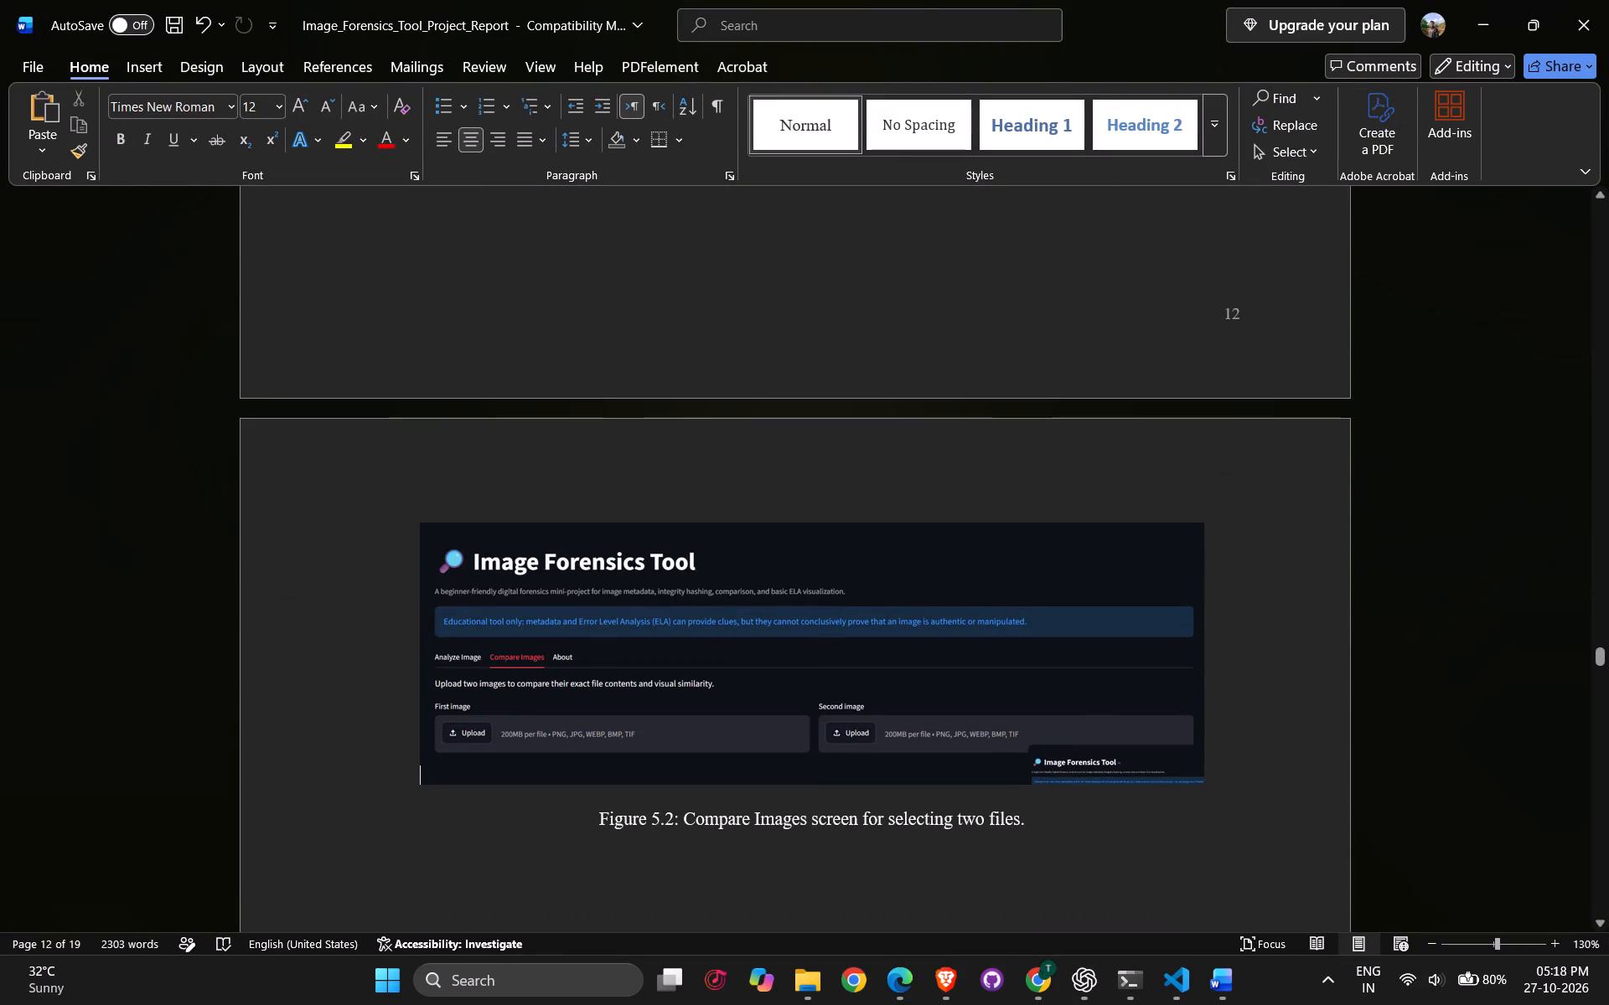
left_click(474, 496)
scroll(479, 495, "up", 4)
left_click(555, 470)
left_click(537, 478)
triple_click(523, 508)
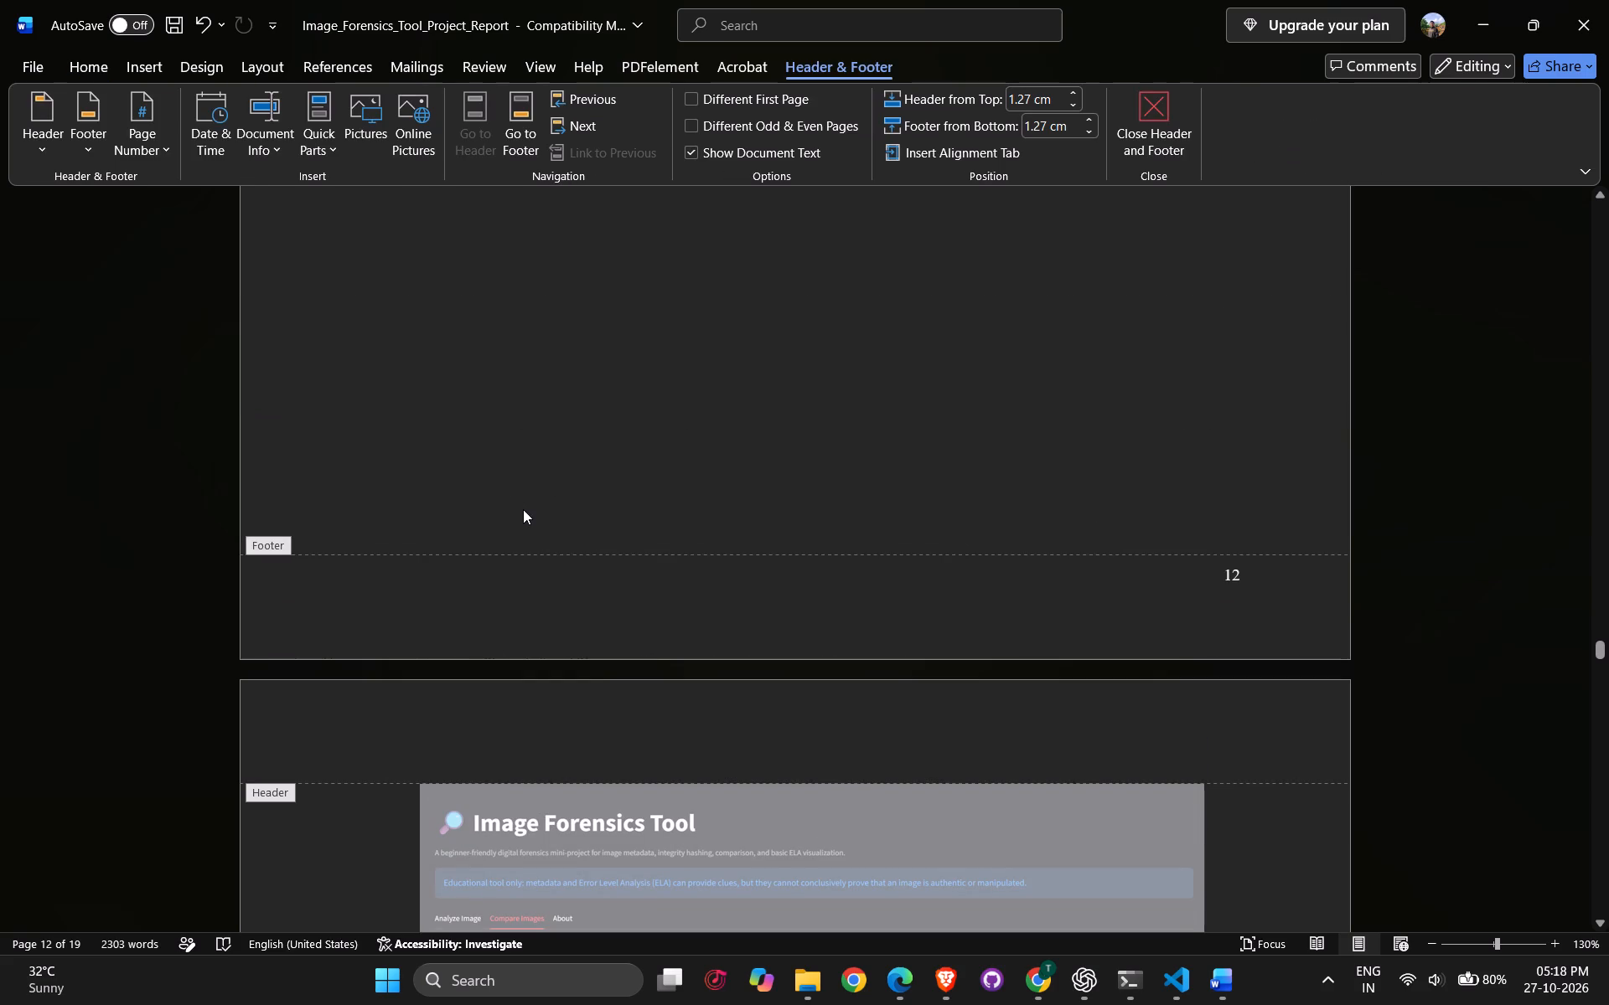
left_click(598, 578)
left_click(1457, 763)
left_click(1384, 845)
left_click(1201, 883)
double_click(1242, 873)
Remove the page break after the Figure 5.1 caption so the Figure 5.2 screenshot moves up onto page 12.
left_click(614, 337)
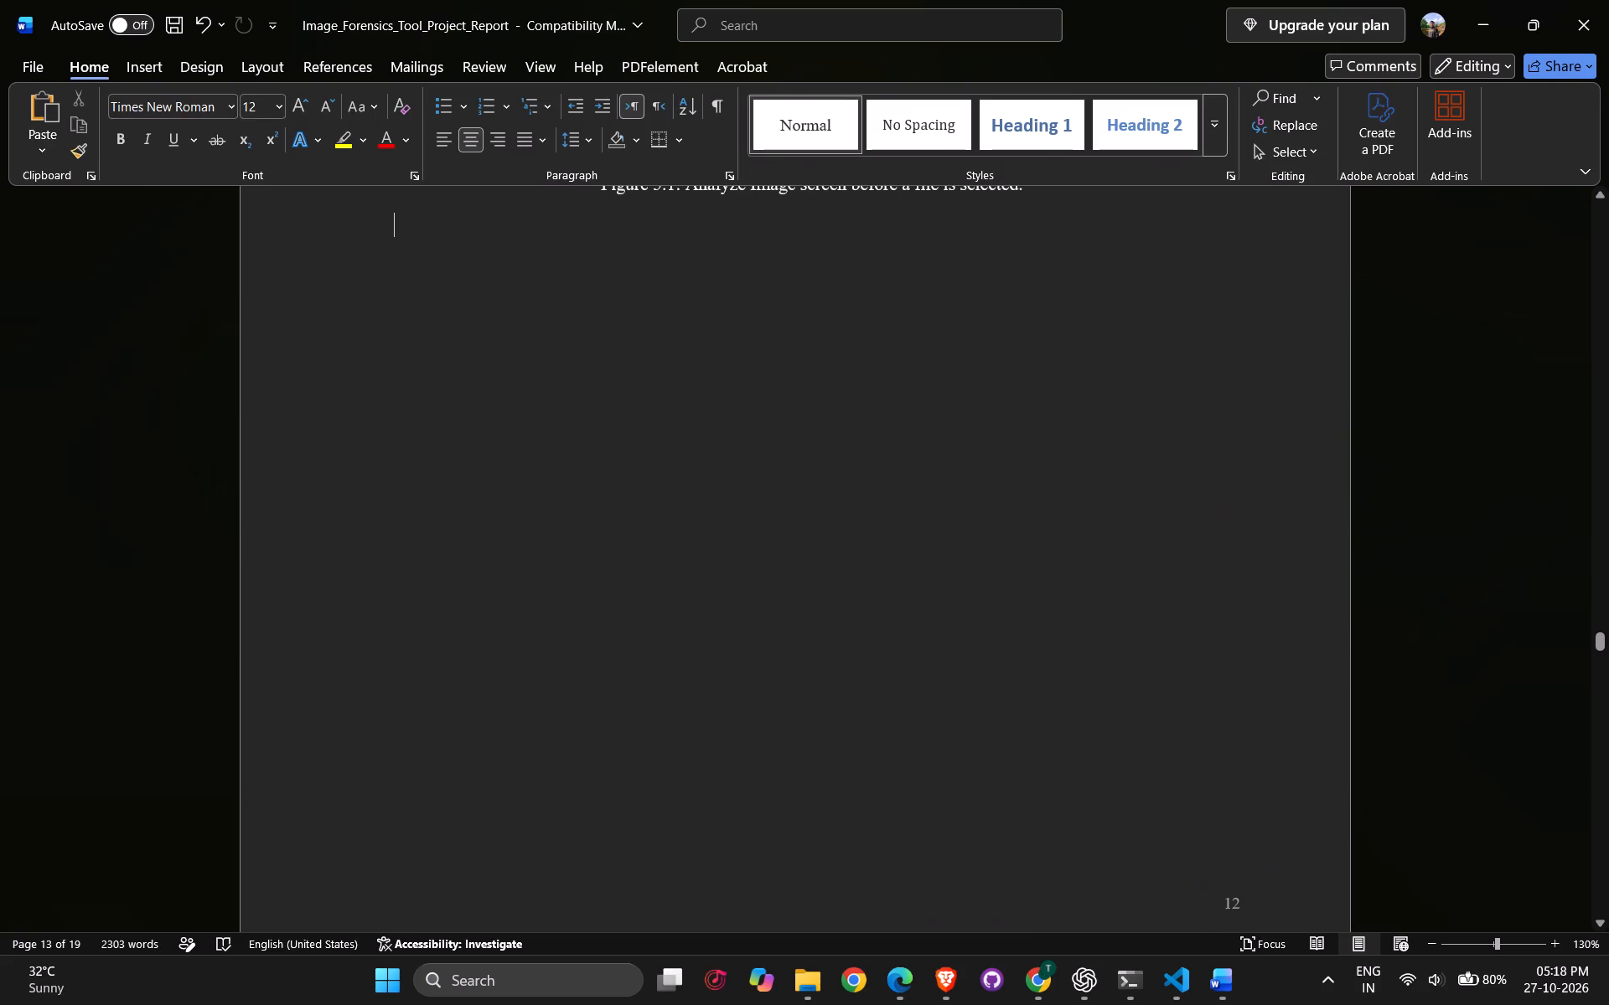
key("BackSpace")
key("BackSpace")
key("BackSpace")
scroll(890, 466, "up", 6)
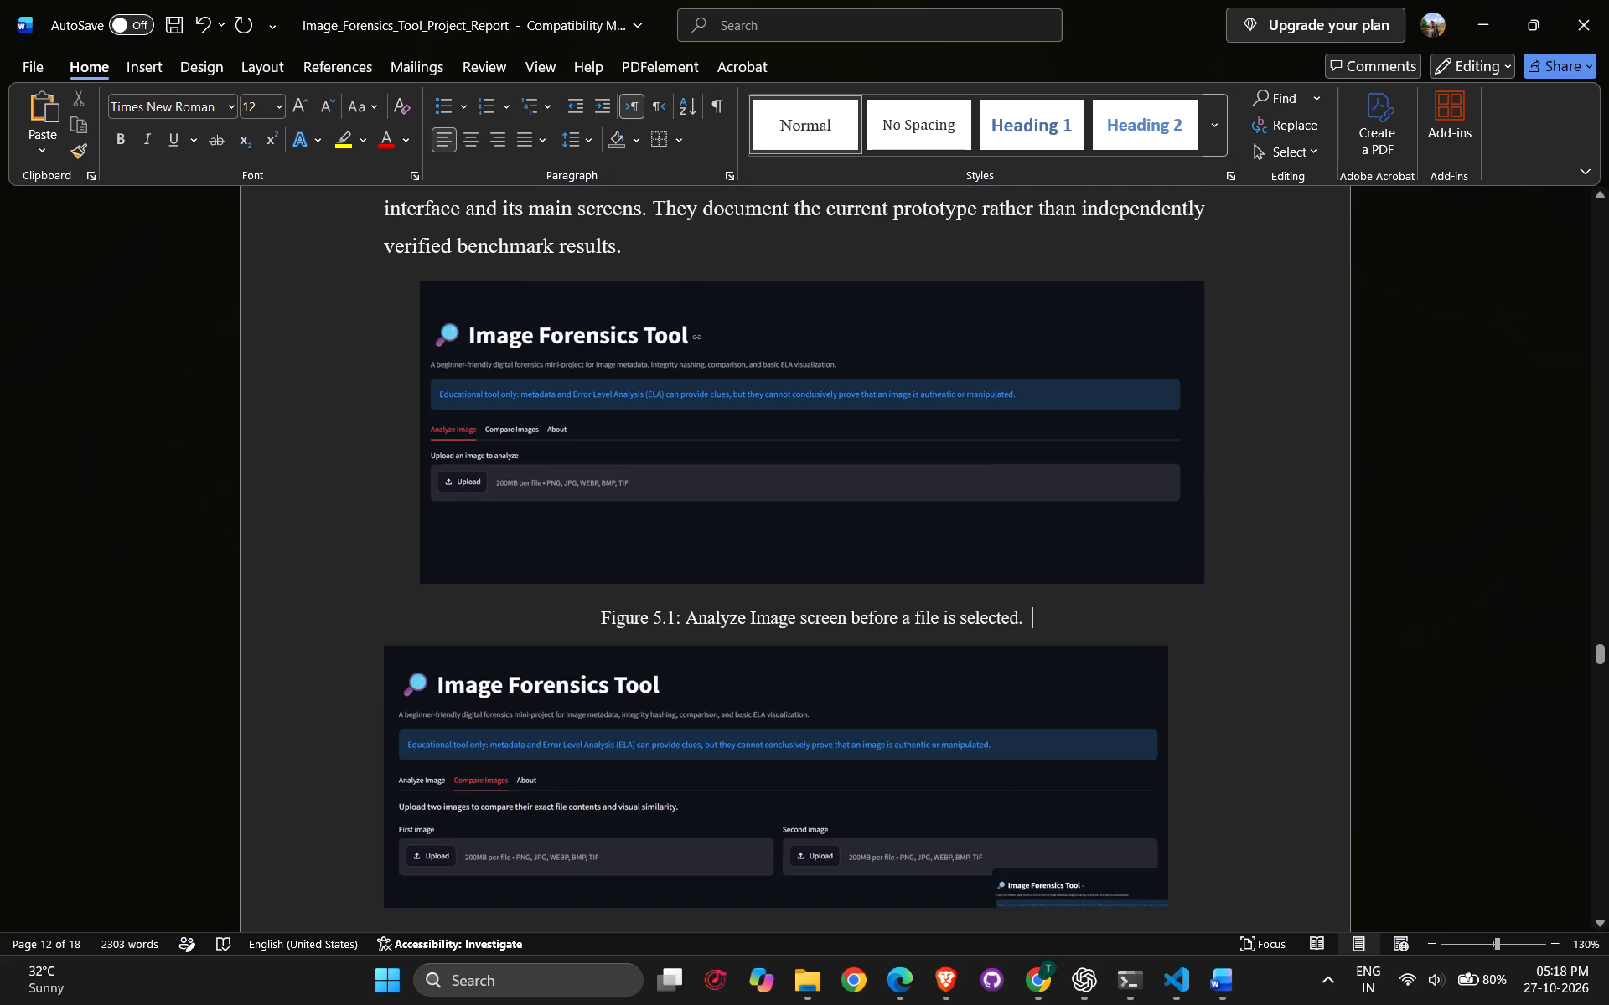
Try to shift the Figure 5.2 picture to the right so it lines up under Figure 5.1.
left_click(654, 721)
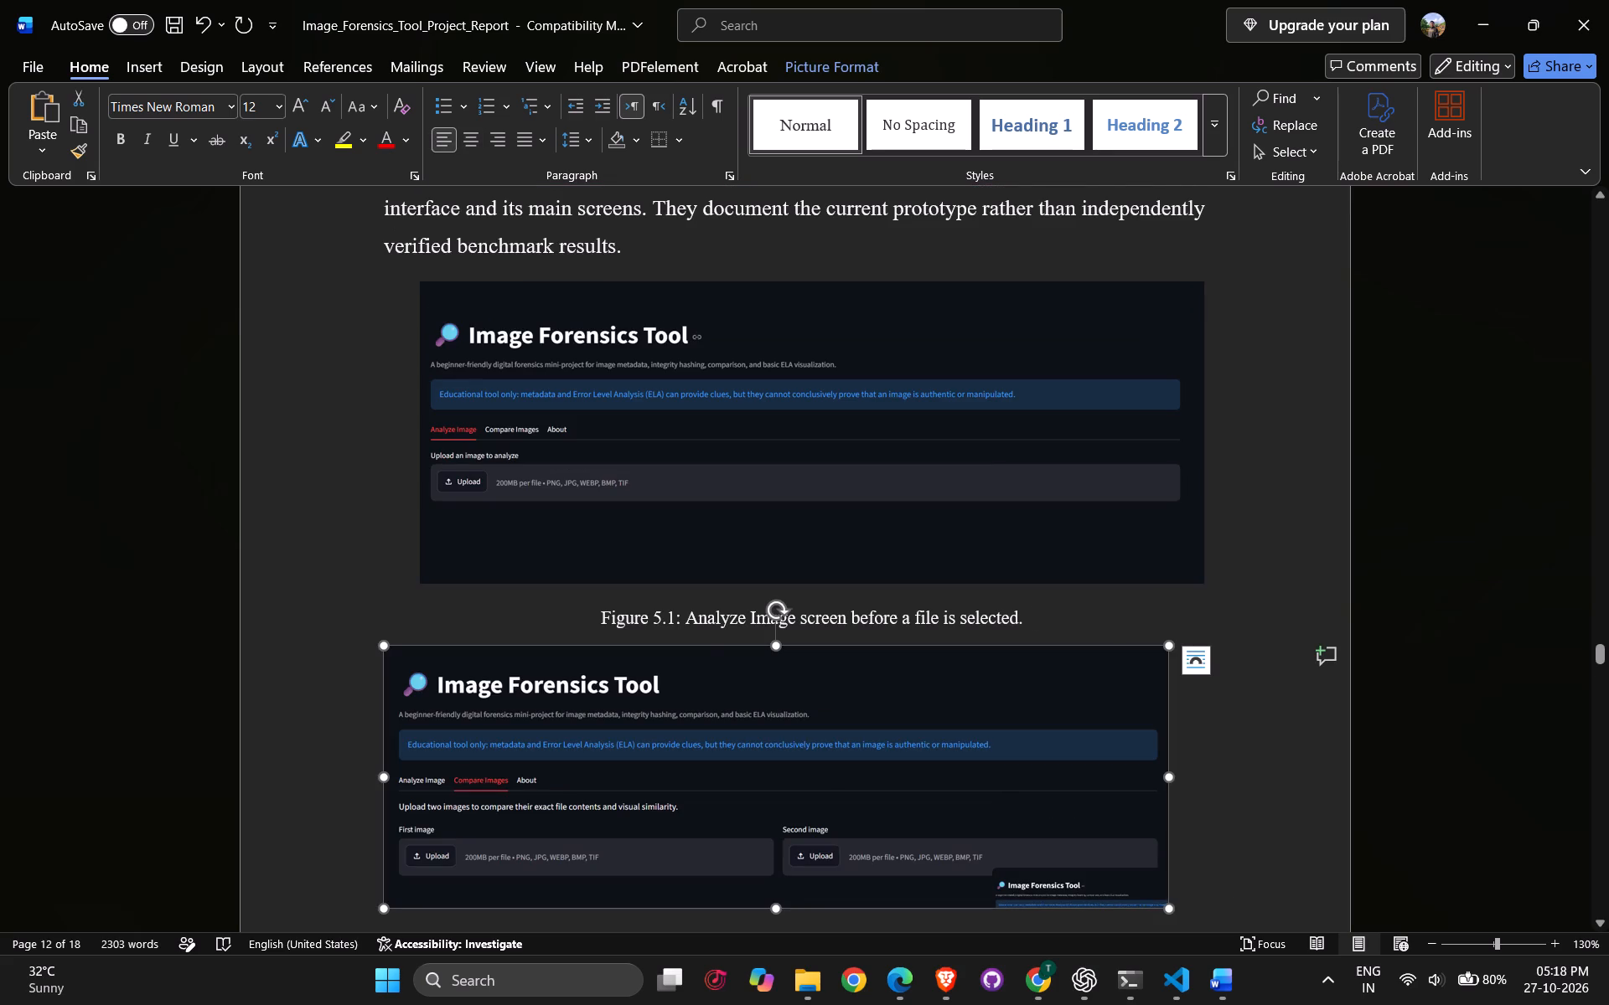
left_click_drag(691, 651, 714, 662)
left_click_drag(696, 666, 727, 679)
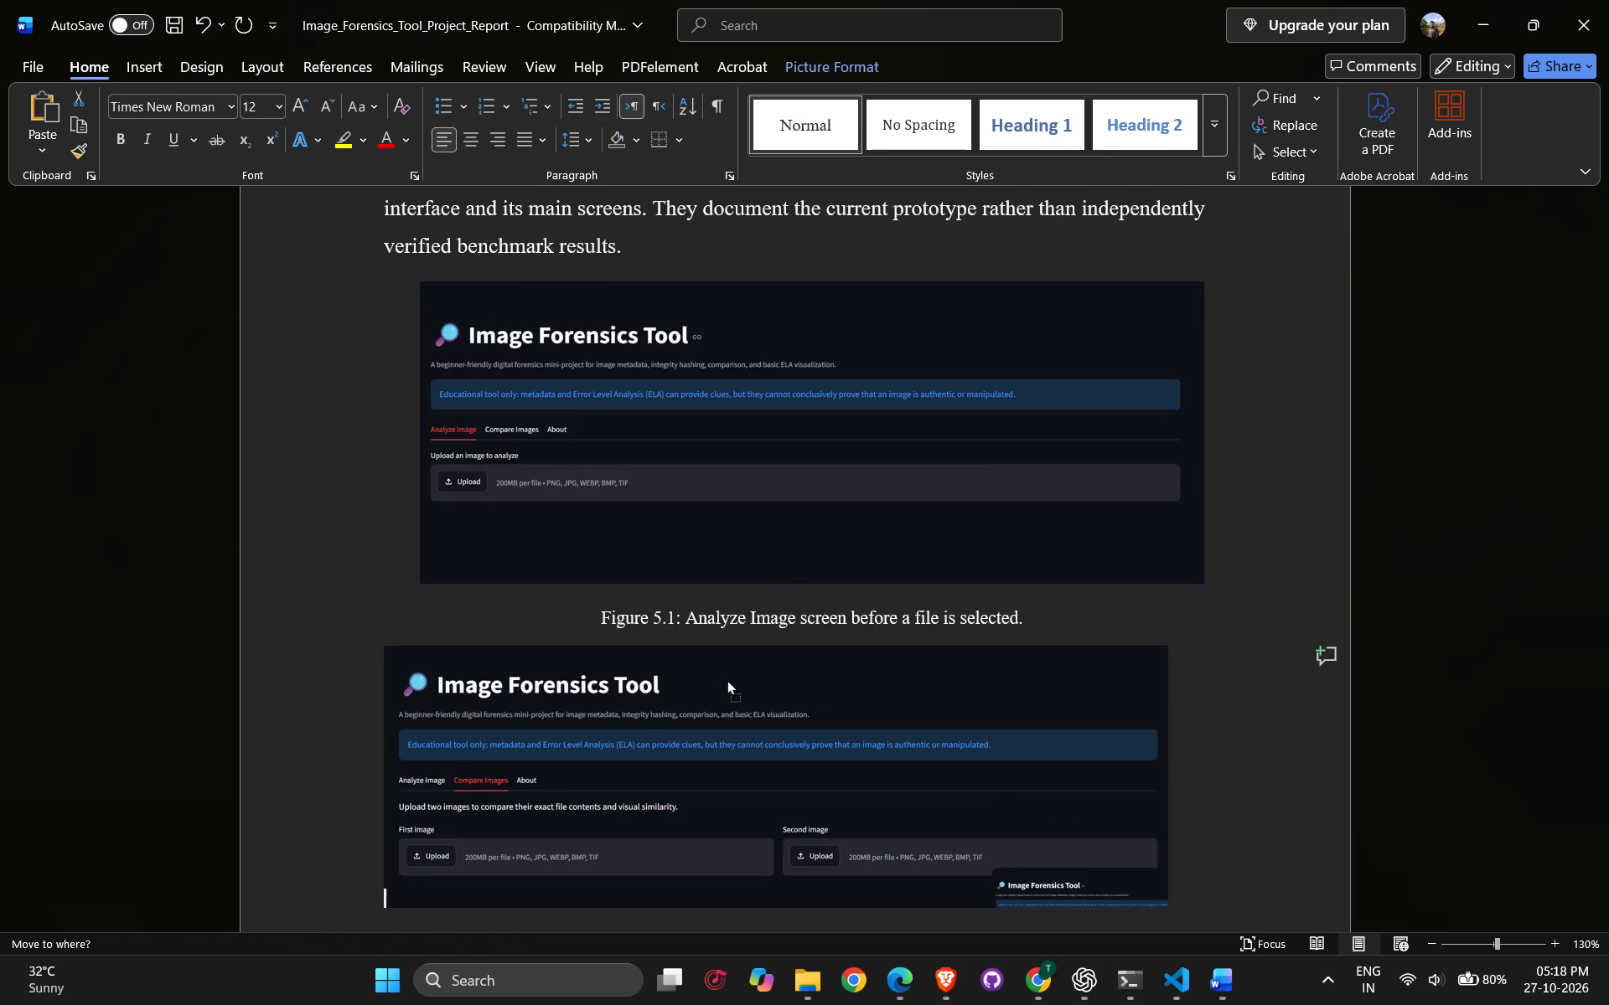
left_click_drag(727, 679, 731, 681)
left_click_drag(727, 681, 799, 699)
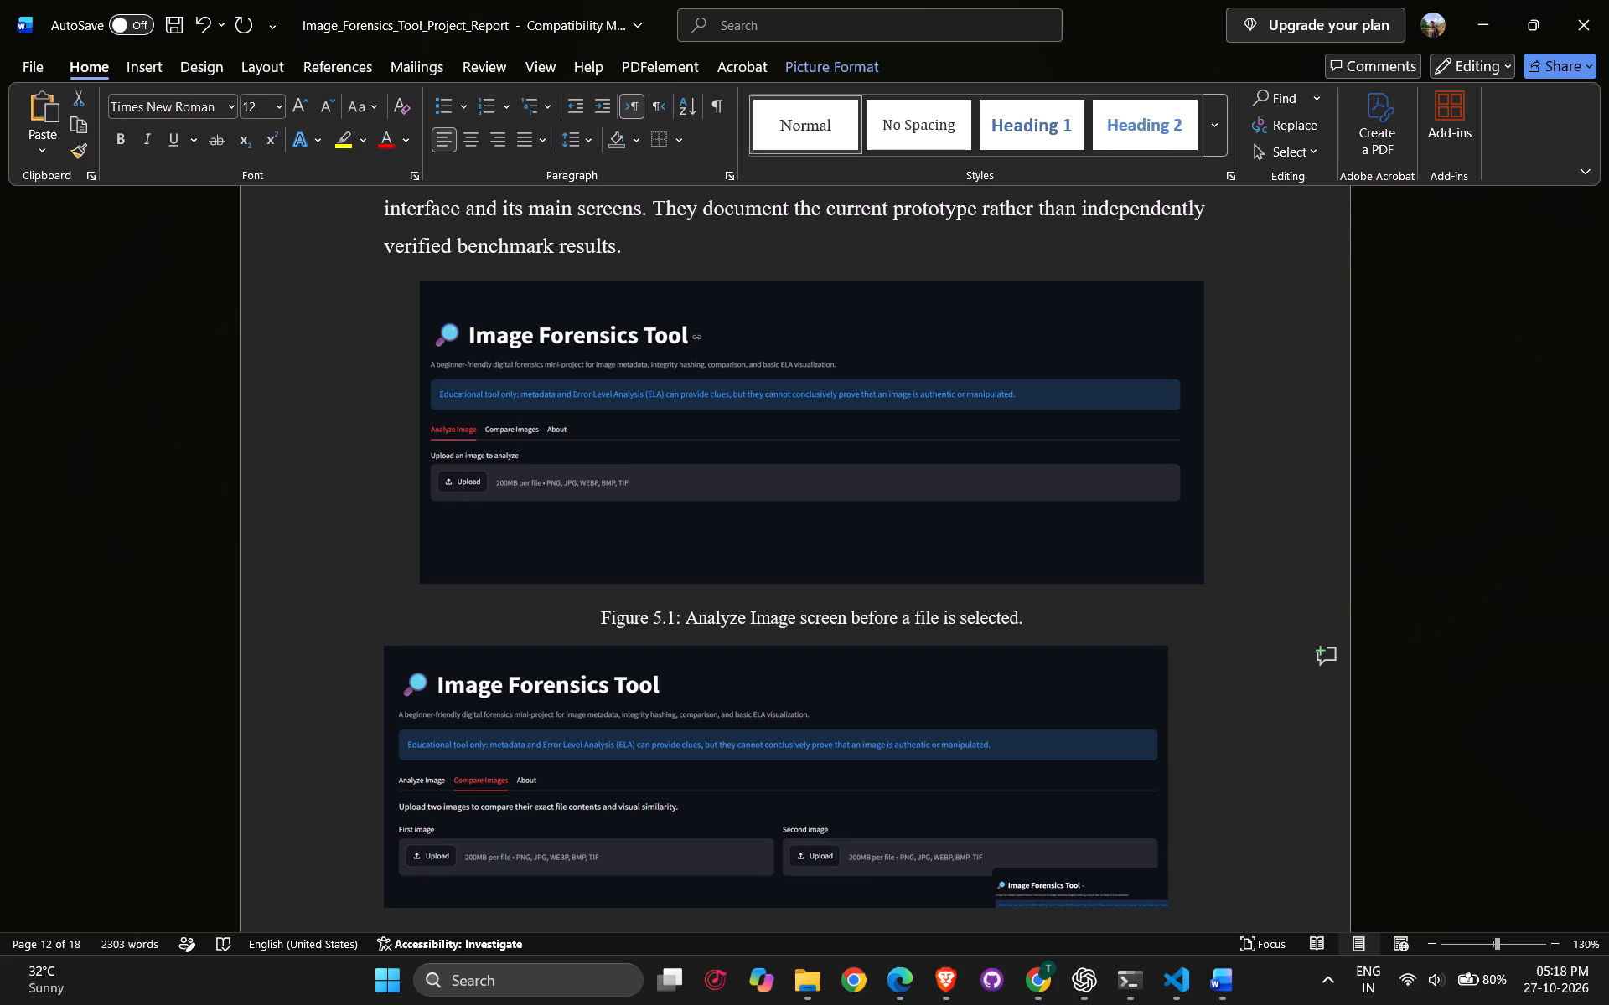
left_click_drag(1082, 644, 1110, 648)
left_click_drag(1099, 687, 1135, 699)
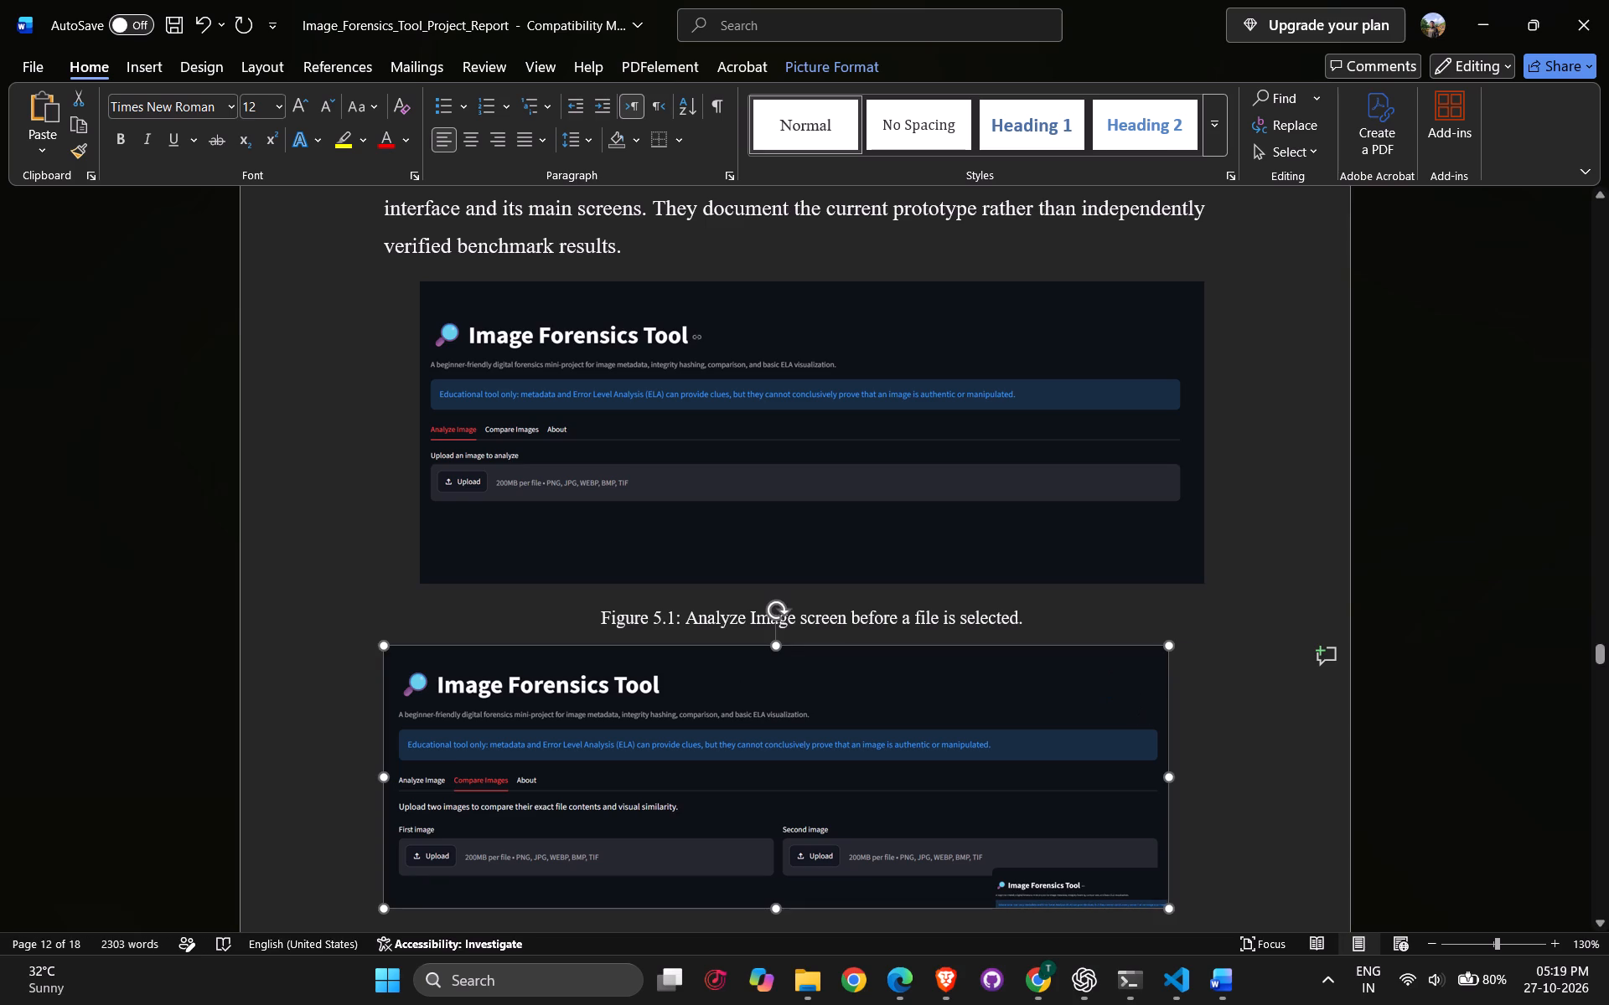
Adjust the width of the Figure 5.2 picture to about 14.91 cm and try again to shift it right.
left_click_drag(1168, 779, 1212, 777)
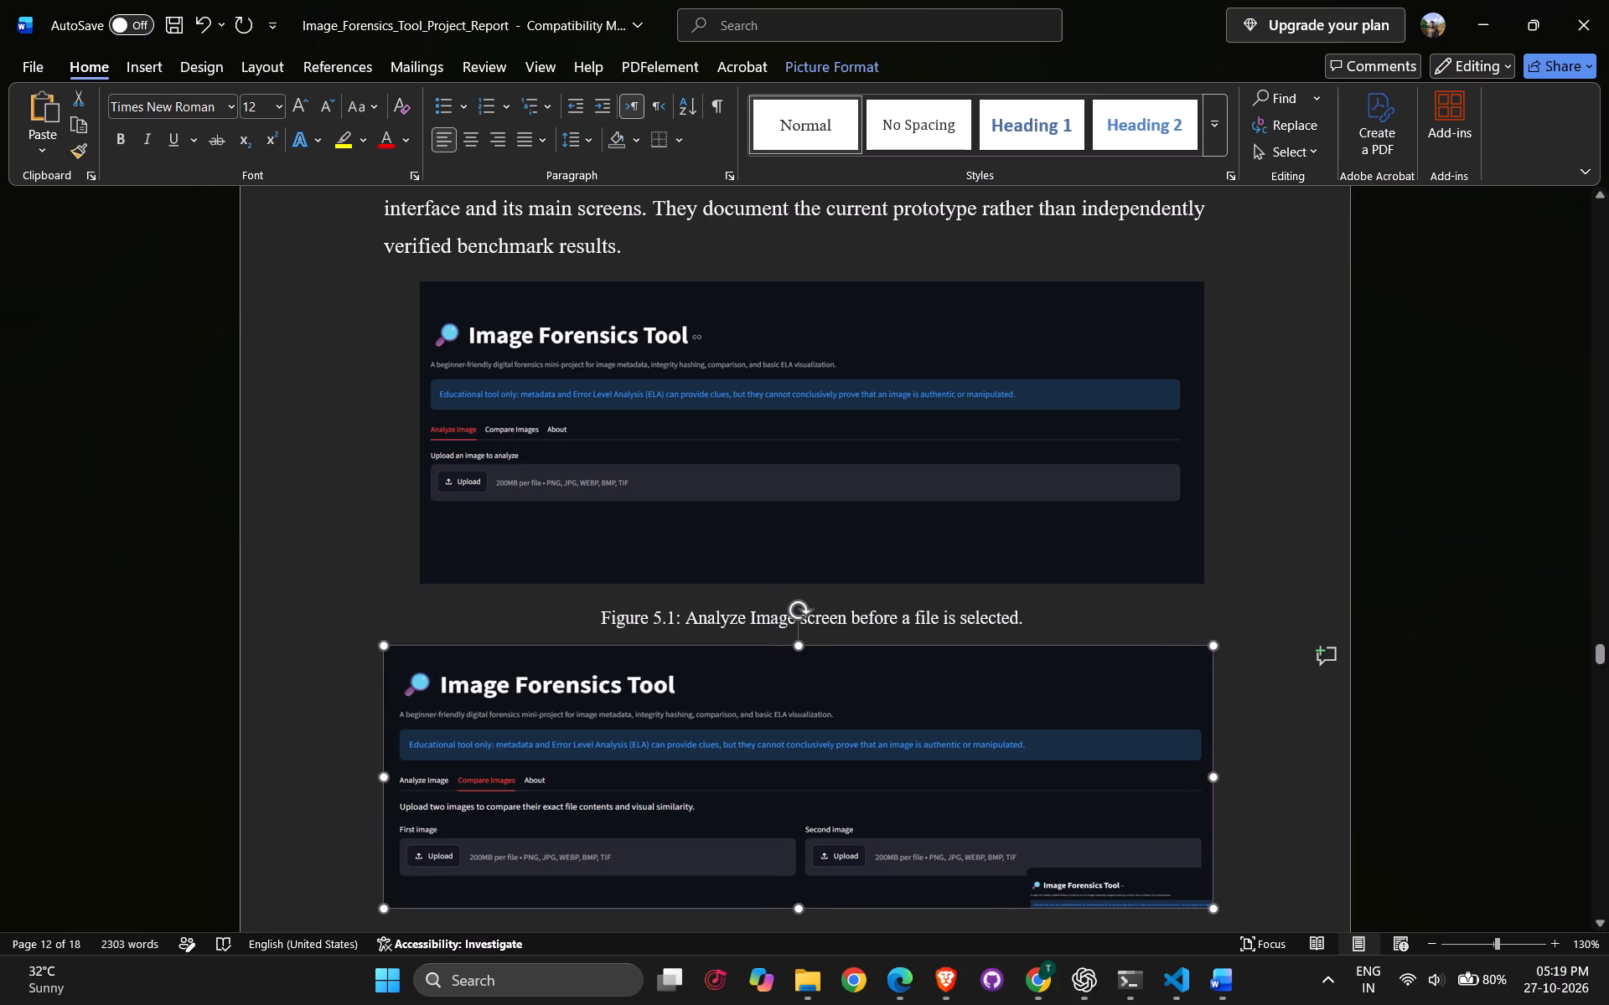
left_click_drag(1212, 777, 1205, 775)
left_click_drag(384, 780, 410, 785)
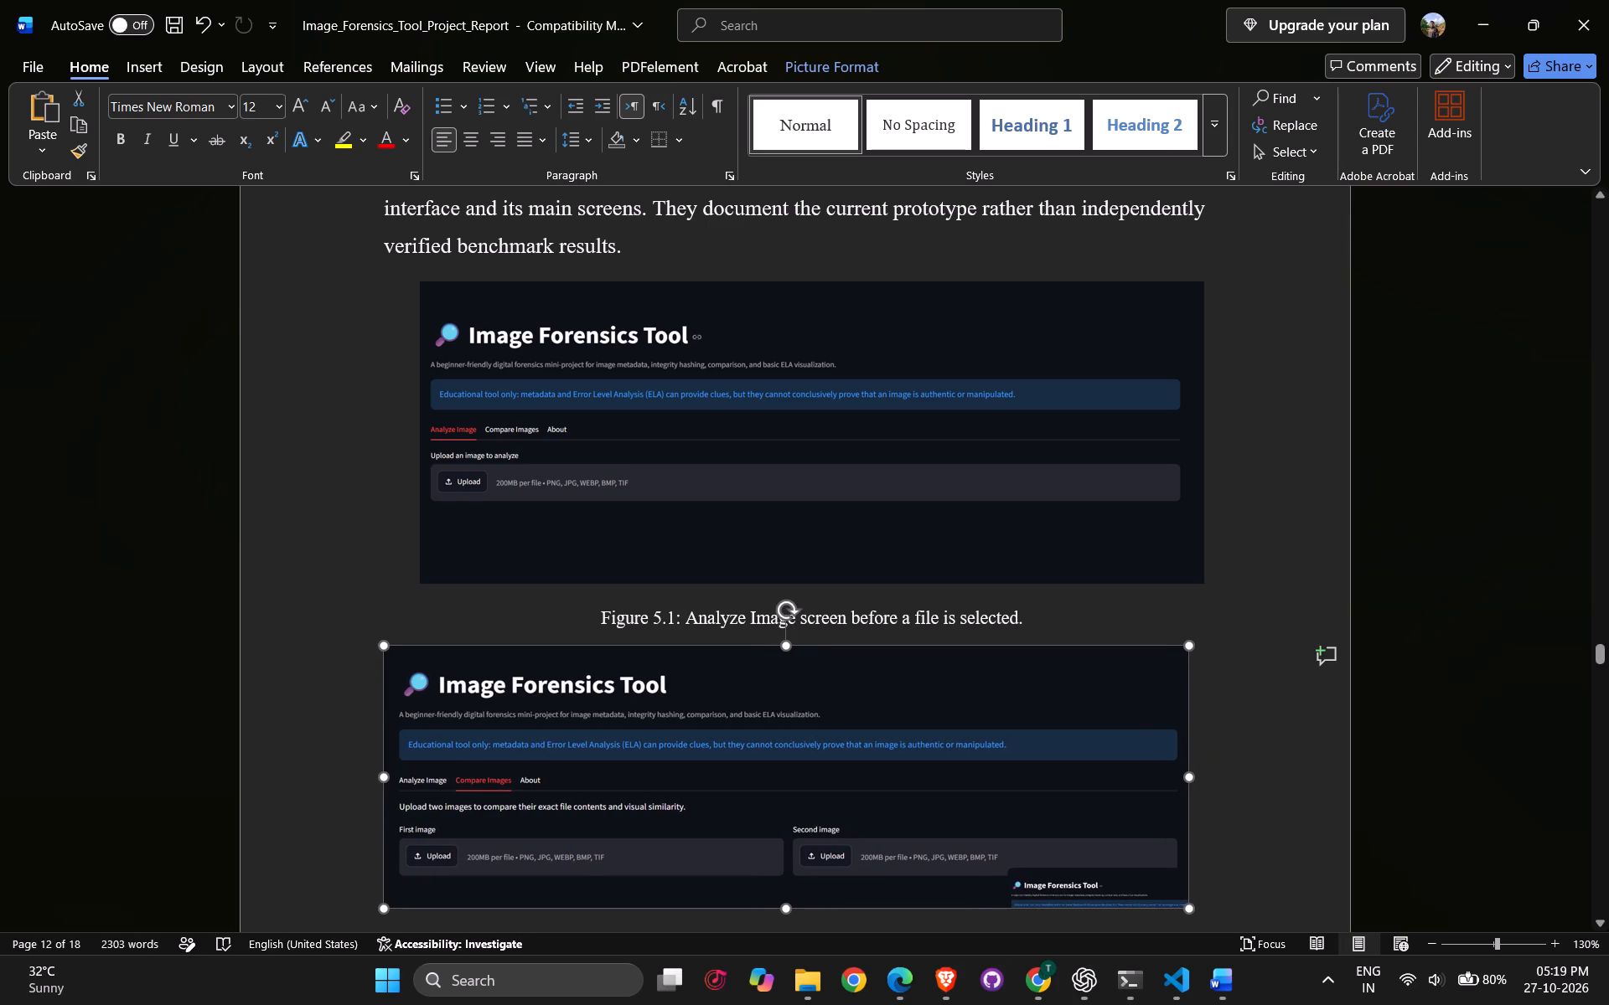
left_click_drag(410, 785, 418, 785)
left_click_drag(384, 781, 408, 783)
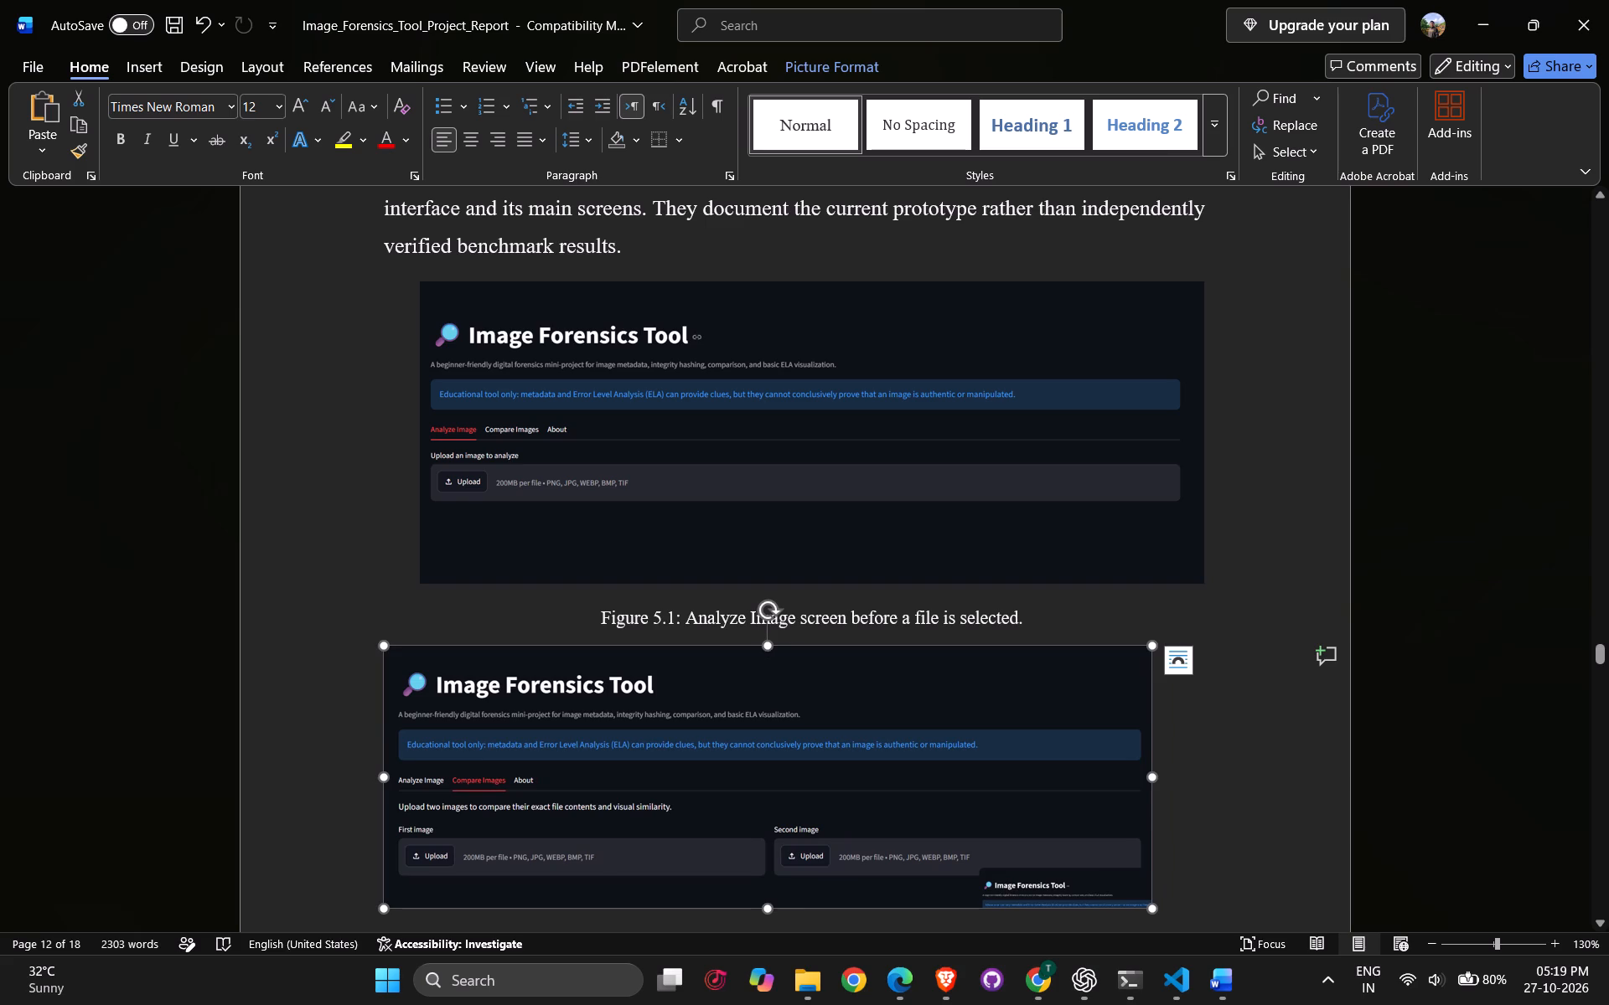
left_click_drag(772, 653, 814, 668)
Remove the page break after the Figure 5.2 caption so the Figure 5.3 screenshot moves up onto page 12.
scroll(940, 744, "down", 3)
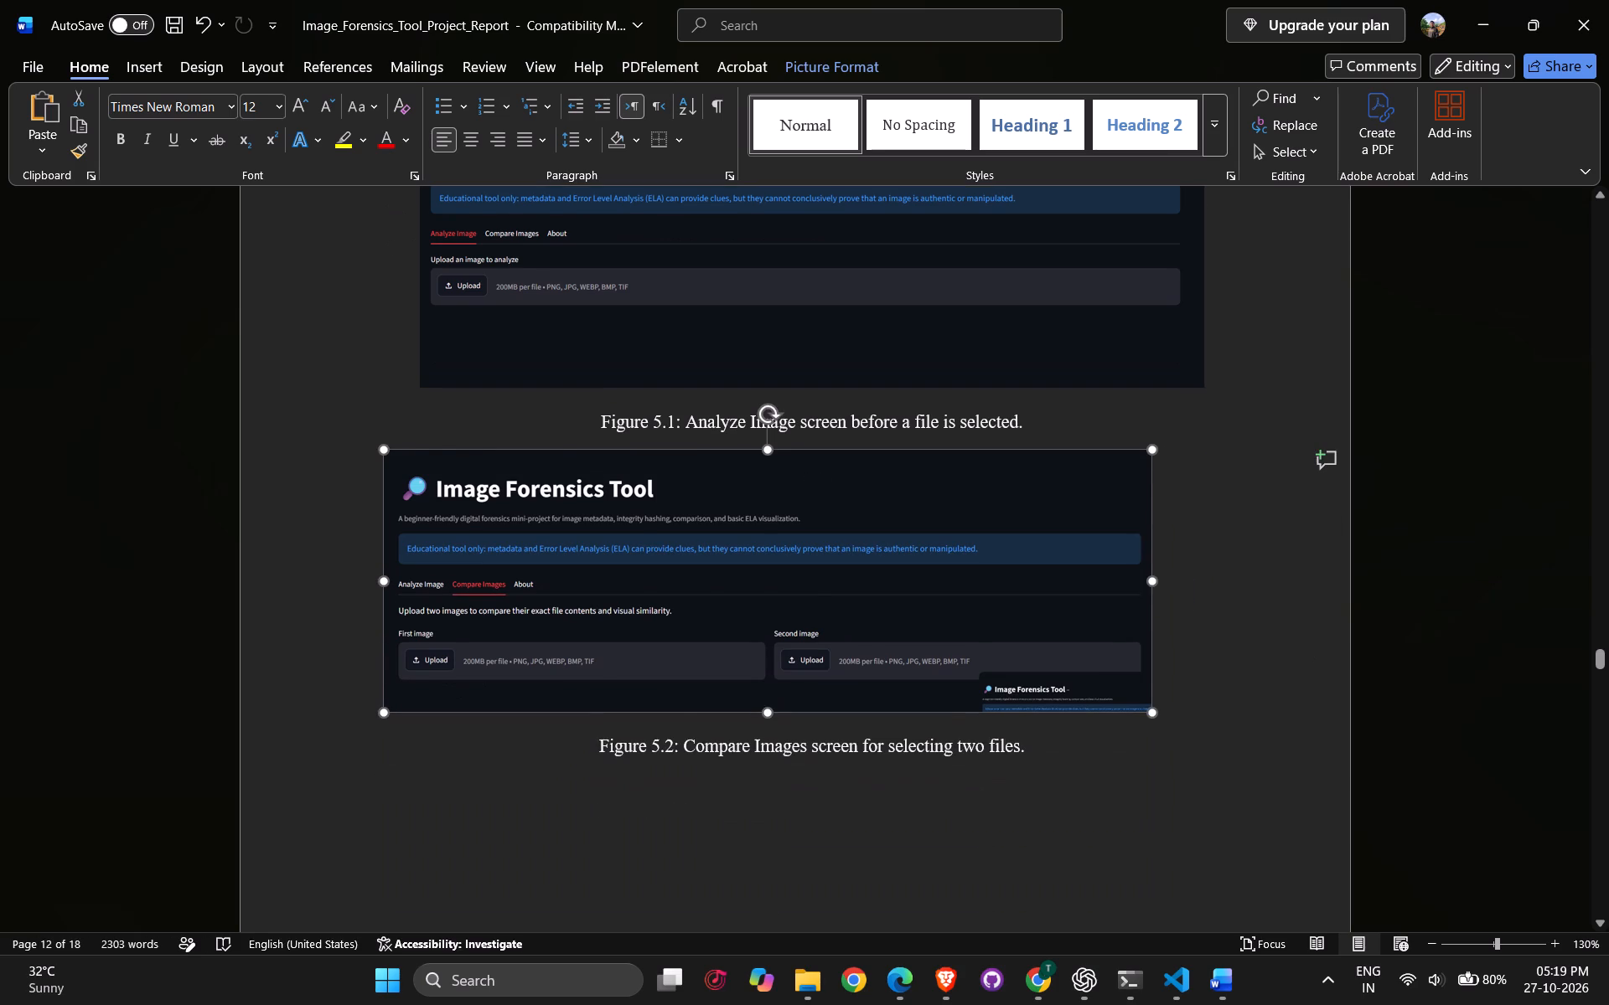
left_click(1149, 757)
scroll(1172, 711, "down", 15)
scroll(1121, 670, "up", 4)
left_click(551, 375)
key("BackSpace")
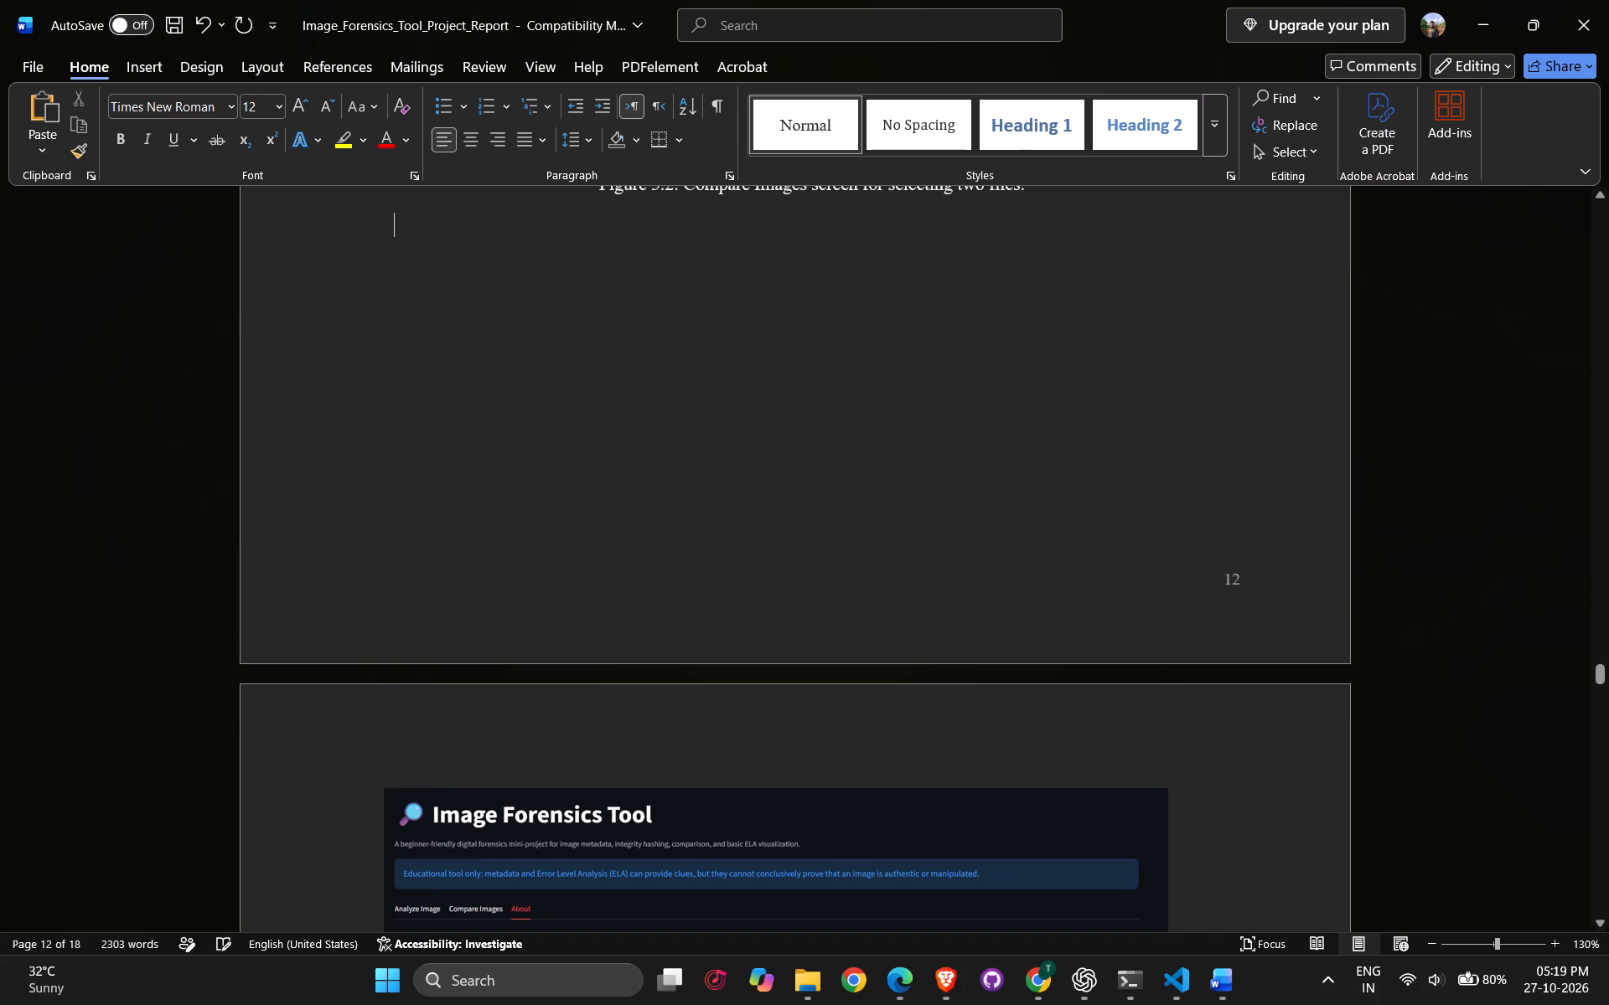
key("BackSpace")
key("BackSpace")
scroll(511, 413, "up", 7)
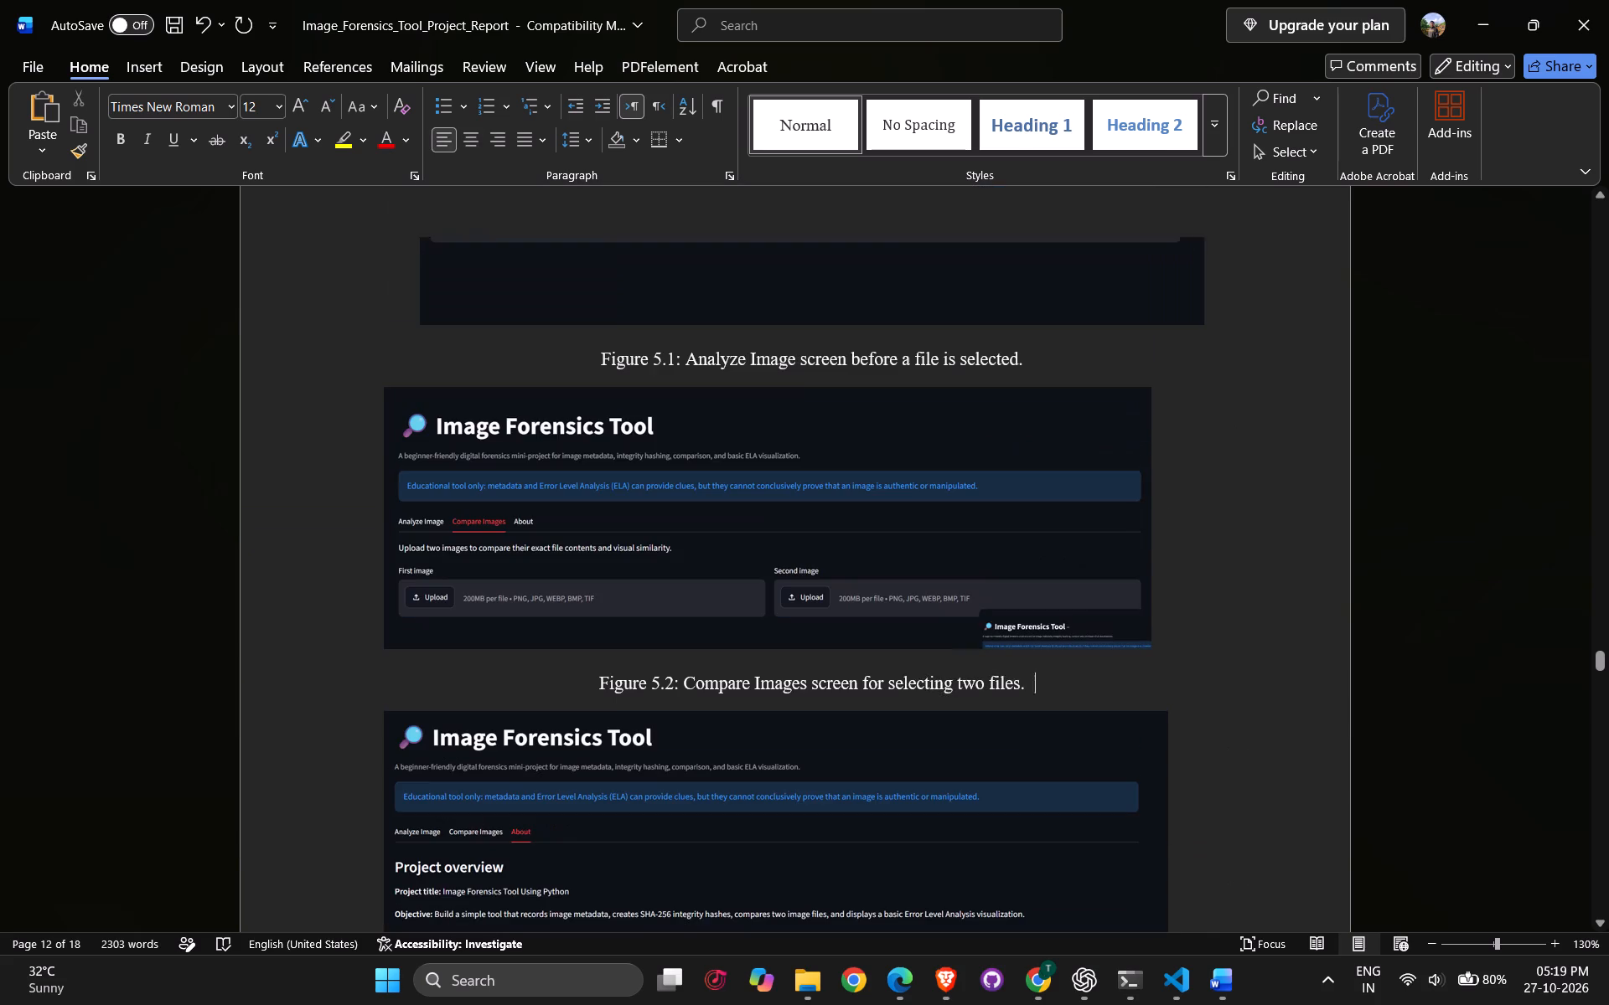
Widen the Figure 5.1 picture until its left edge nearly reaches the left text margin.
scroll(748, 352, "up", 4)
left_click(732, 432)
left_click_drag(732, 432, 702, 432)
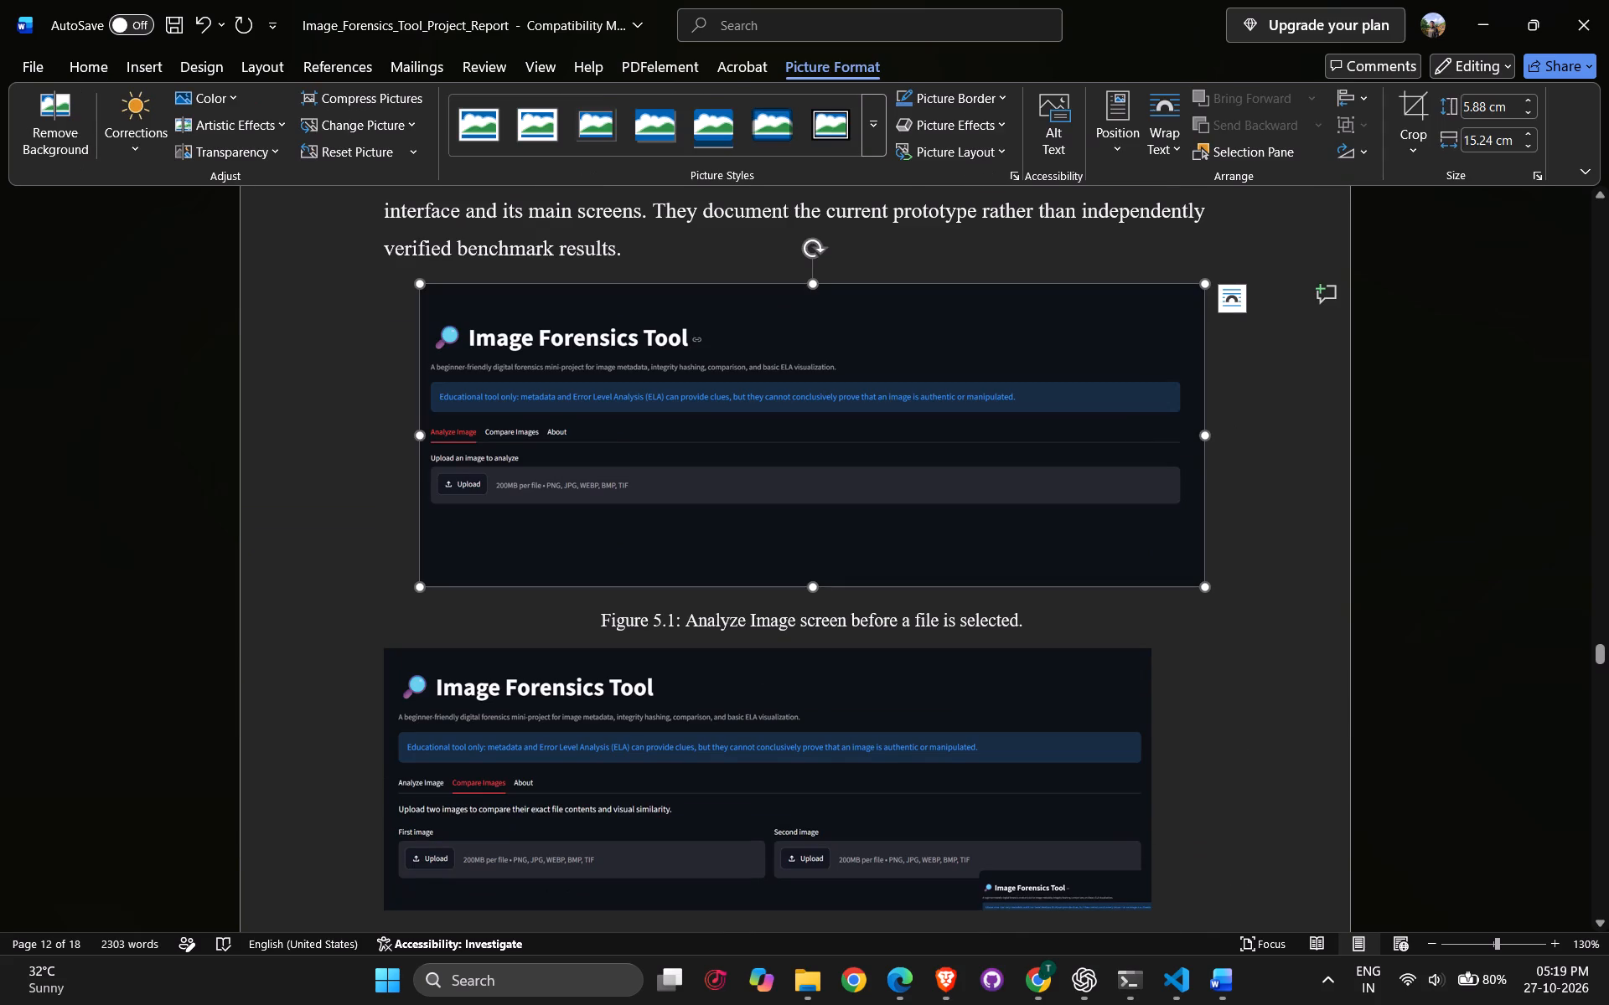
left_click_drag(702, 432, 683, 429)
left_click_drag(709, 430, 649, 416)
left_click_drag(422, 440, 361, 437)
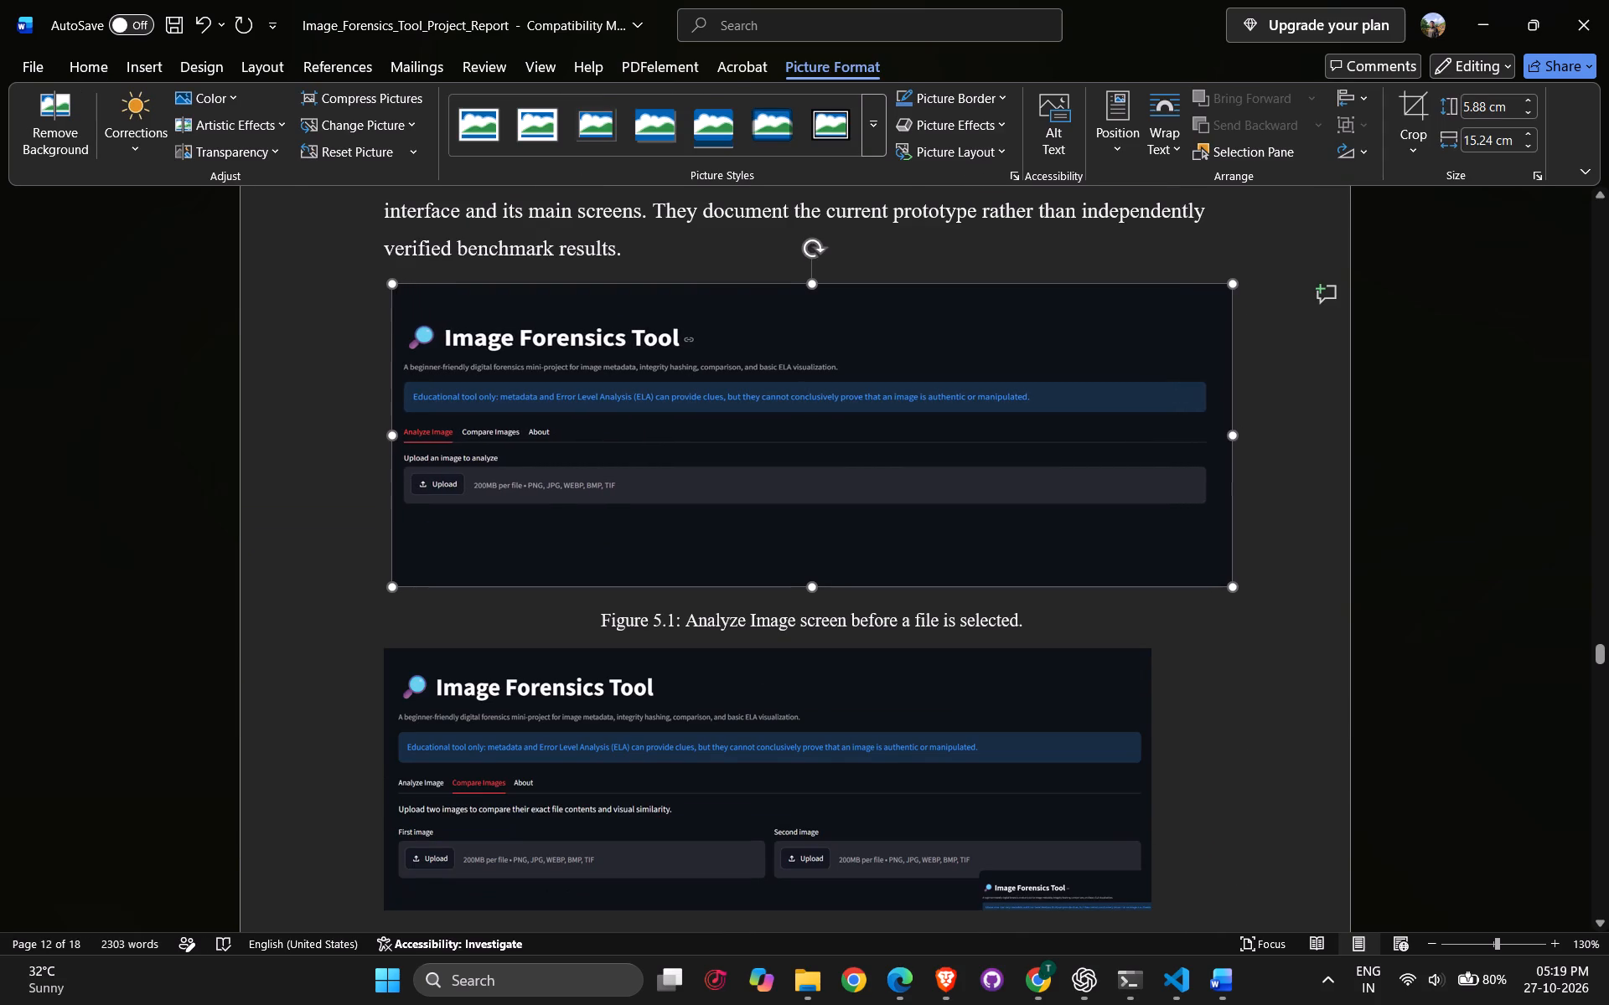
left_click_drag(361, 437, 357, 439)
Widen the Figure 5.2 picture to about 16.4 cm, roughly matching Figure 5.1.
left_click(1107, 791)
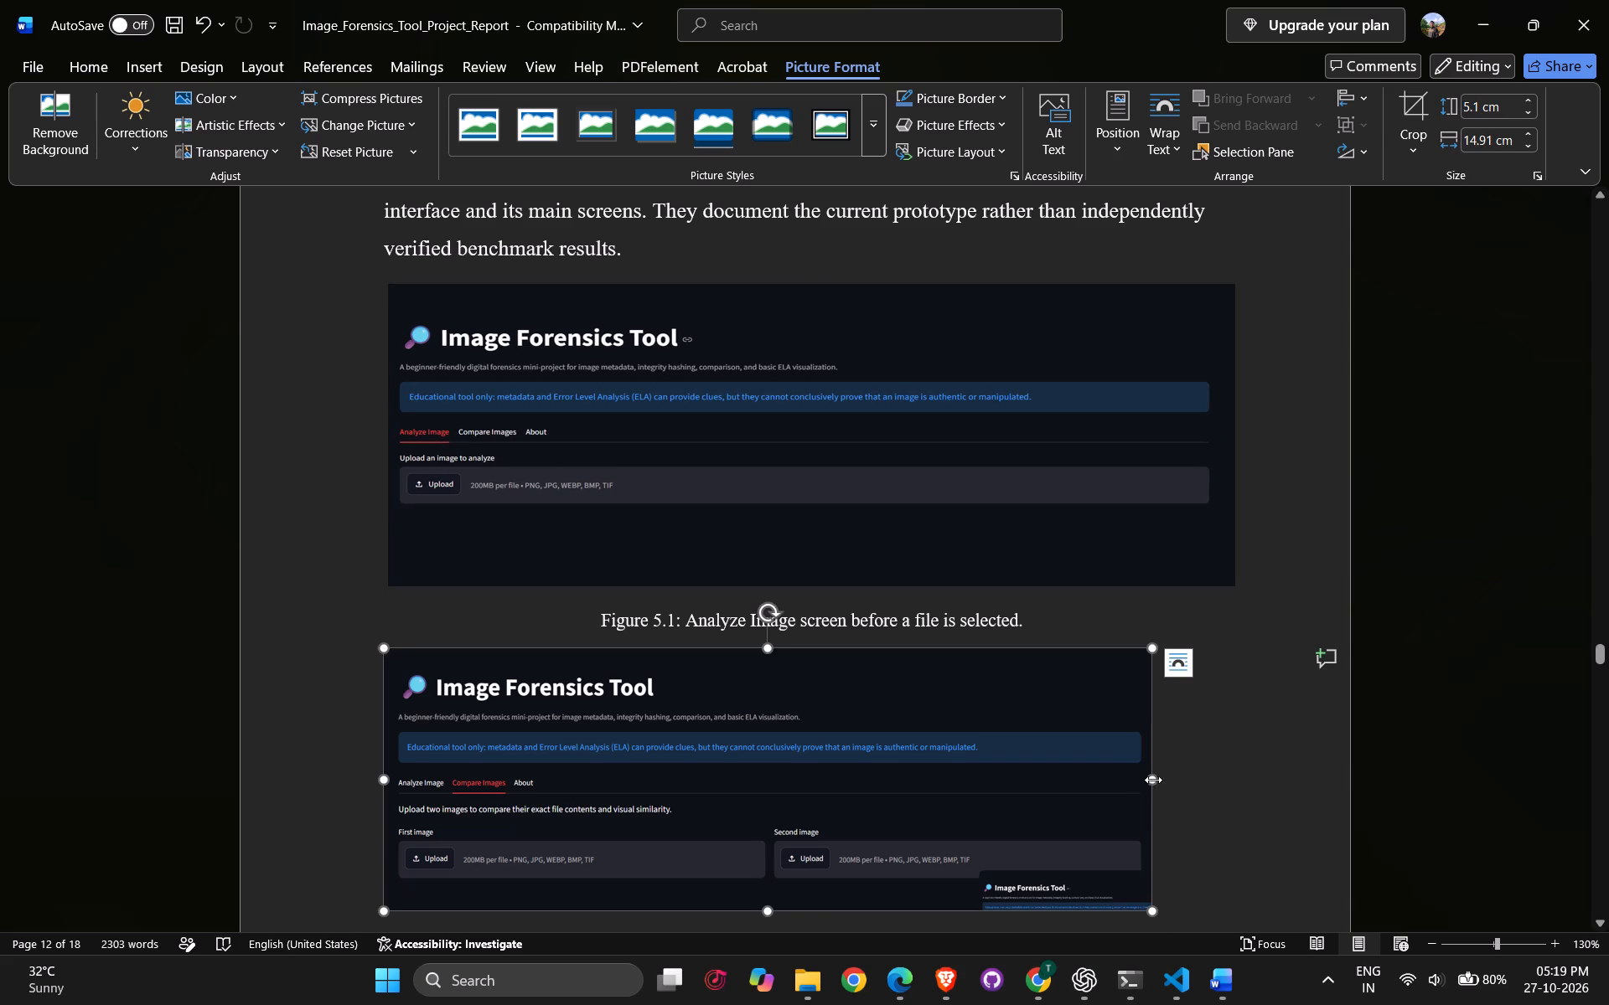
left_click_drag(1153, 780, 1228, 795)
Widen the Figure 5.3 picture of the About tab to about 16.51 cm, roughly matching the two screenshots above it.
scroll(1164, 815, "down", 5)
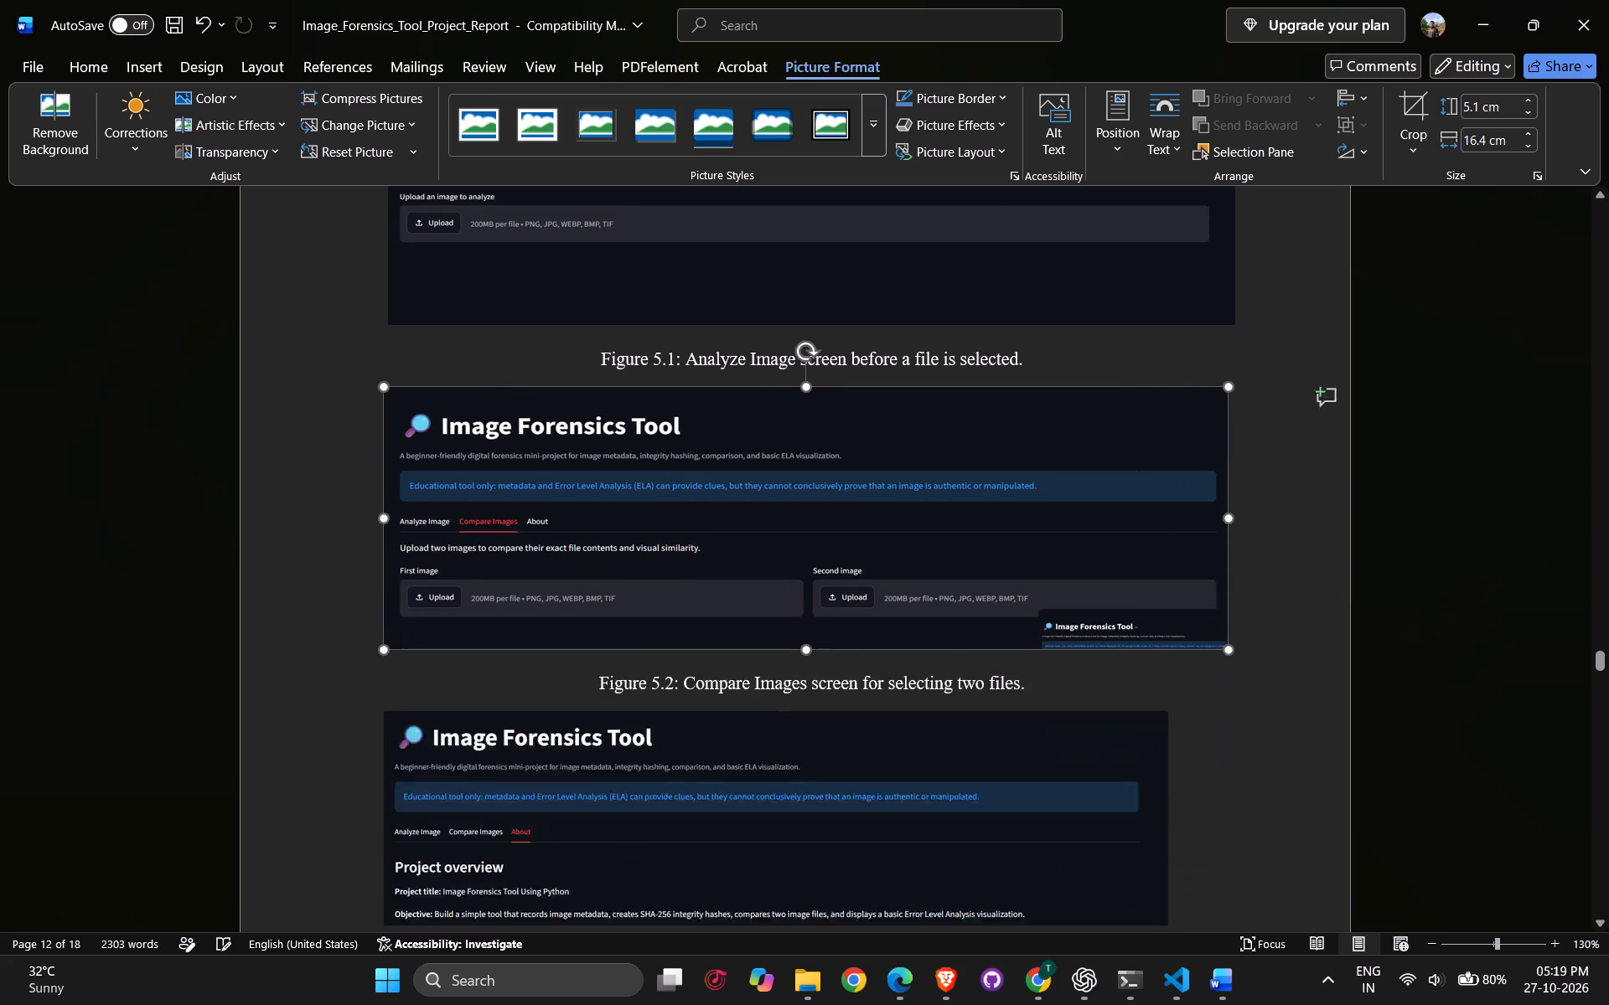
left_click(1172, 777)
left_click(1137, 784)
left_click_drag(1167, 742, 1188, 740)
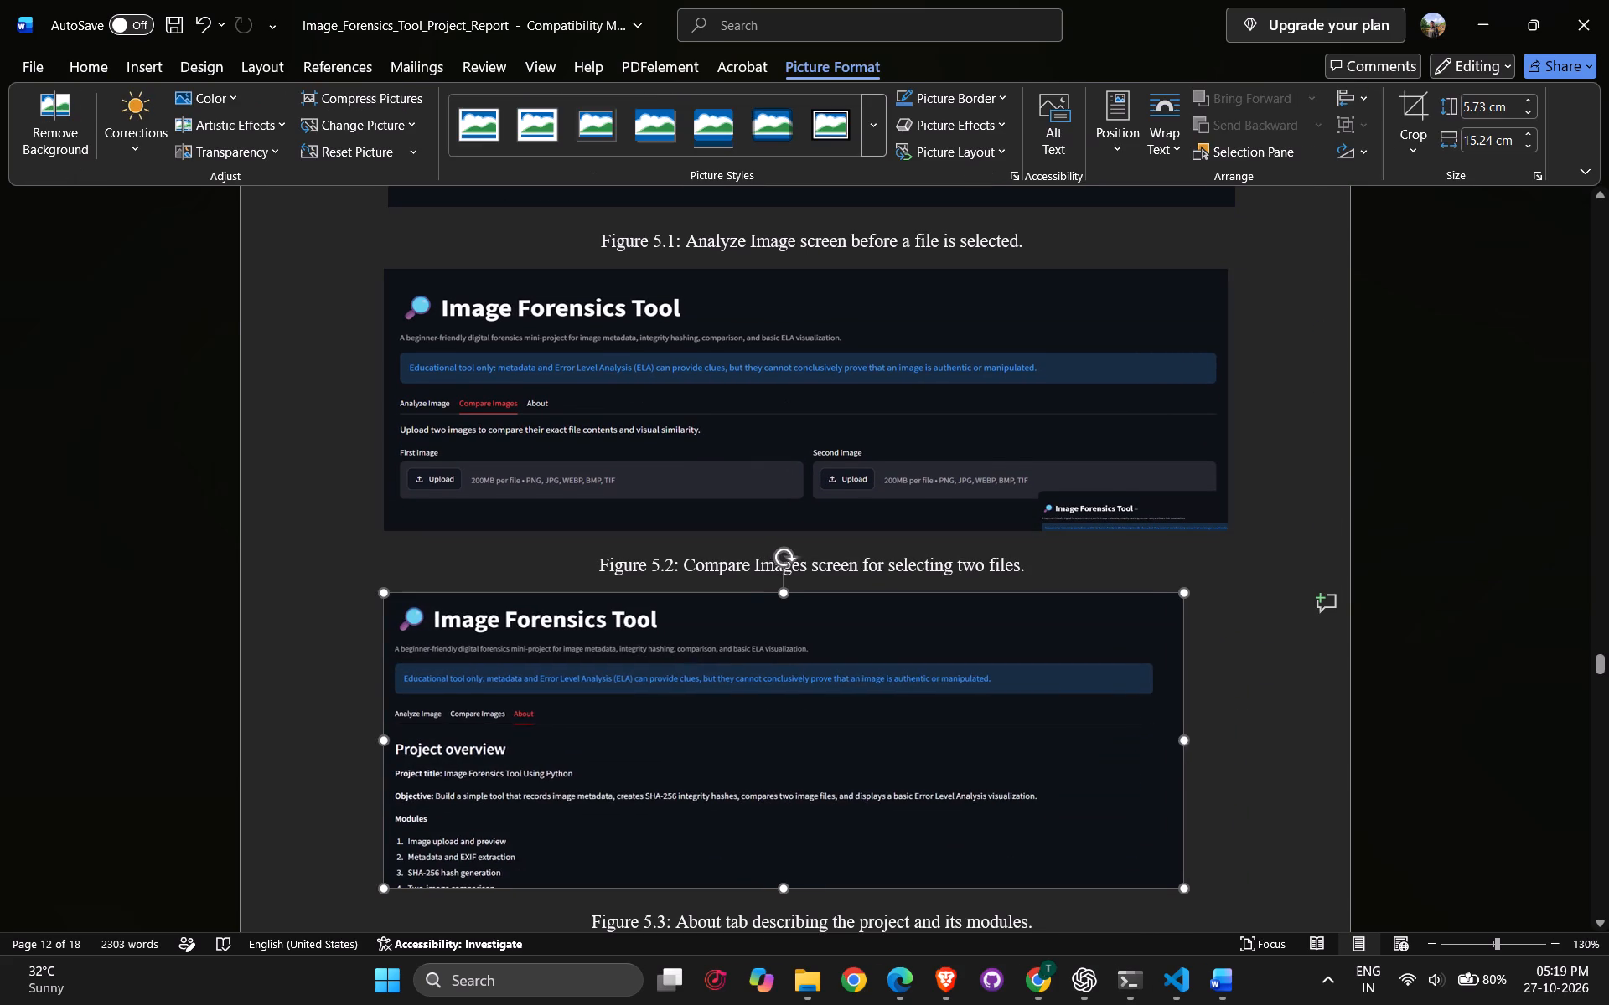
left_click_drag(1188, 740, 1235, 746)
scroll(1165, 773, "down", 6)
scroll(1003, 665, "down", 4)
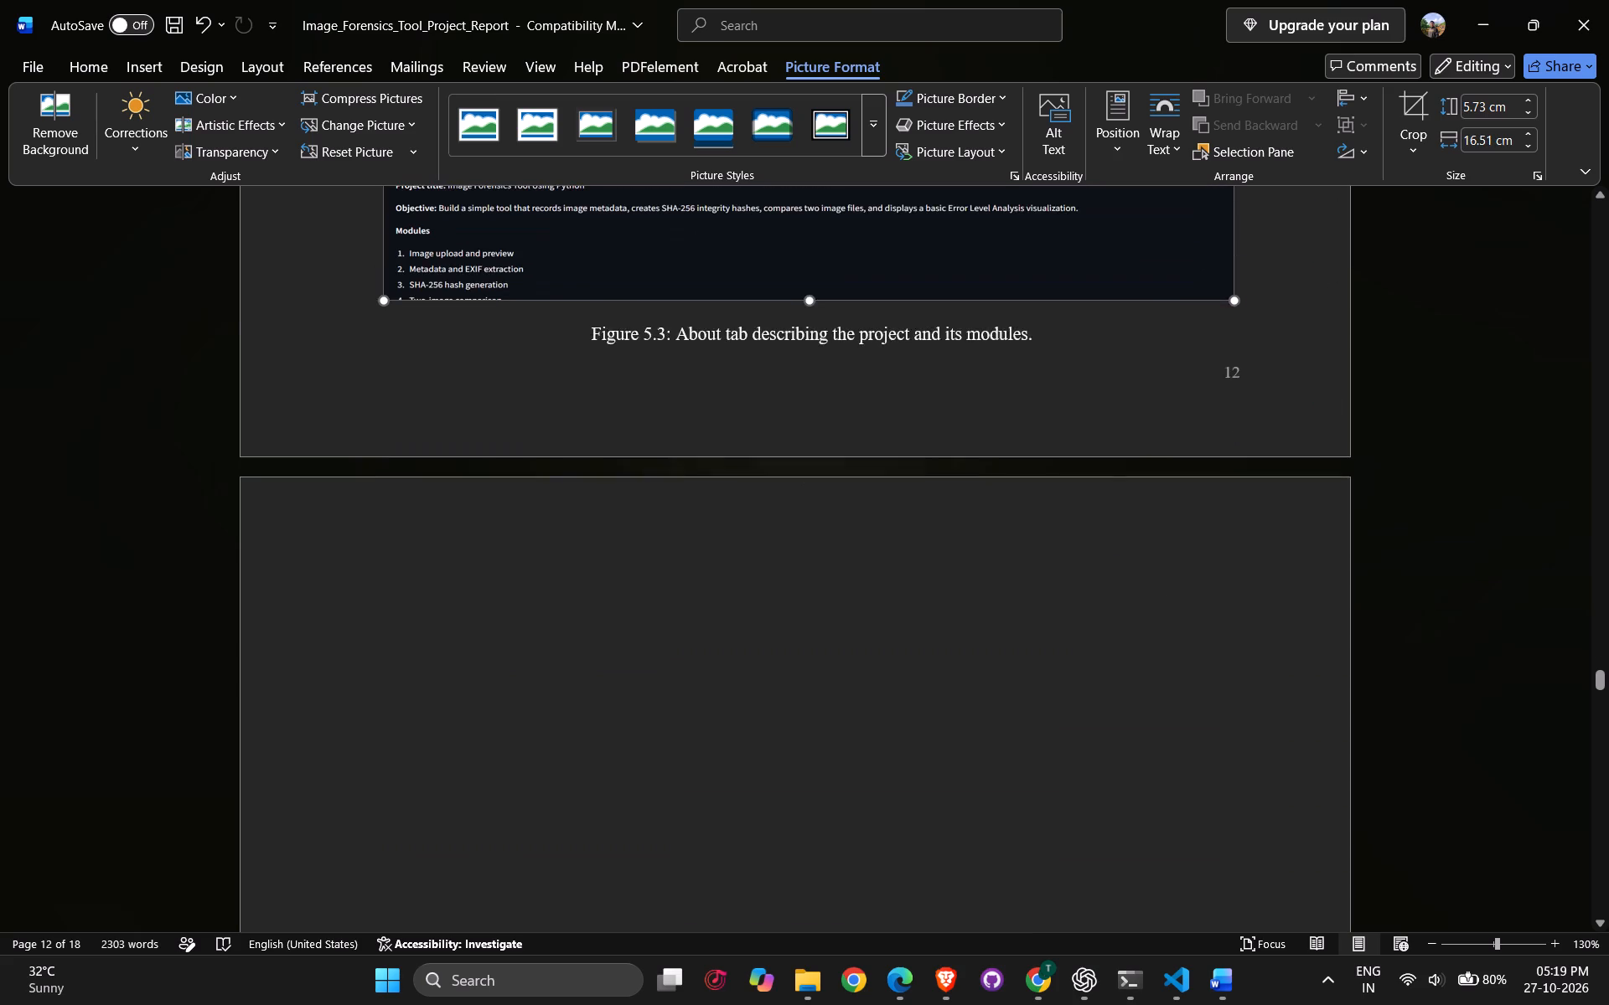
Remove the empty page before Figure 5.4 so its screenshot and caption move up to page 13.
scroll(795, 564, "down", 5)
scroll(794, 565, "down", 19)
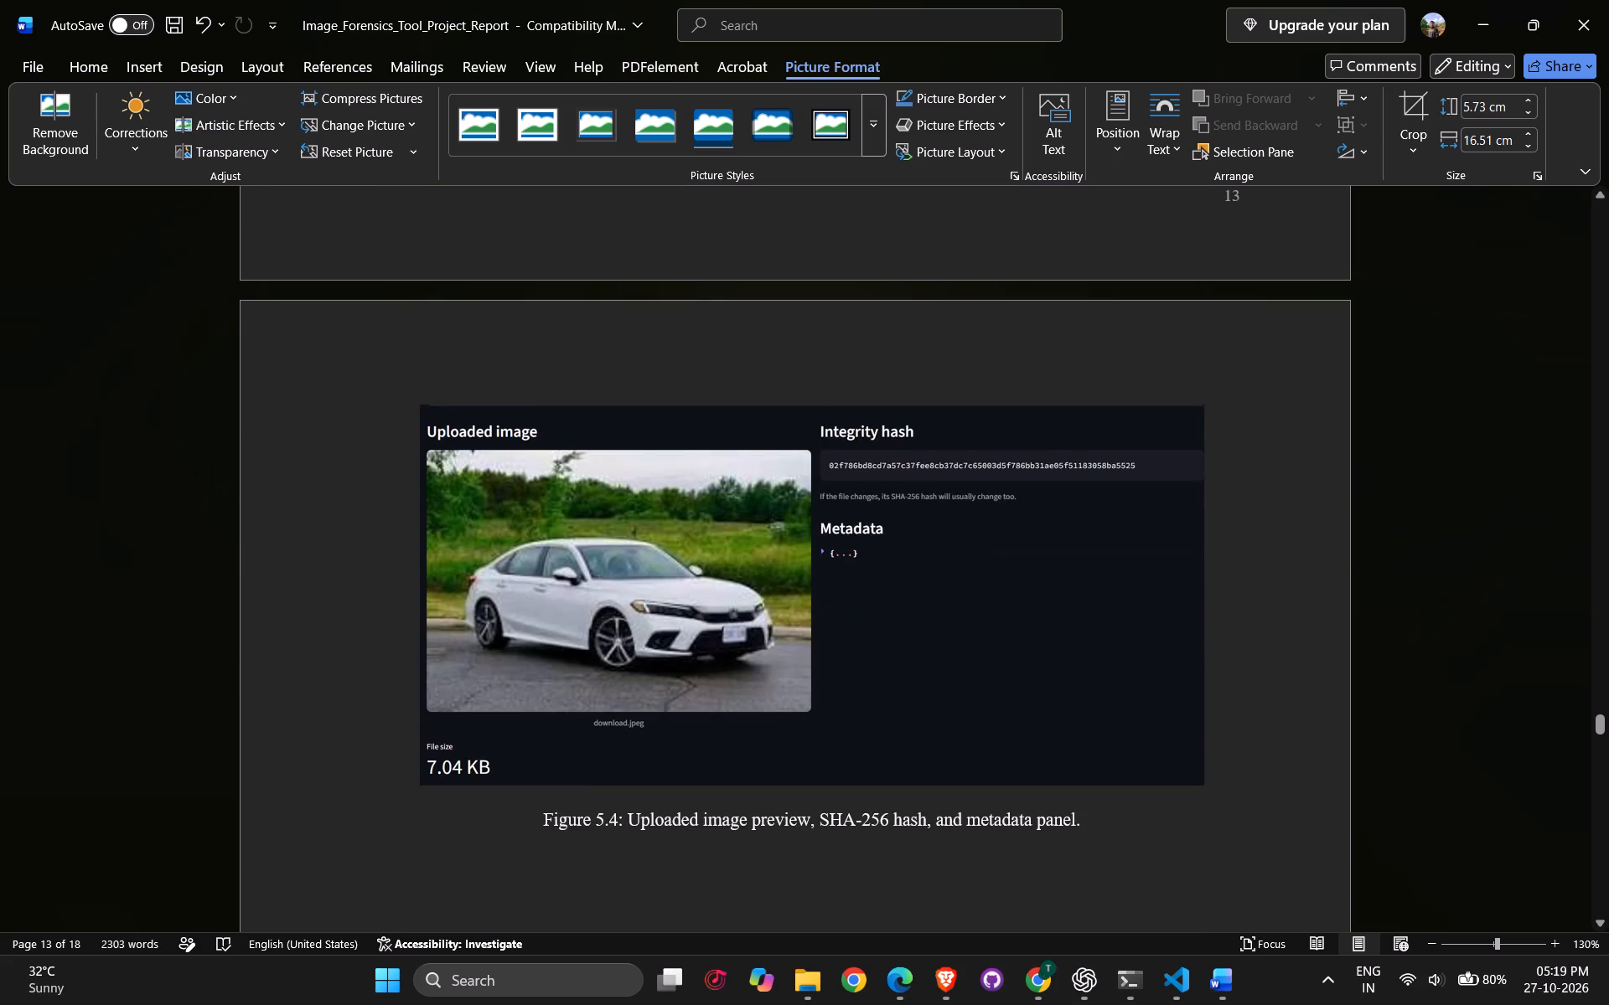
scroll(569, 464, "up", 4)
left_click(549, 432)
key("BackSpace")
key("BackSpace")
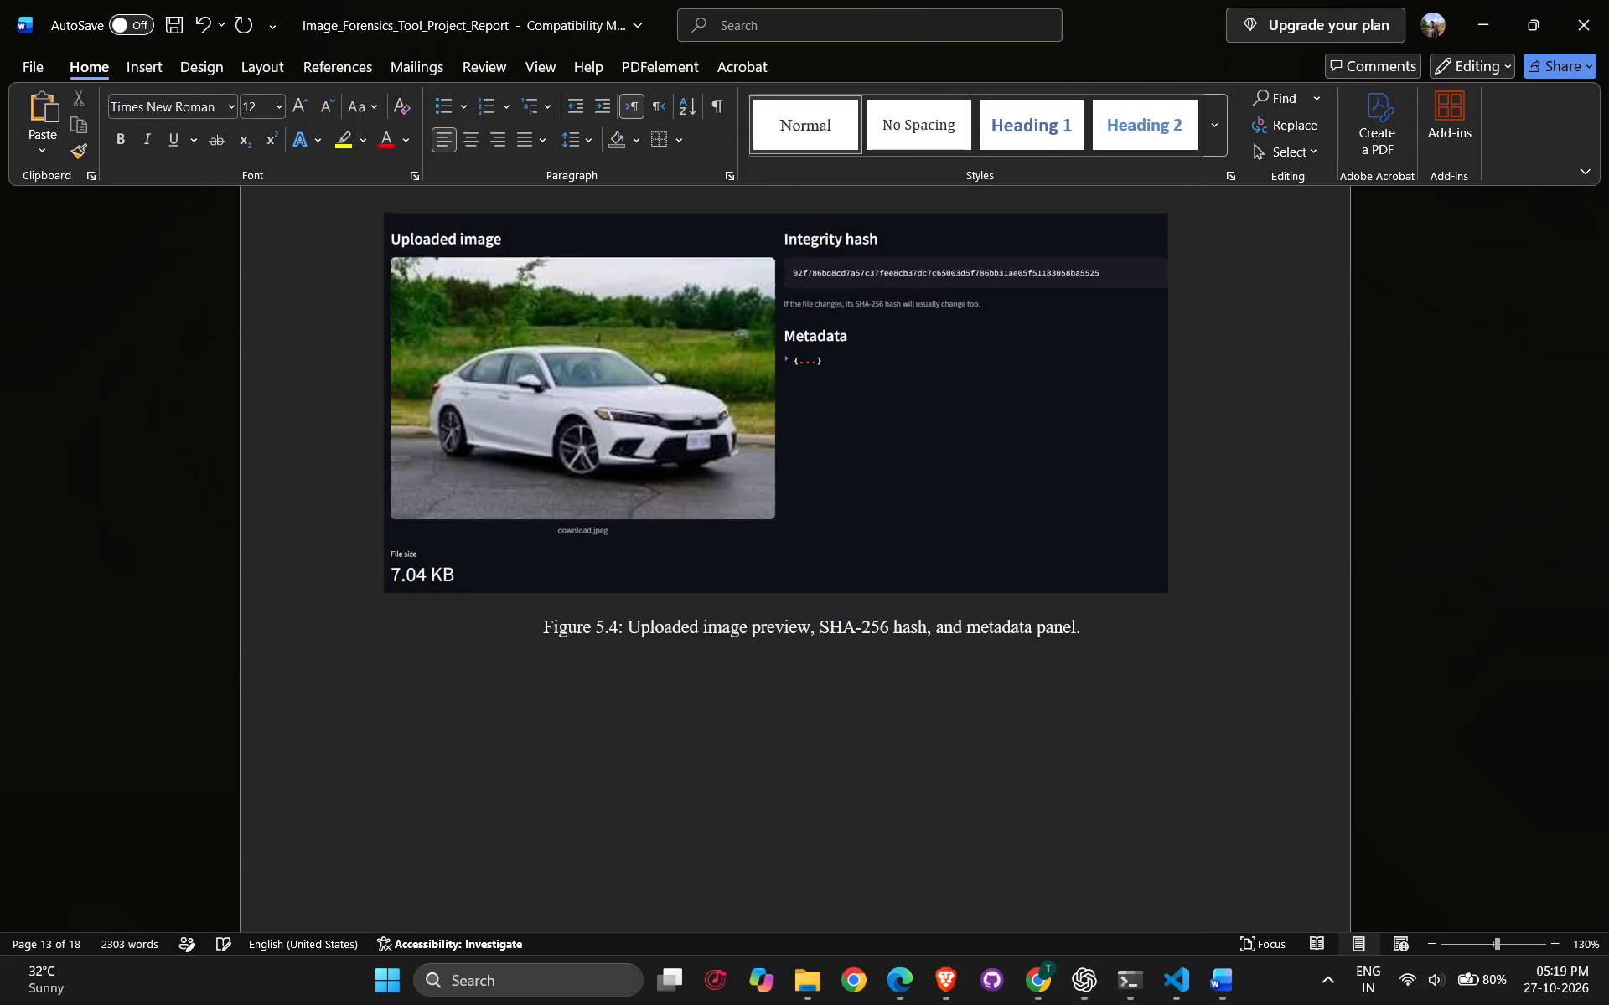
Review the layout of the pages from Chapter 6 to the References, and back up to the Technologies Used table.
scroll(660, 549, "down", 19)
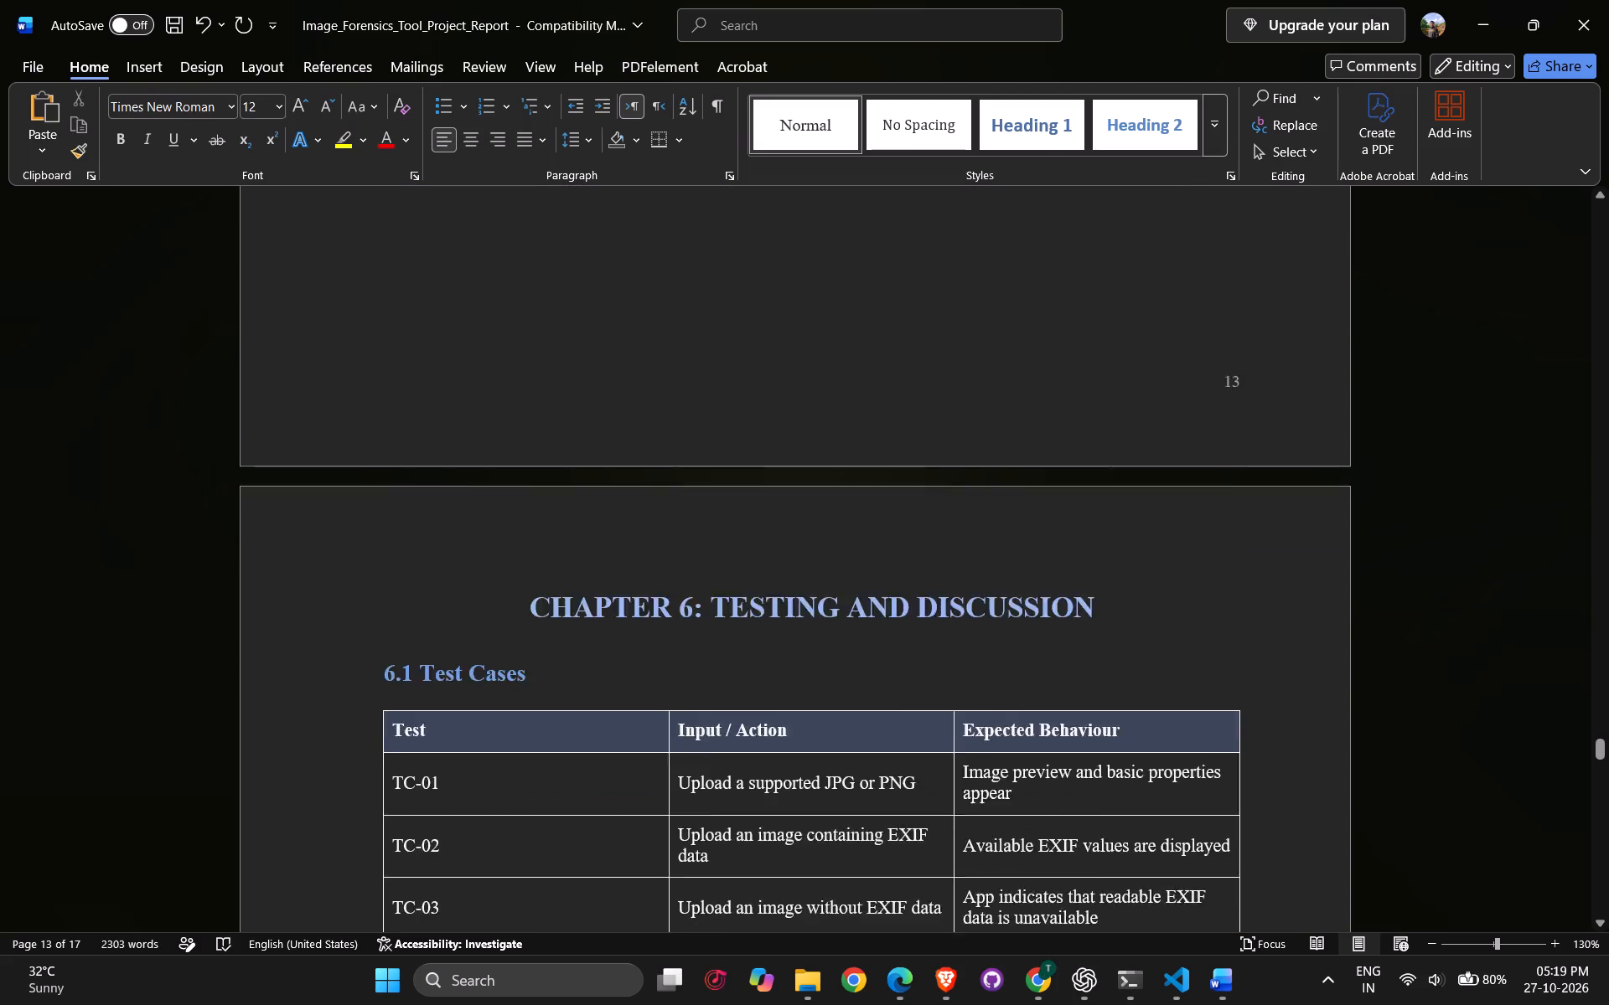
scroll(663, 546, "down", 20)
scroll(663, 546, "down", 7)
scroll(1302, 604, "down", 11)
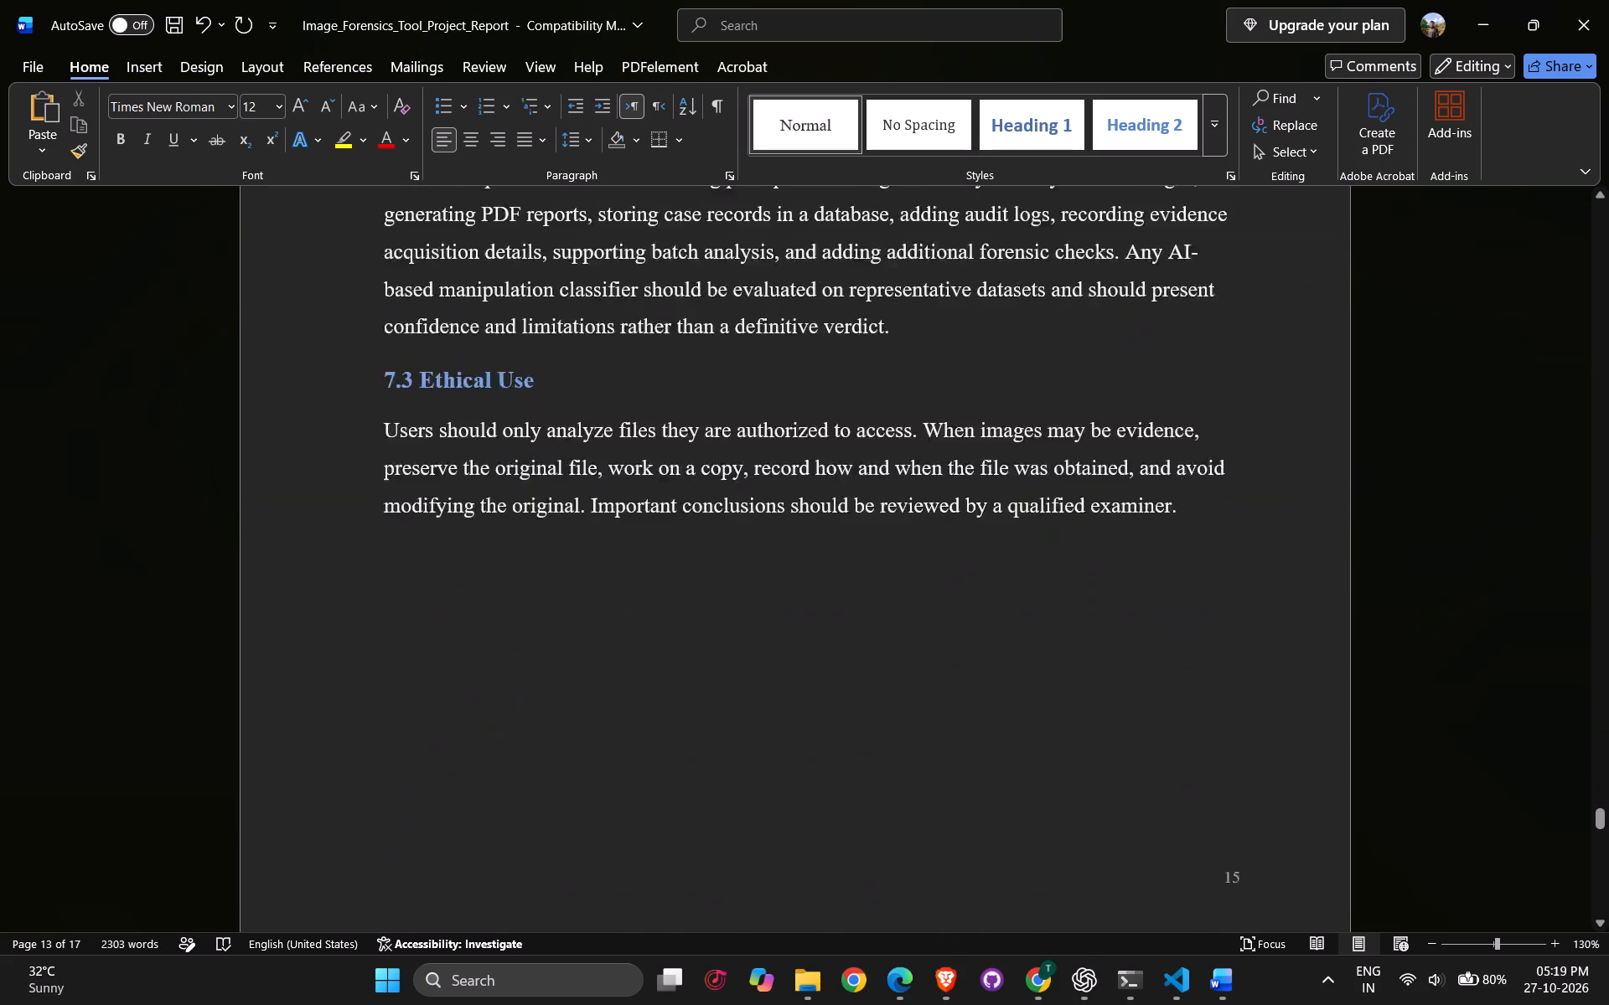
scroll(1299, 612, "down", 9)
scroll(1168, 580, "down", 6)
scroll(1164, 585, "up", 3)
scroll(1162, 585, "down", 14)
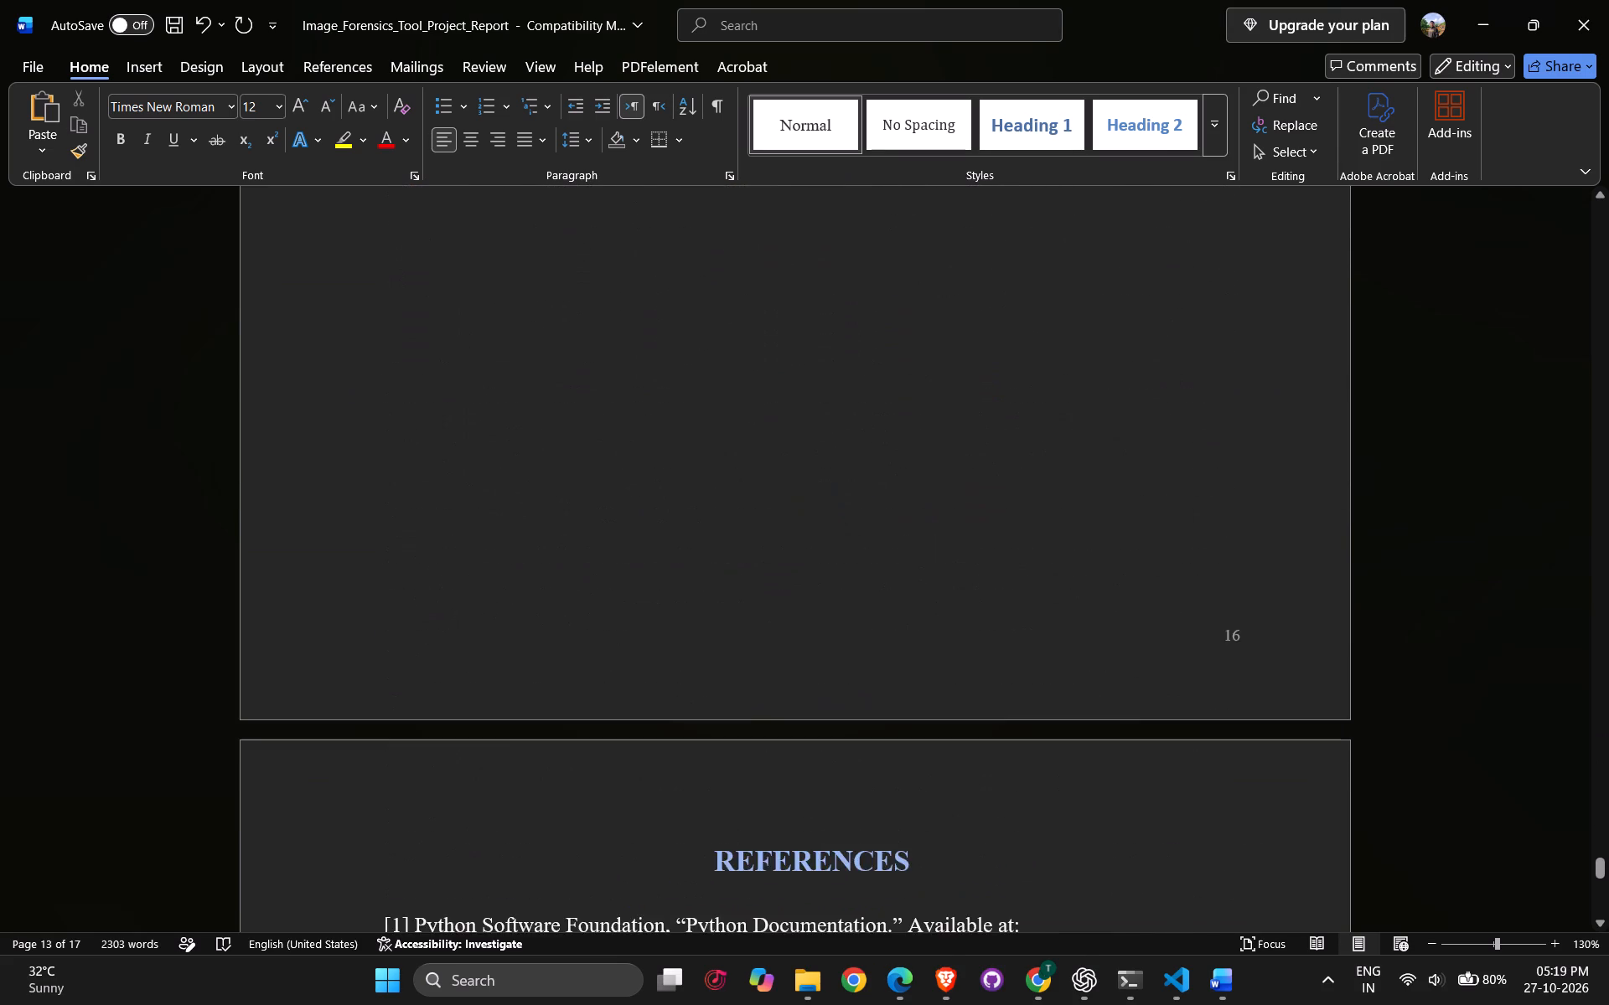
scroll(1162, 586, "down", 7)
scroll(1161, 588, "up", 1)
scroll(1161, 588, "down", 7)
scroll(1161, 588, "up", 17)
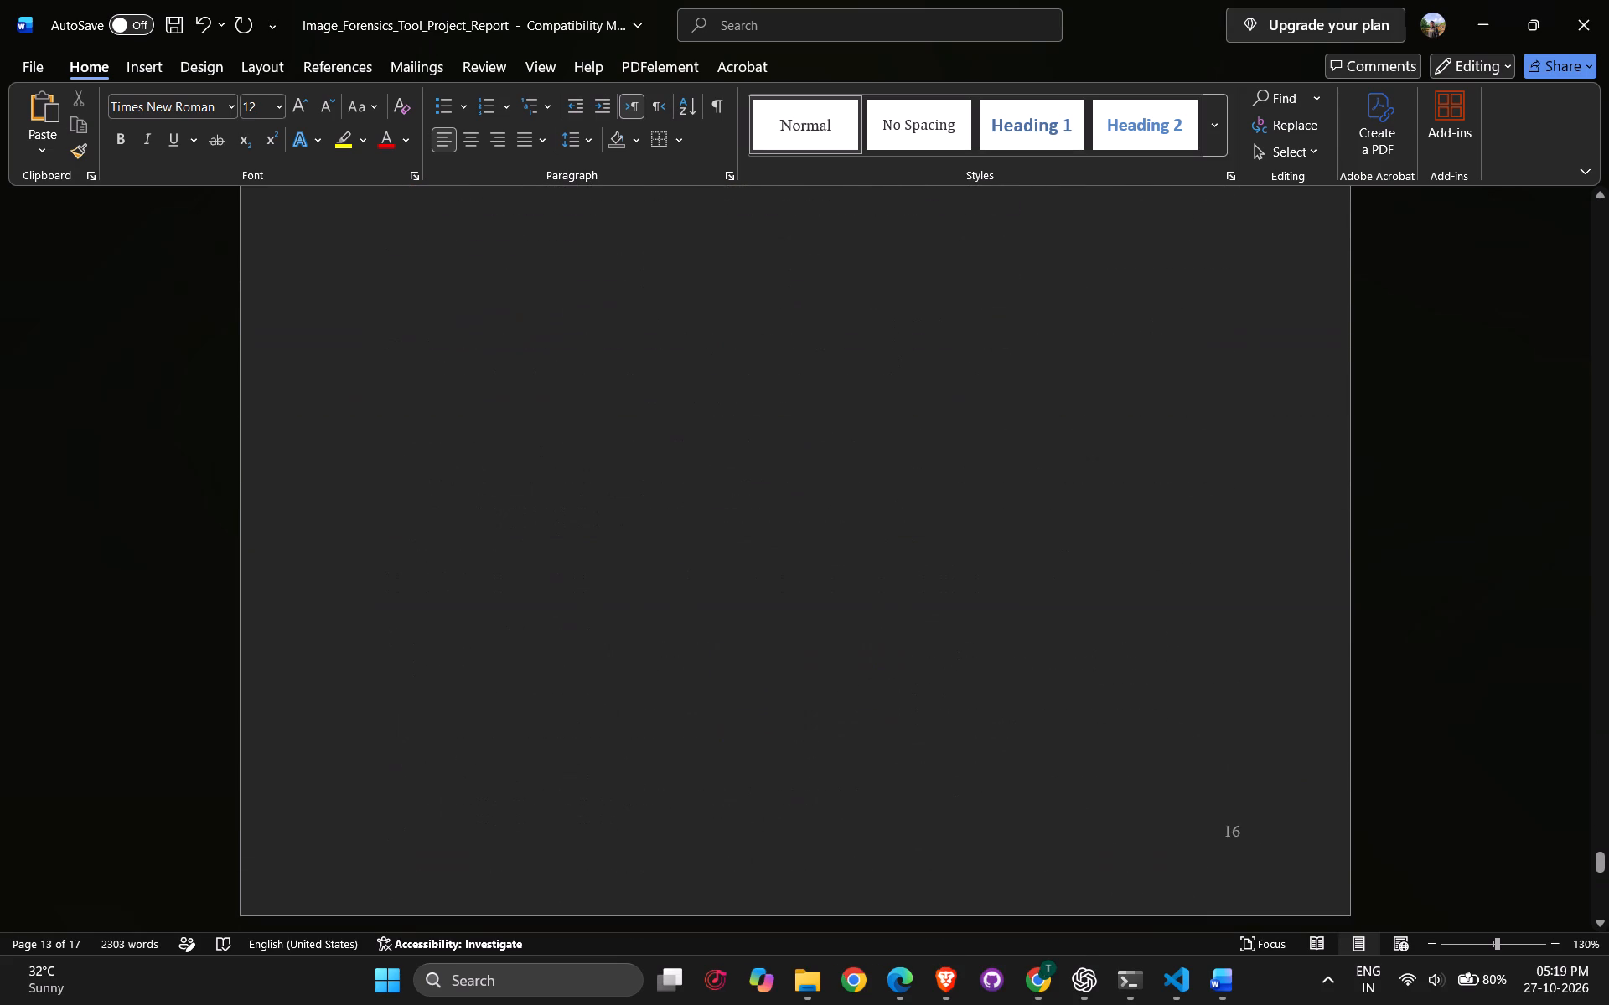
scroll(1161, 588, "up", 20)
scroll(1161, 588, "up", 20)
scroll(1161, 588, "up", 2)
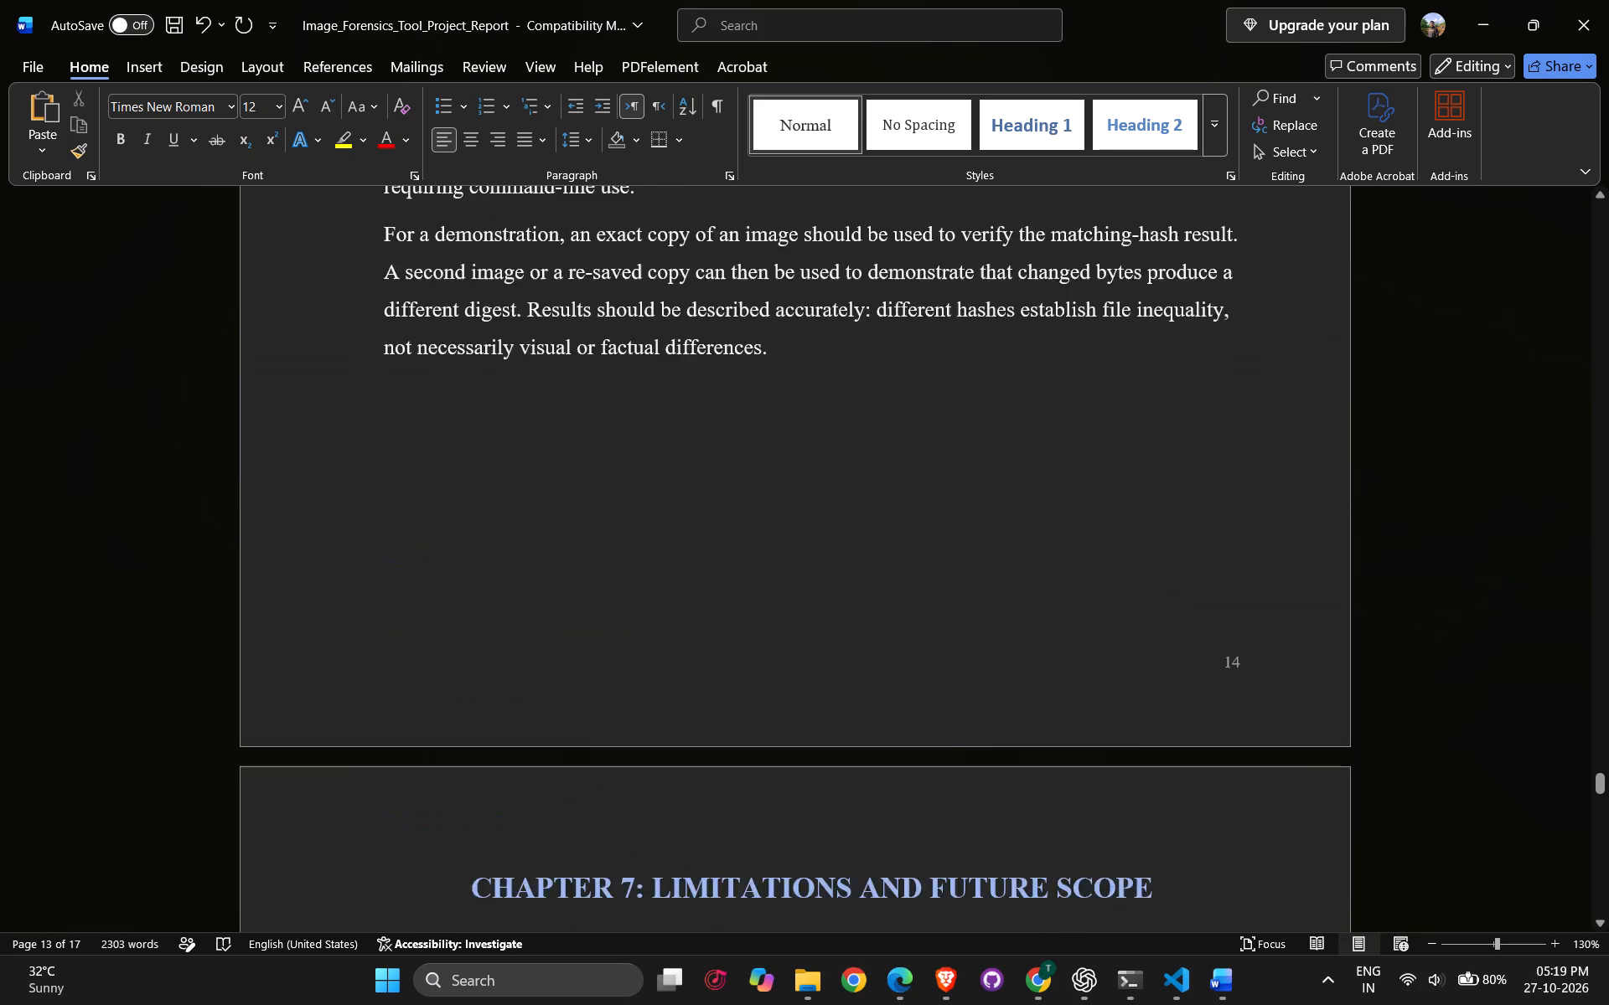
scroll(1161, 588, "up", 15)
scroll(1118, 621, "down", 13)
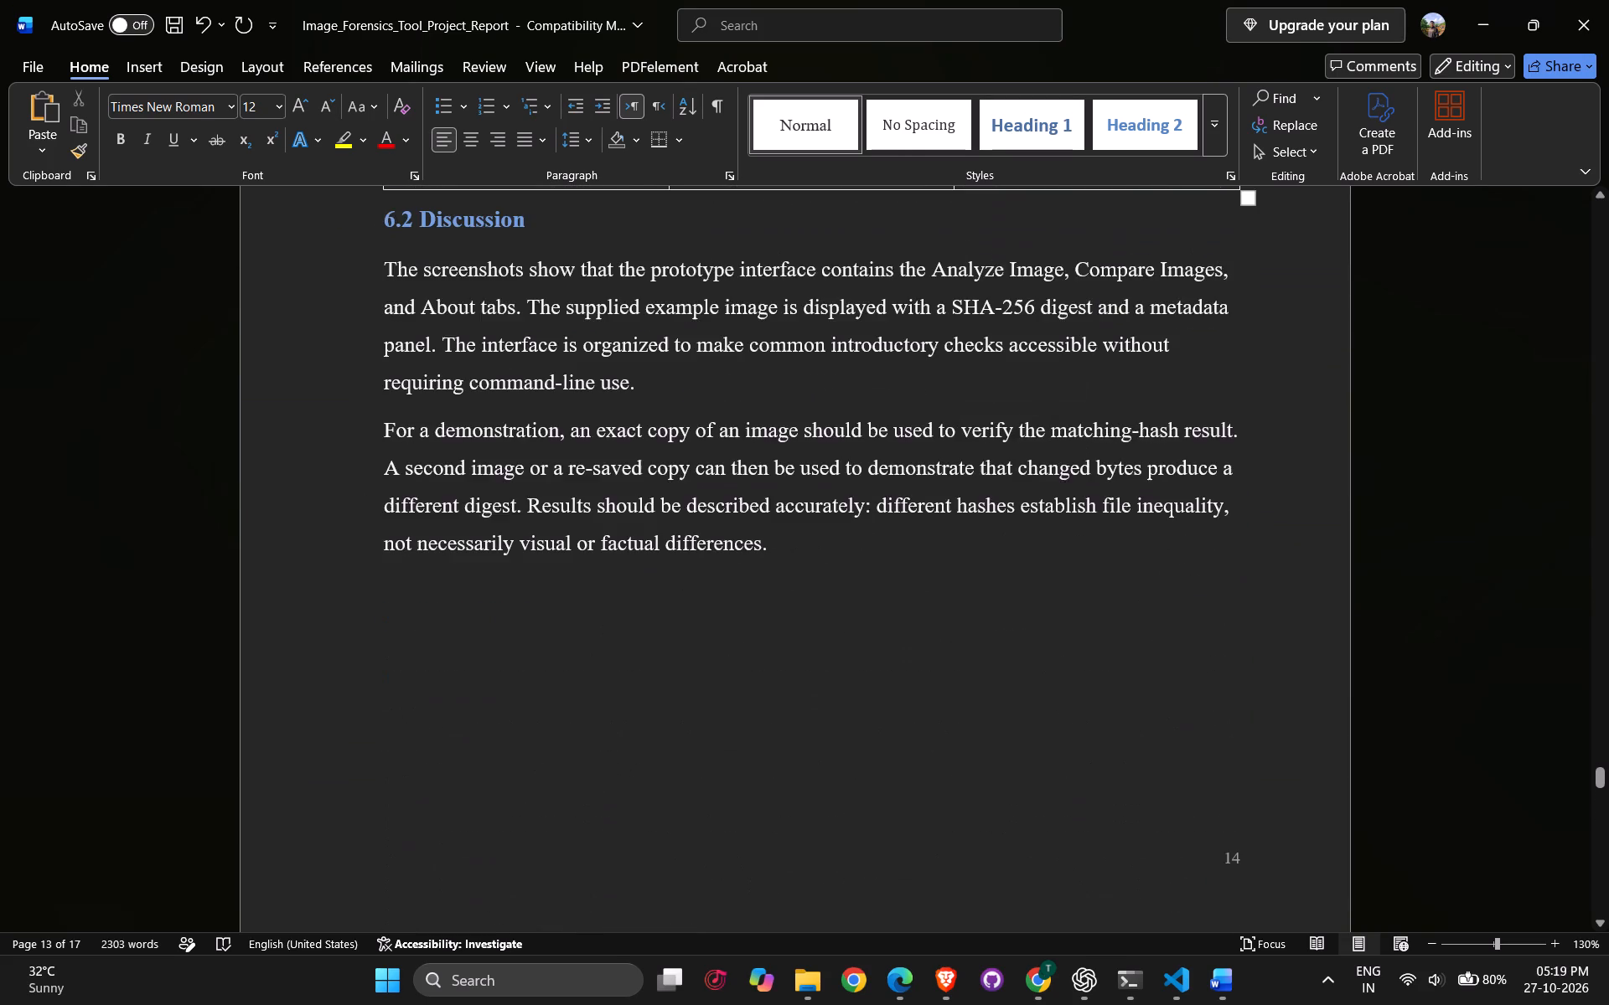
scroll(1113, 573, "up", 20)
scroll(1113, 573, "up", 9)
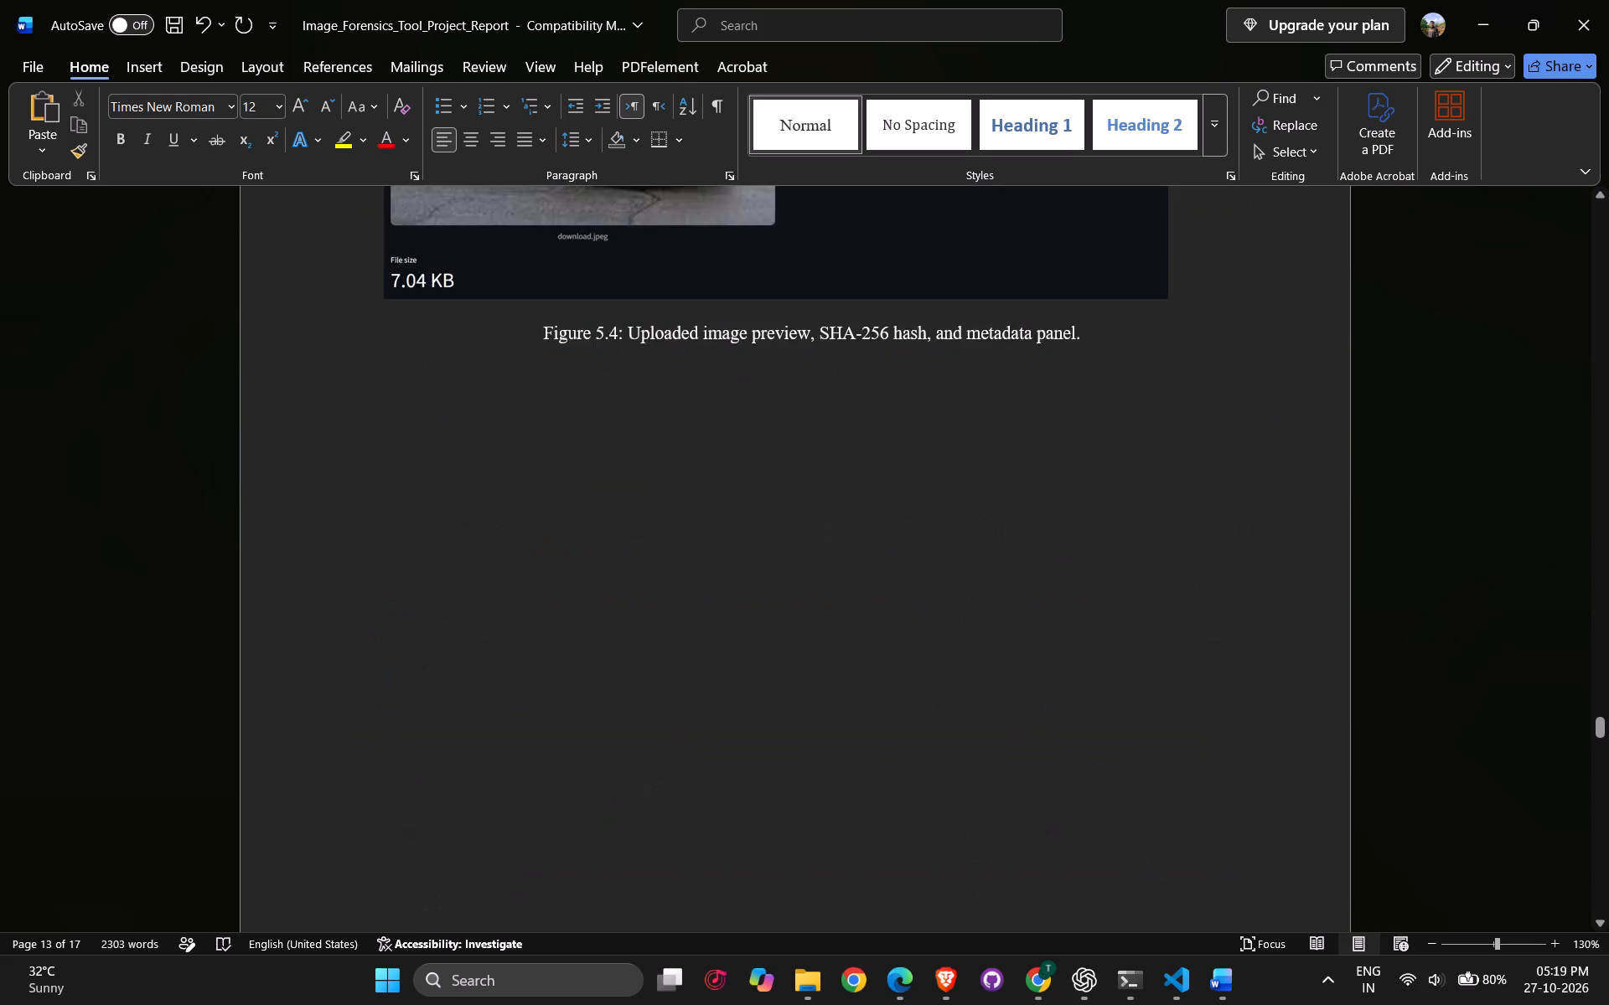
scroll(1084, 537, "up", 20)
scroll(1084, 537, "up", 10)
scroll(1084, 537, "up", 18)
scroll(1084, 537, "up", 3)
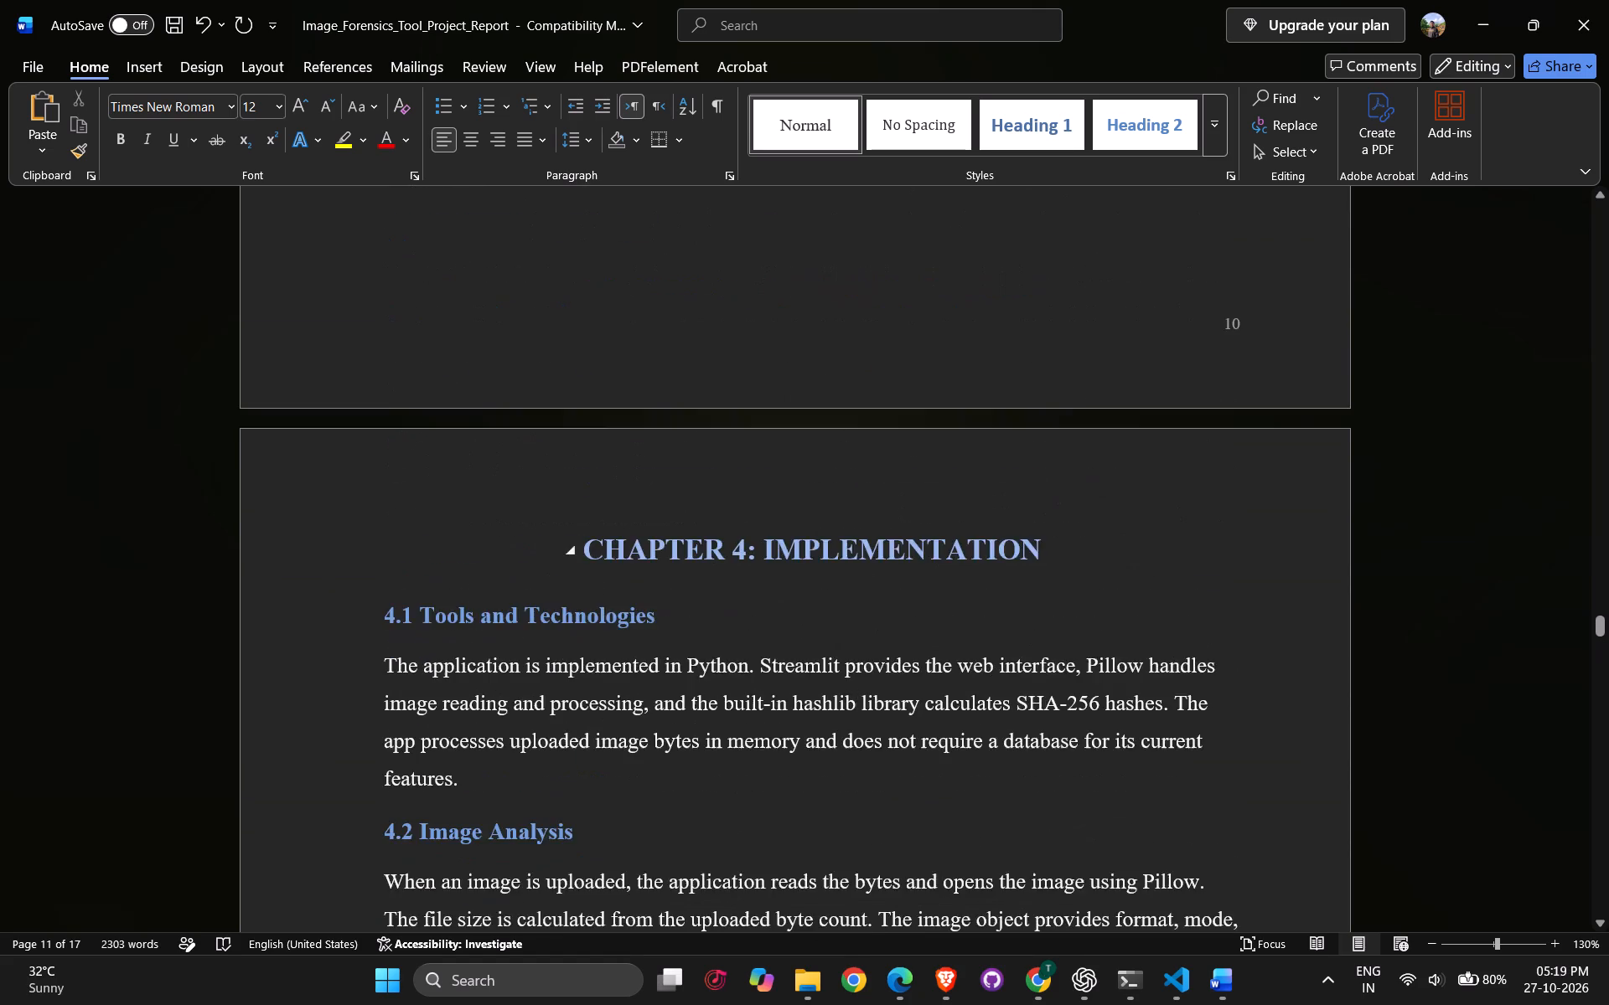
scroll(1084, 537, "up", 20)
scroll(1084, 537, "up", 8)
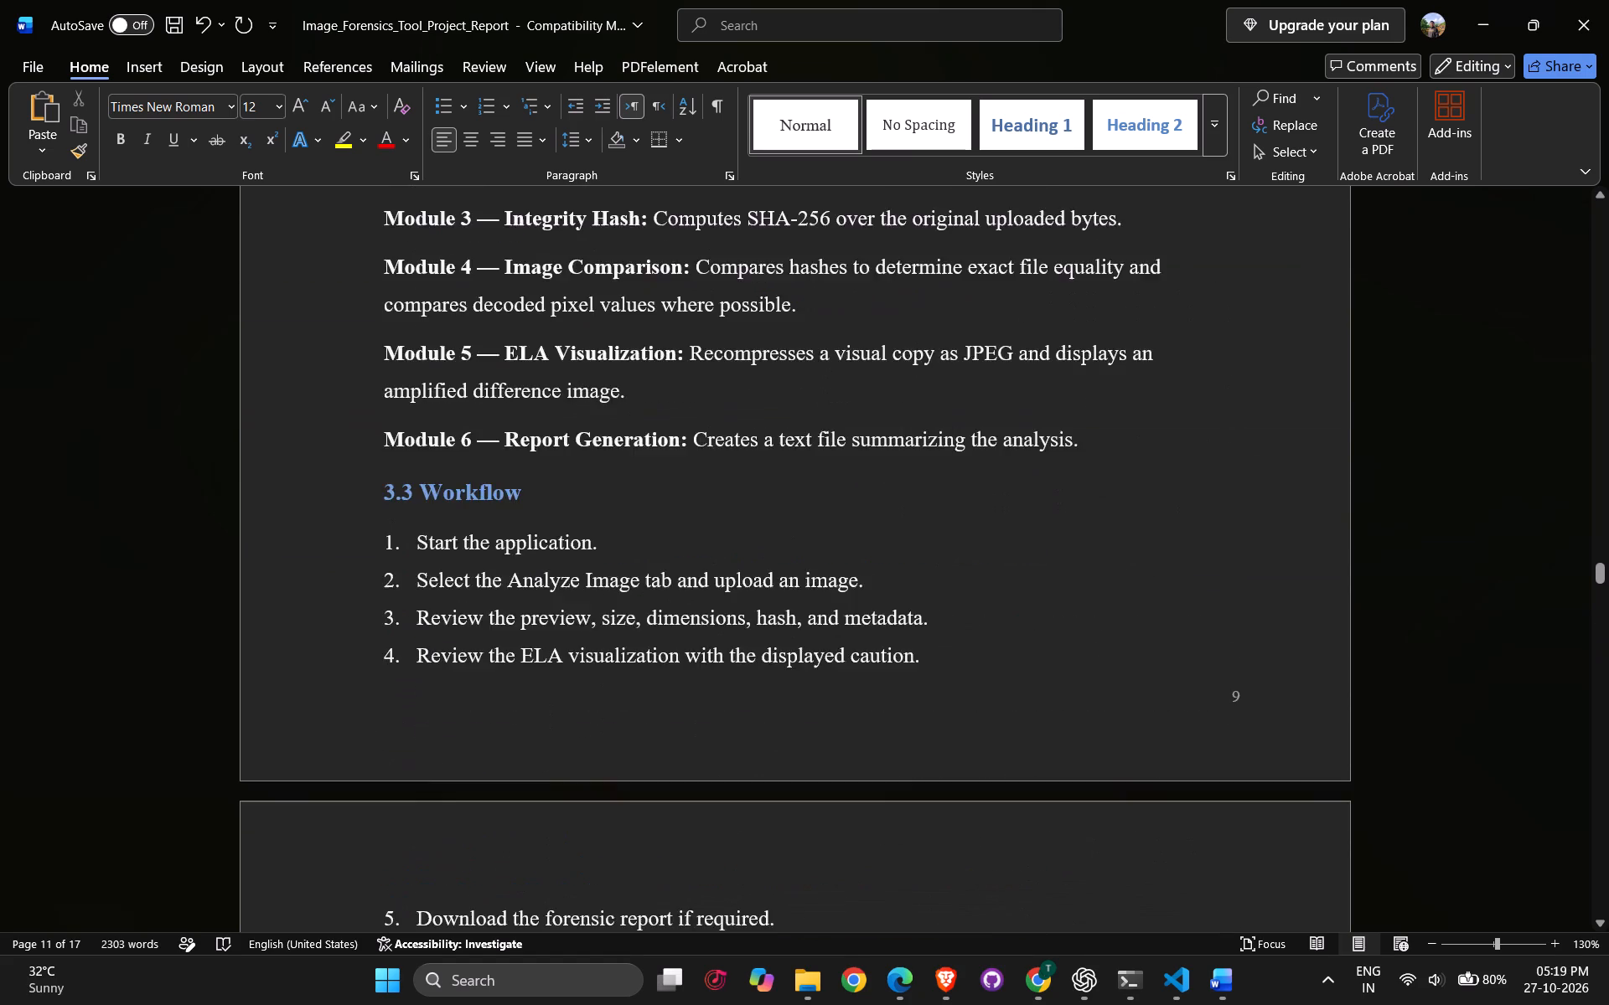
scroll(1084, 537, "up", 18)
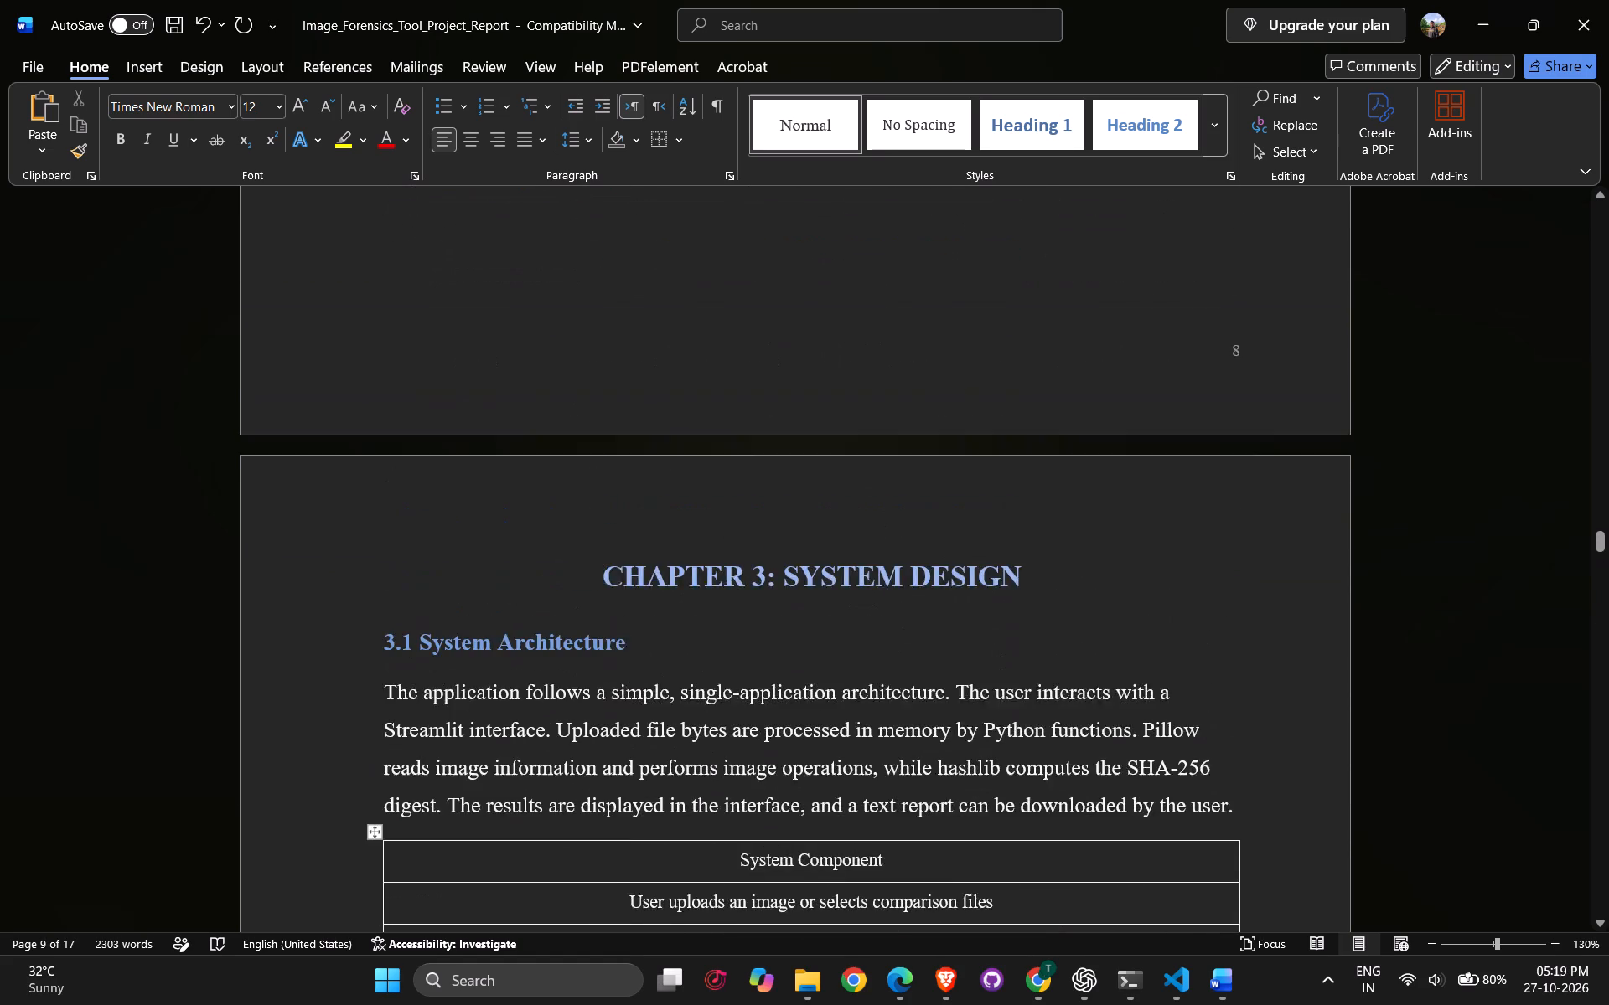
scroll(1084, 537, "up", 20)
scroll(1084, 537, "up", 6)
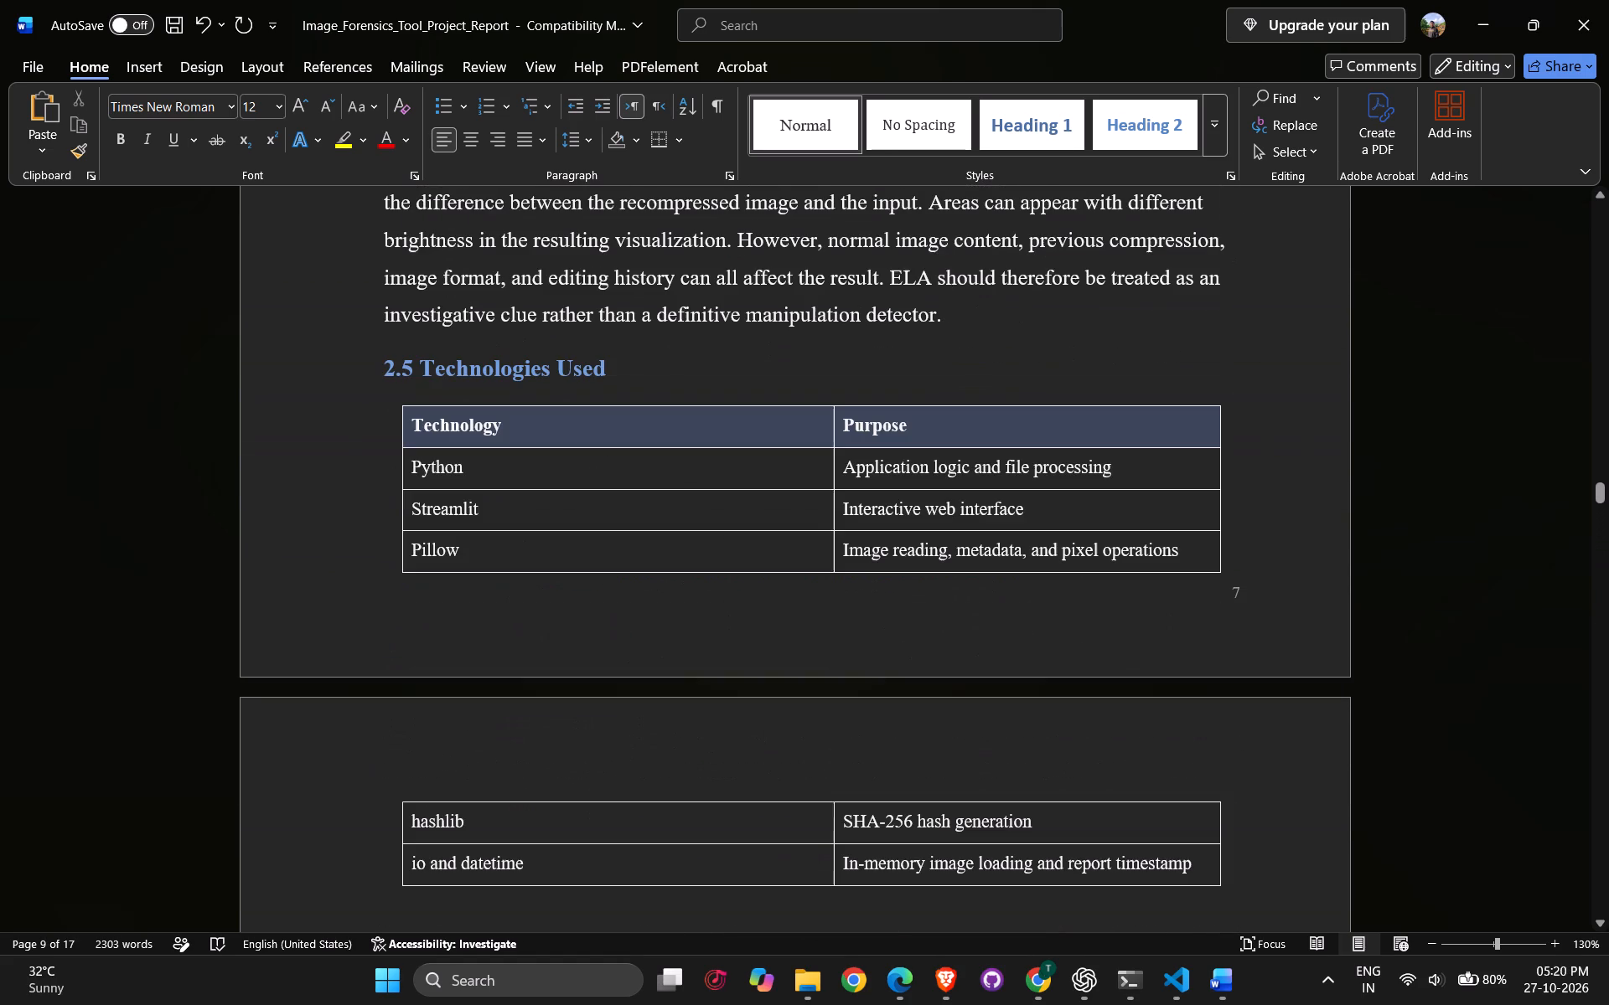
Set the text of all rows in the 2.5 Technologies Used table to font size 8.
left_click(965, 800)
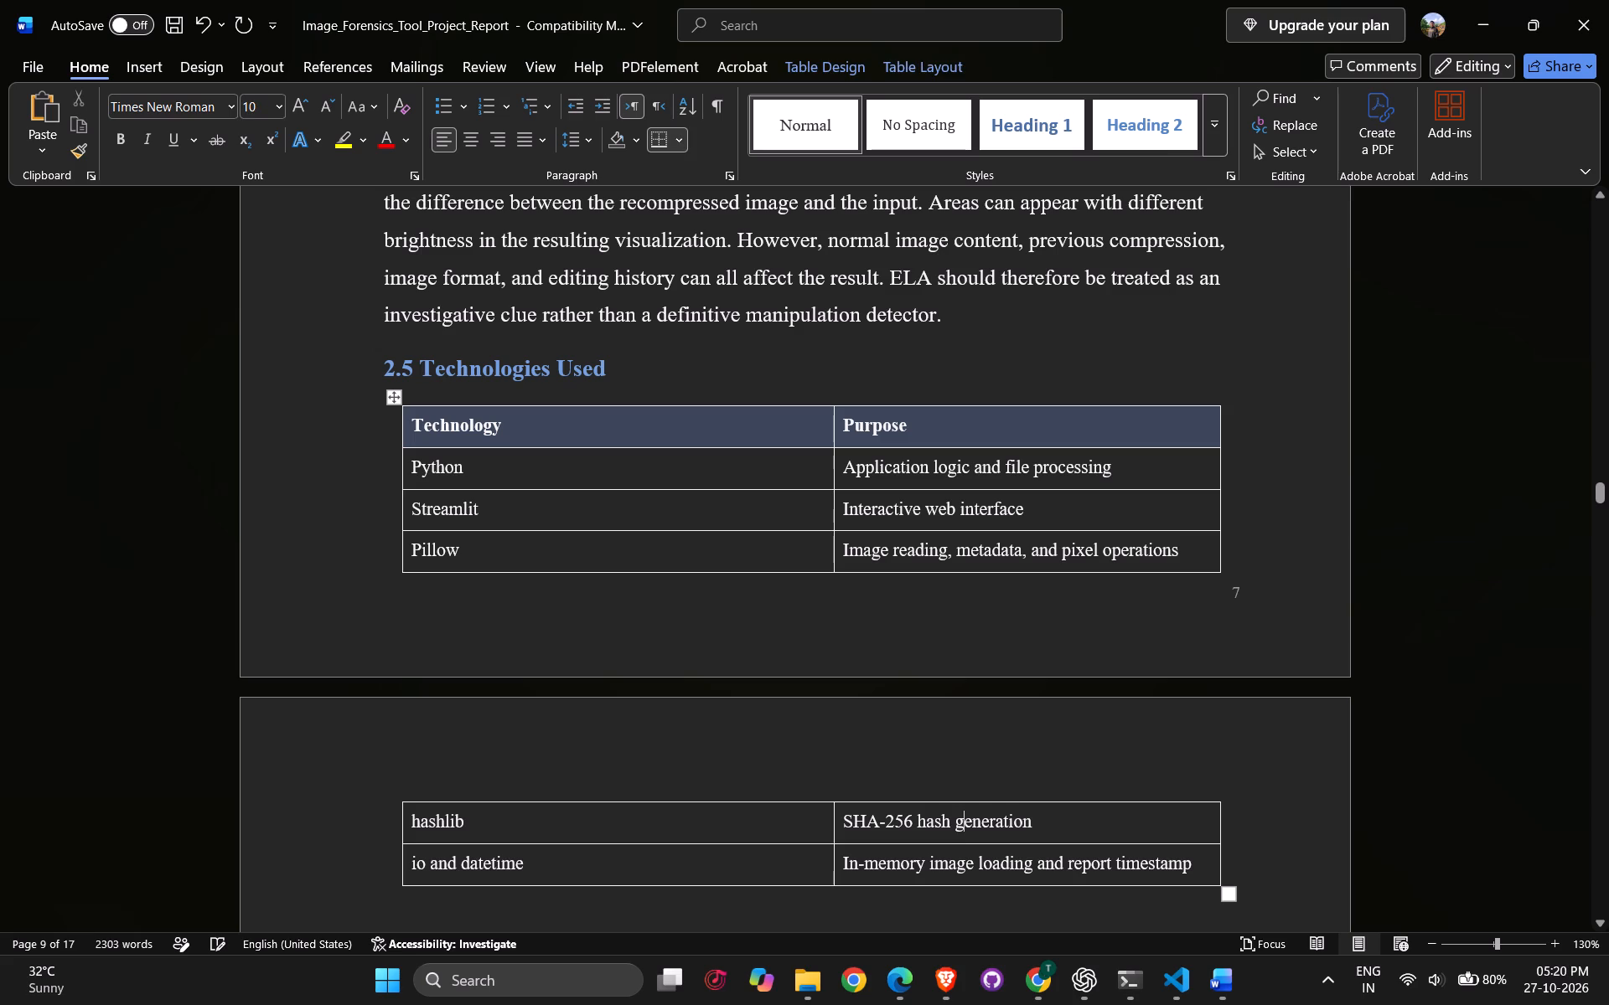
left_click_drag(1199, 868, 709, 734)
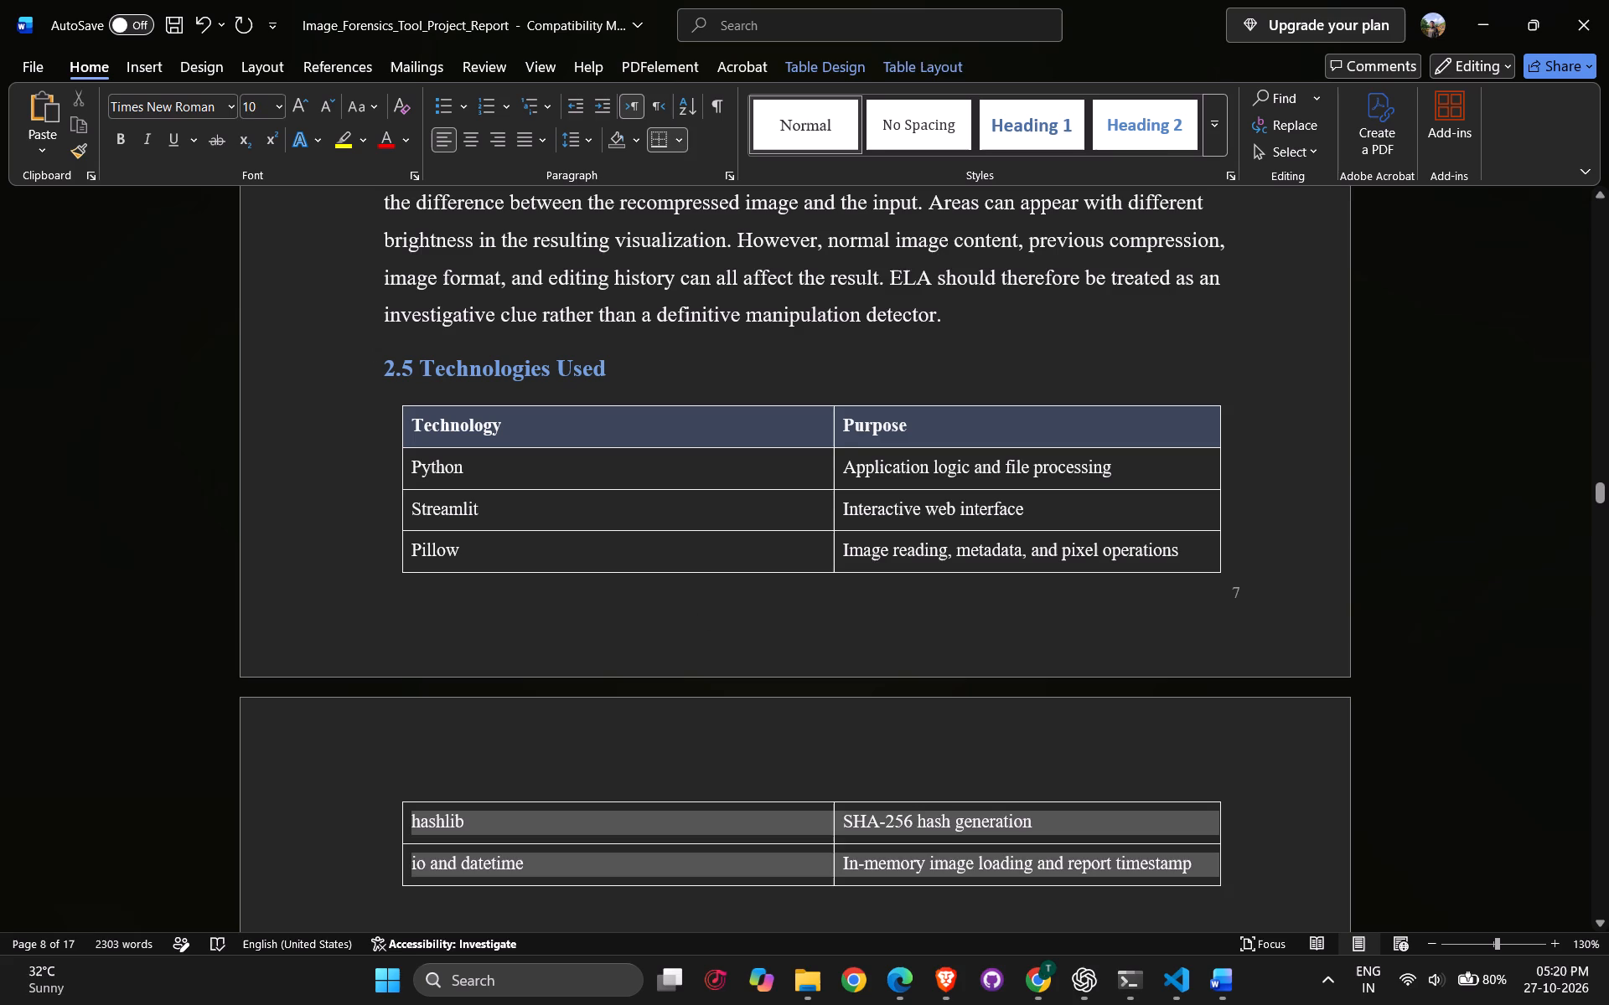
left_click_drag(709, 734, 434, 429)
left_click(566, 466)
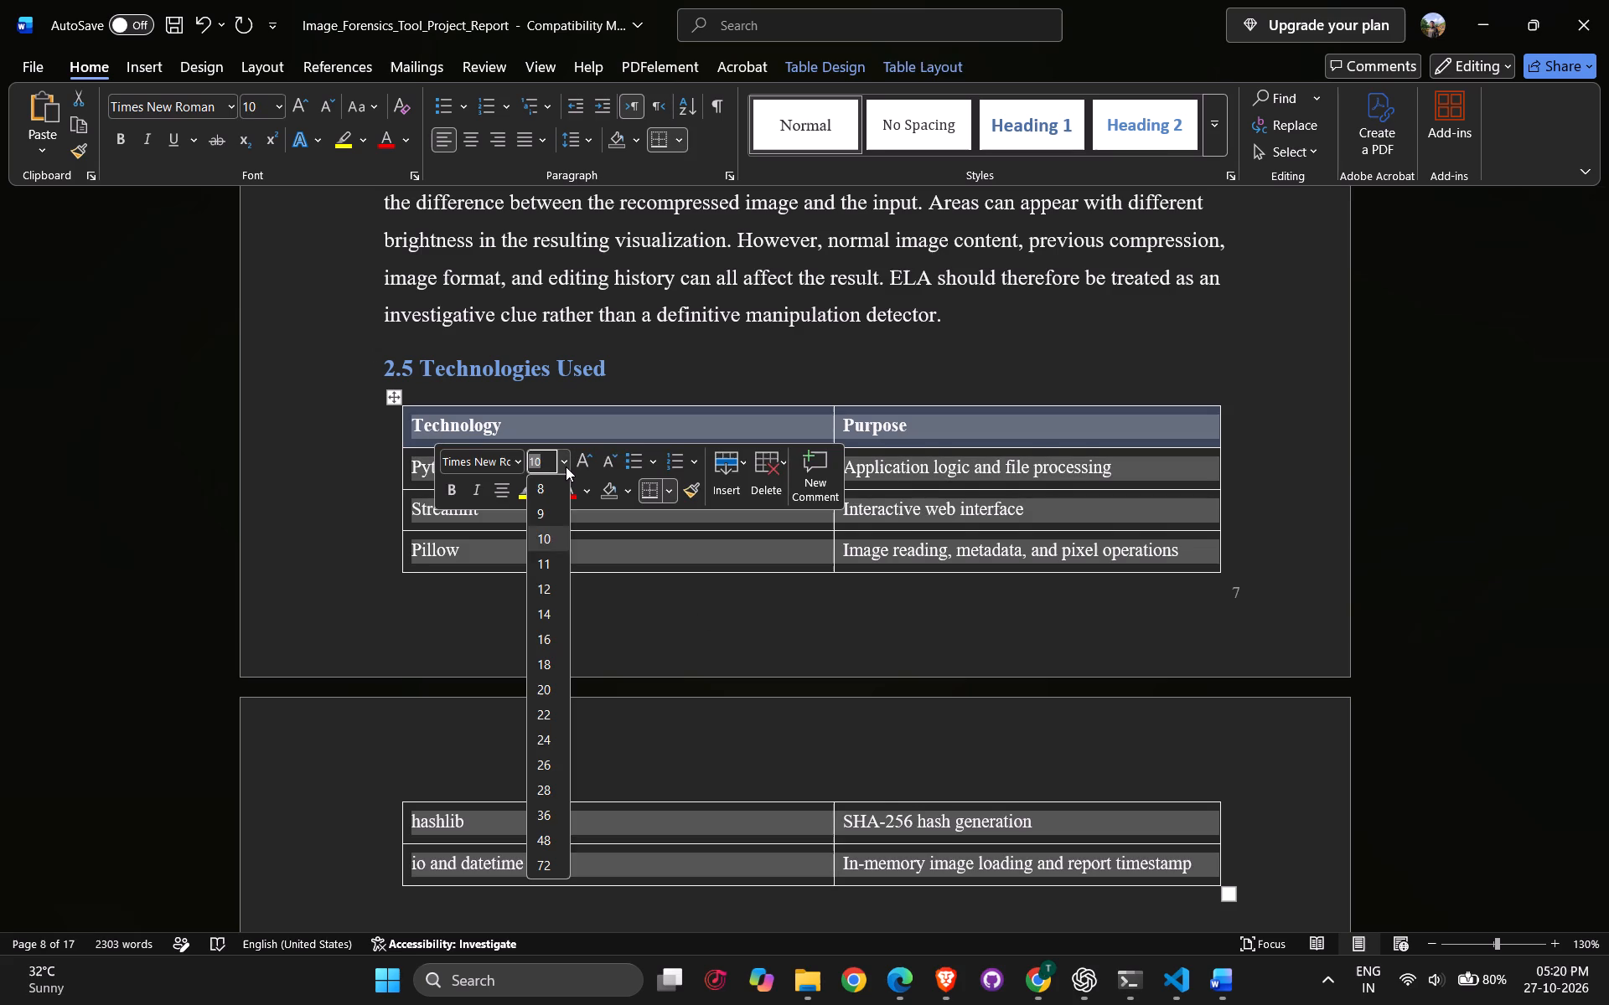
left_click(553, 495)
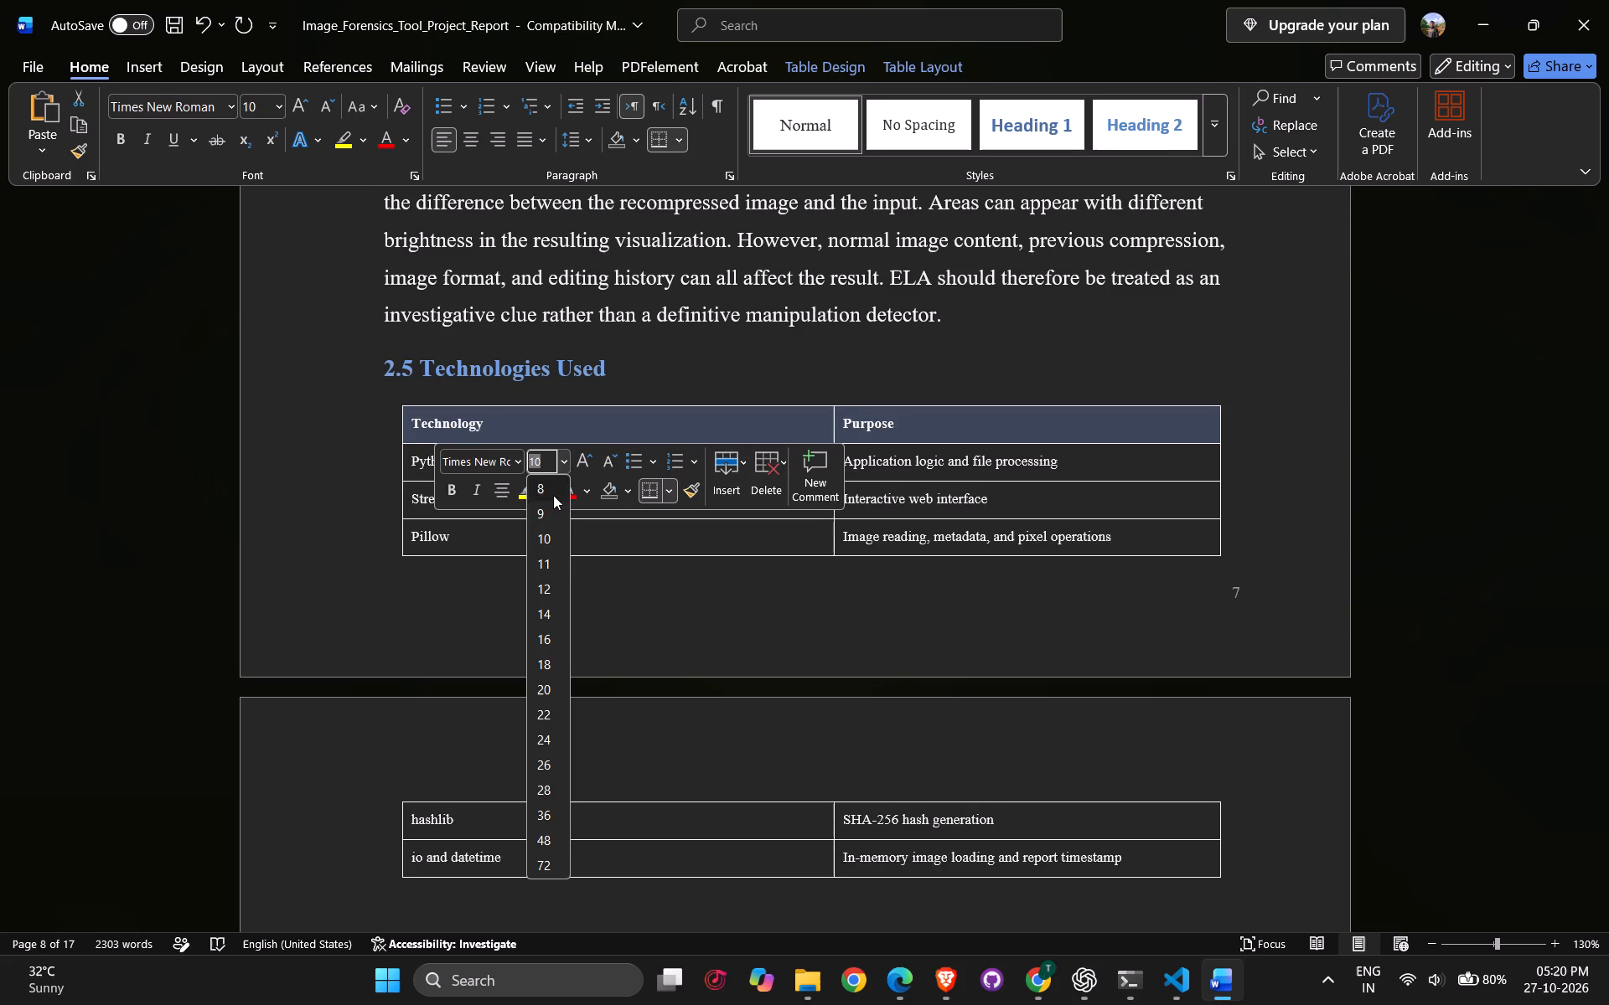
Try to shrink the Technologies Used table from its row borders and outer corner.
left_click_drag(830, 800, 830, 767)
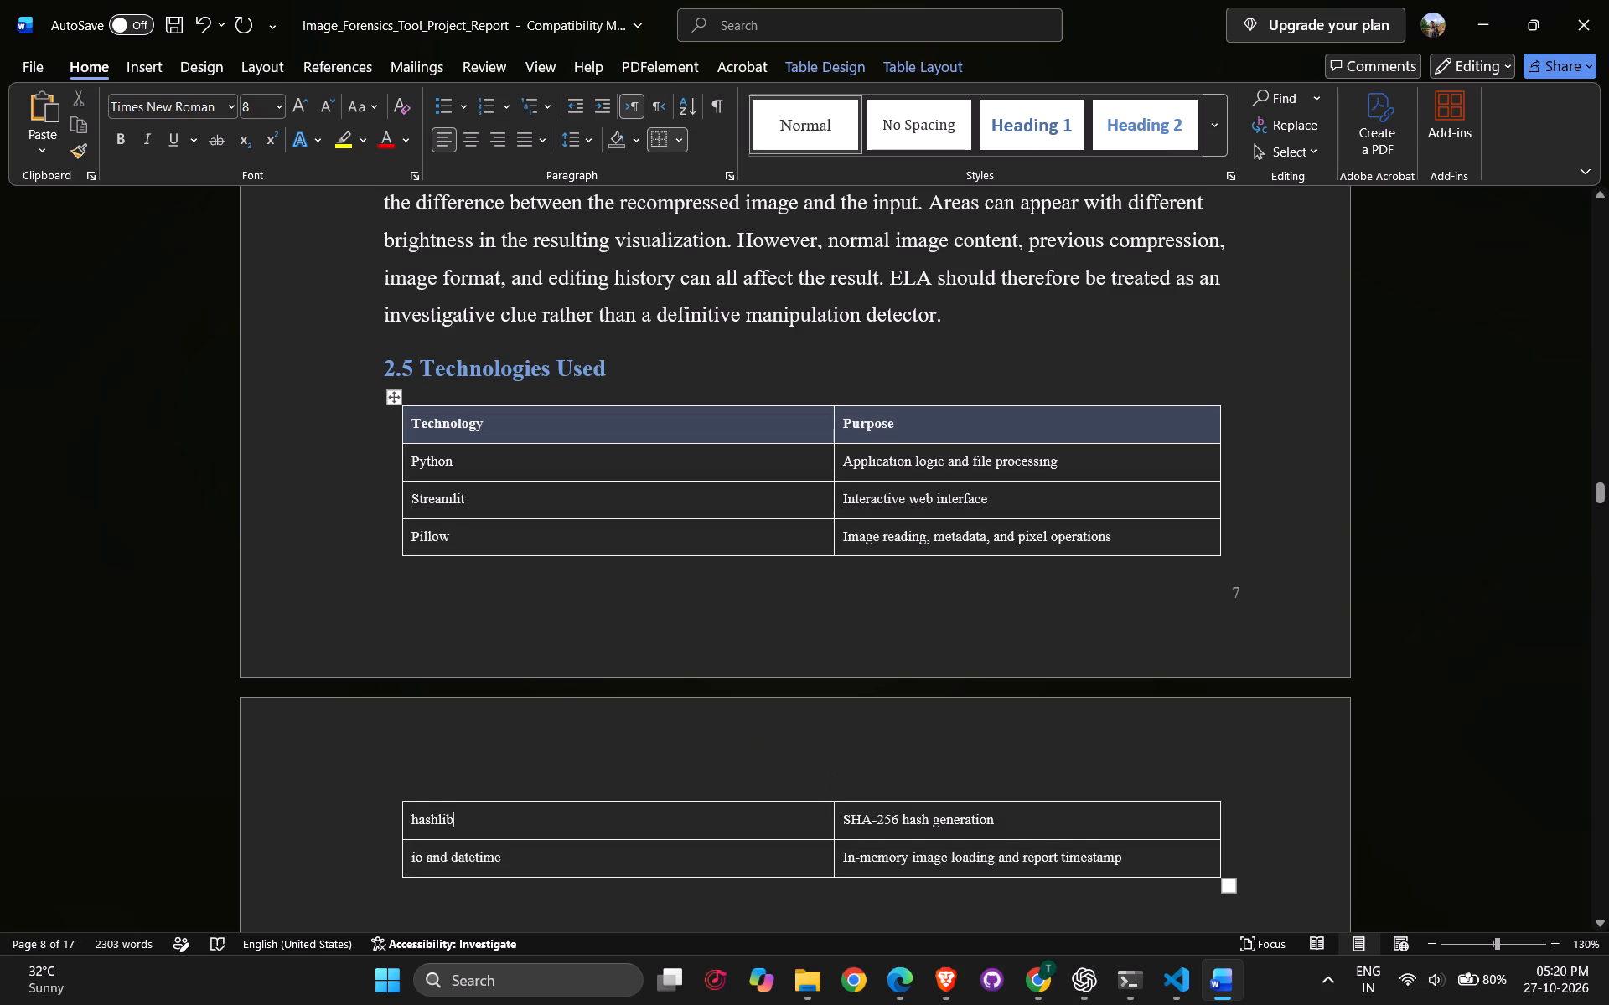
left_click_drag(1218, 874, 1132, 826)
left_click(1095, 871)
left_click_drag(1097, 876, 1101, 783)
Move the Technologies Used table slightly right and down so that all its rows sit together on page 8.
left_click(580, 449)
left_click(398, 395)
left_click_drag(387, 394, 446, 466)
scroll(626, 711, "down", 5)
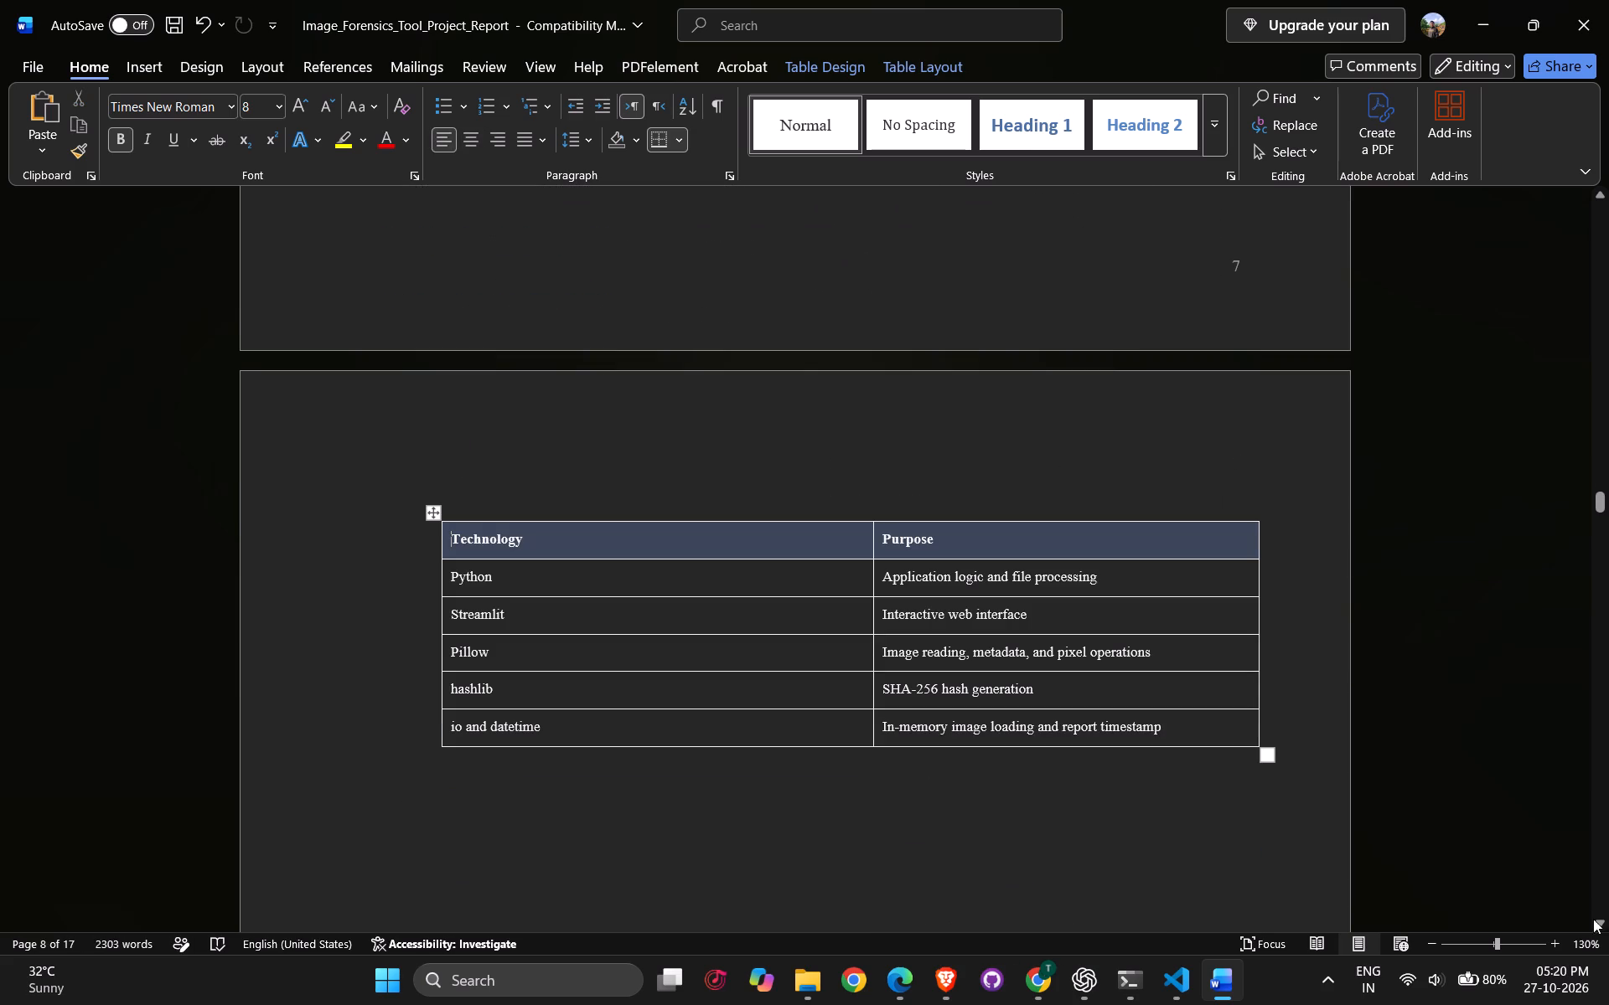
Narrow the Technologies Used table so its outer edge sits inside the right text margin.
left_click_drag(1260, 747, 1156, 702)
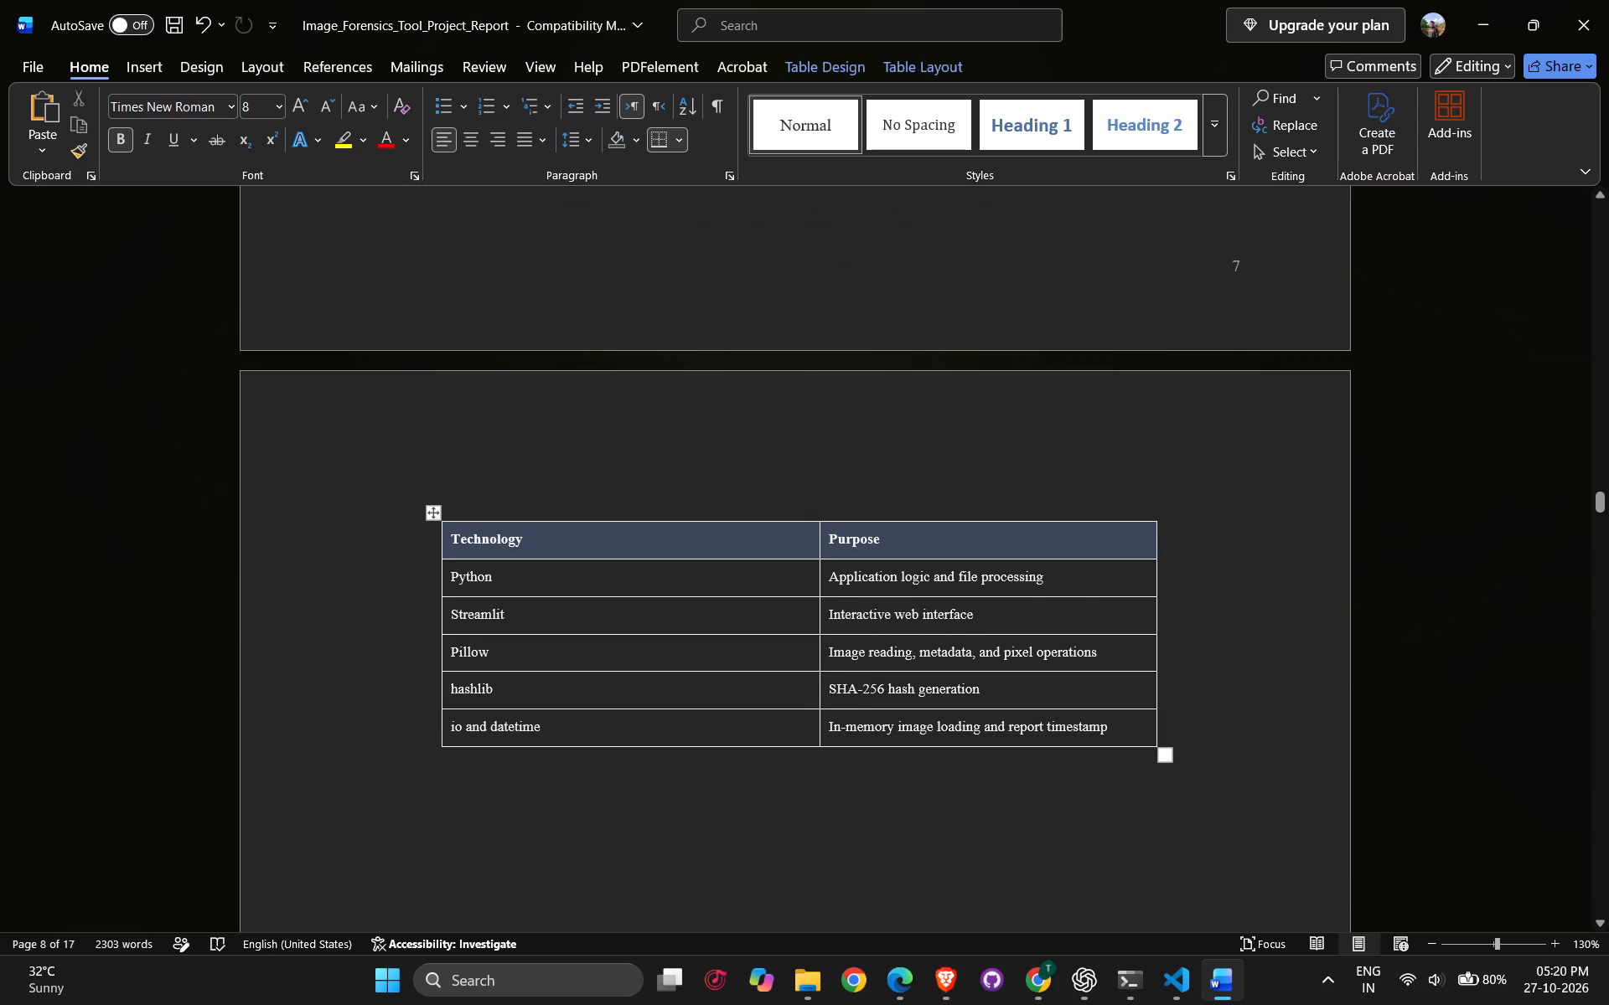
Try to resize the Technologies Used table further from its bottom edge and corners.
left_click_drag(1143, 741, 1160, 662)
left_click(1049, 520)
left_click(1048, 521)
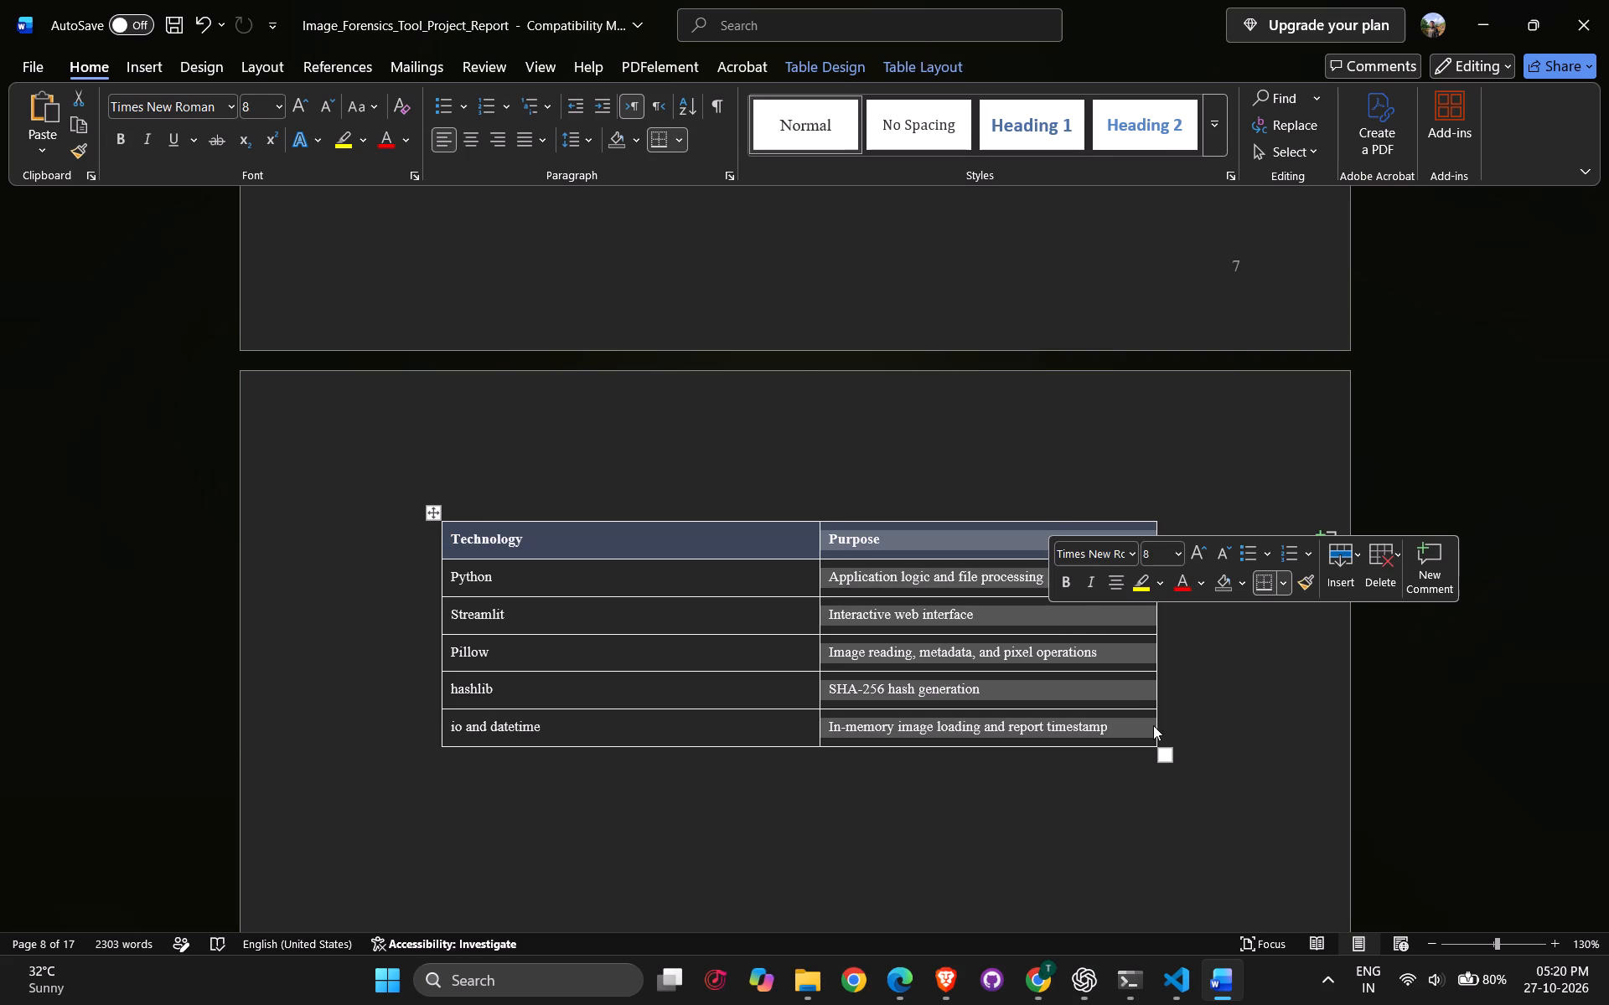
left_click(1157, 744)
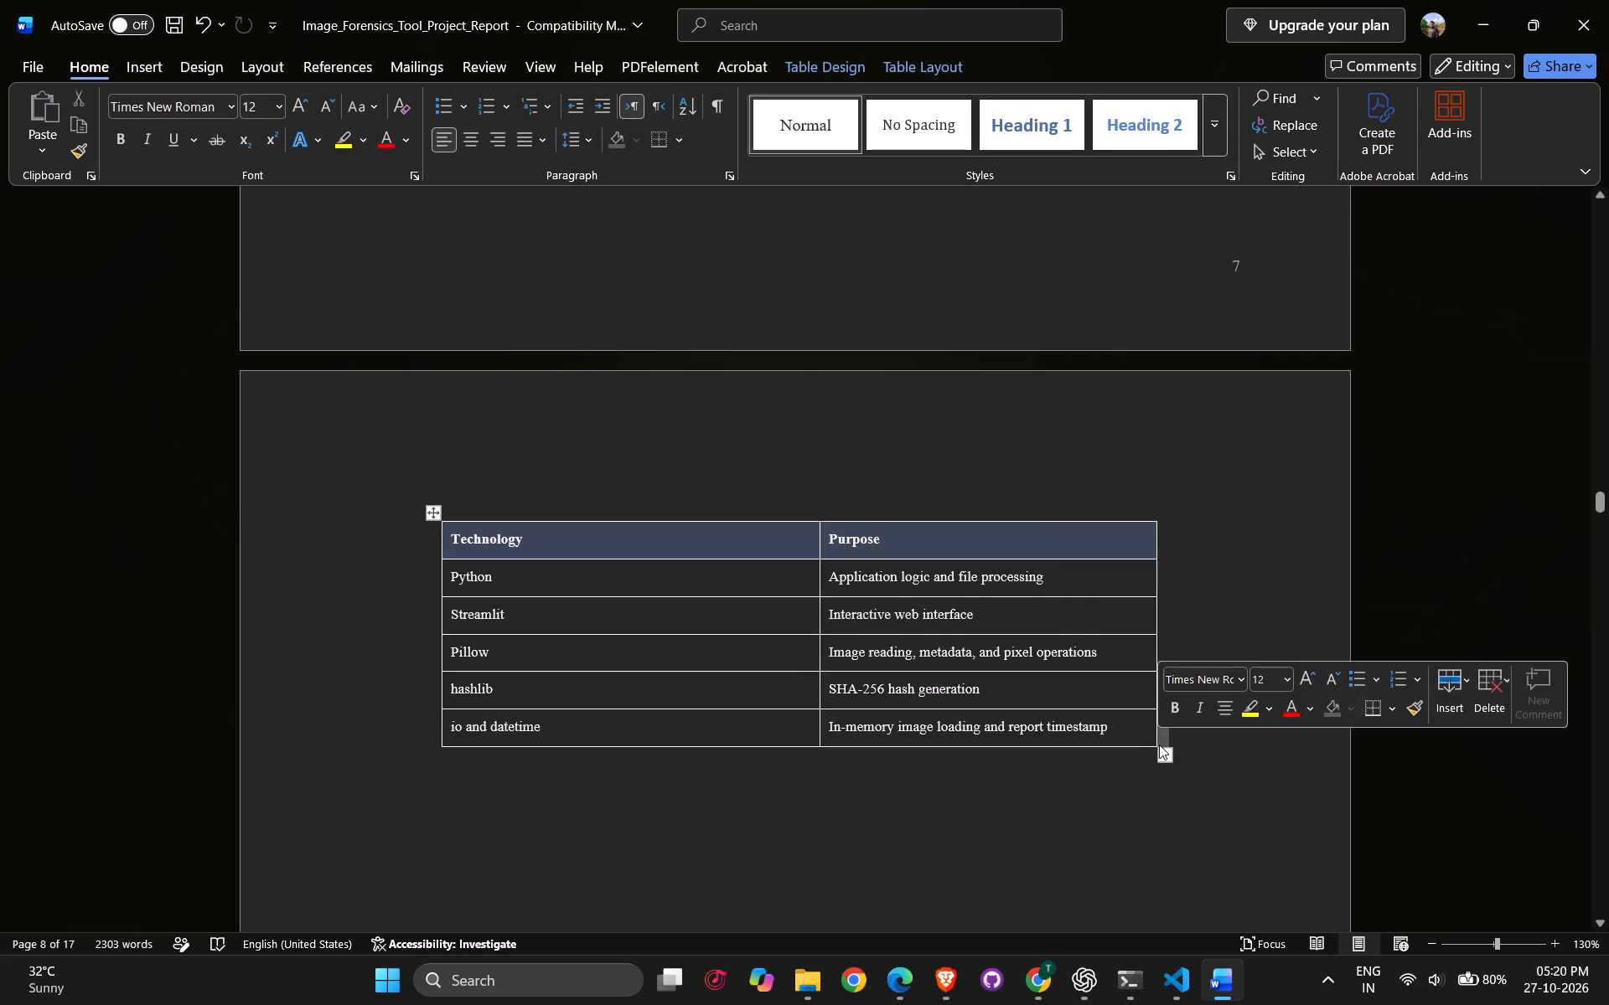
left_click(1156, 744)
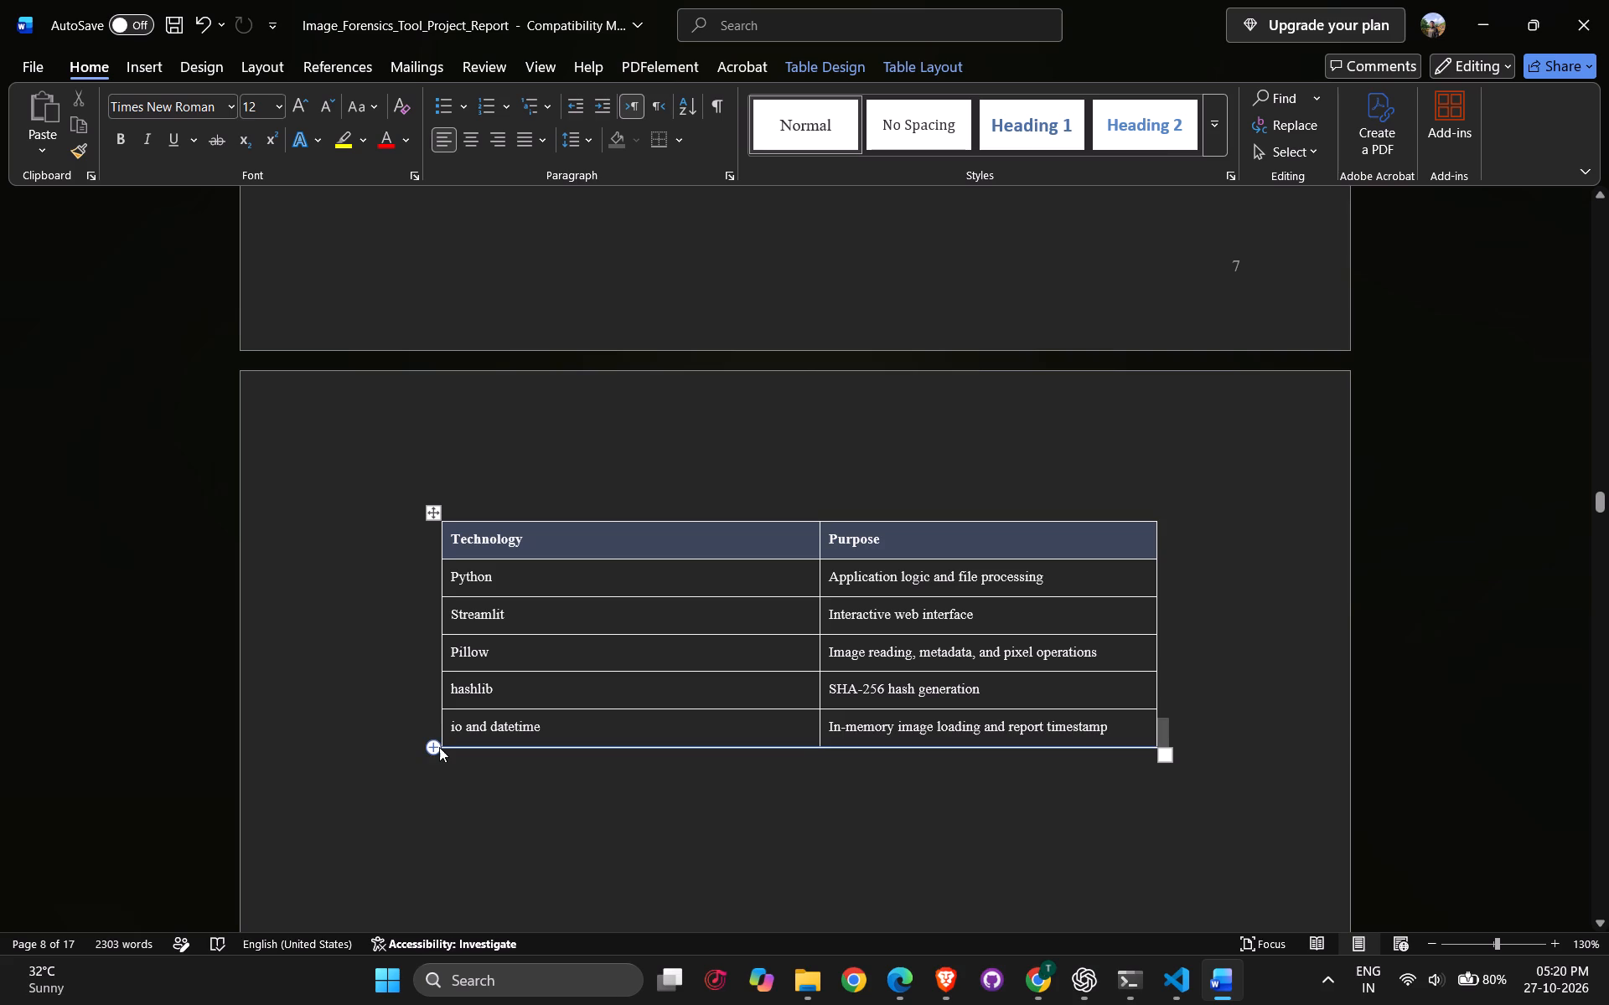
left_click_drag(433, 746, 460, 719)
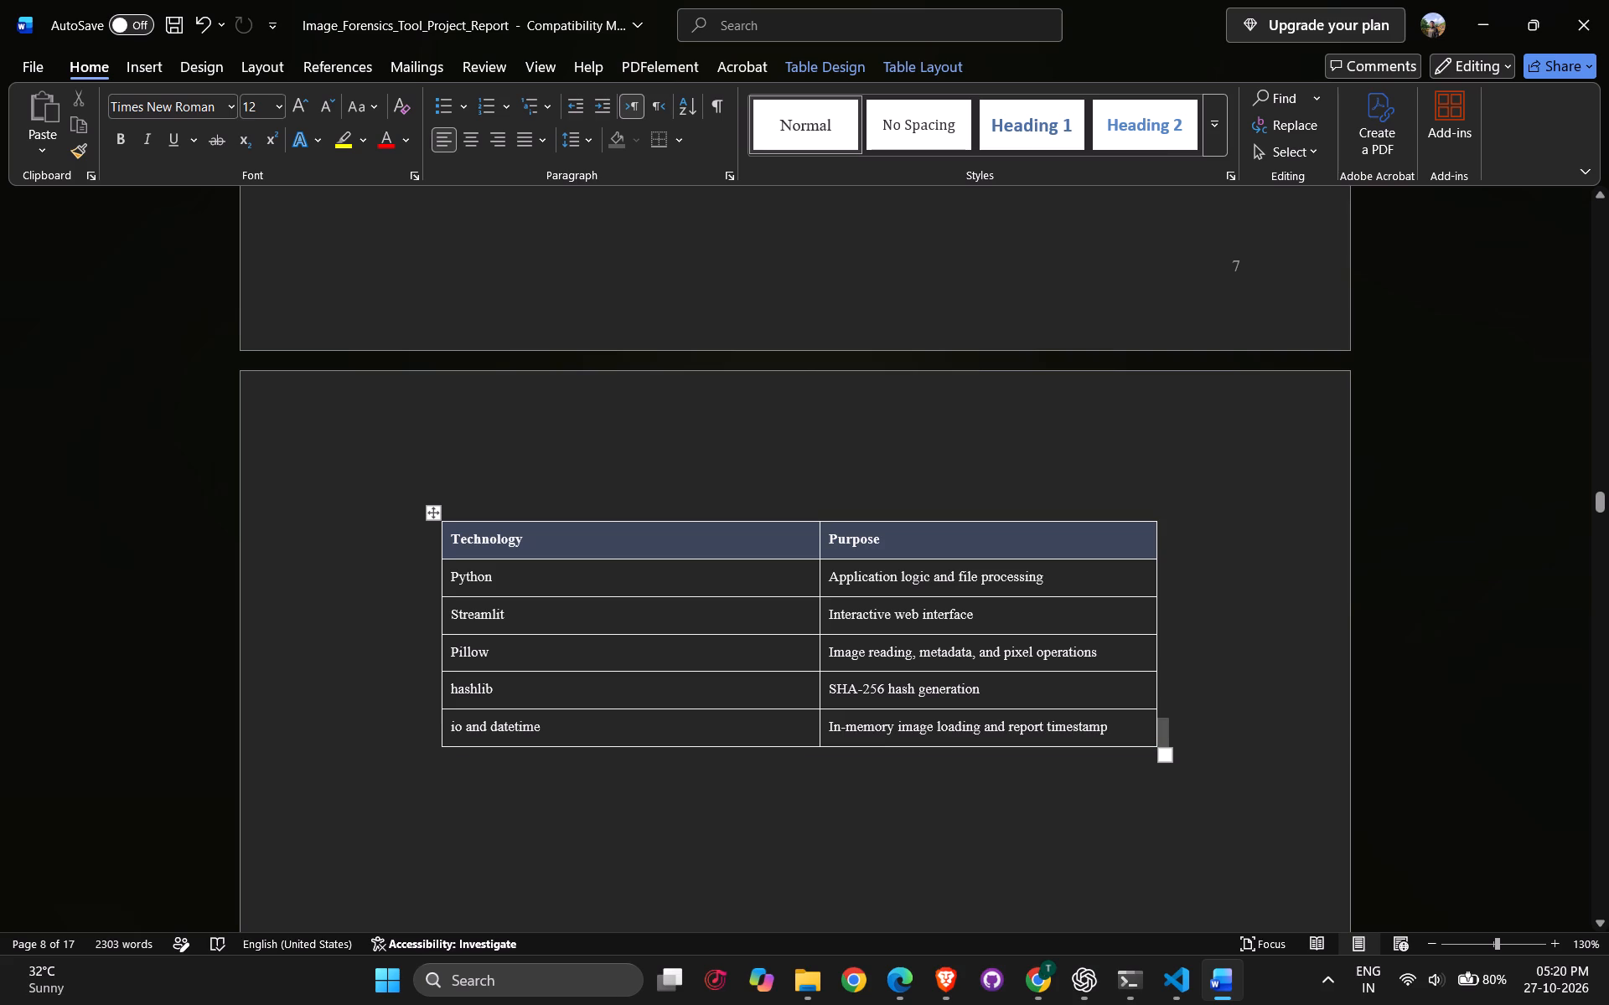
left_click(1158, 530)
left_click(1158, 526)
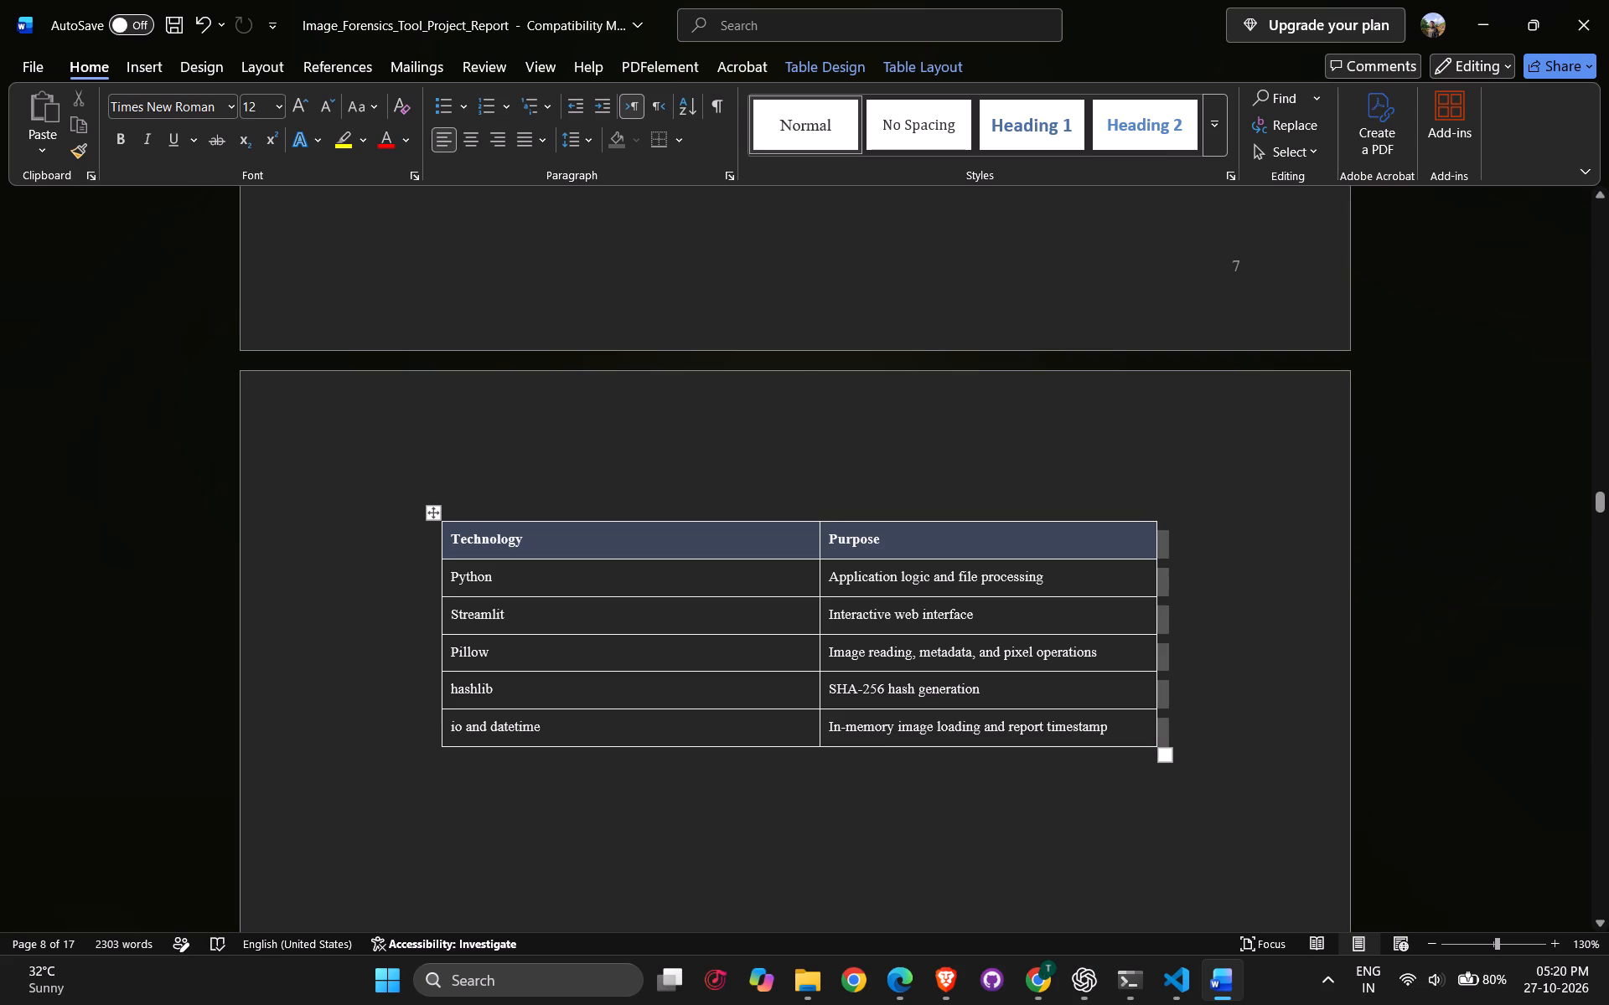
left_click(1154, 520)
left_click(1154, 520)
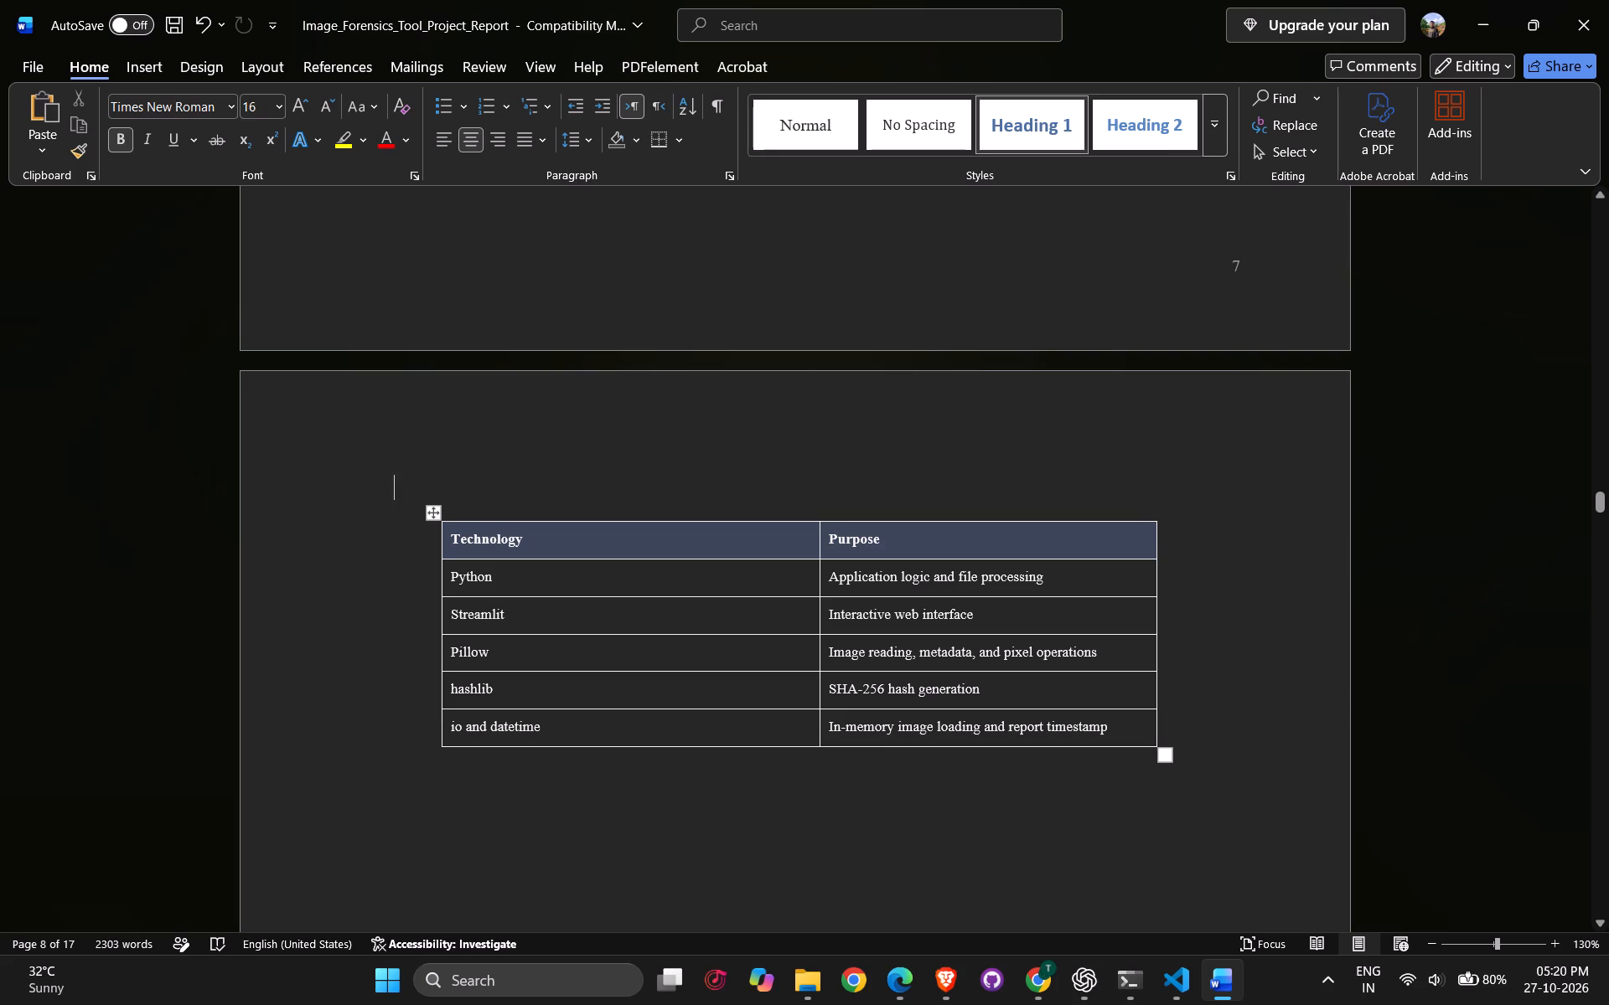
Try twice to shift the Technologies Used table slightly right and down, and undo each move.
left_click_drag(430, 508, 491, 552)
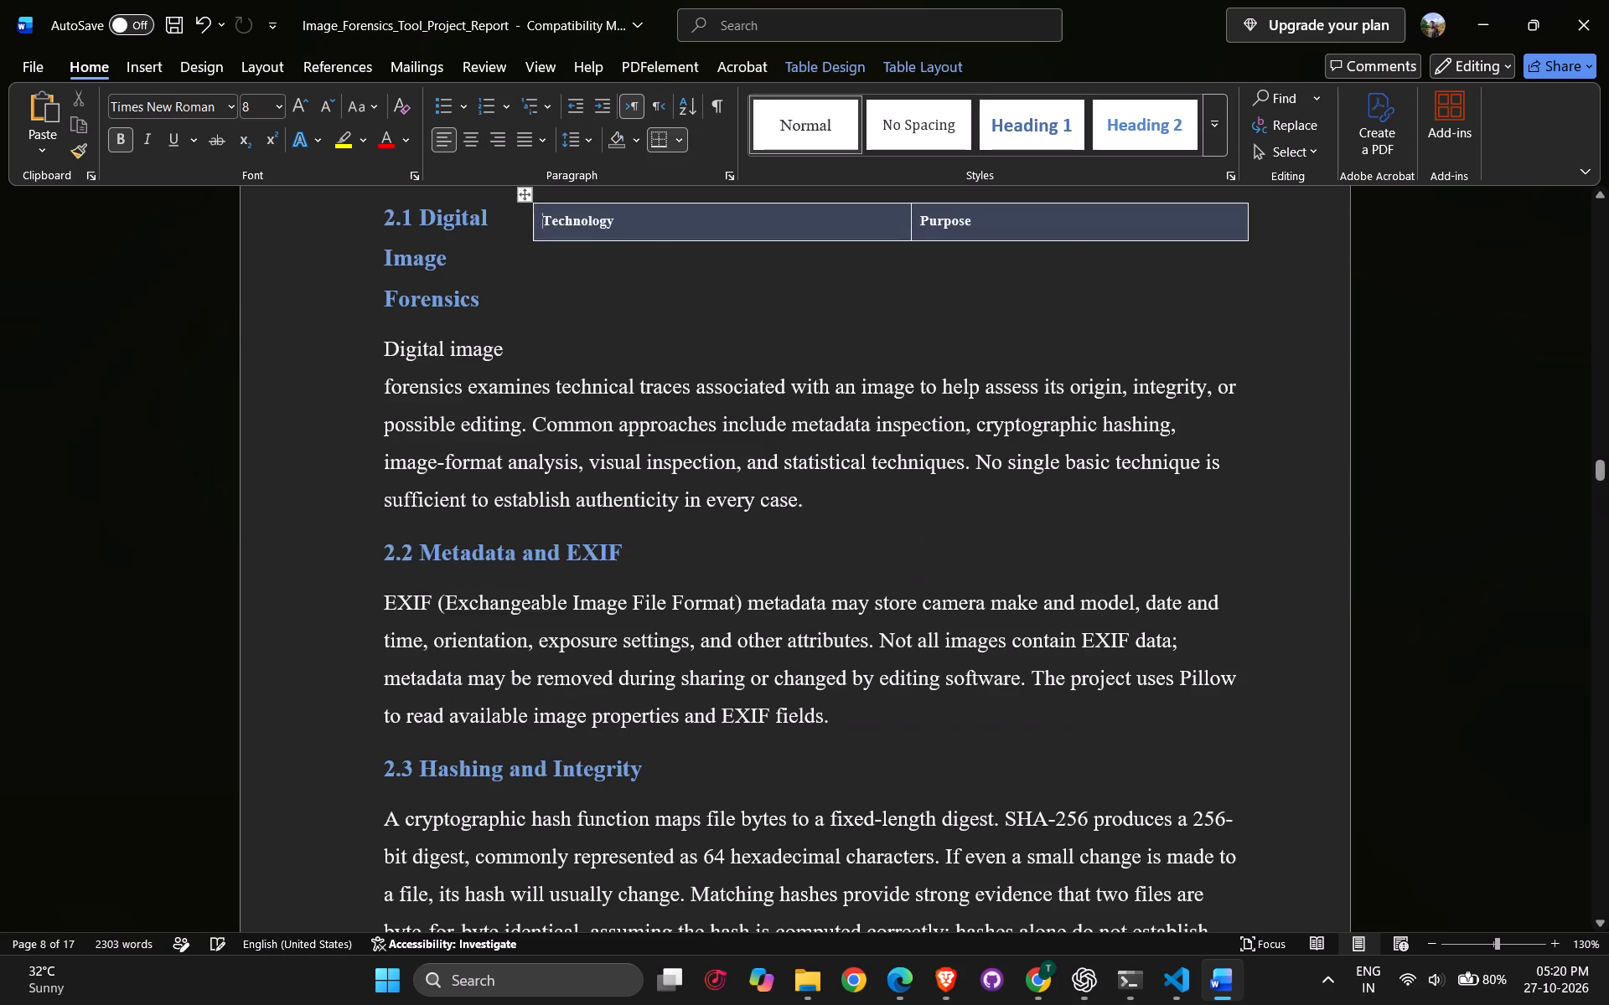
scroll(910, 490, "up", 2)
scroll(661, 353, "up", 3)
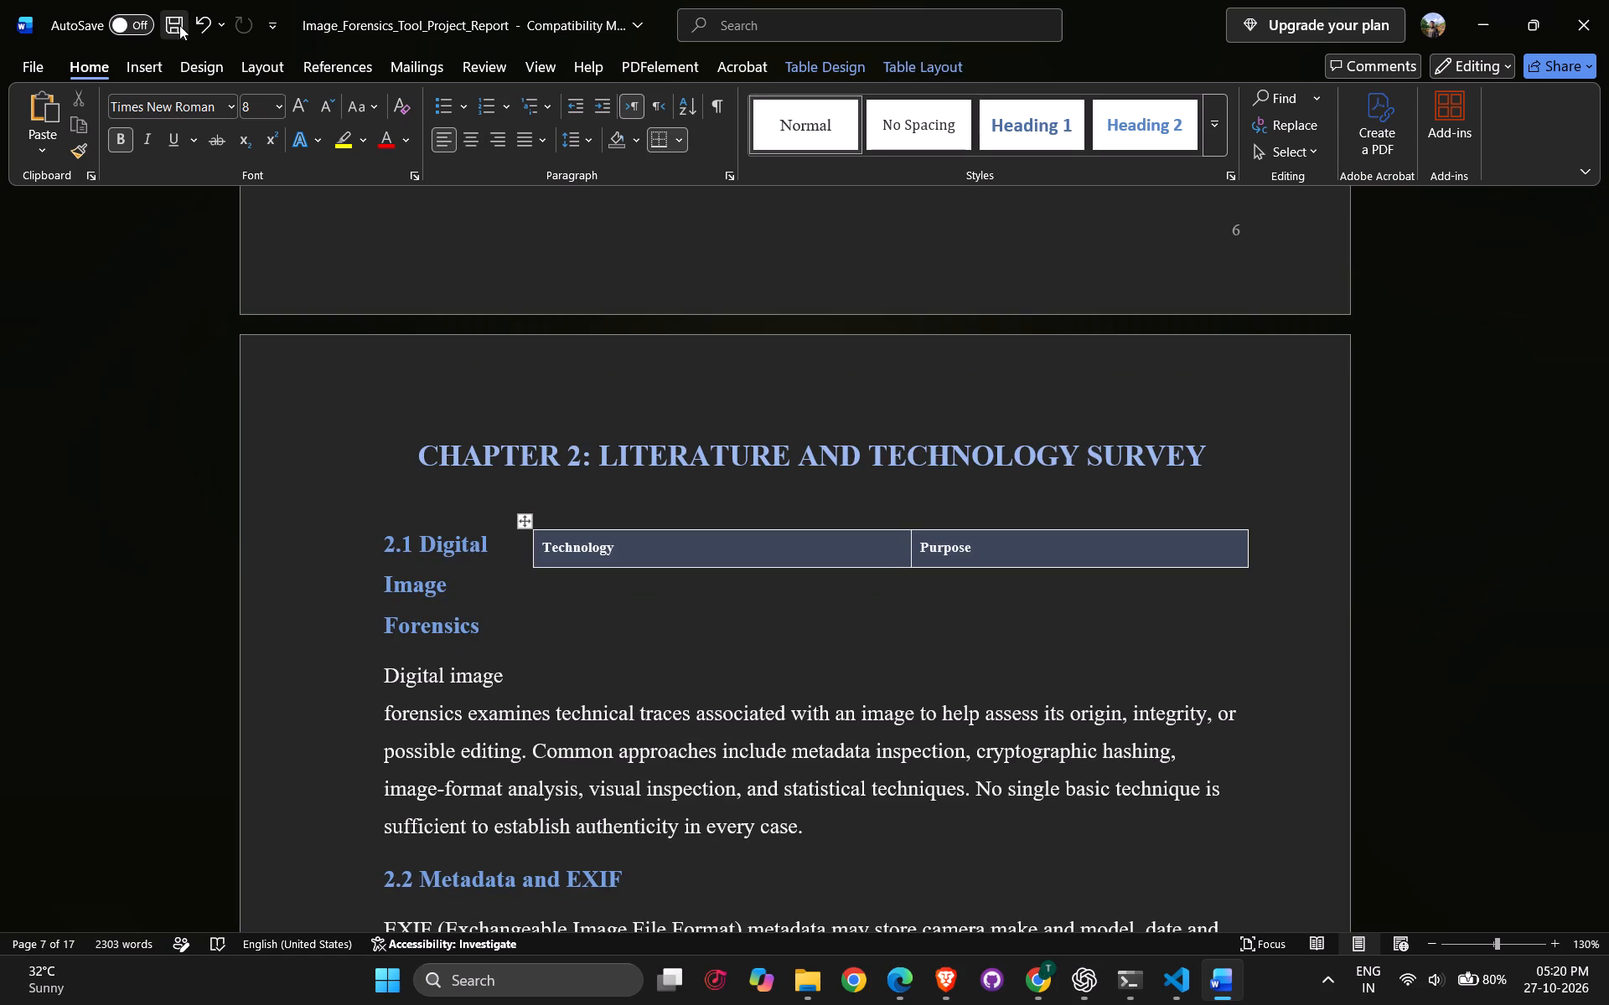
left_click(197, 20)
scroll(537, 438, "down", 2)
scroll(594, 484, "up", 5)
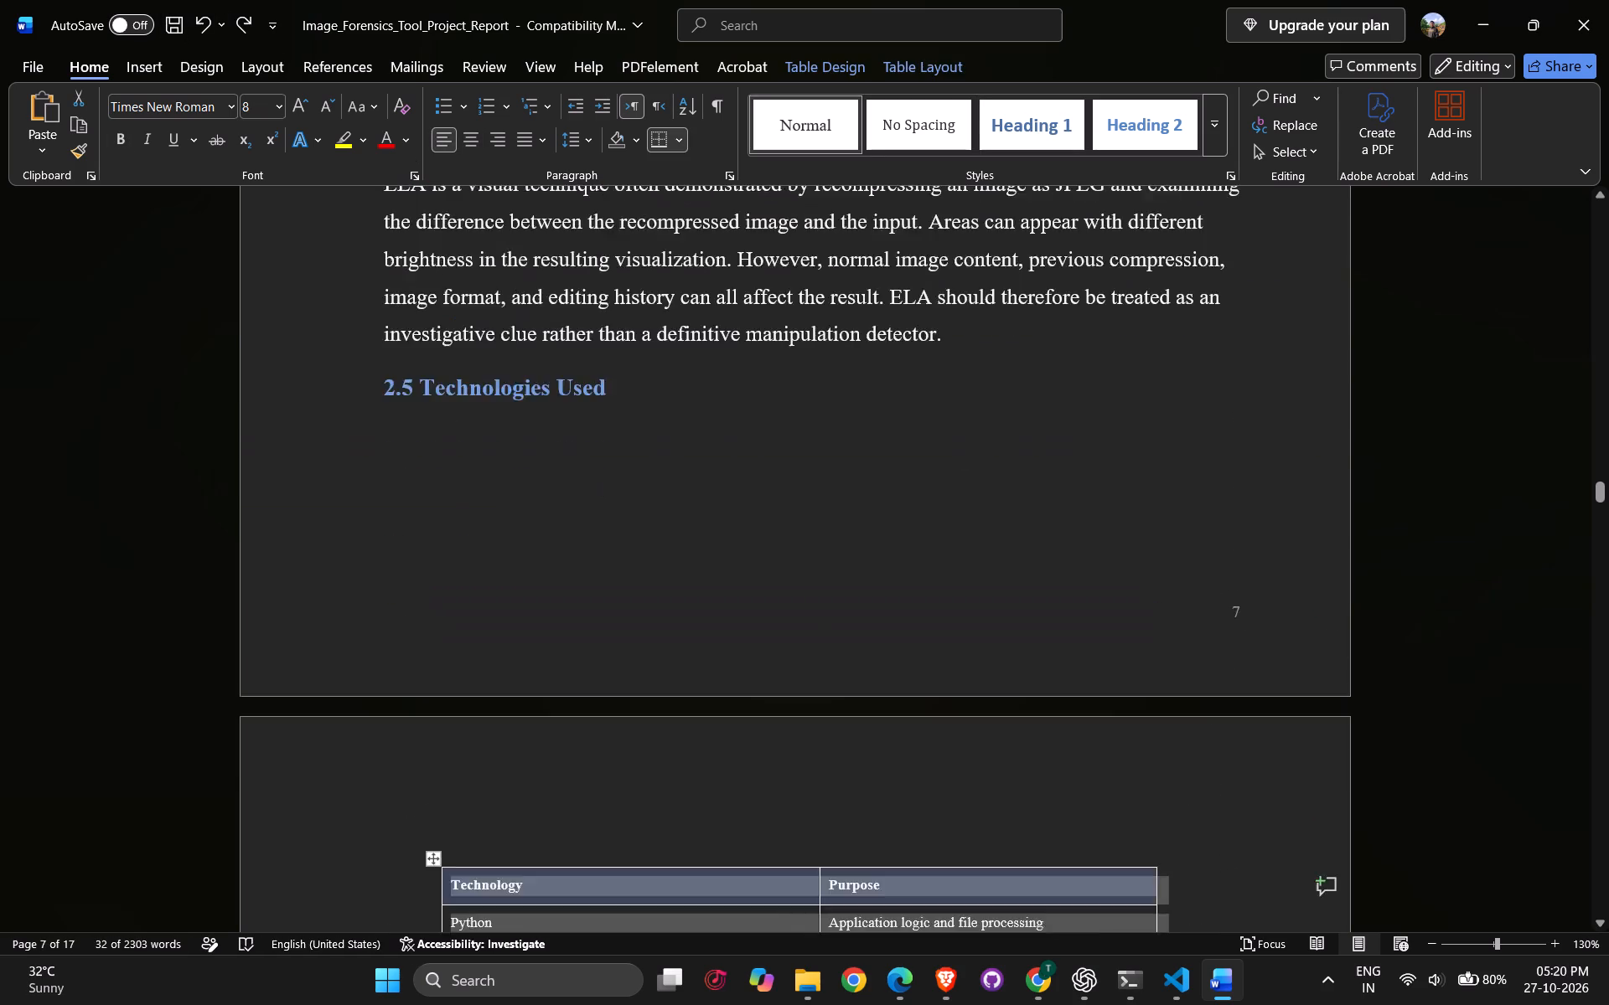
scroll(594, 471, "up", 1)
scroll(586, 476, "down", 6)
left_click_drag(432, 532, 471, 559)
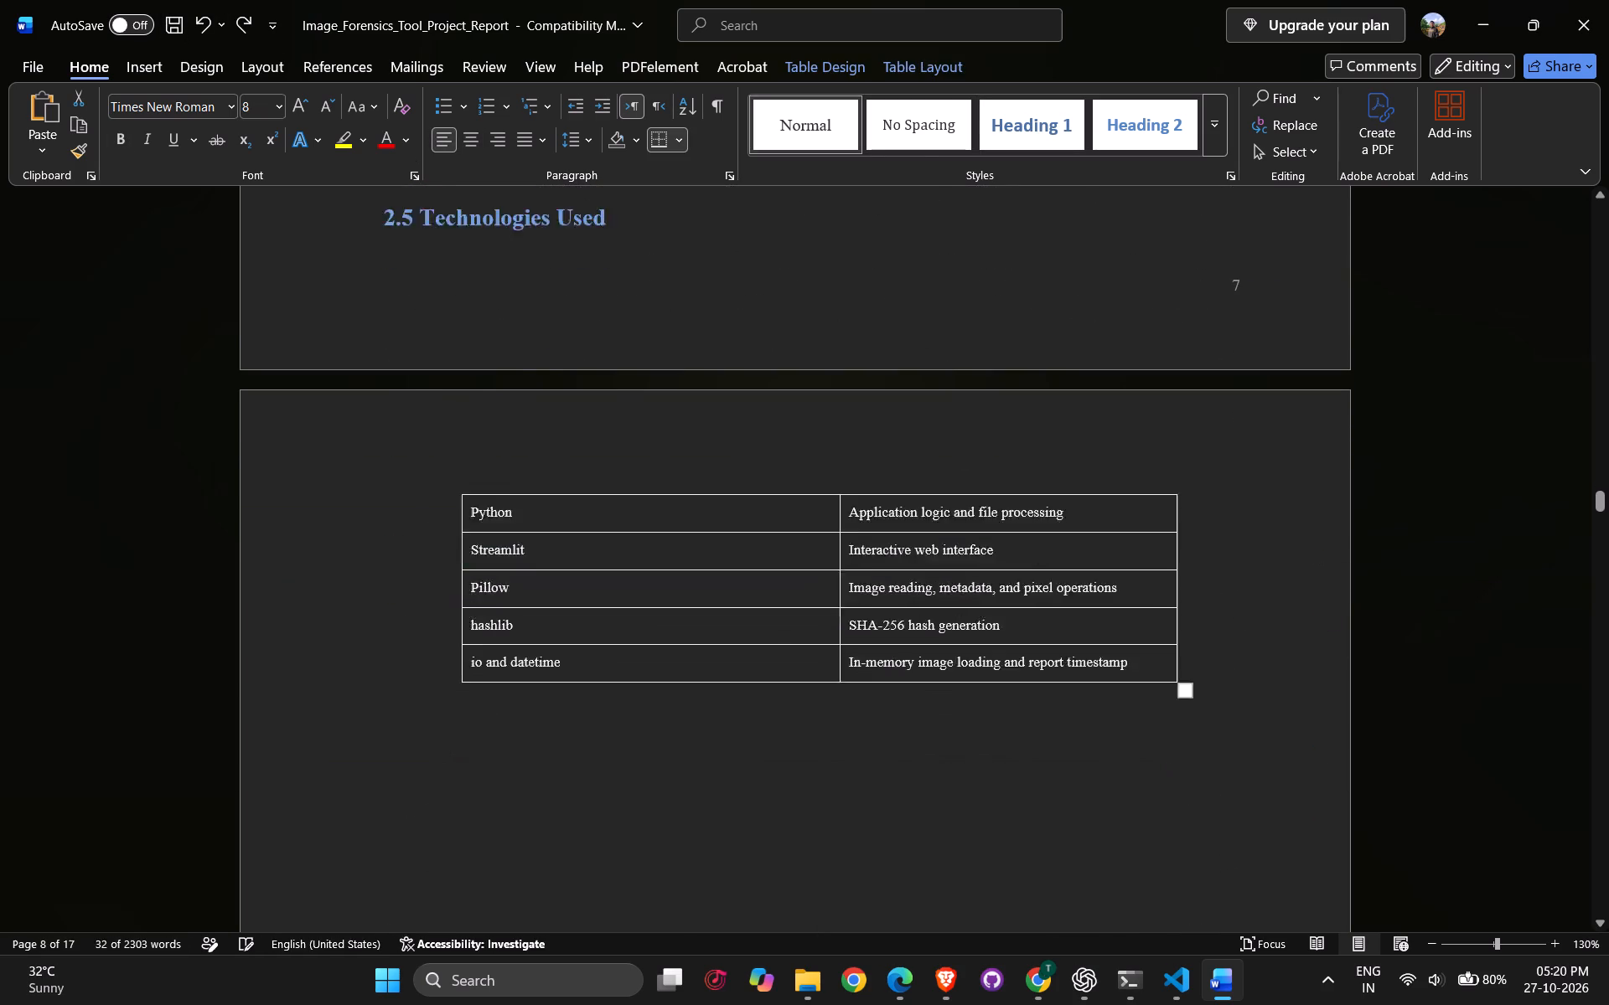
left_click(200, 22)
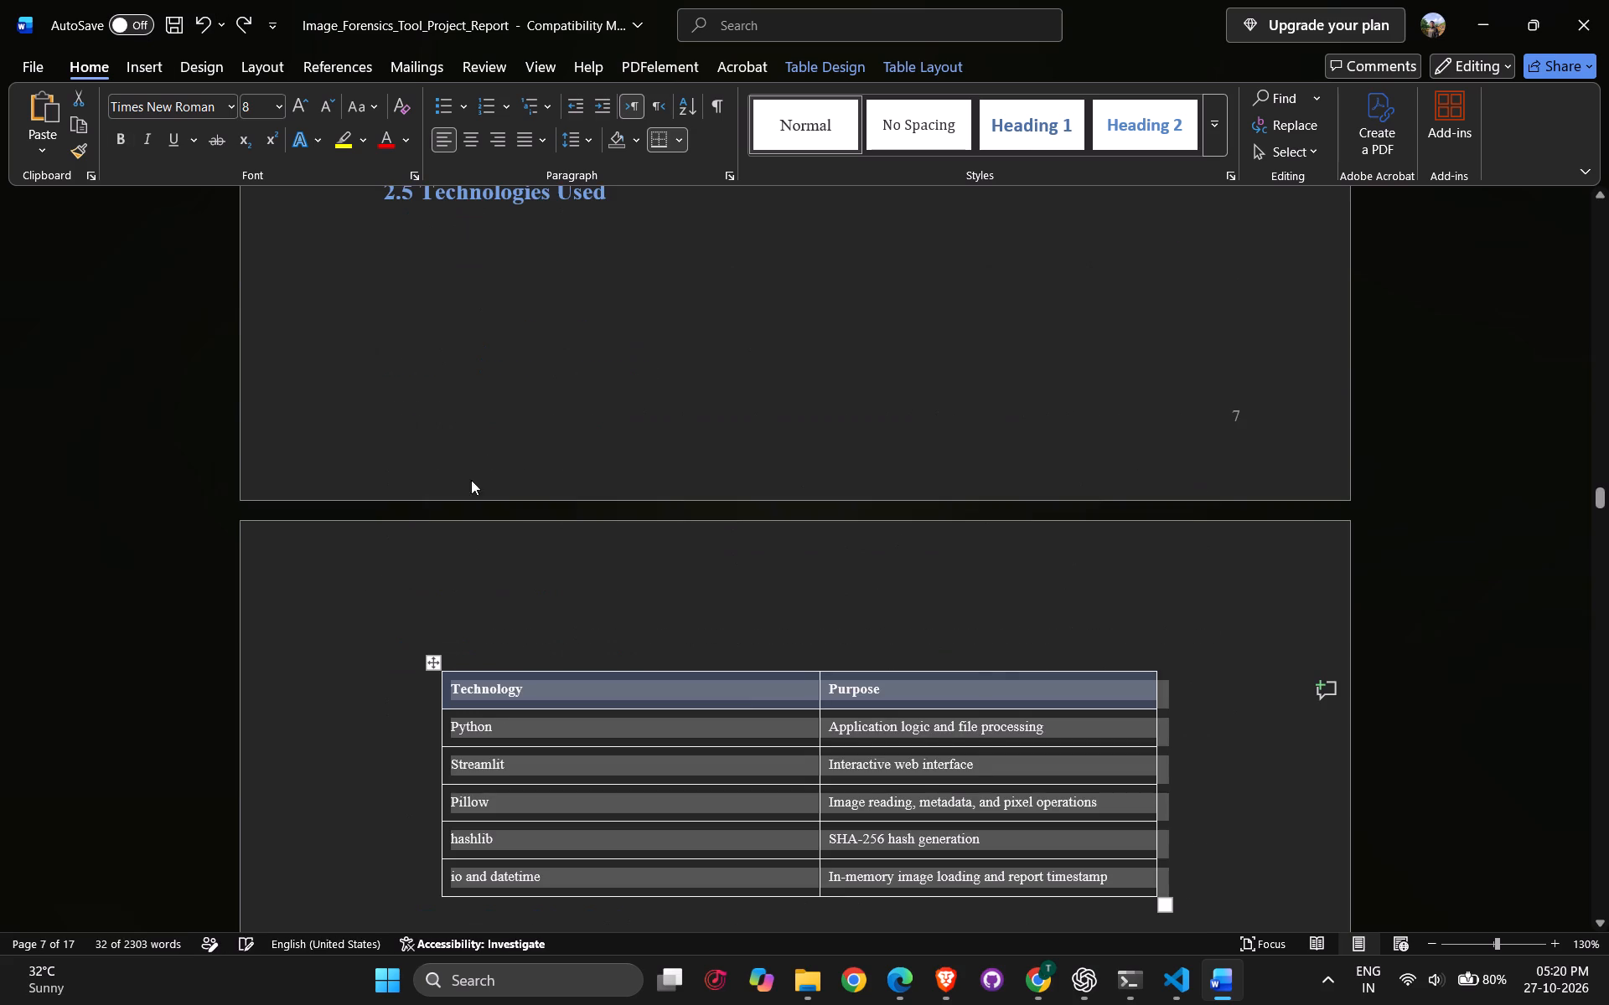
Set the text of every cell in the Technologies Used table to font size 7.
scroll(965, 724, "down", 1)
left_click(1317, 723)
left_click_drag(1133, 815, 1100, 807)
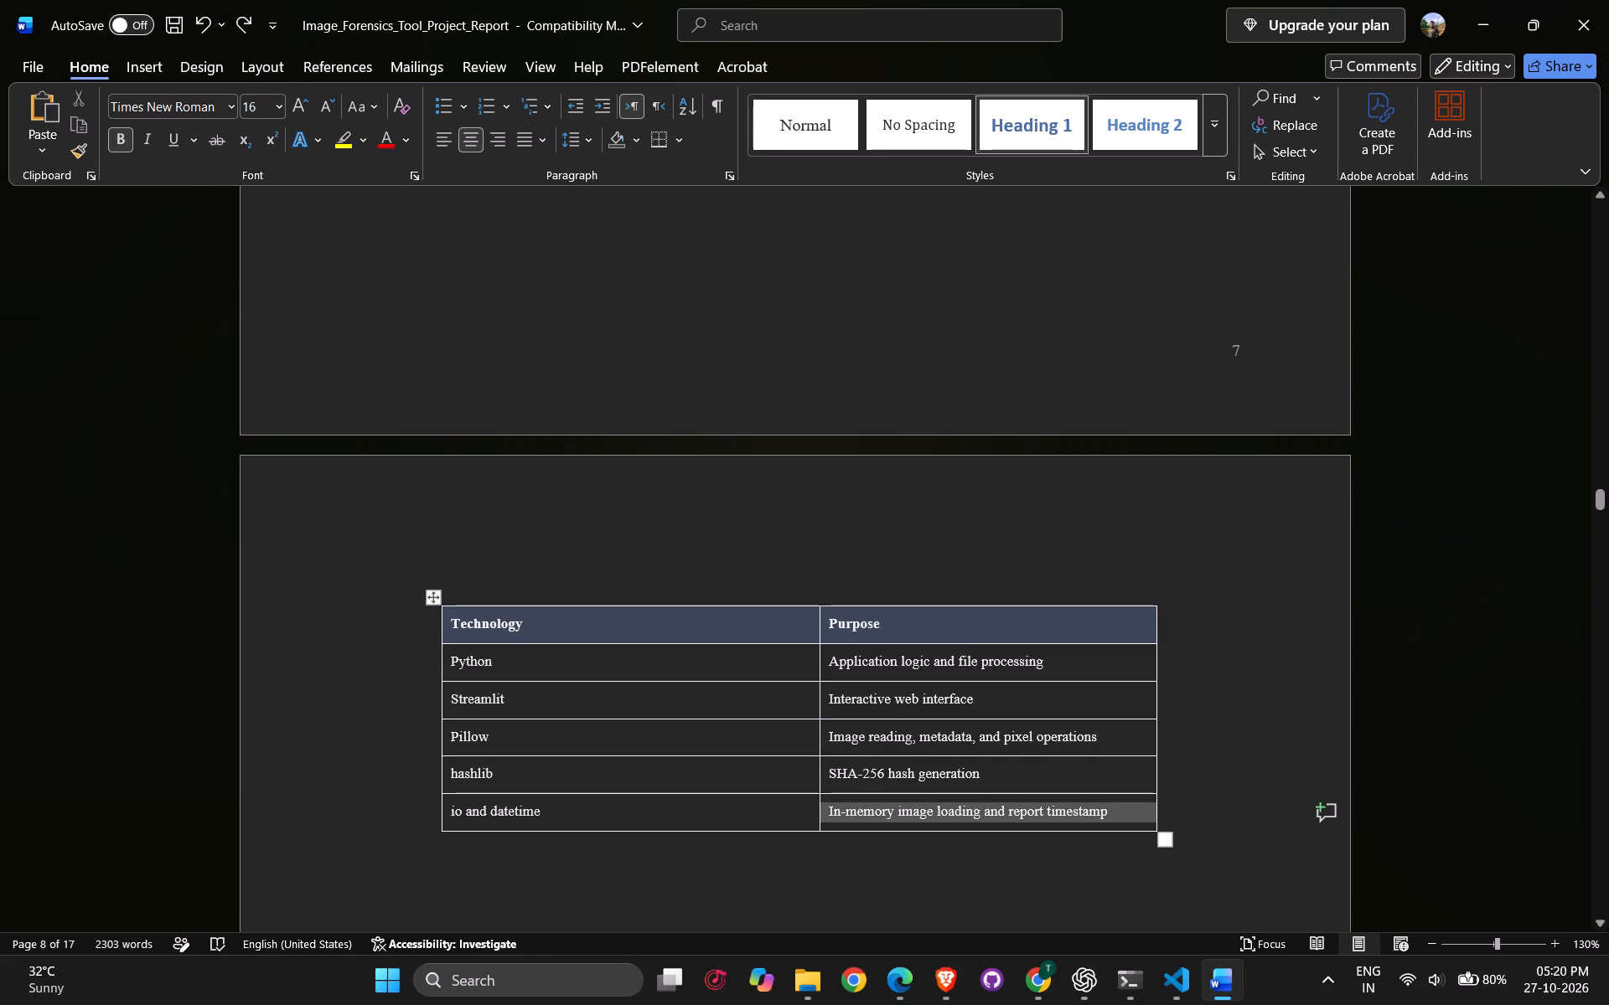
left_click_drag(1100, 807, 572, 578)
left_click(625, 633, "ctrl")
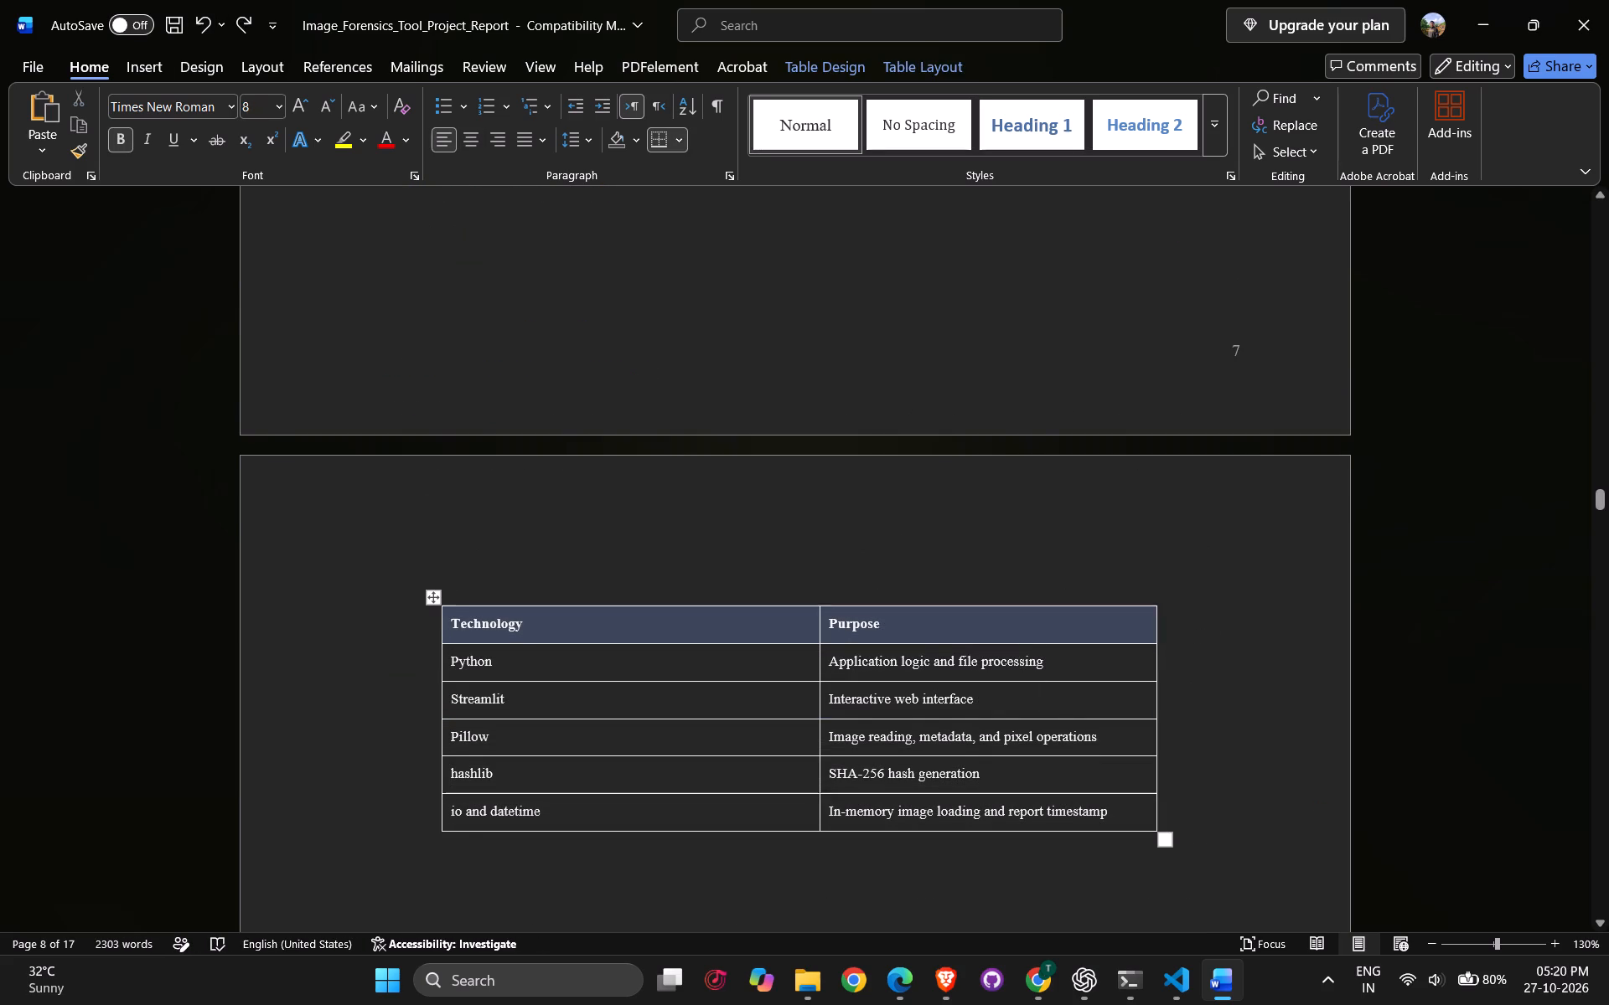
left_click_drag(453, 624, 1101, 811)
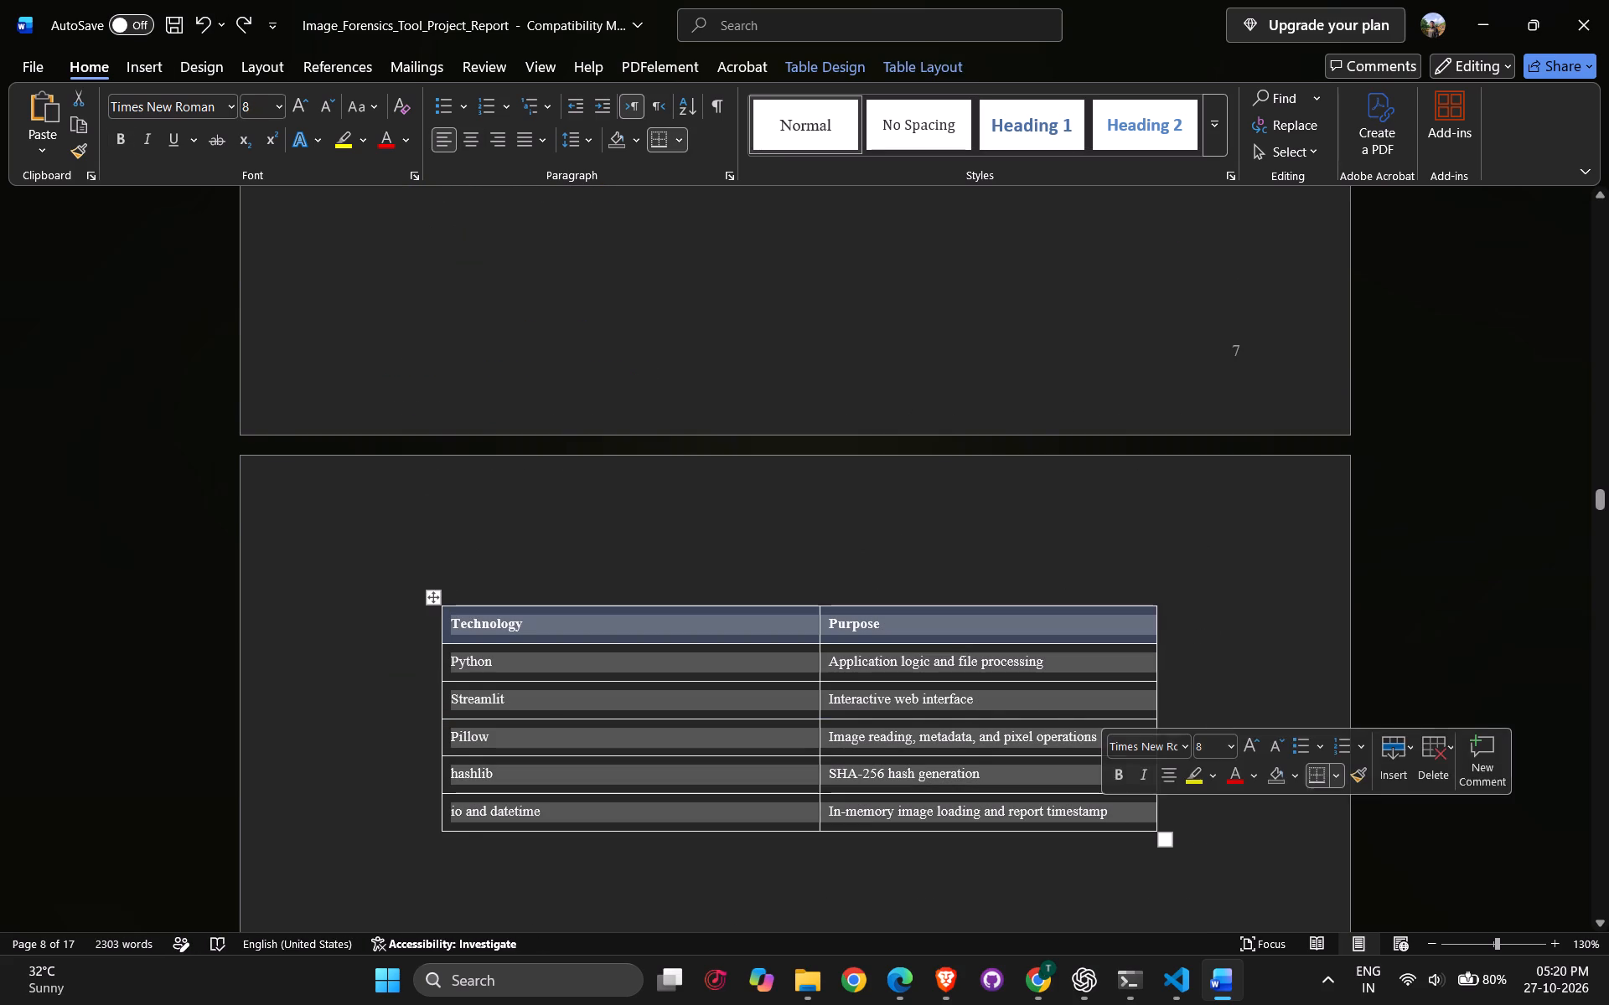
left_click(1233, 750)
scroll(1234, 421, "up", 2)
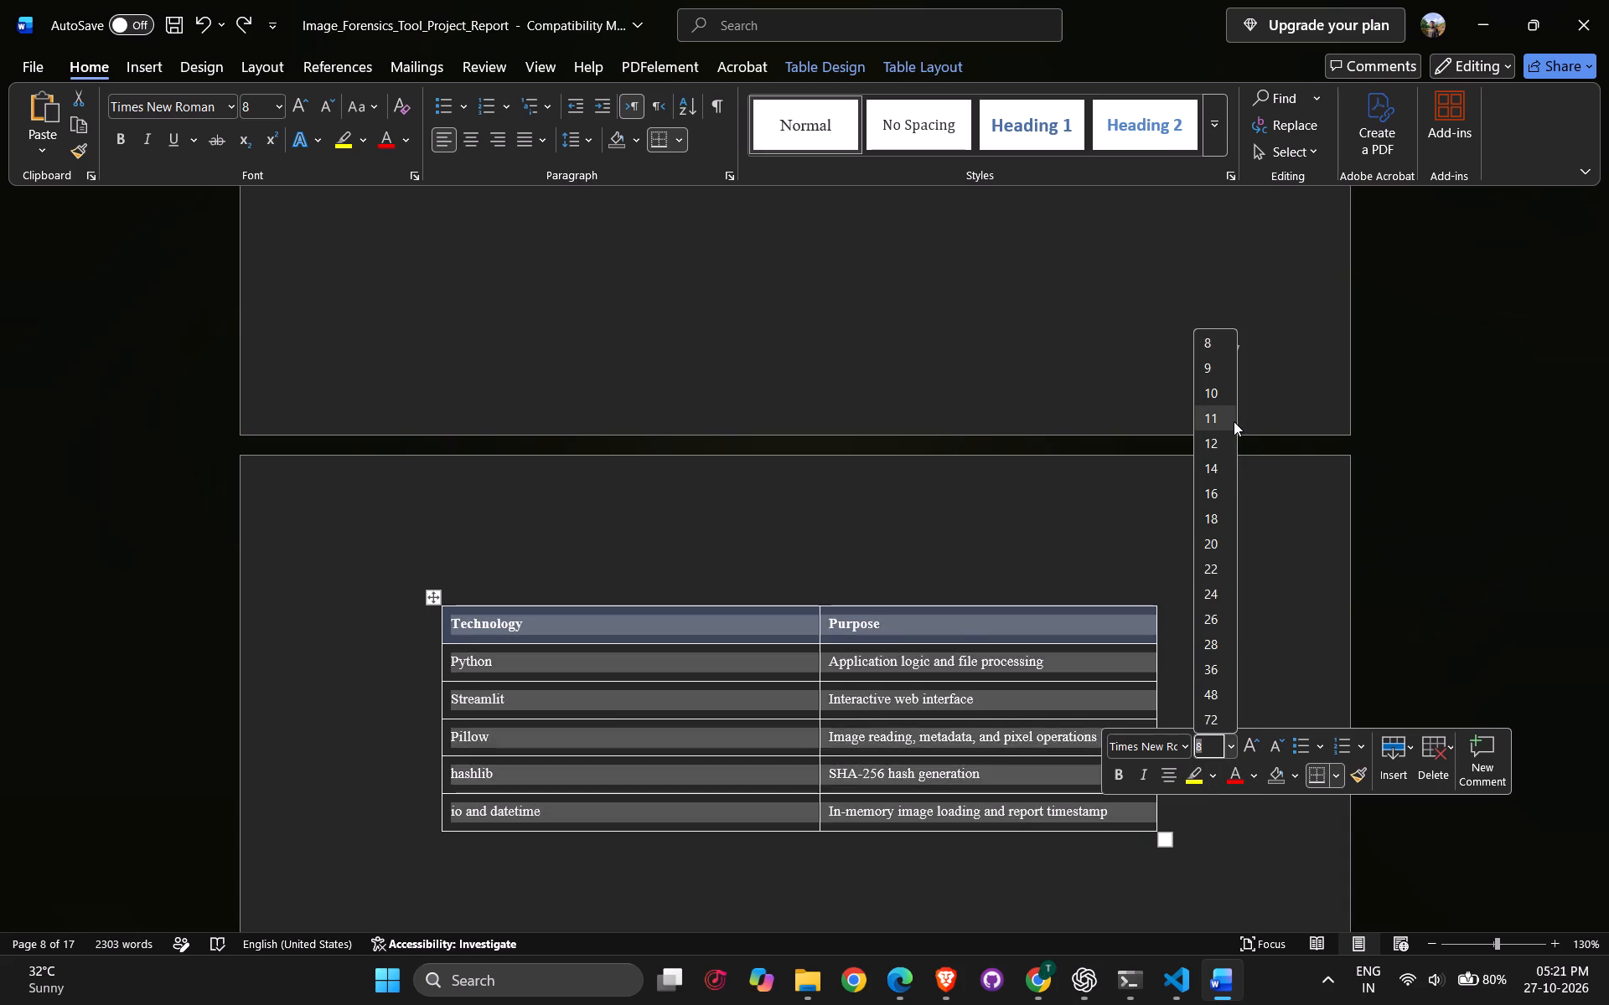
scroll(1234, 421, "up", 1)
left_click(1214, 737)
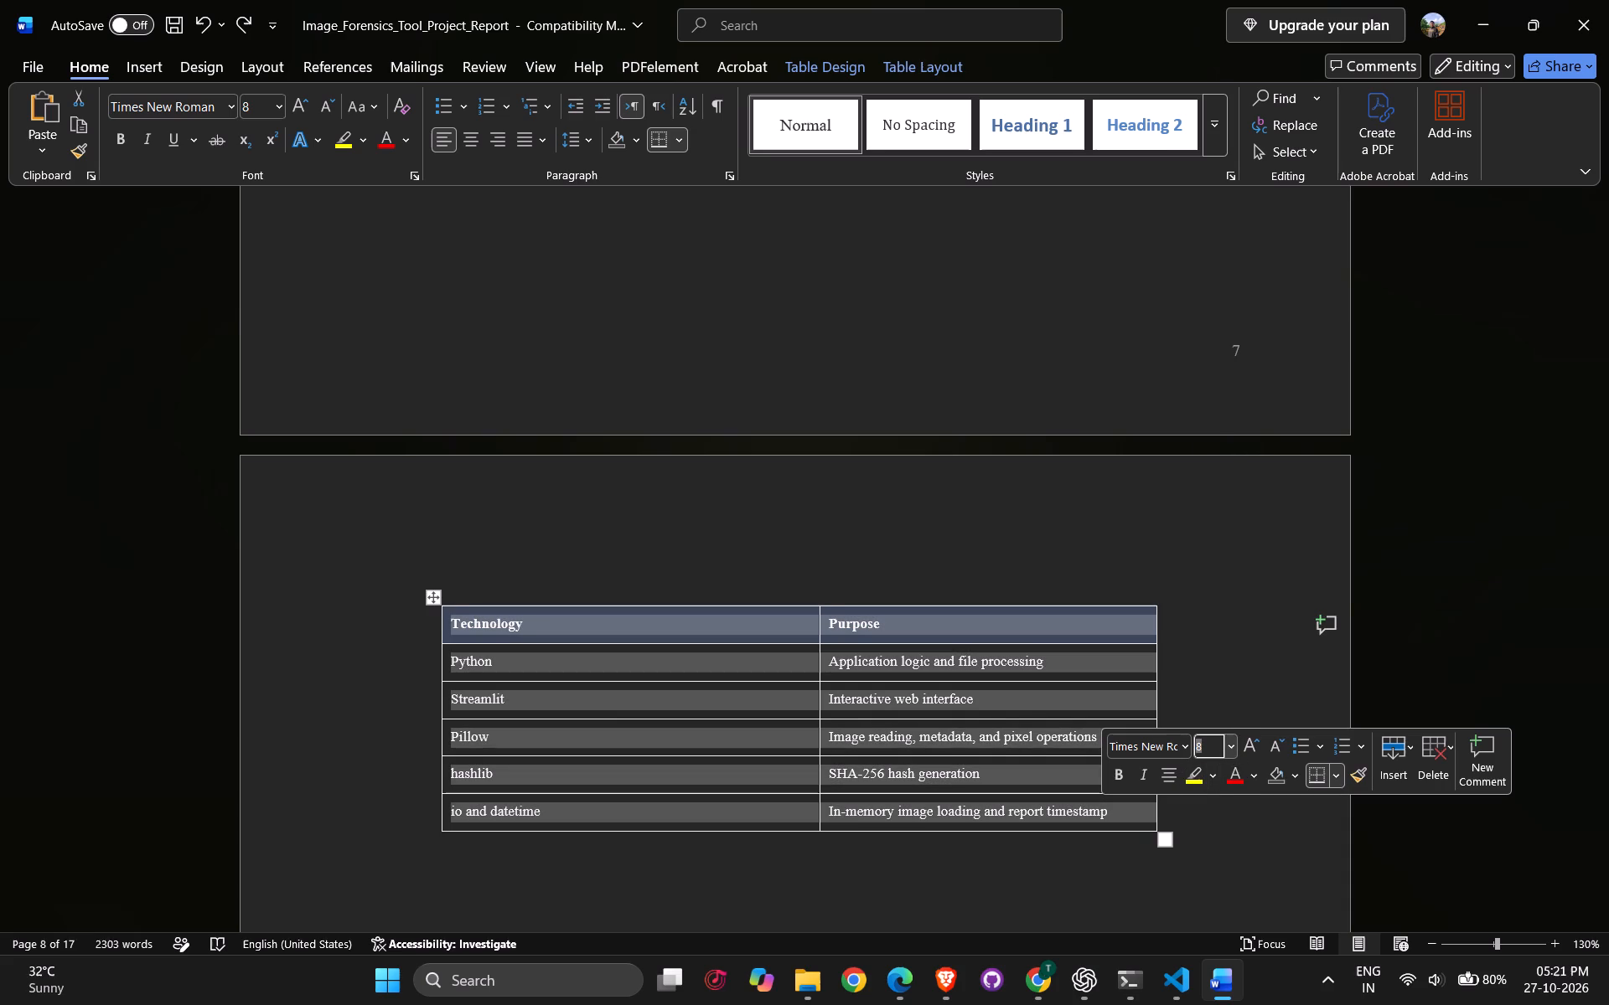
key("BackSpace")
key("7")
key("BackSpace")
key("BackSpace")
key("7")
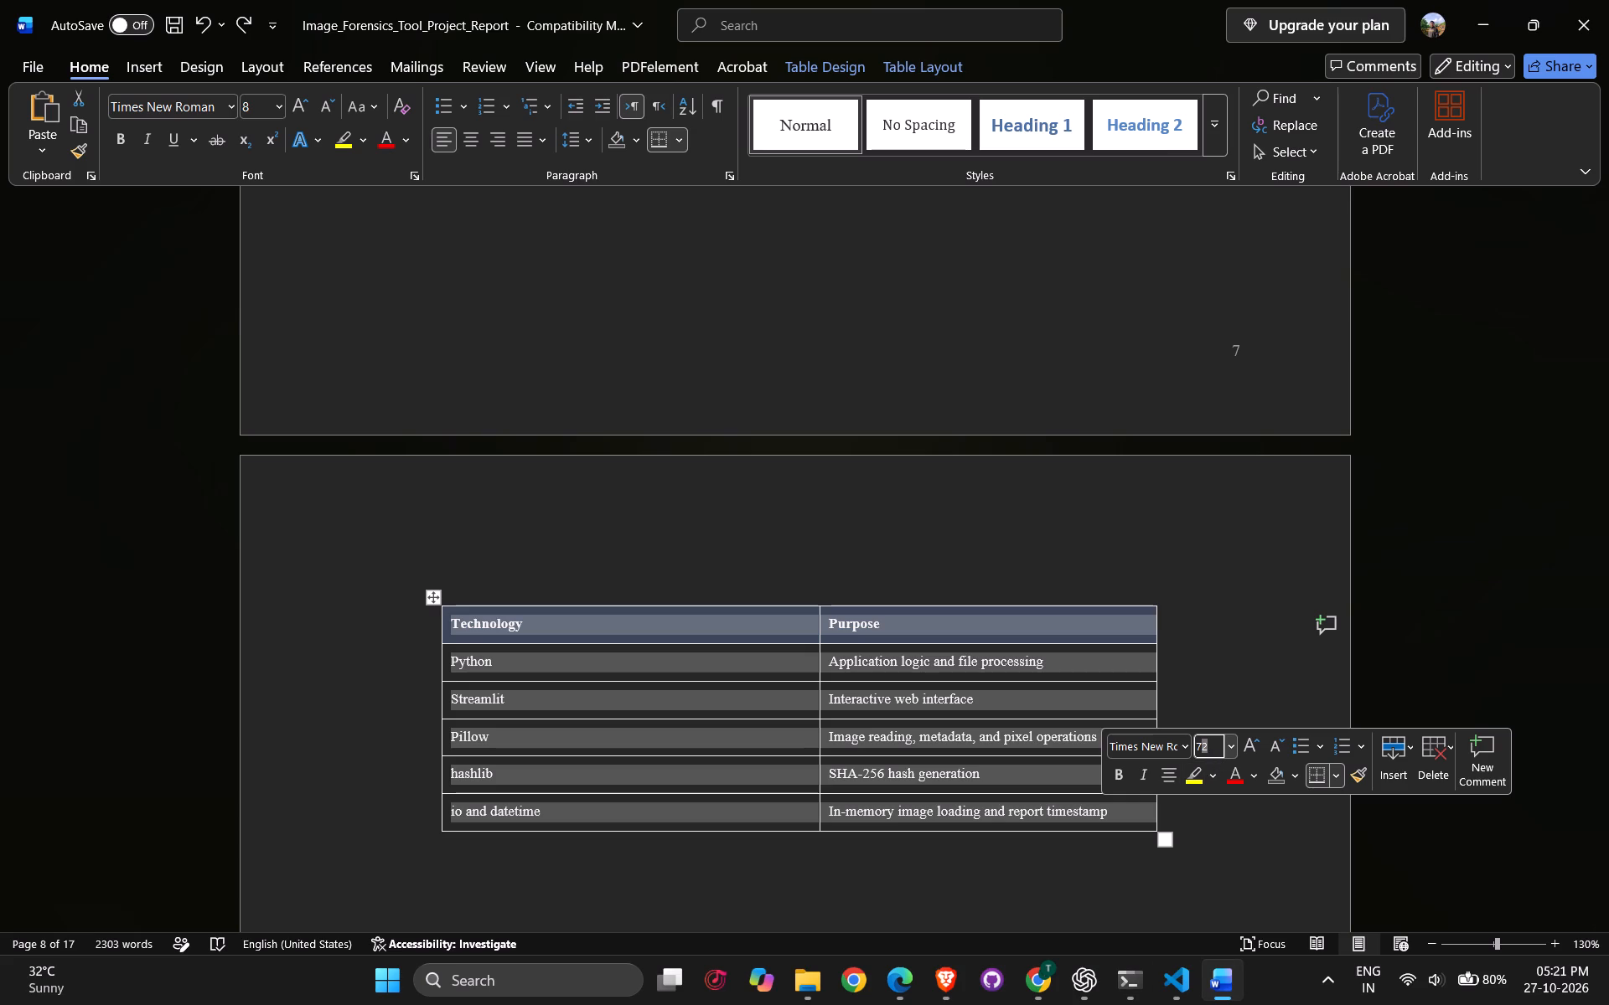
left_click(1213, 750)
key("BackSpace")
key("Return")
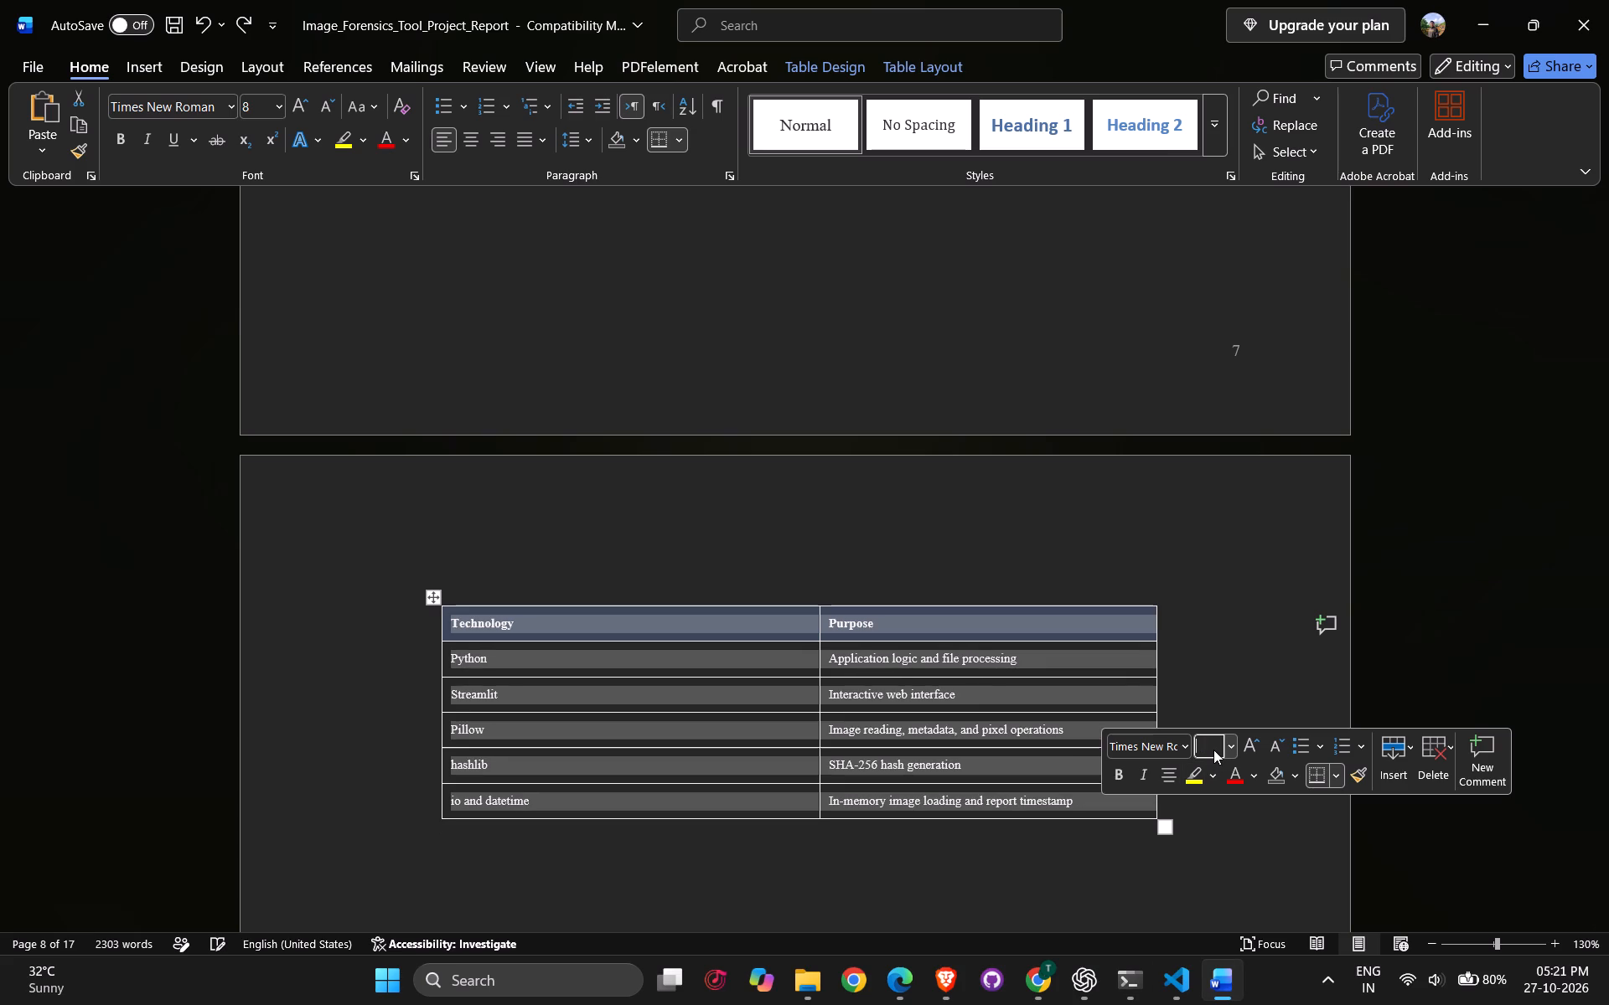
left_click(1181, 631)
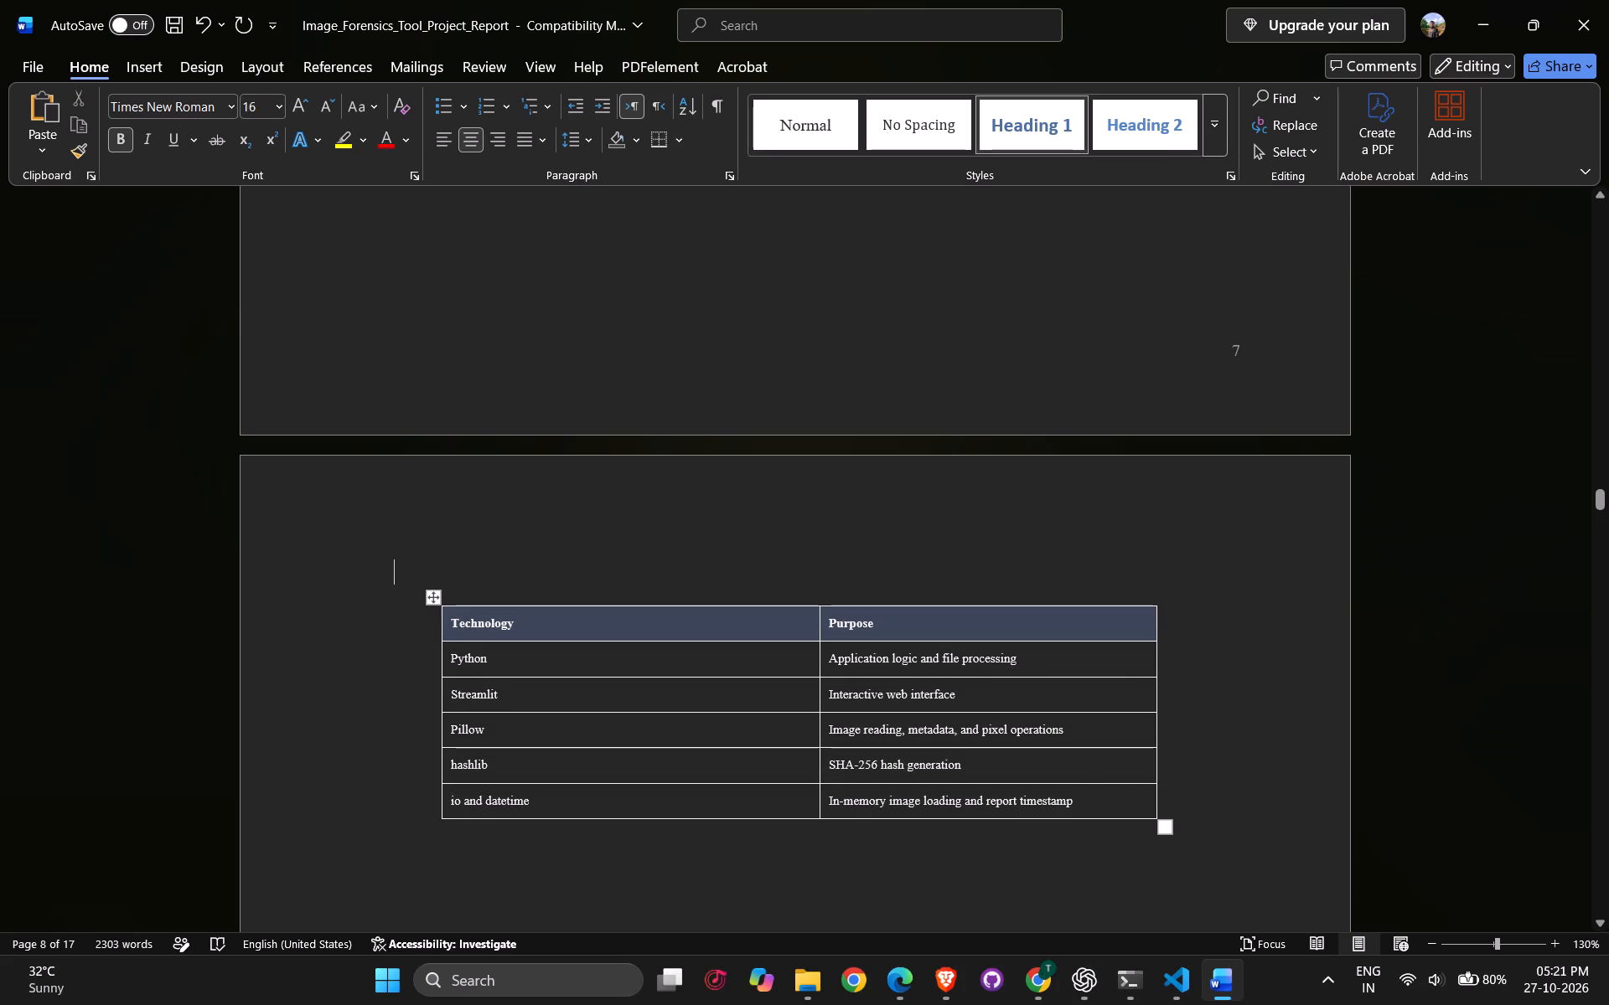
Delete the blank space before the Chapter 3 heading so it follows directly below the Technologies Used table on page 8.
left_click(634, 554)
key("BackSpace")
key("BackSpace")
key("BackSpace")
key("BackSpace")
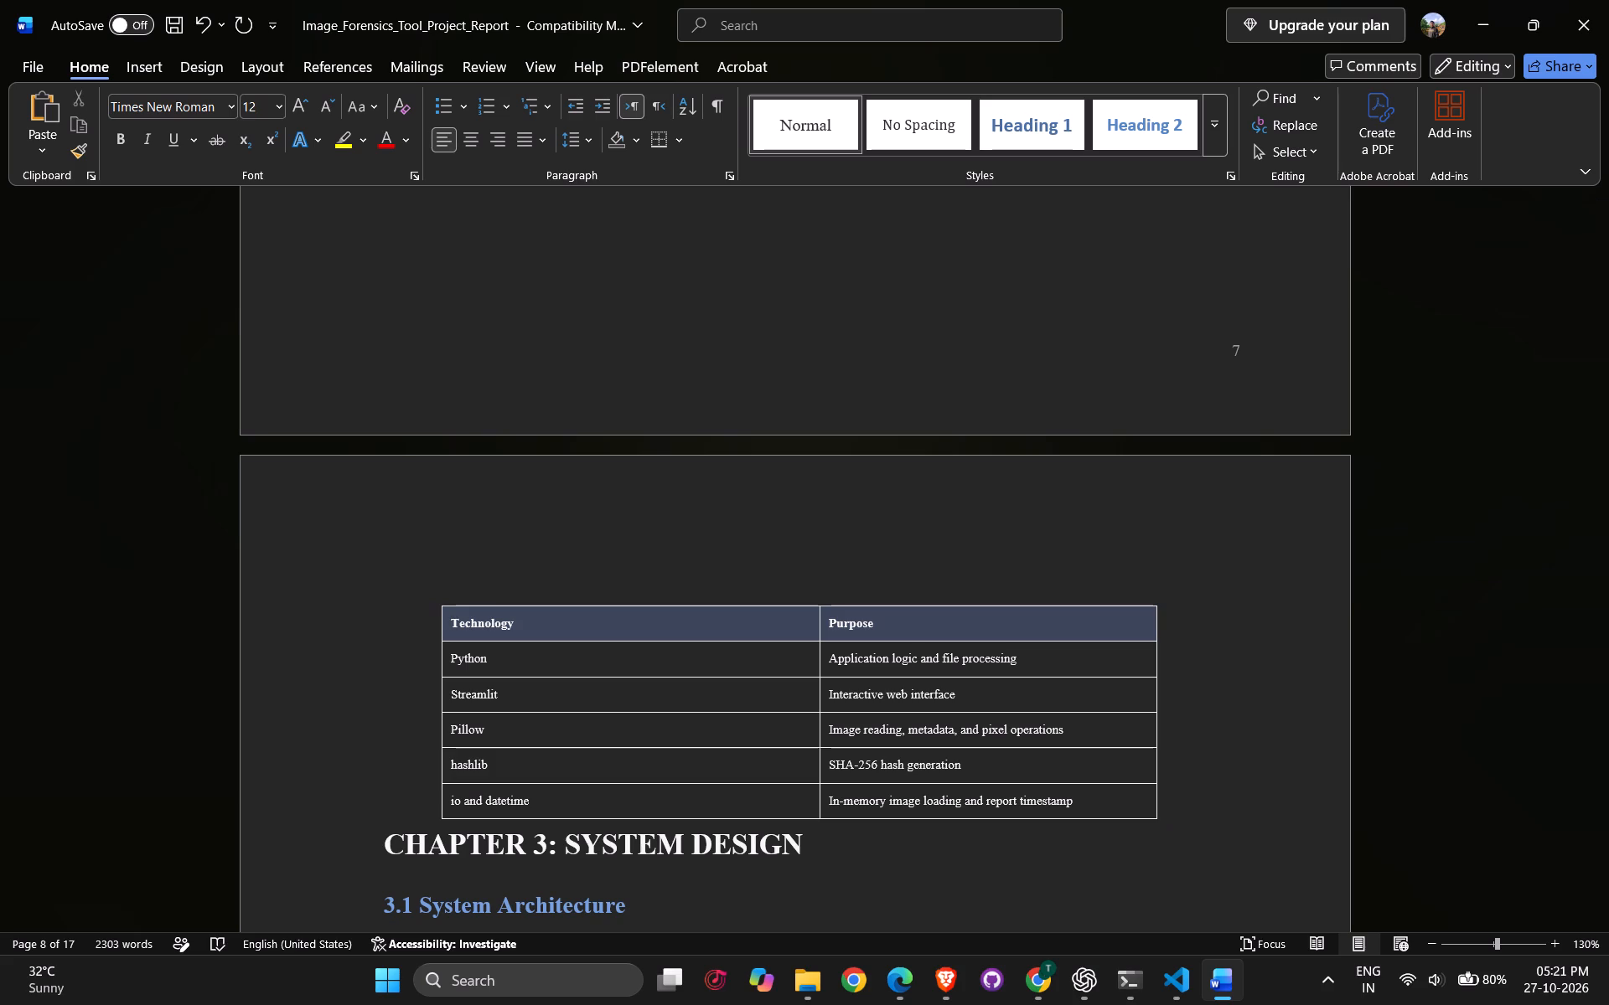
scroll(634, 554, "up", 5)
scroll(637, 559, "down", 8)
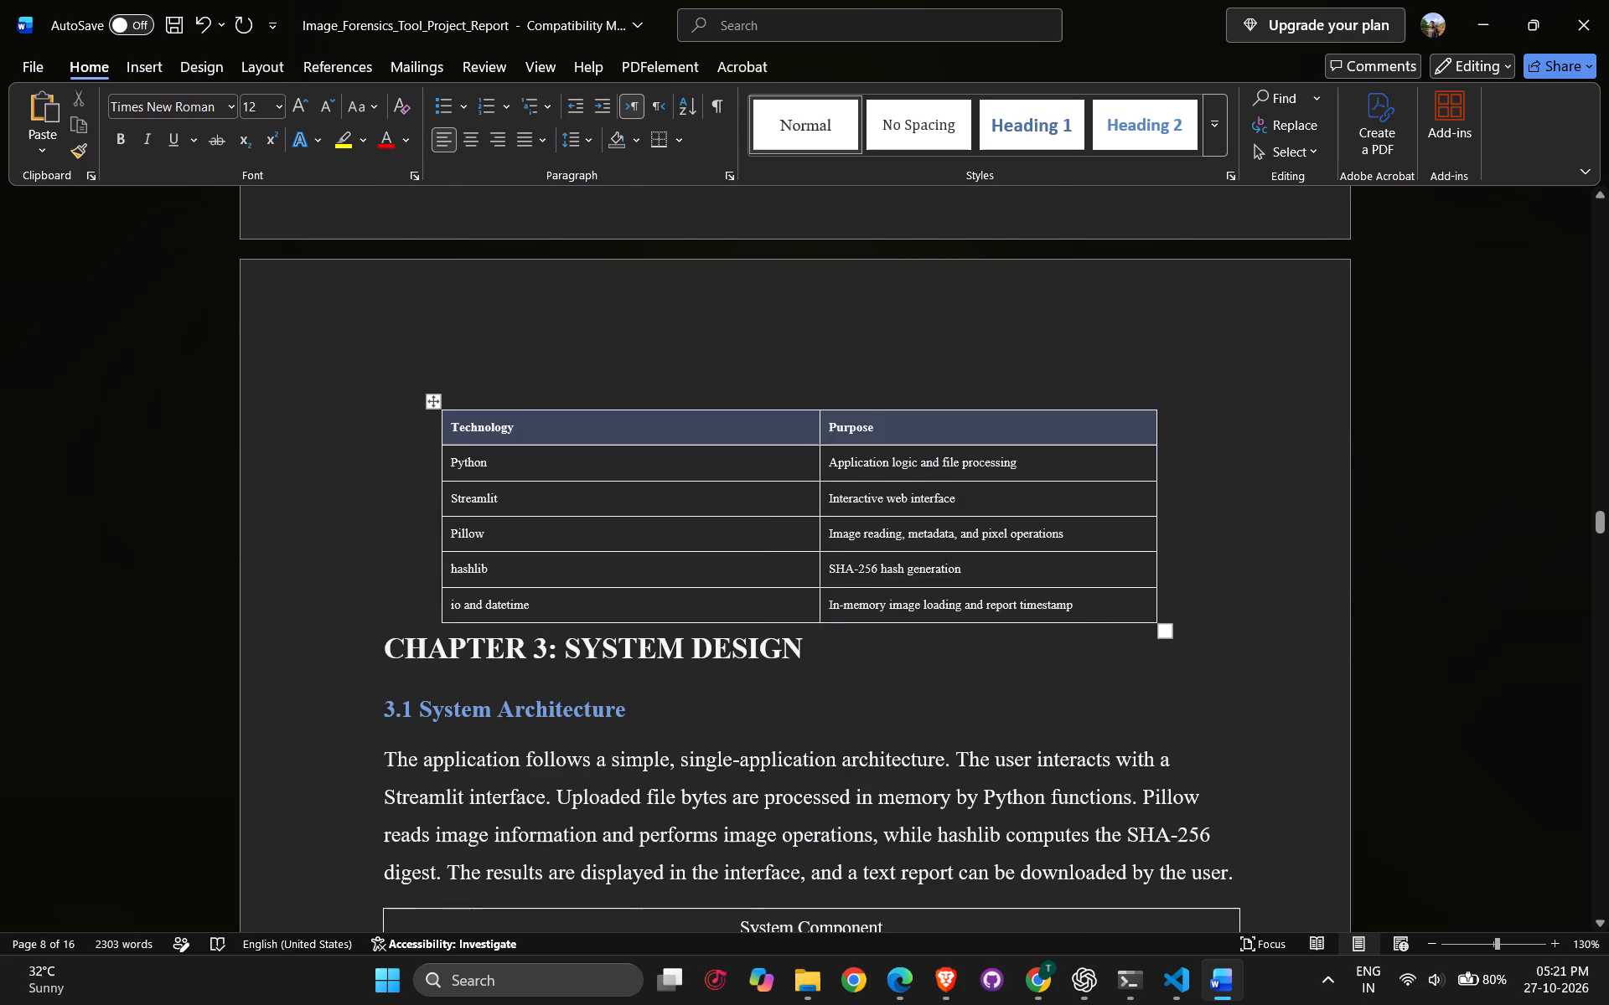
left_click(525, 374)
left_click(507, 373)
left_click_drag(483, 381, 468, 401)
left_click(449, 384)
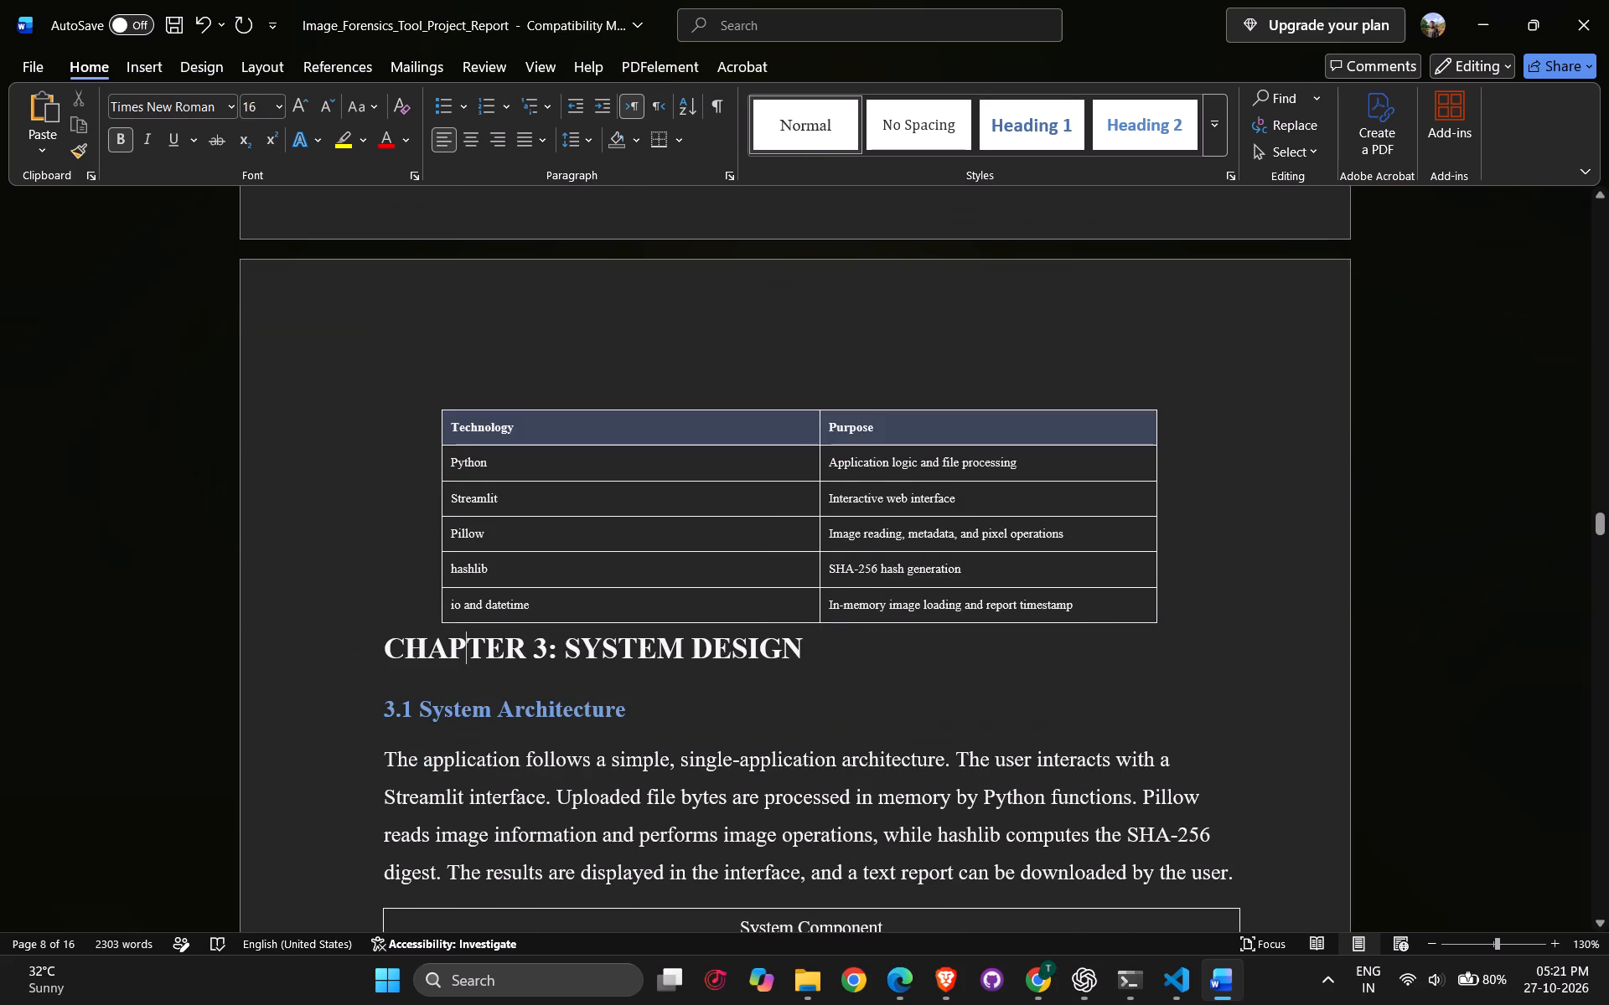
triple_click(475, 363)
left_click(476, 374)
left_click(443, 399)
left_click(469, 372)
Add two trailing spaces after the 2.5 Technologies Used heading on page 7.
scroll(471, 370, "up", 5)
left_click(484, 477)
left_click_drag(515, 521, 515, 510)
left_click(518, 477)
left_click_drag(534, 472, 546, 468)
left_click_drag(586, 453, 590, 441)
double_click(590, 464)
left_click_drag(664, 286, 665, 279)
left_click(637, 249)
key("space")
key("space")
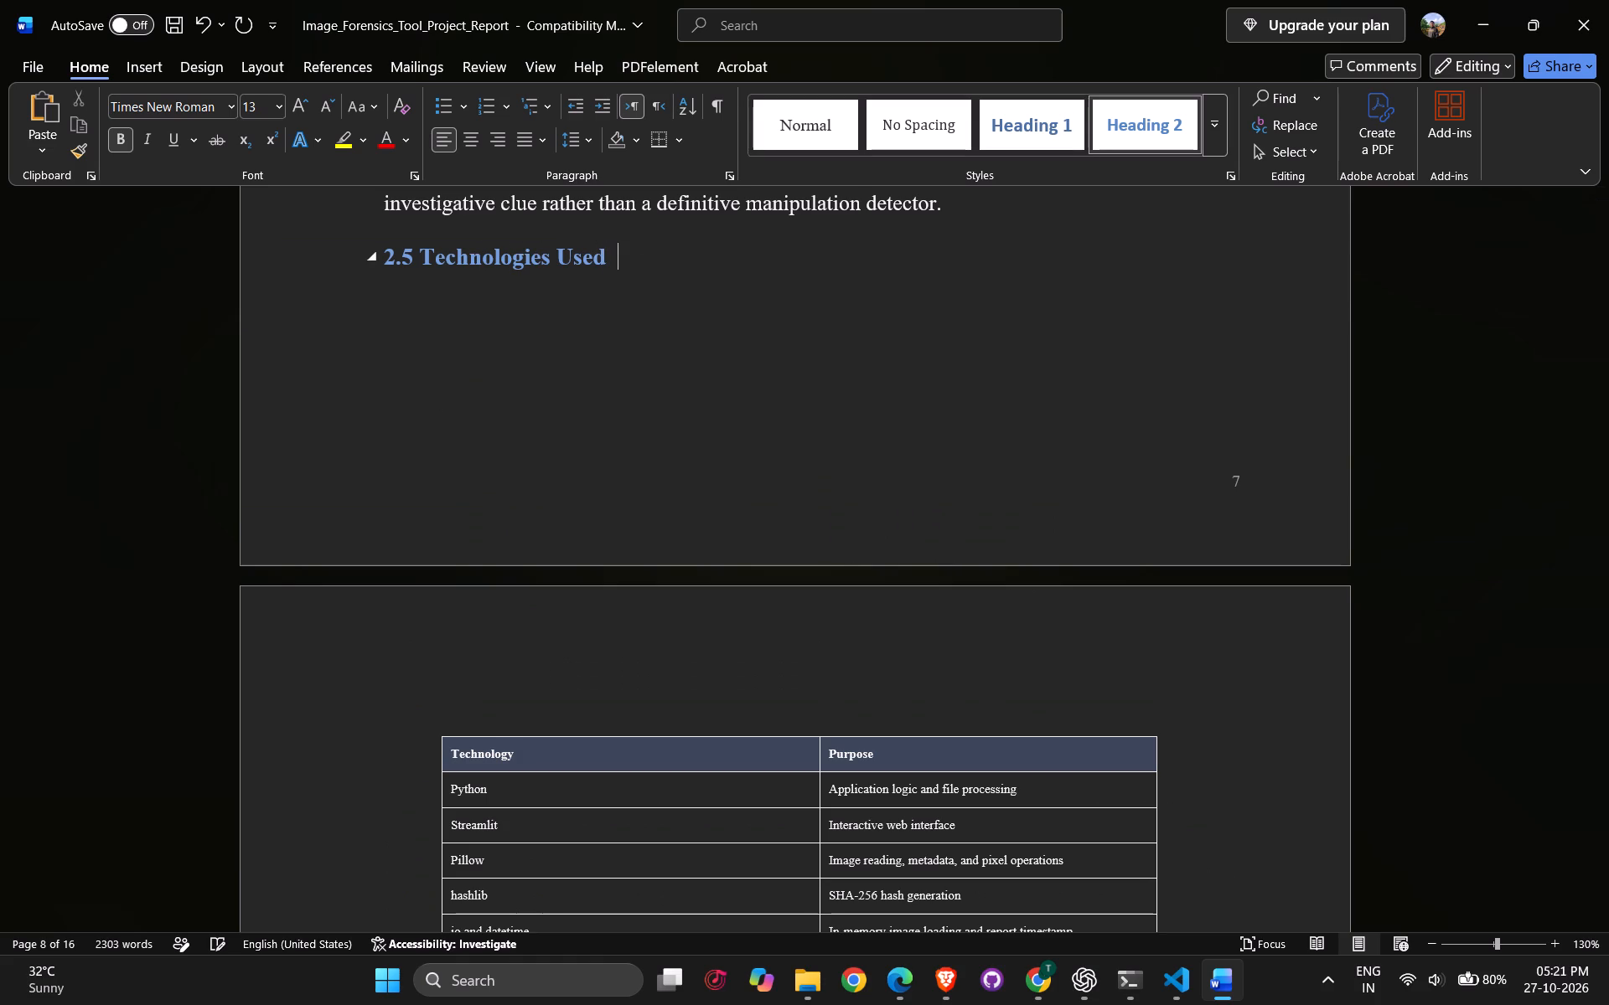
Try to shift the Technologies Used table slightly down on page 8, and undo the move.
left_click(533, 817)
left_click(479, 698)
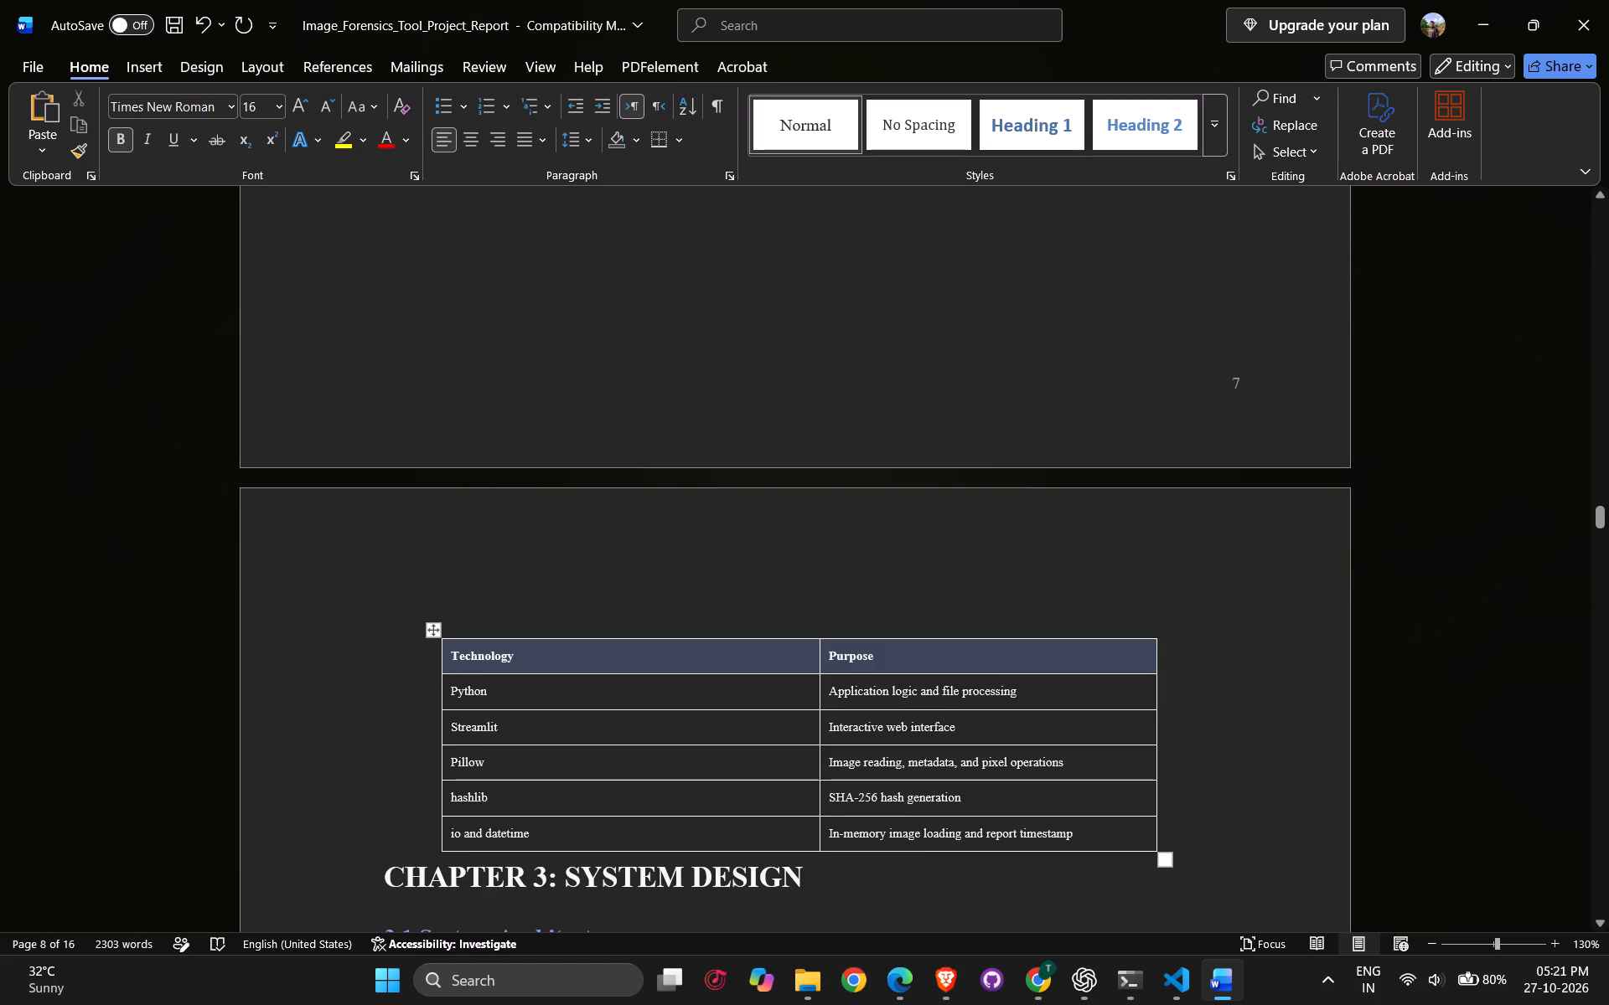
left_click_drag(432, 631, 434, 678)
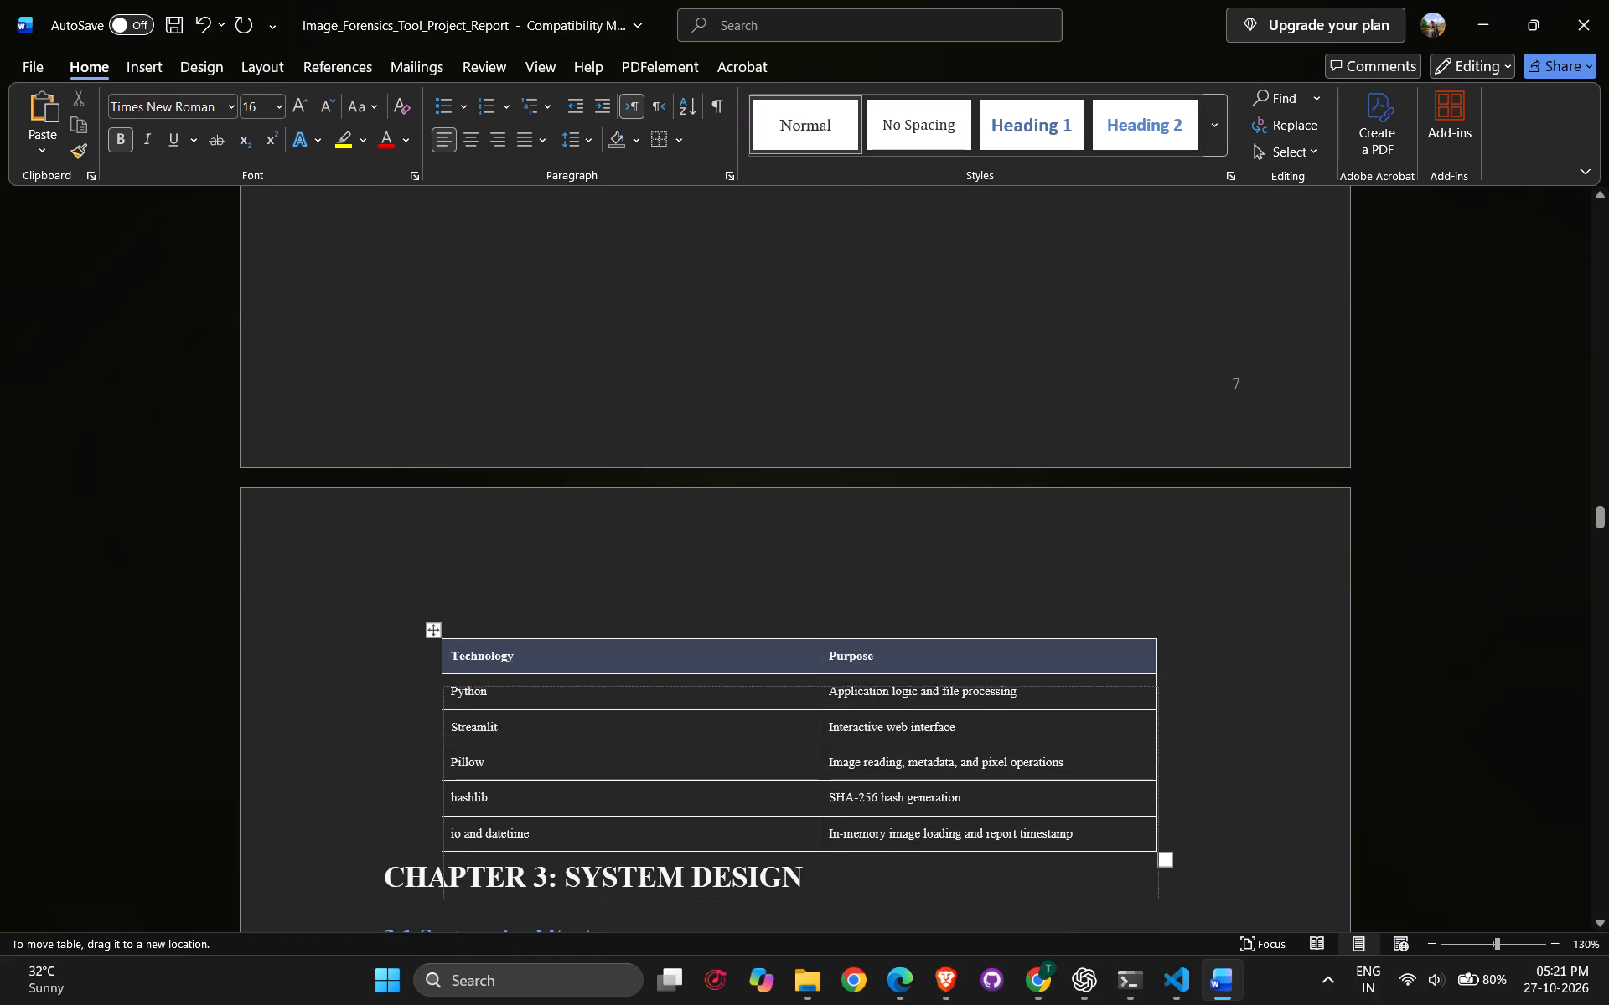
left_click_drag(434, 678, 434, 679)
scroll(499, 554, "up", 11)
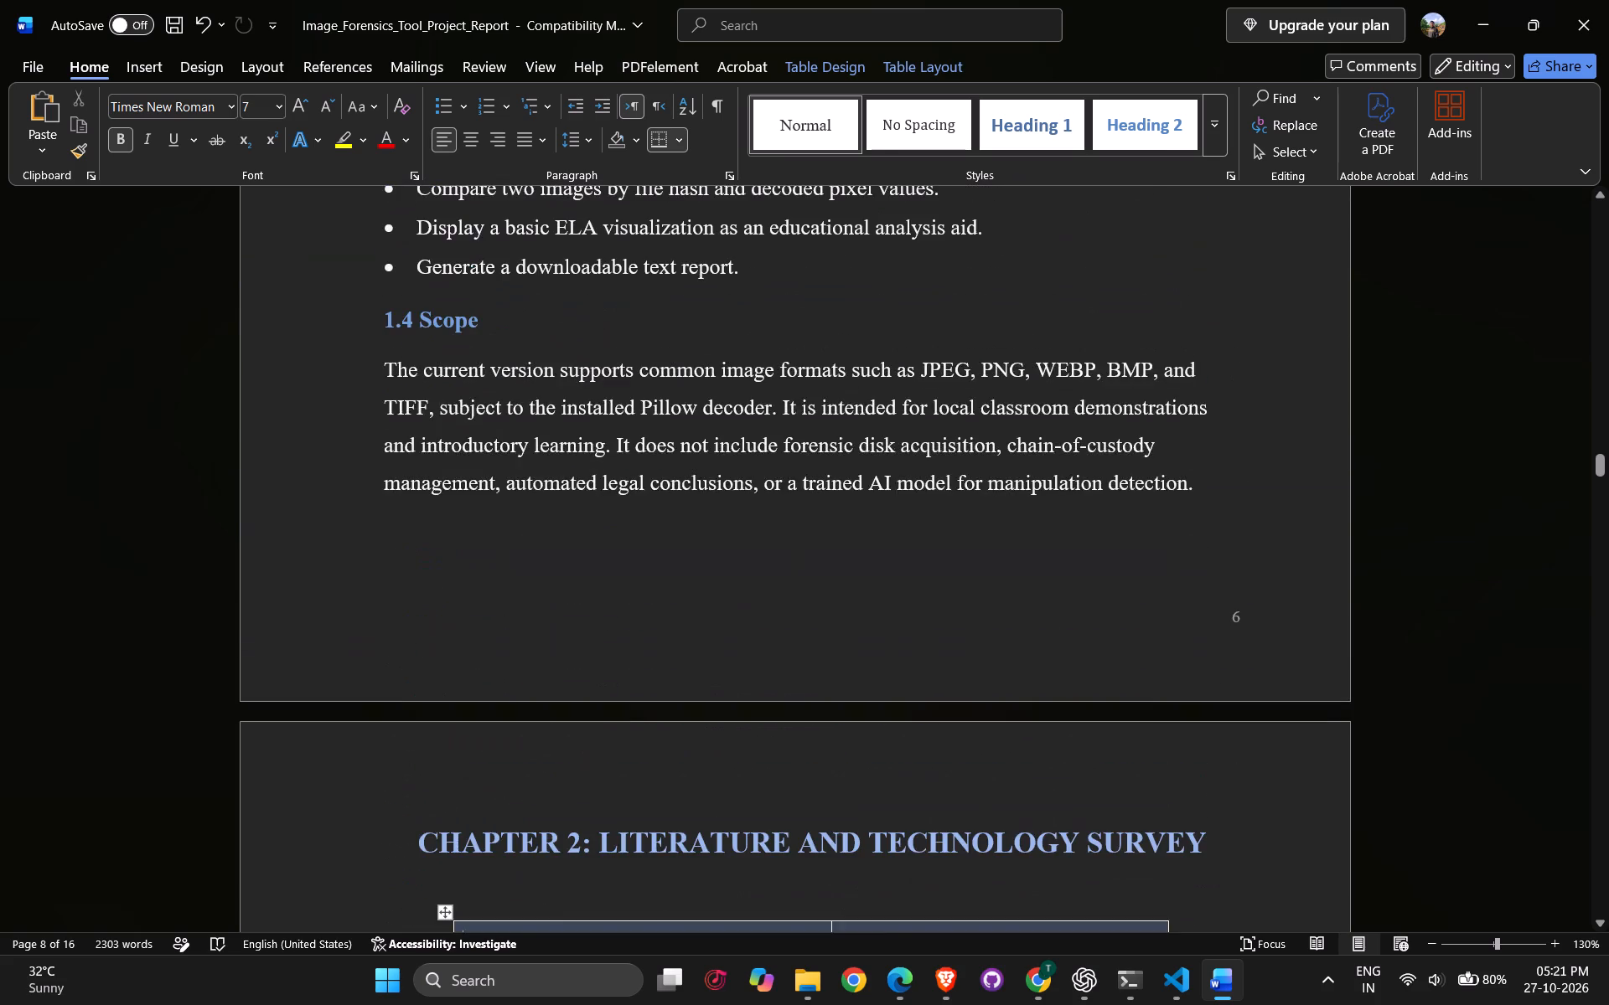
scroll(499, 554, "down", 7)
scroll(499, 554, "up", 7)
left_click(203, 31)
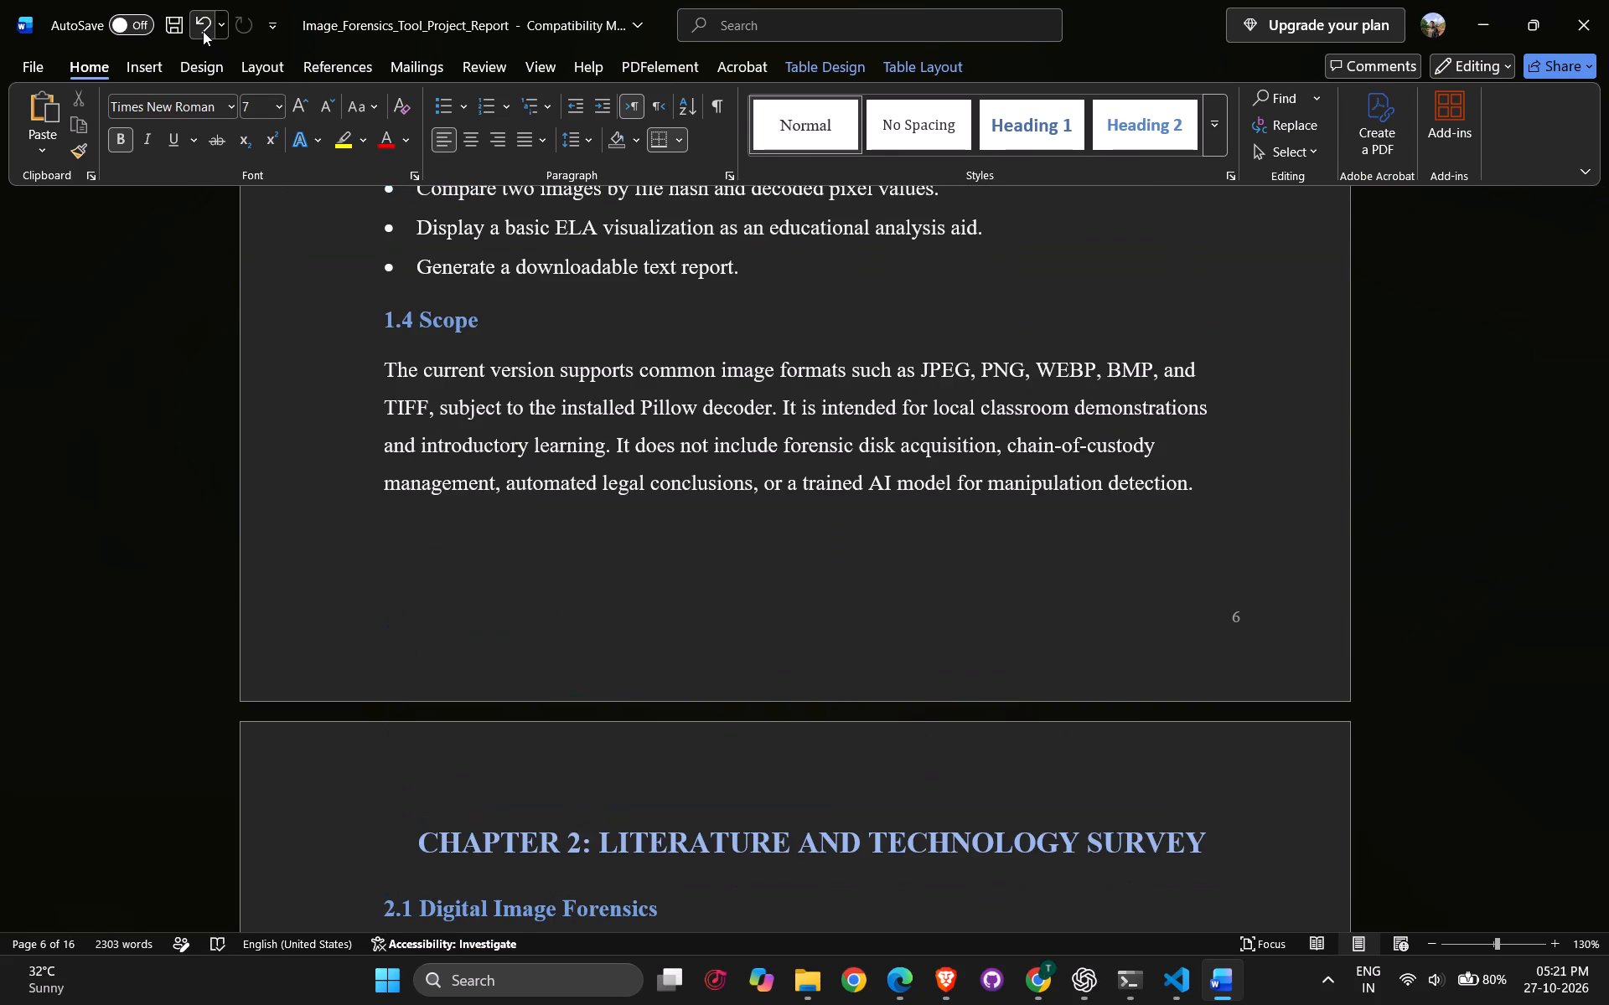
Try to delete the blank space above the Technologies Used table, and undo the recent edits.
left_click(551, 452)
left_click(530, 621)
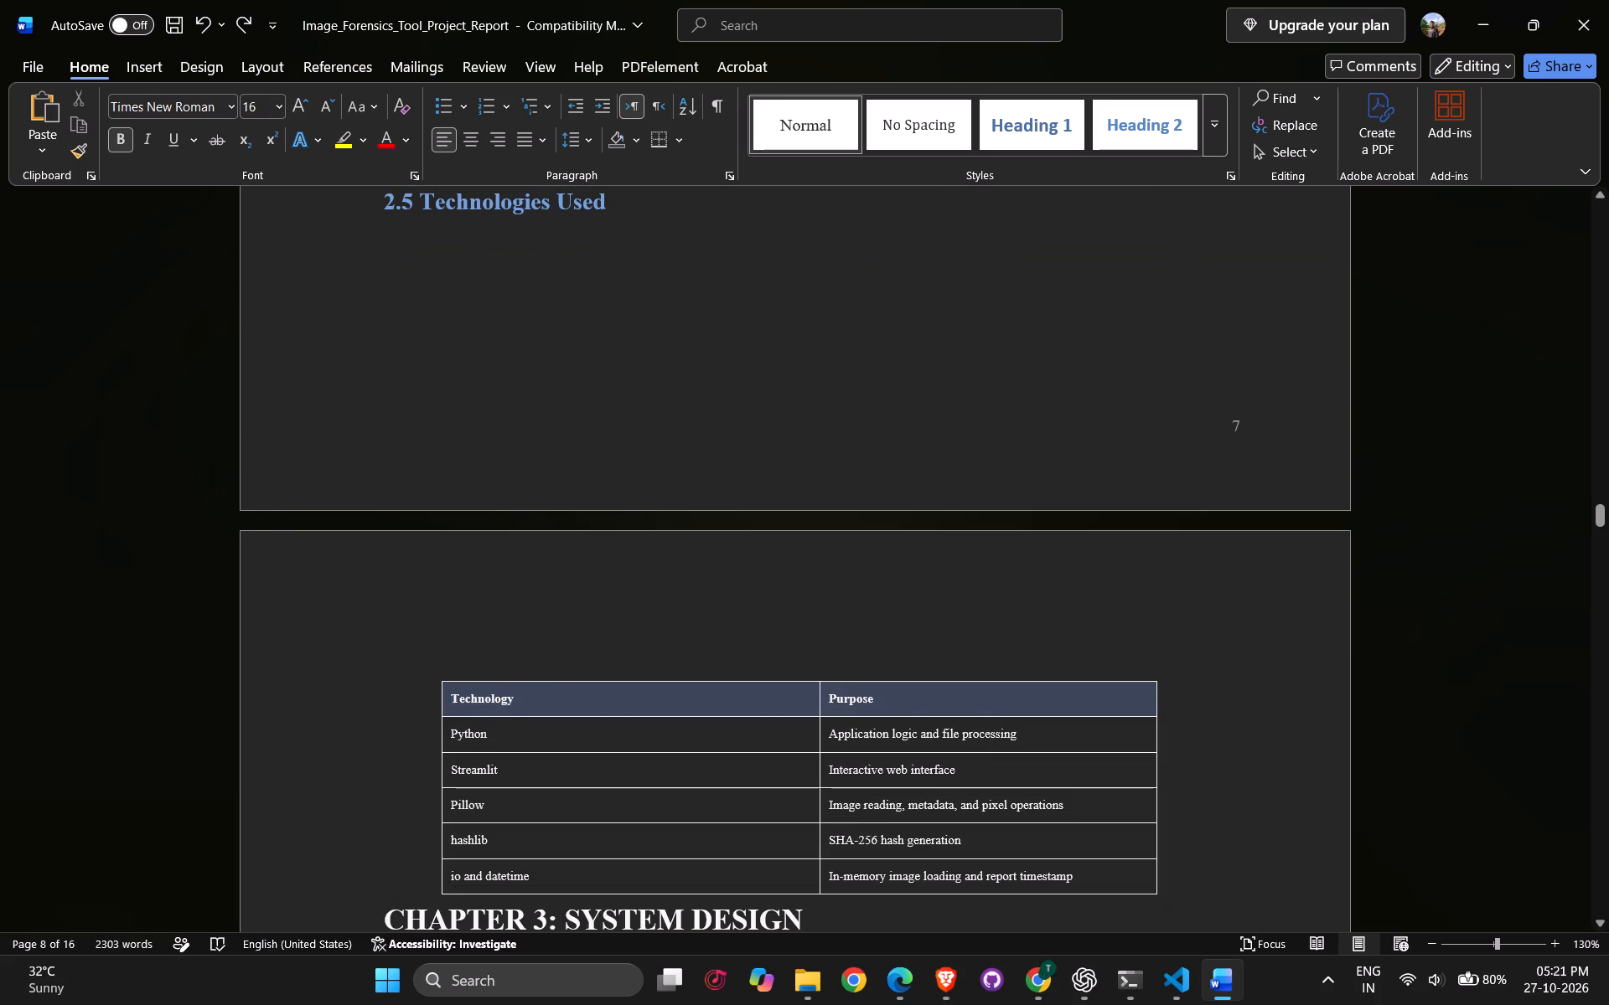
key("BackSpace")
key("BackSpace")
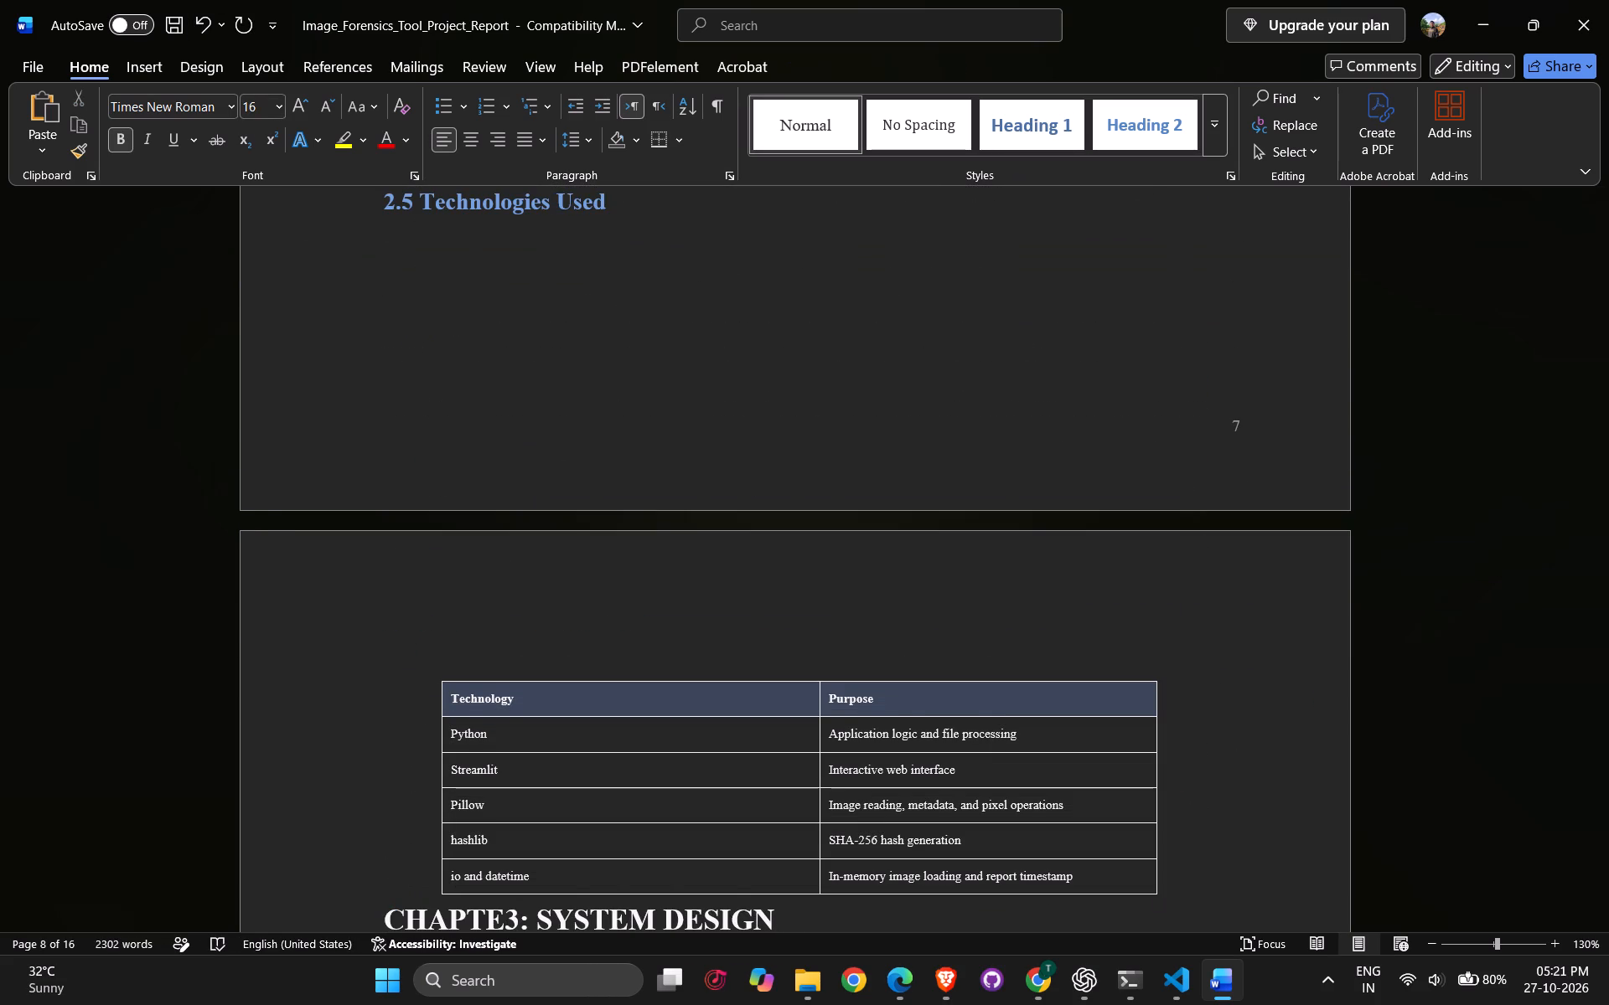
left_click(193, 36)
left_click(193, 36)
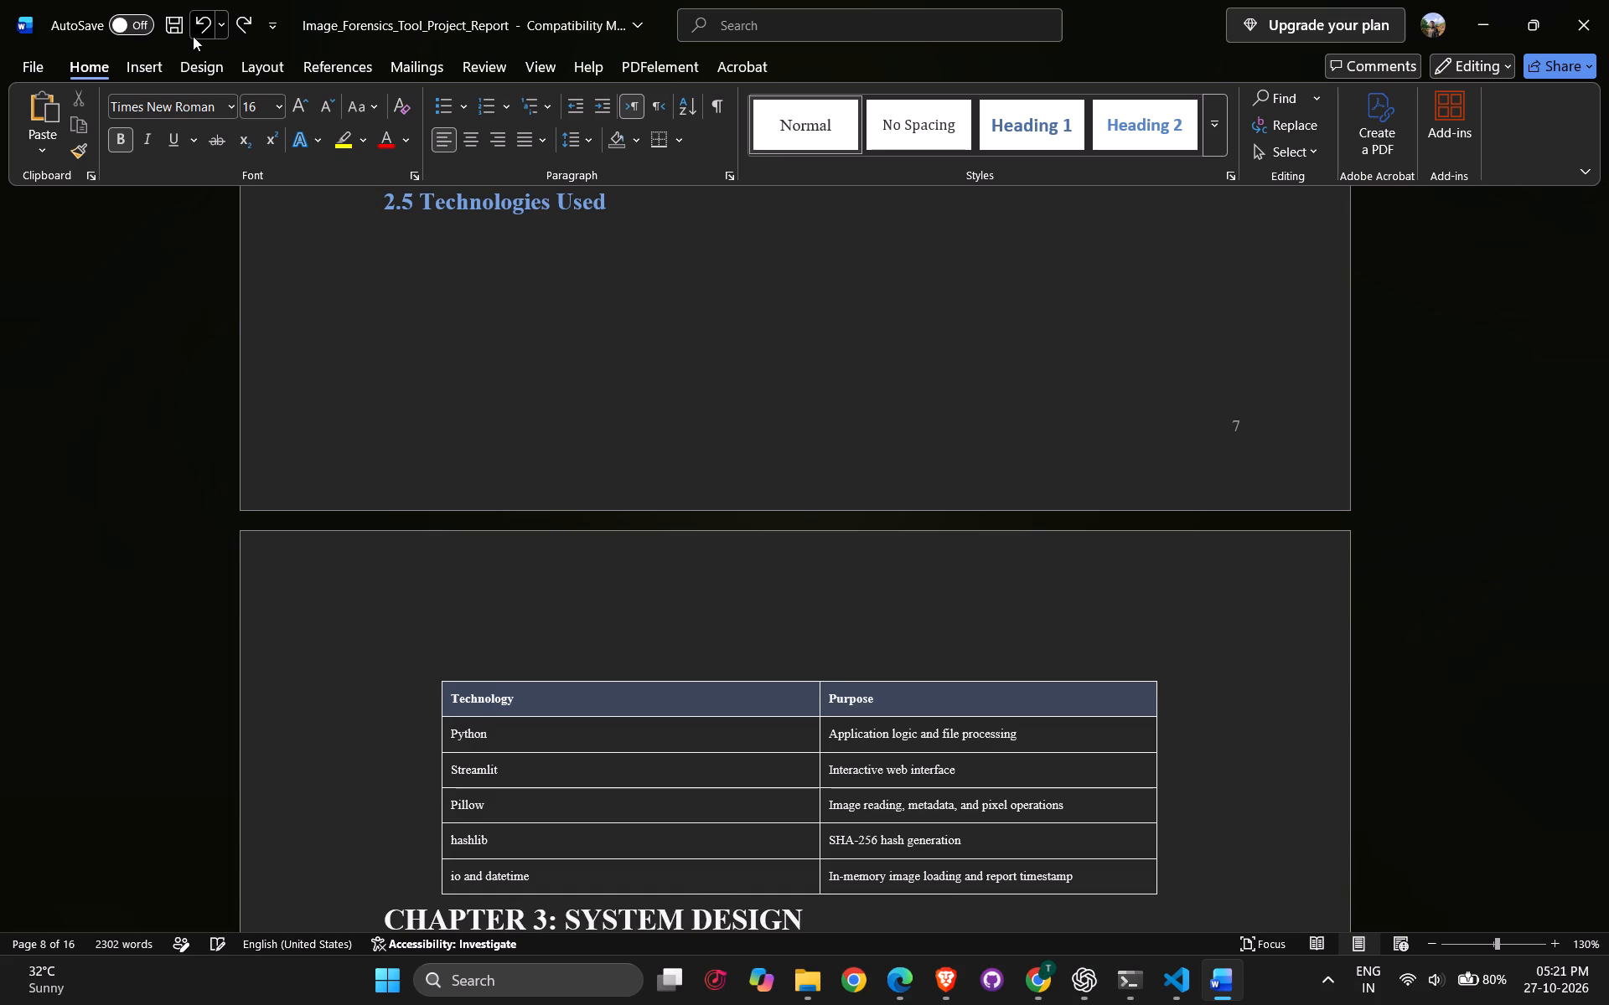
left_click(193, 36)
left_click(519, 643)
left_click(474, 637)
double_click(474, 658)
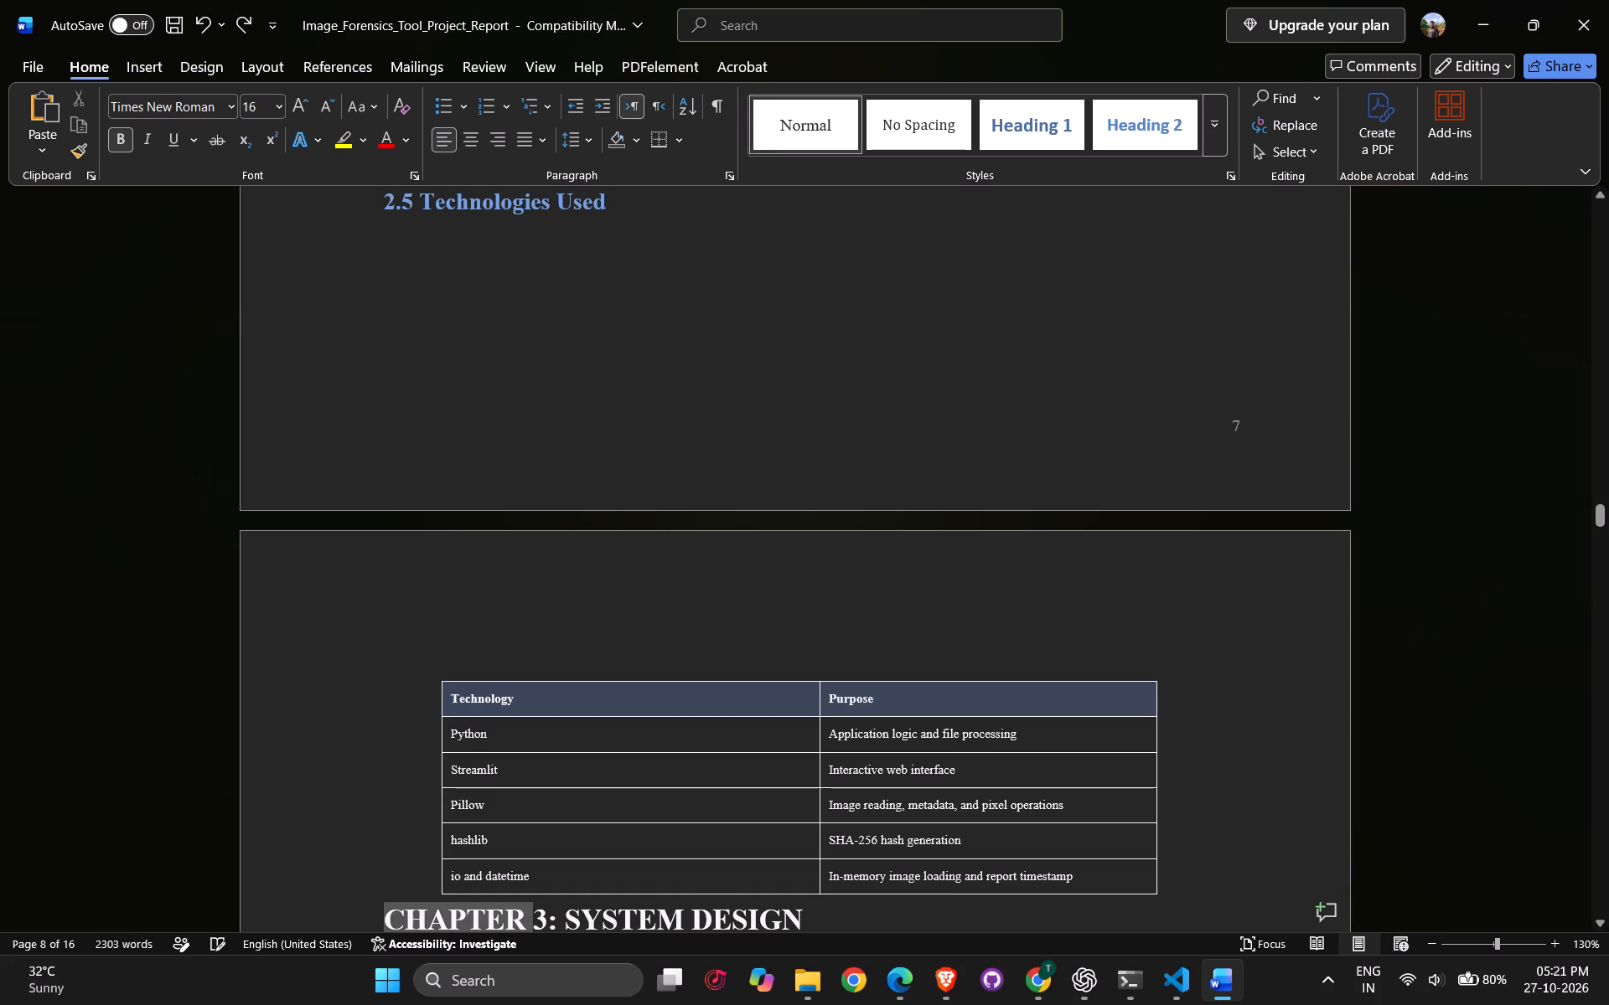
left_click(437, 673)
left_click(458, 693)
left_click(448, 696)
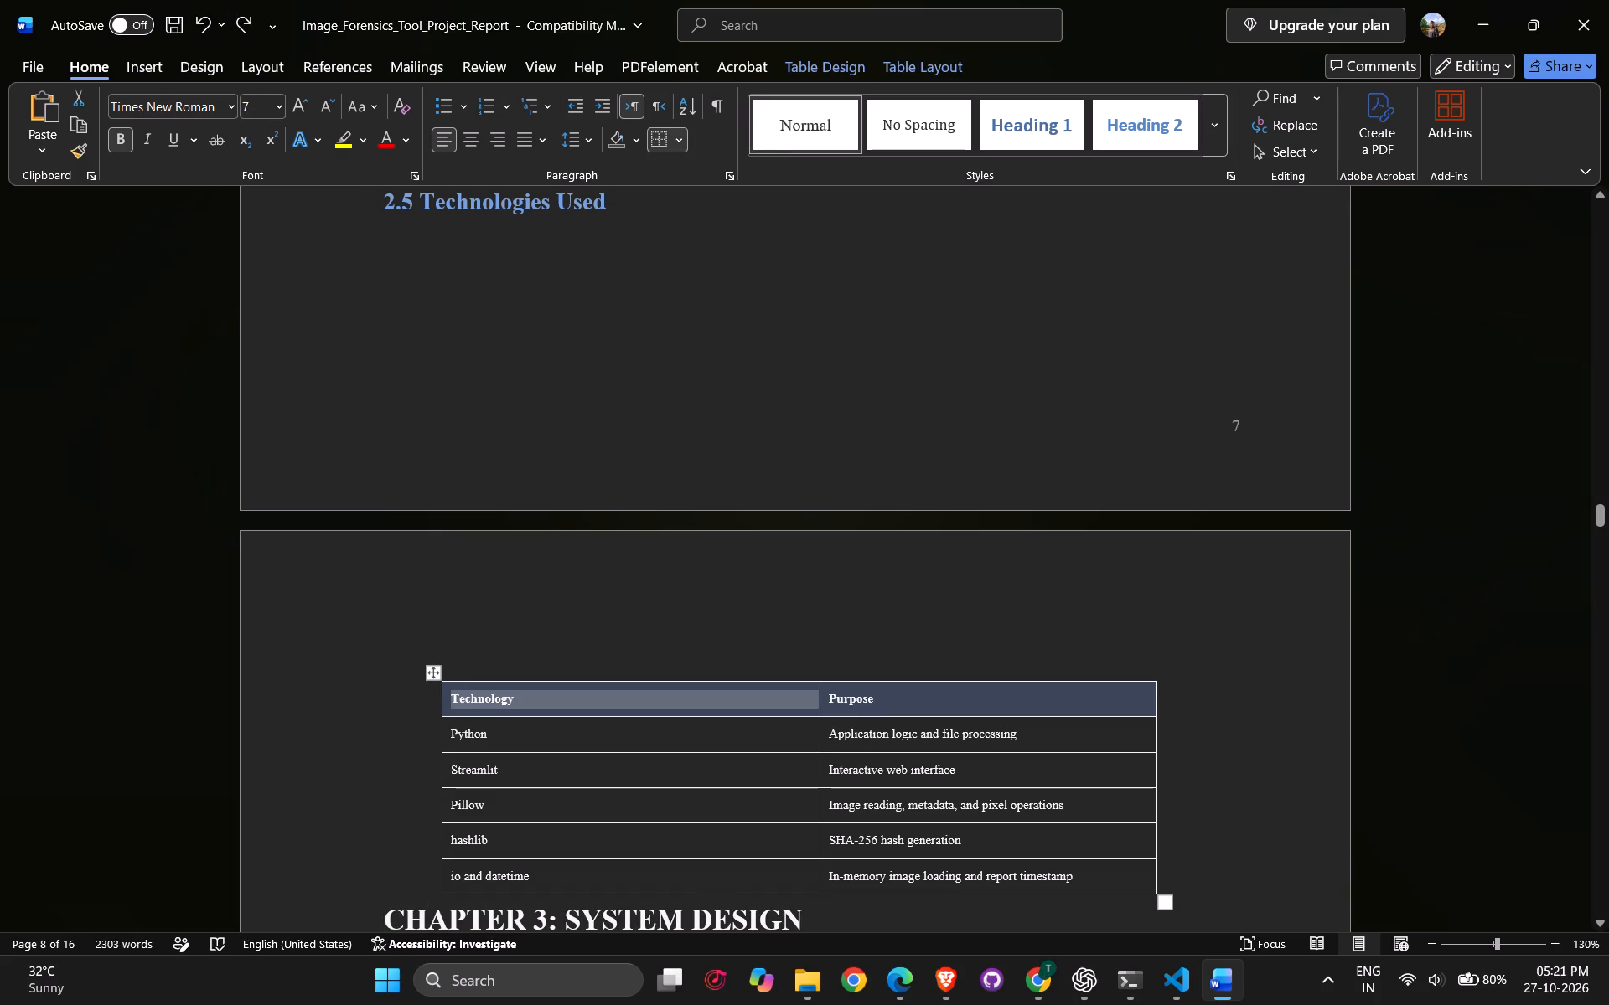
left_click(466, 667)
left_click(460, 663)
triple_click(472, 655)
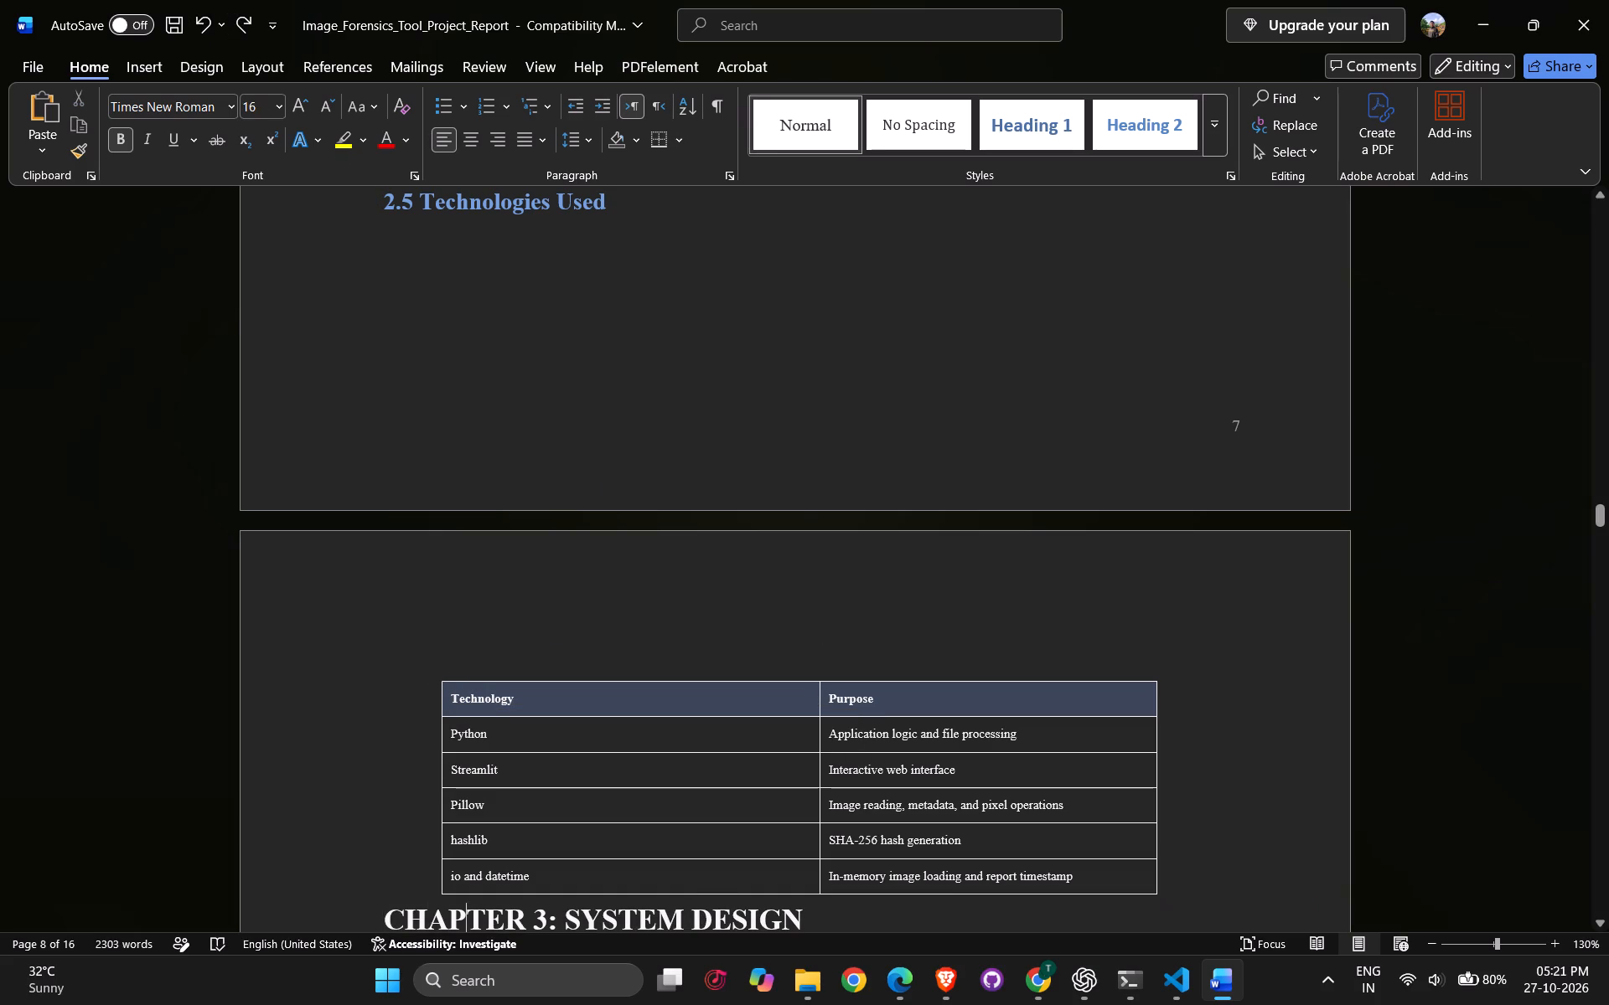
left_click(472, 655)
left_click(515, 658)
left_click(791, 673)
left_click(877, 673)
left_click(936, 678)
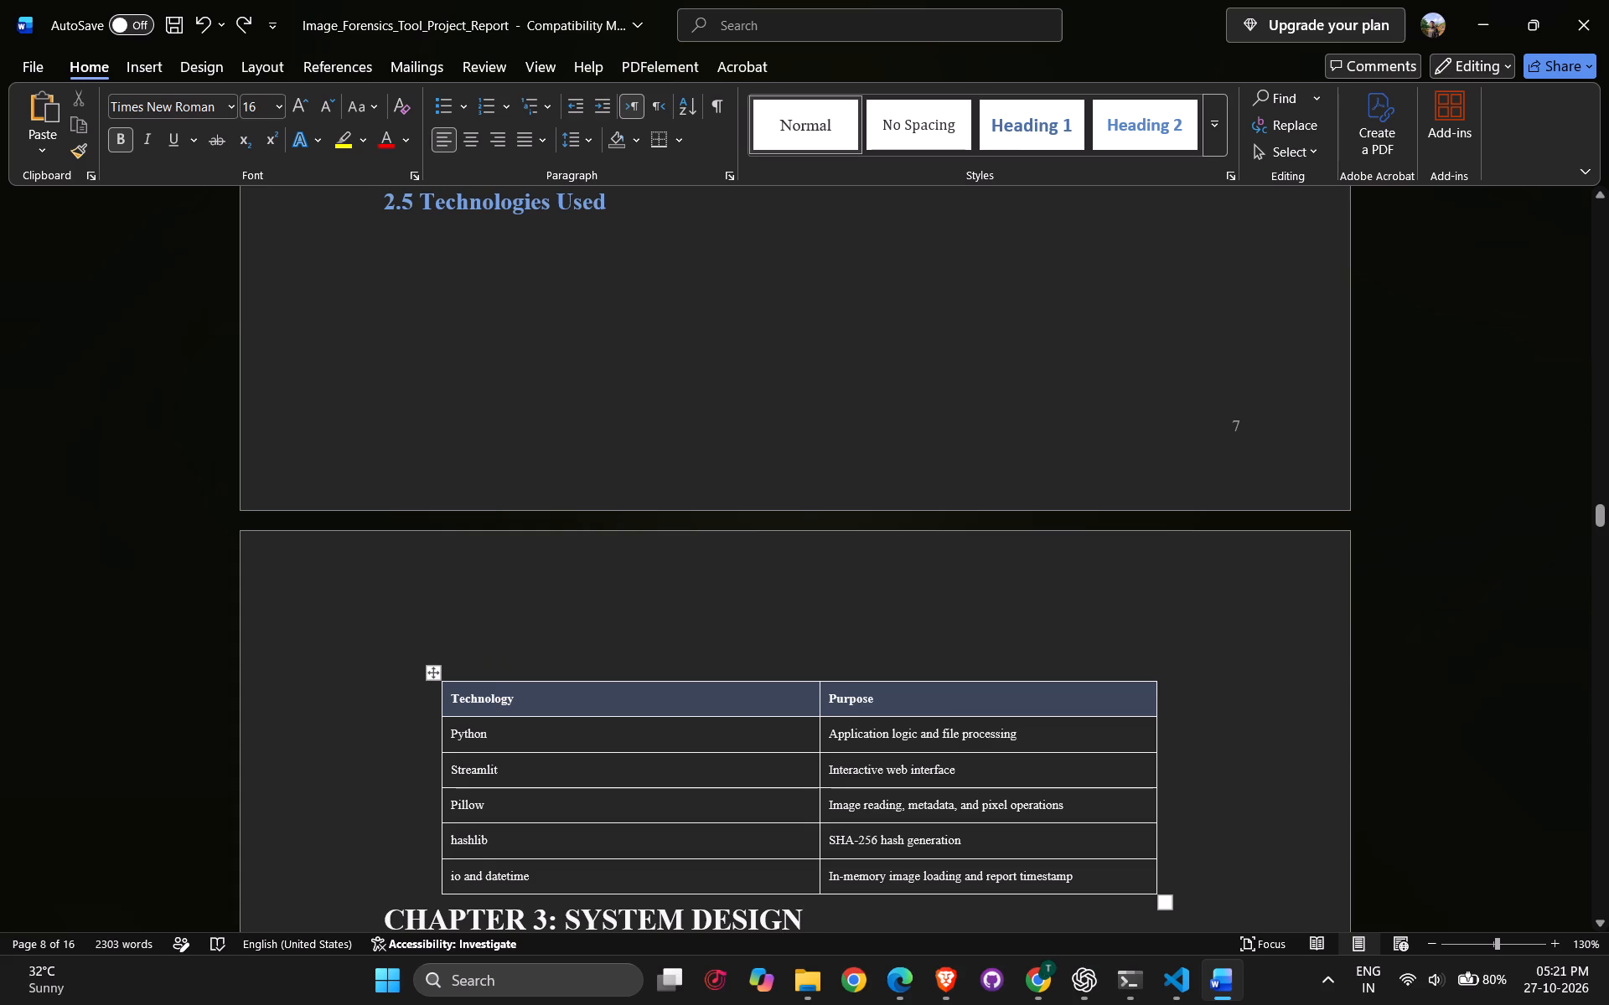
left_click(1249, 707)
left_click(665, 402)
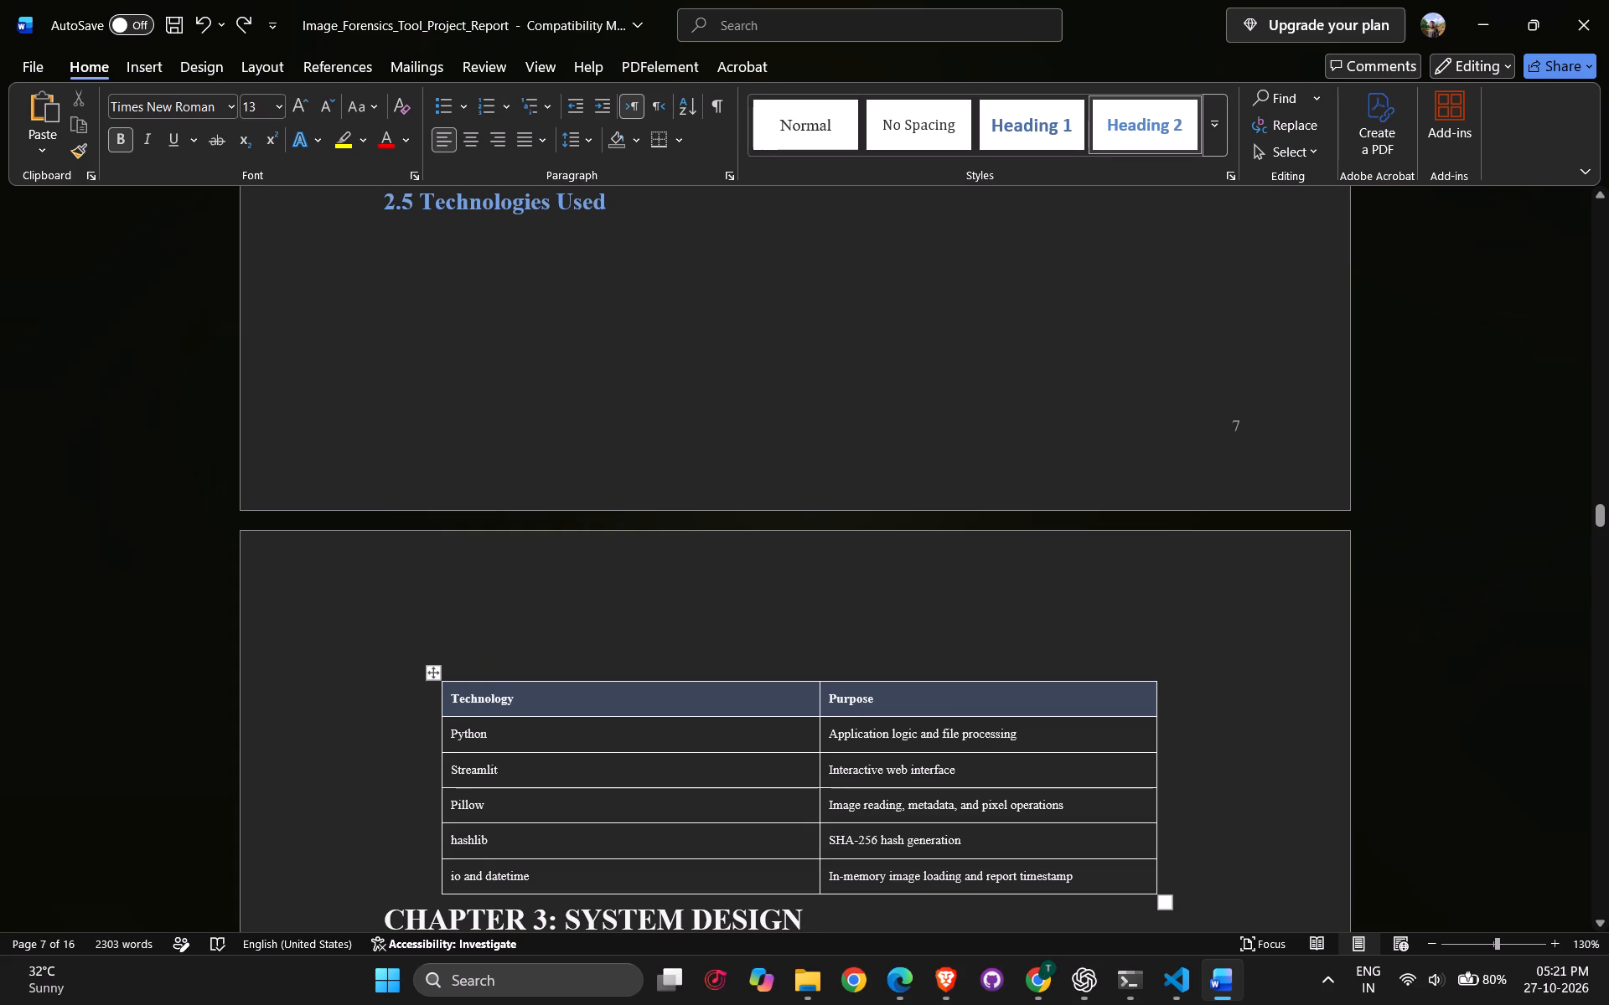
Move the whole Technologies Used table from page 8 up onto page 7, below the ELA paragraph and above the page edge.
left_click_drag(433, 676, 467, 374)
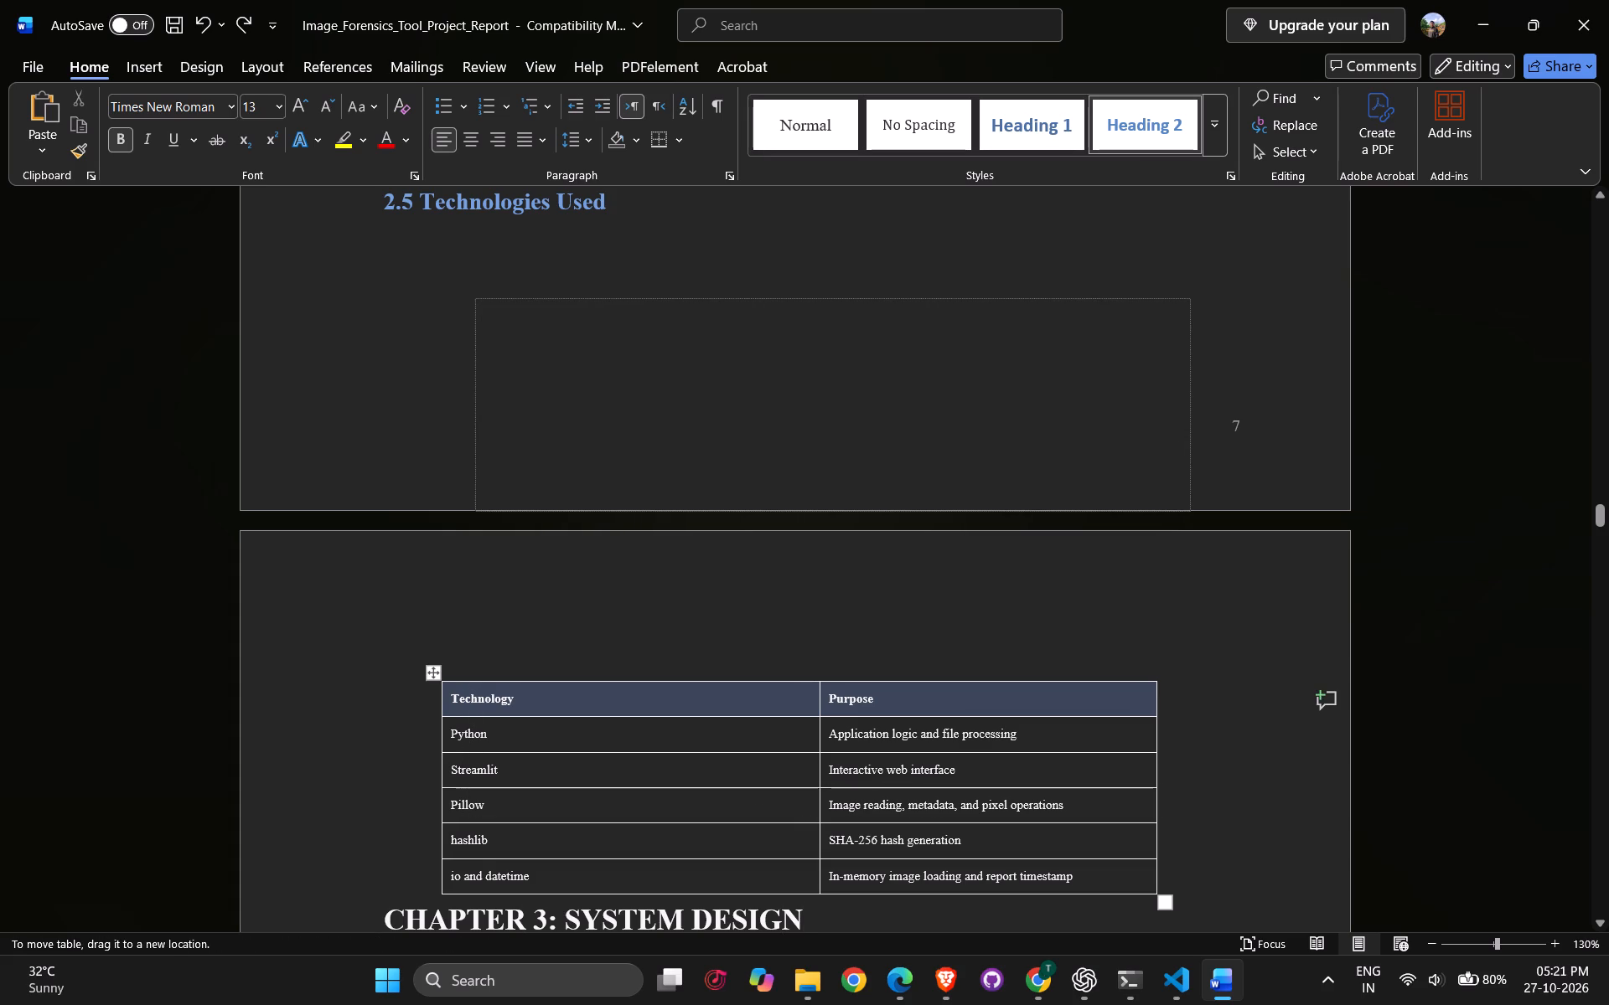
left_click_drag(467, 374, 412, 295)
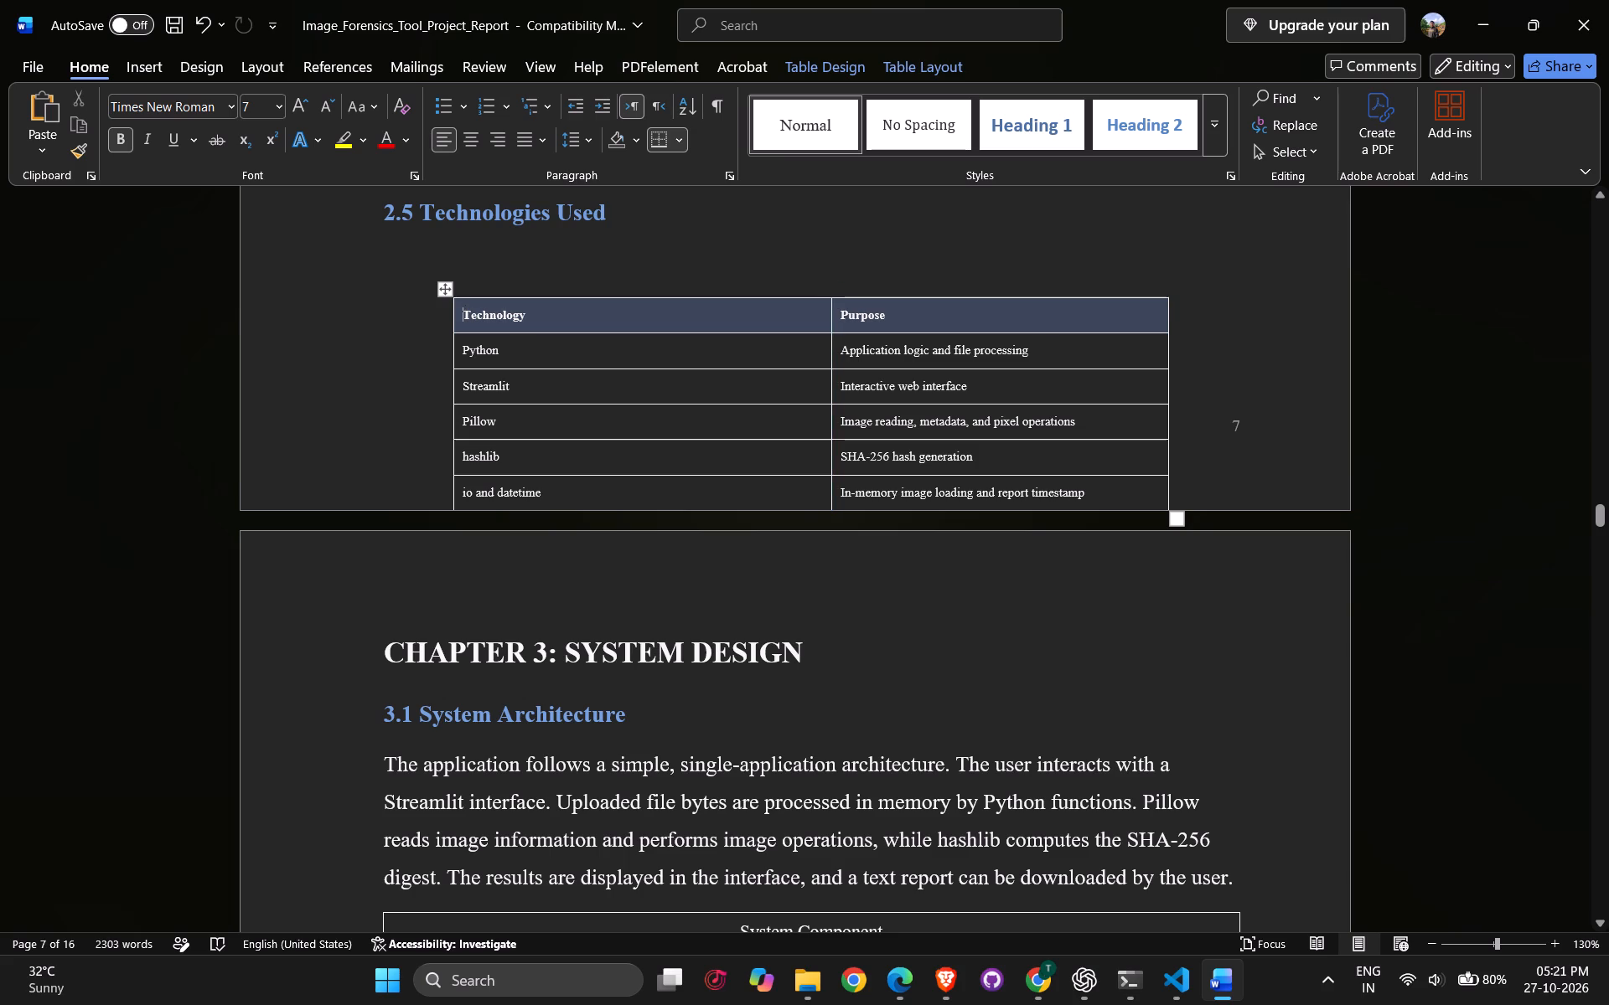
left_click_drag(443, 287, 424, 229)
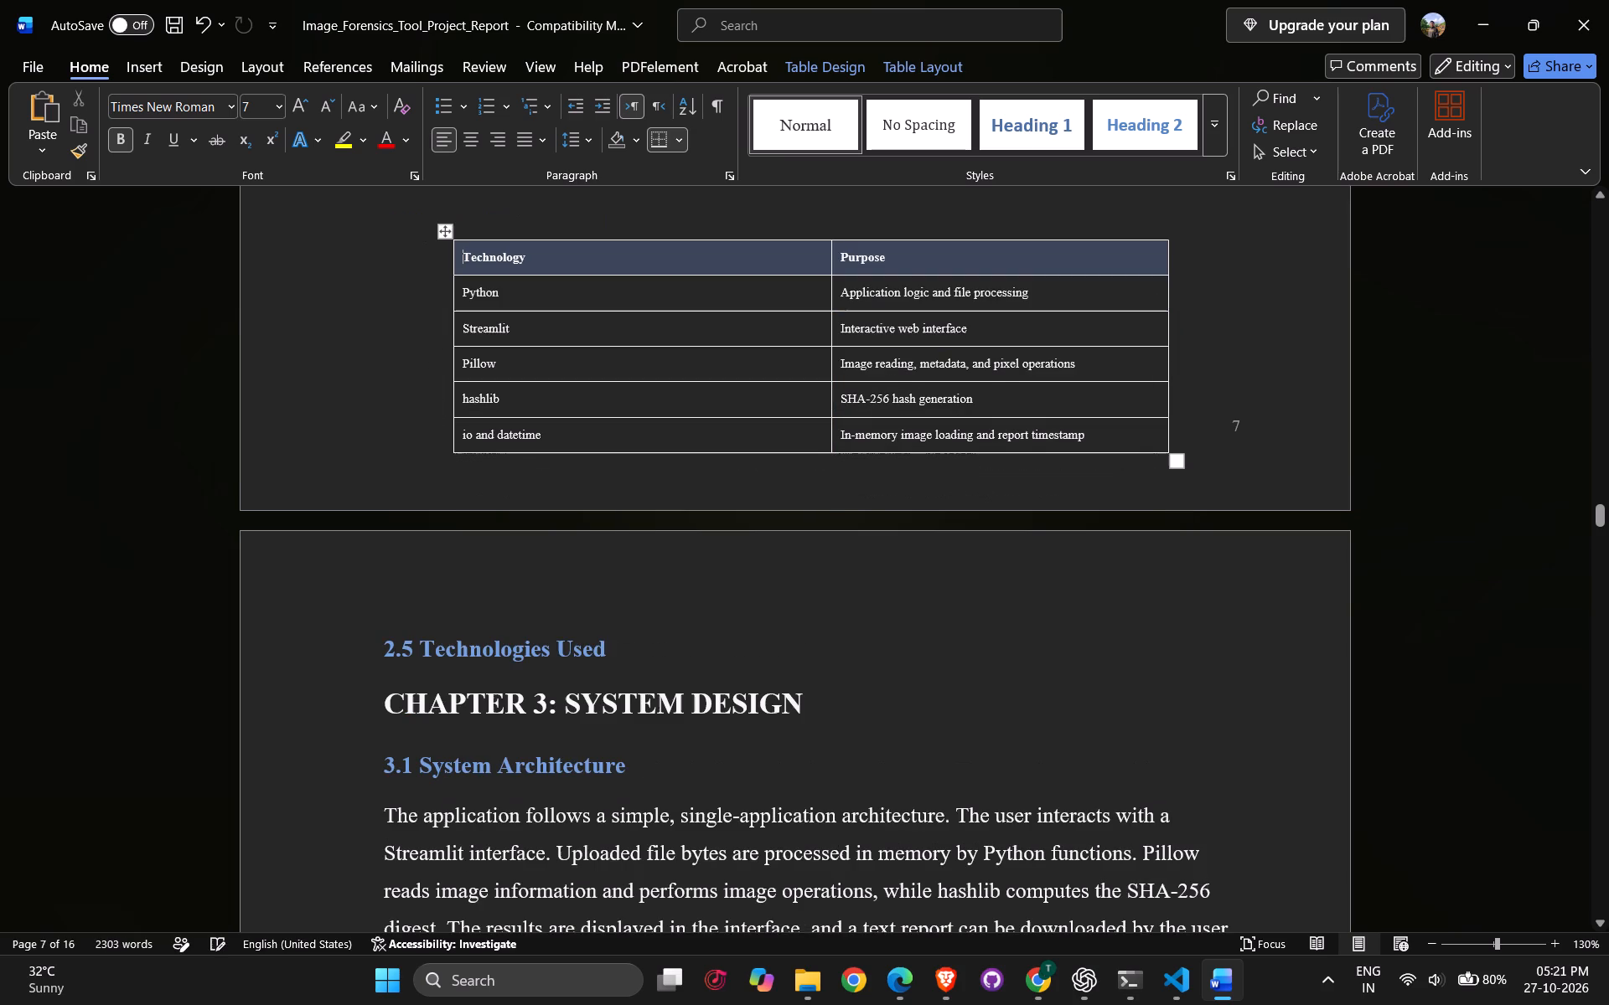
scroll(754, 692, "up", 2)
scroll(754, 692, "down", 2)
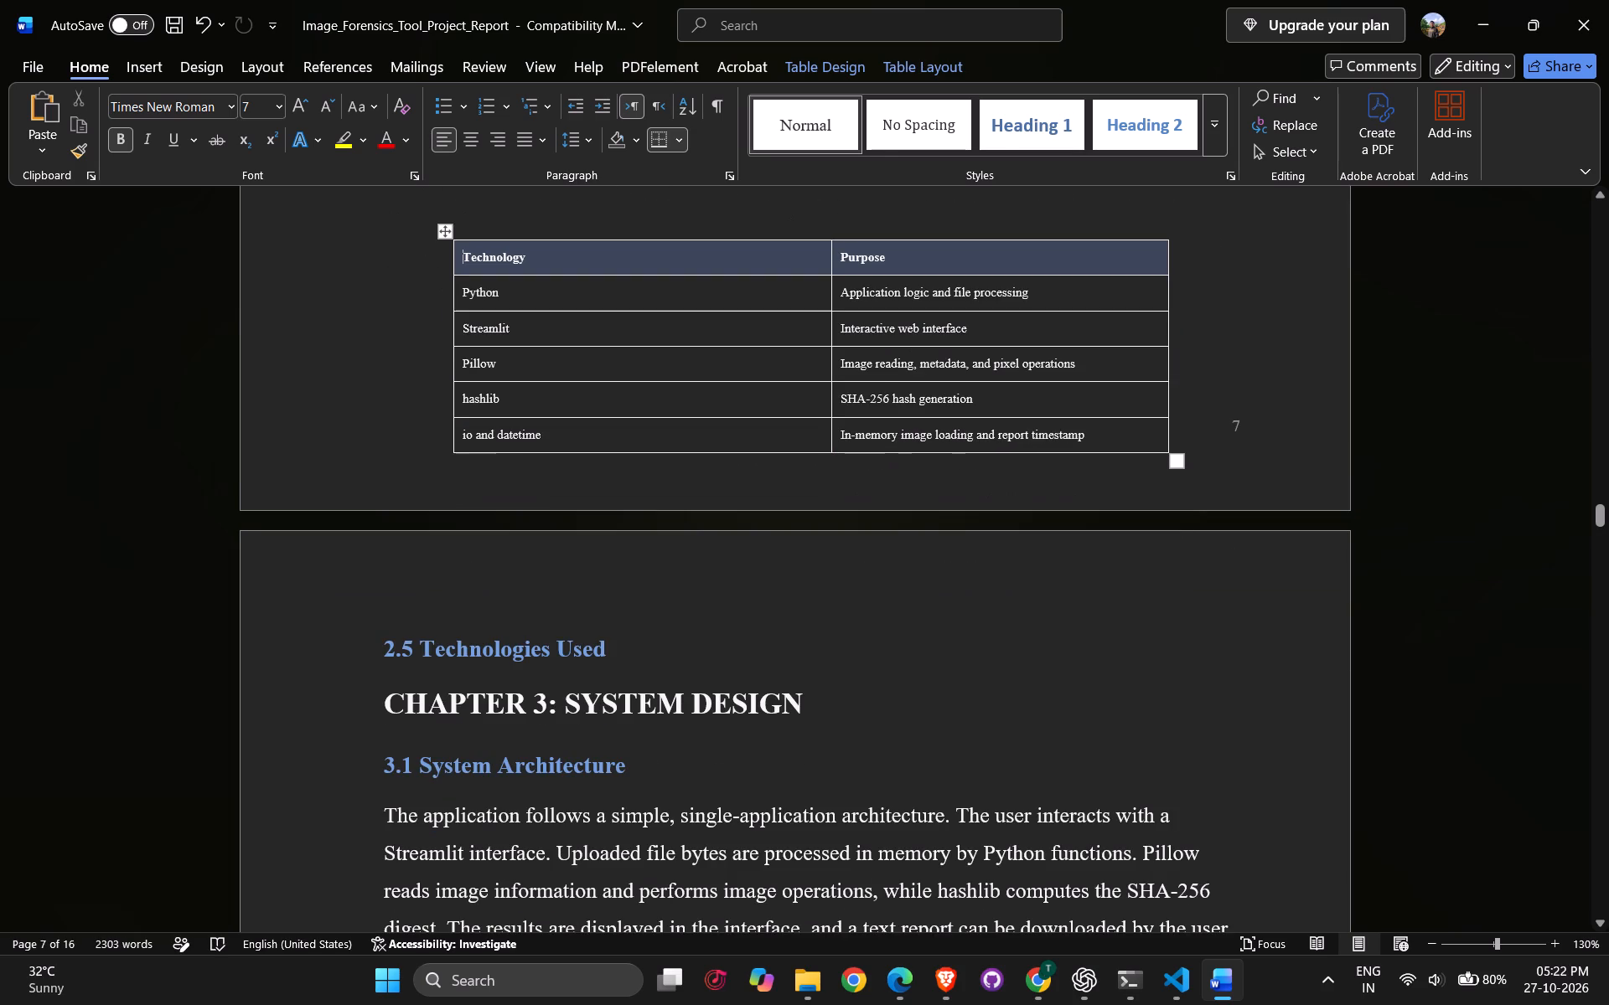
Cut the 2.5 Technologies Used heading from the top of page 8.
left_click_drag(634, 645, 368, 630)
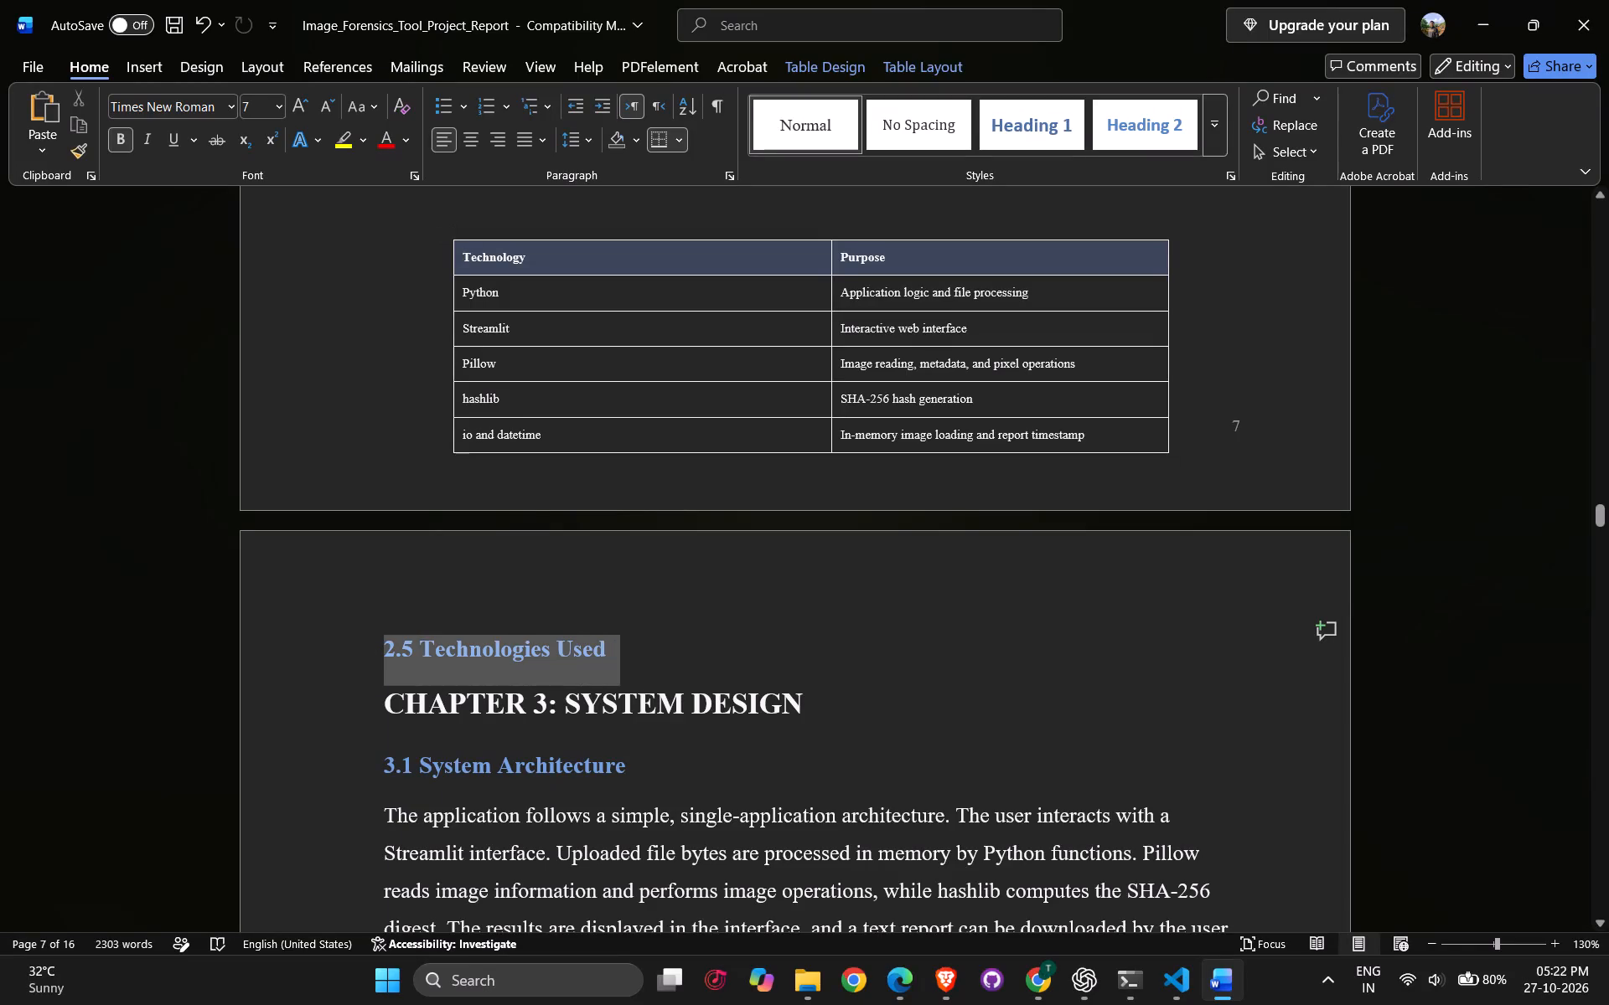
left_click_drag(368, 630, 359, 629)
right_click(432, 636)
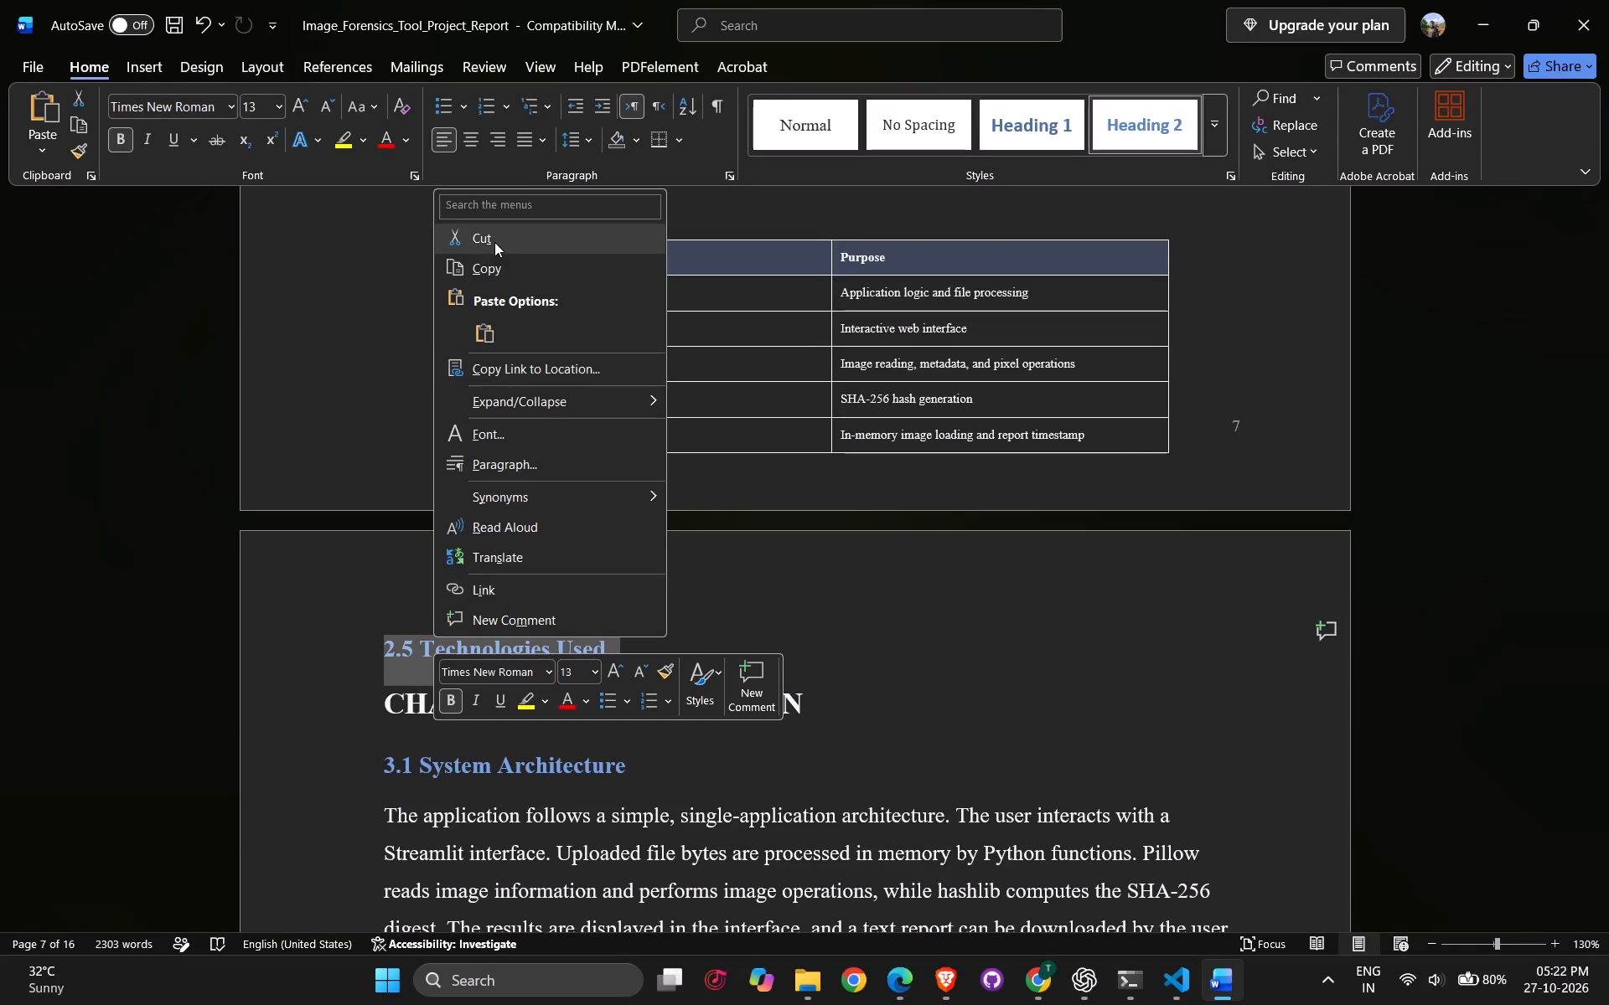
left_click(494, 236)
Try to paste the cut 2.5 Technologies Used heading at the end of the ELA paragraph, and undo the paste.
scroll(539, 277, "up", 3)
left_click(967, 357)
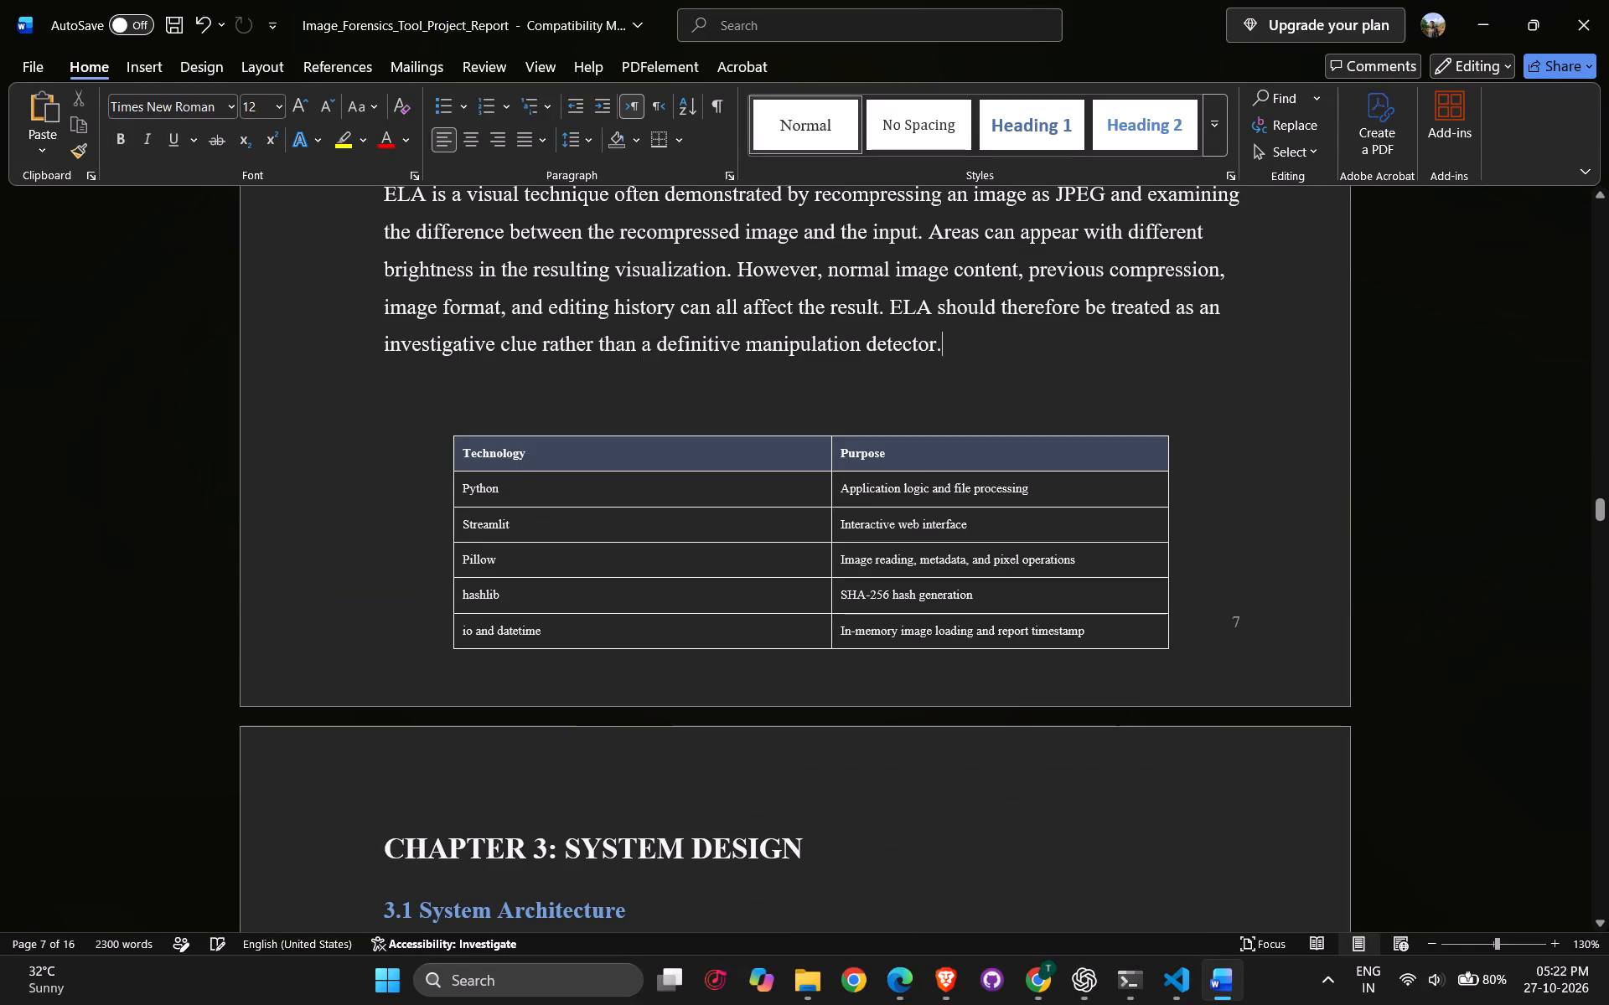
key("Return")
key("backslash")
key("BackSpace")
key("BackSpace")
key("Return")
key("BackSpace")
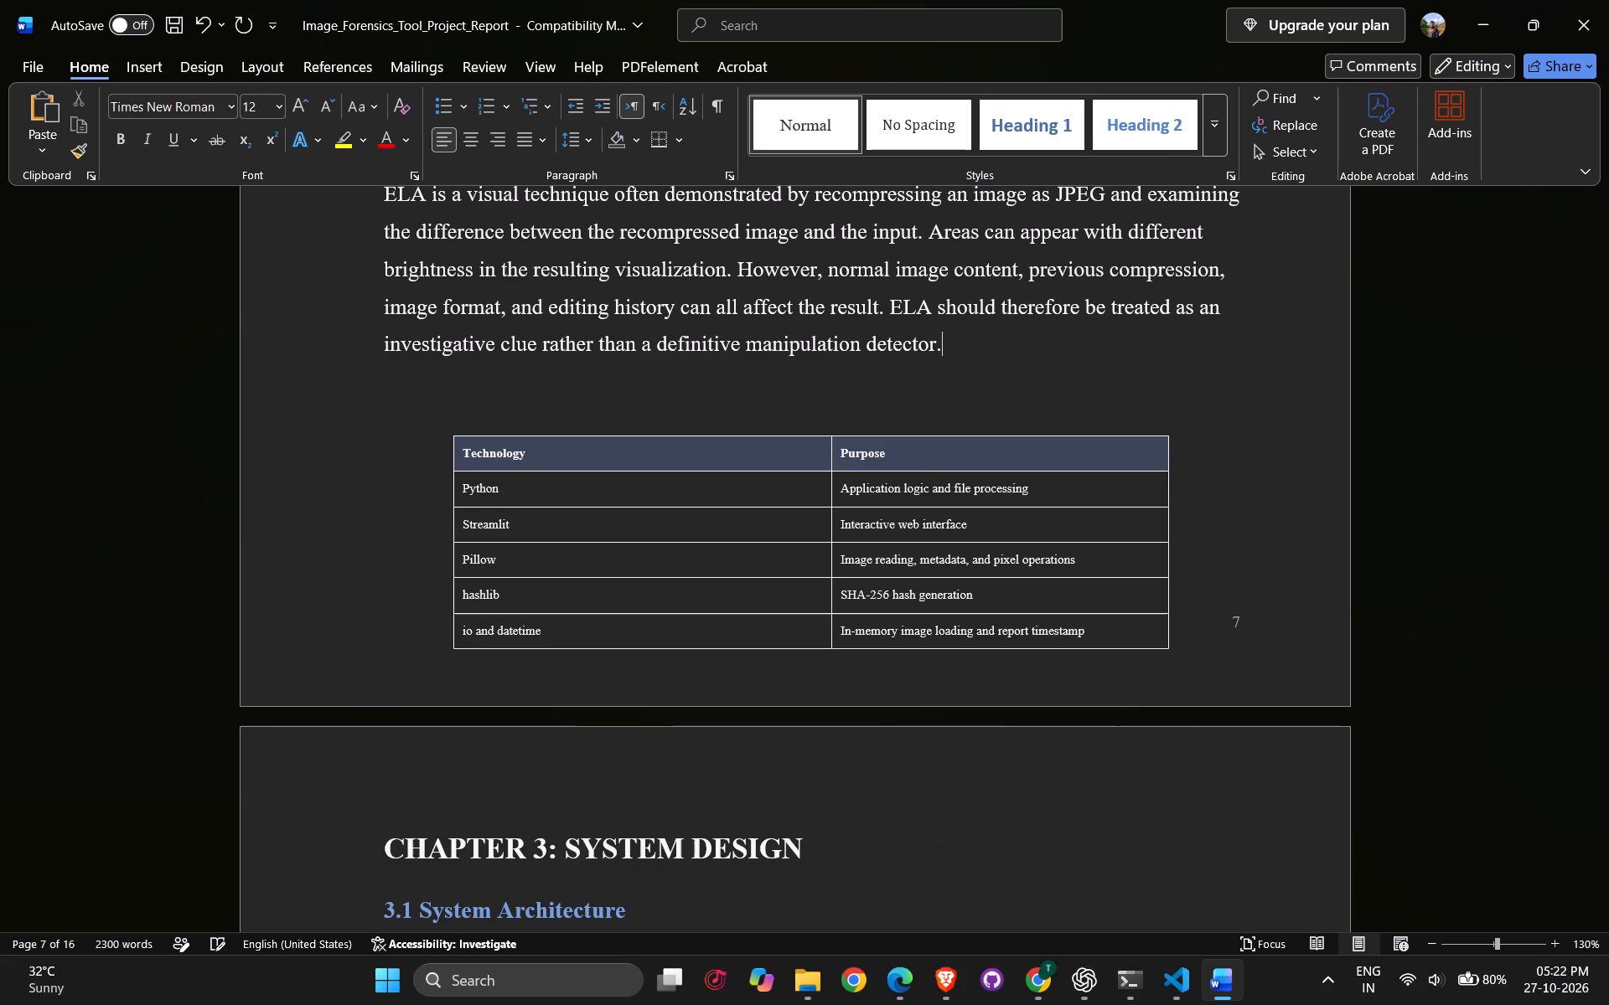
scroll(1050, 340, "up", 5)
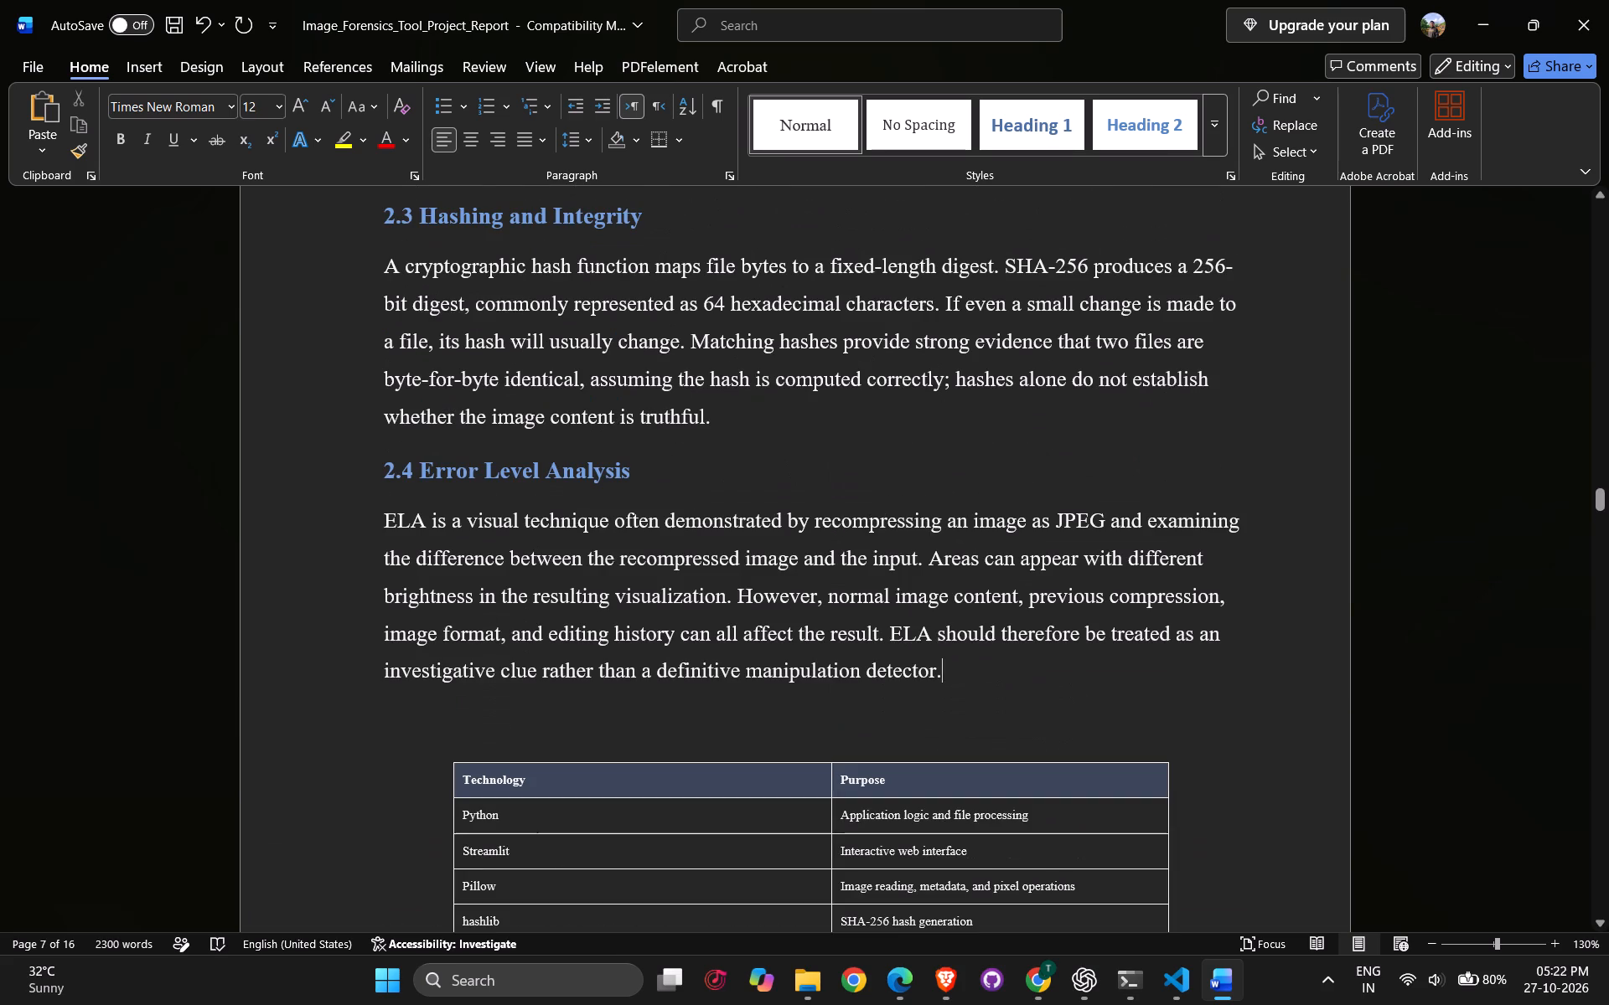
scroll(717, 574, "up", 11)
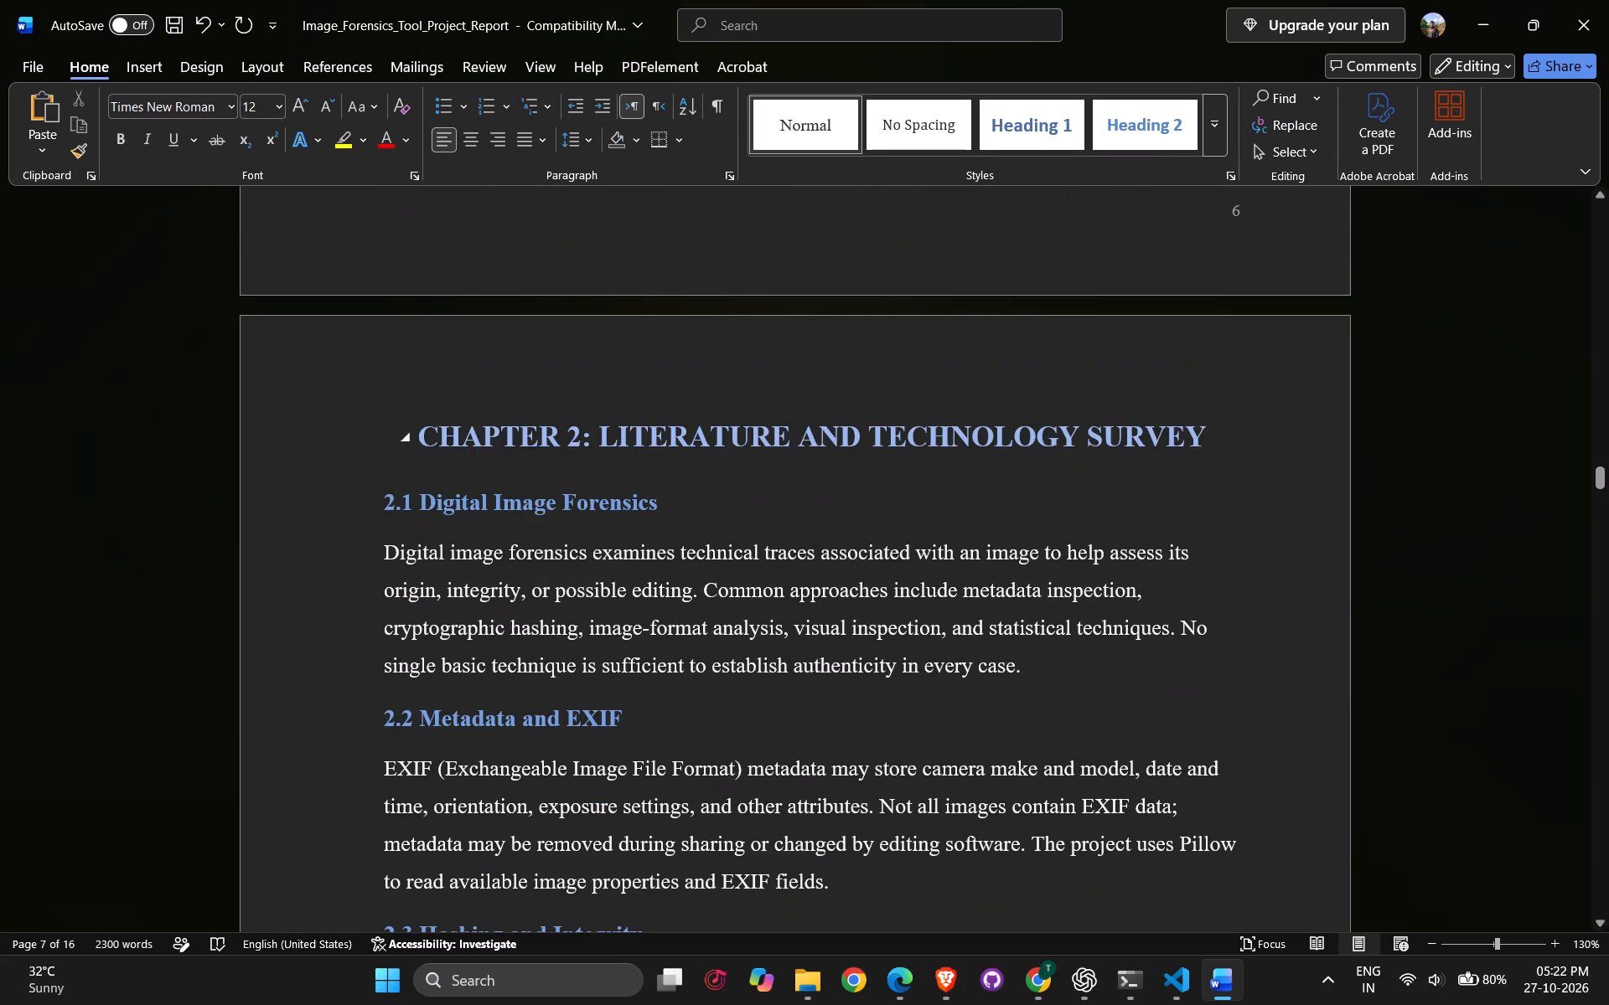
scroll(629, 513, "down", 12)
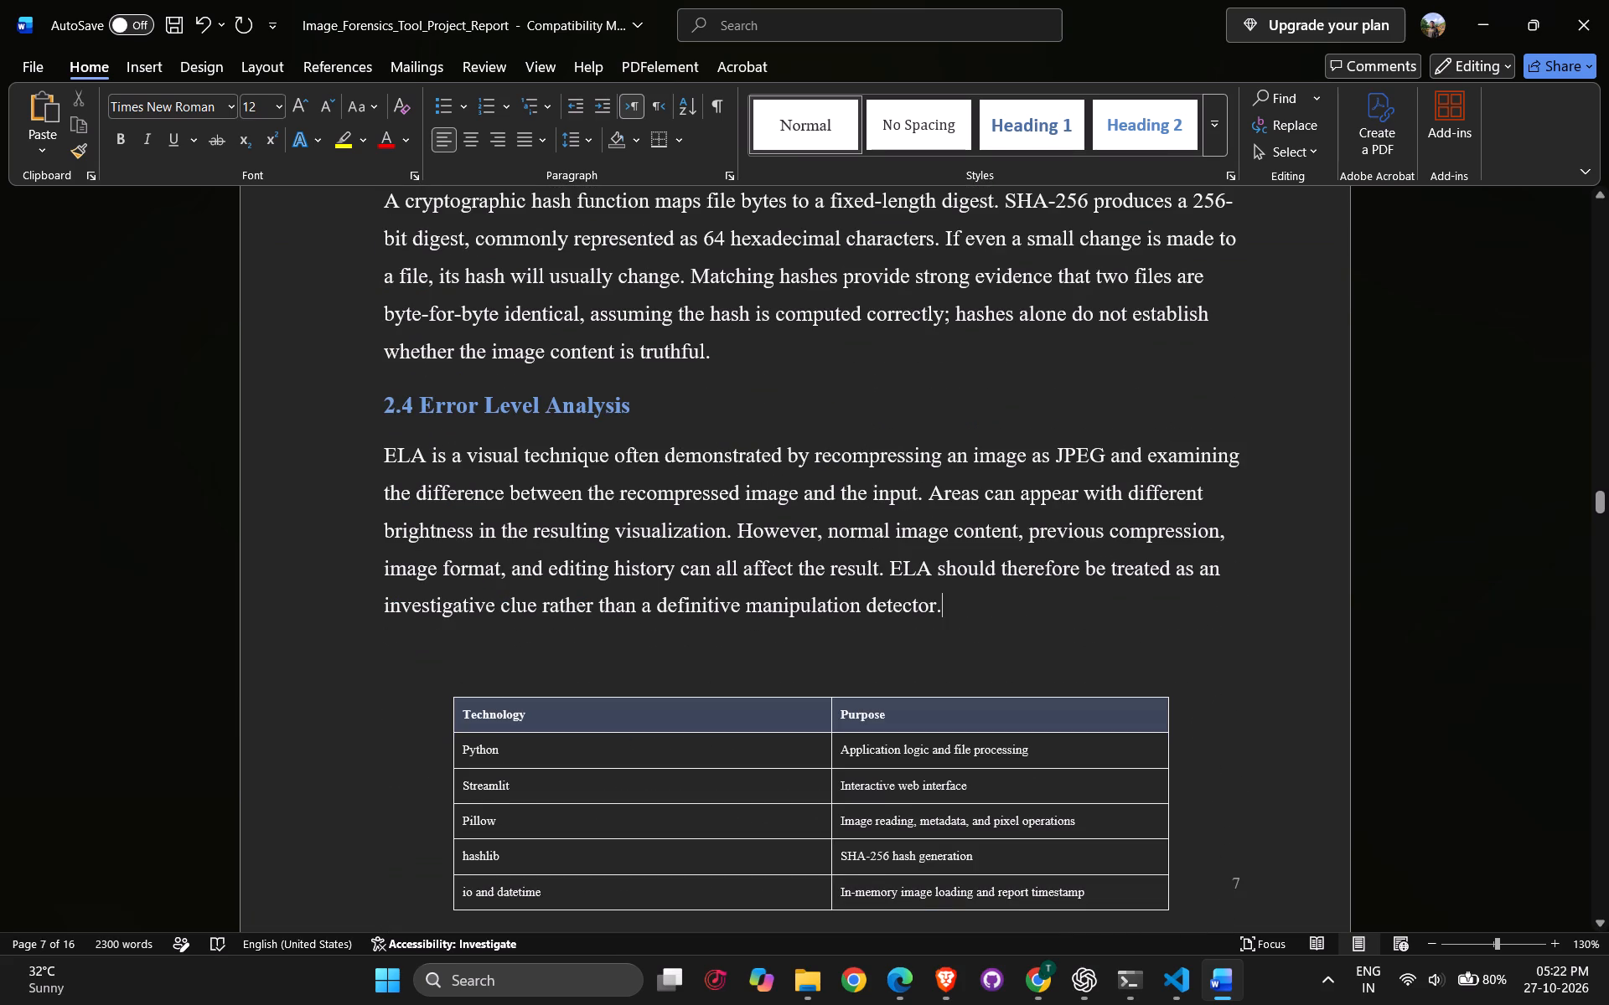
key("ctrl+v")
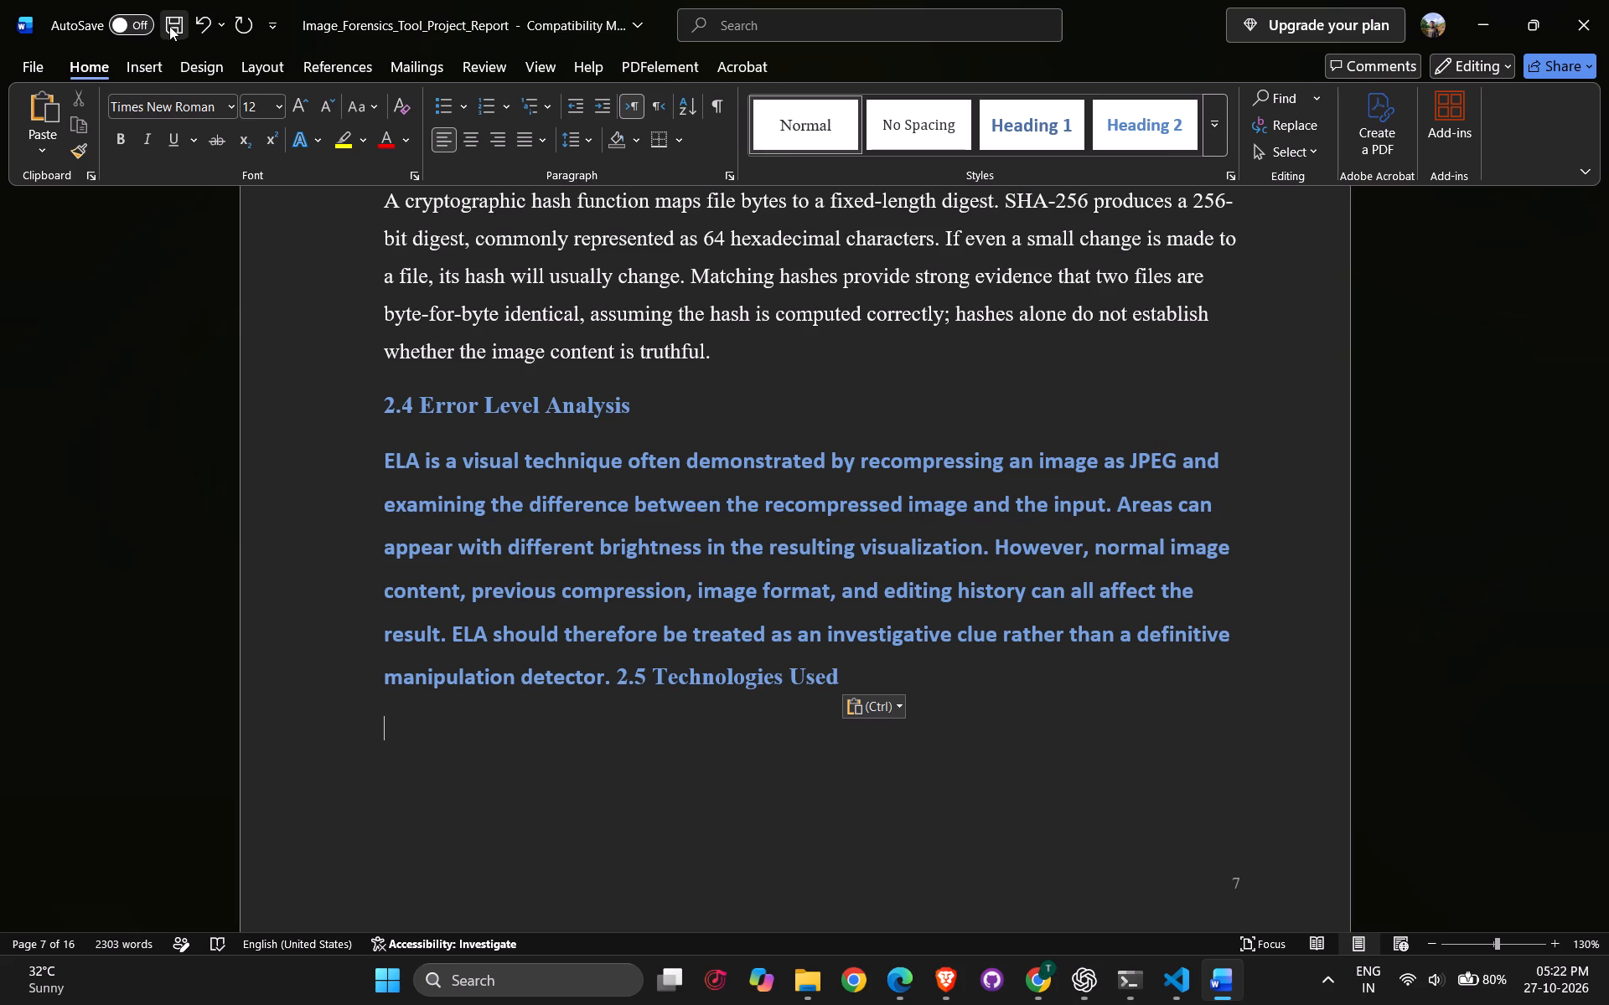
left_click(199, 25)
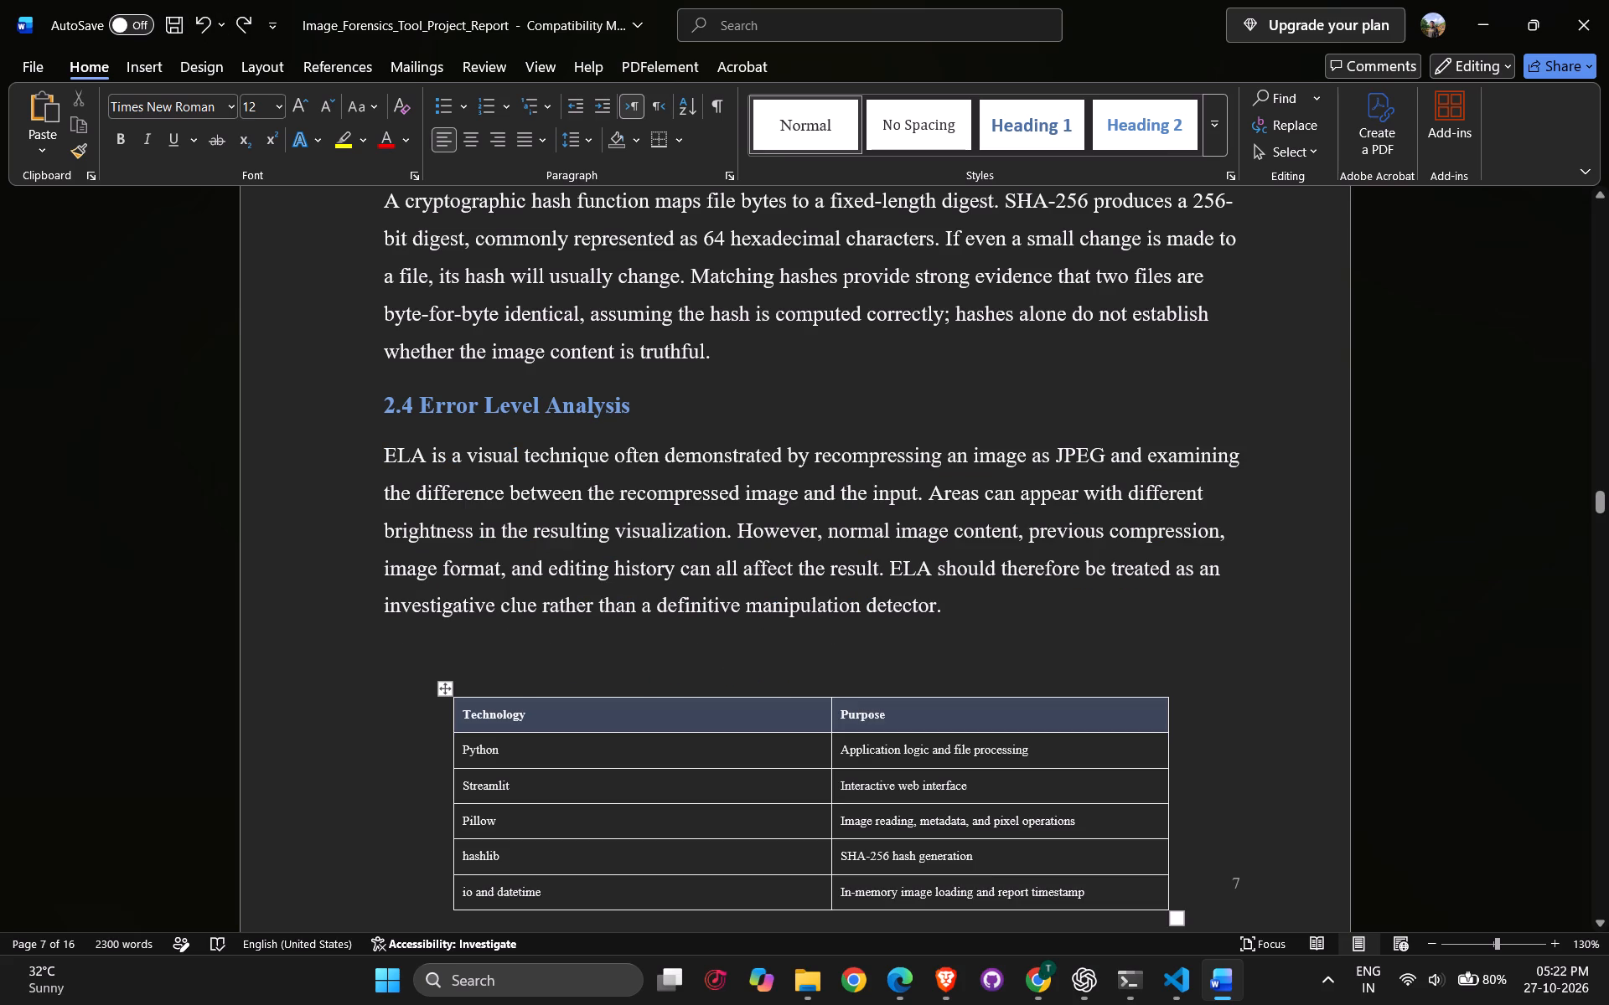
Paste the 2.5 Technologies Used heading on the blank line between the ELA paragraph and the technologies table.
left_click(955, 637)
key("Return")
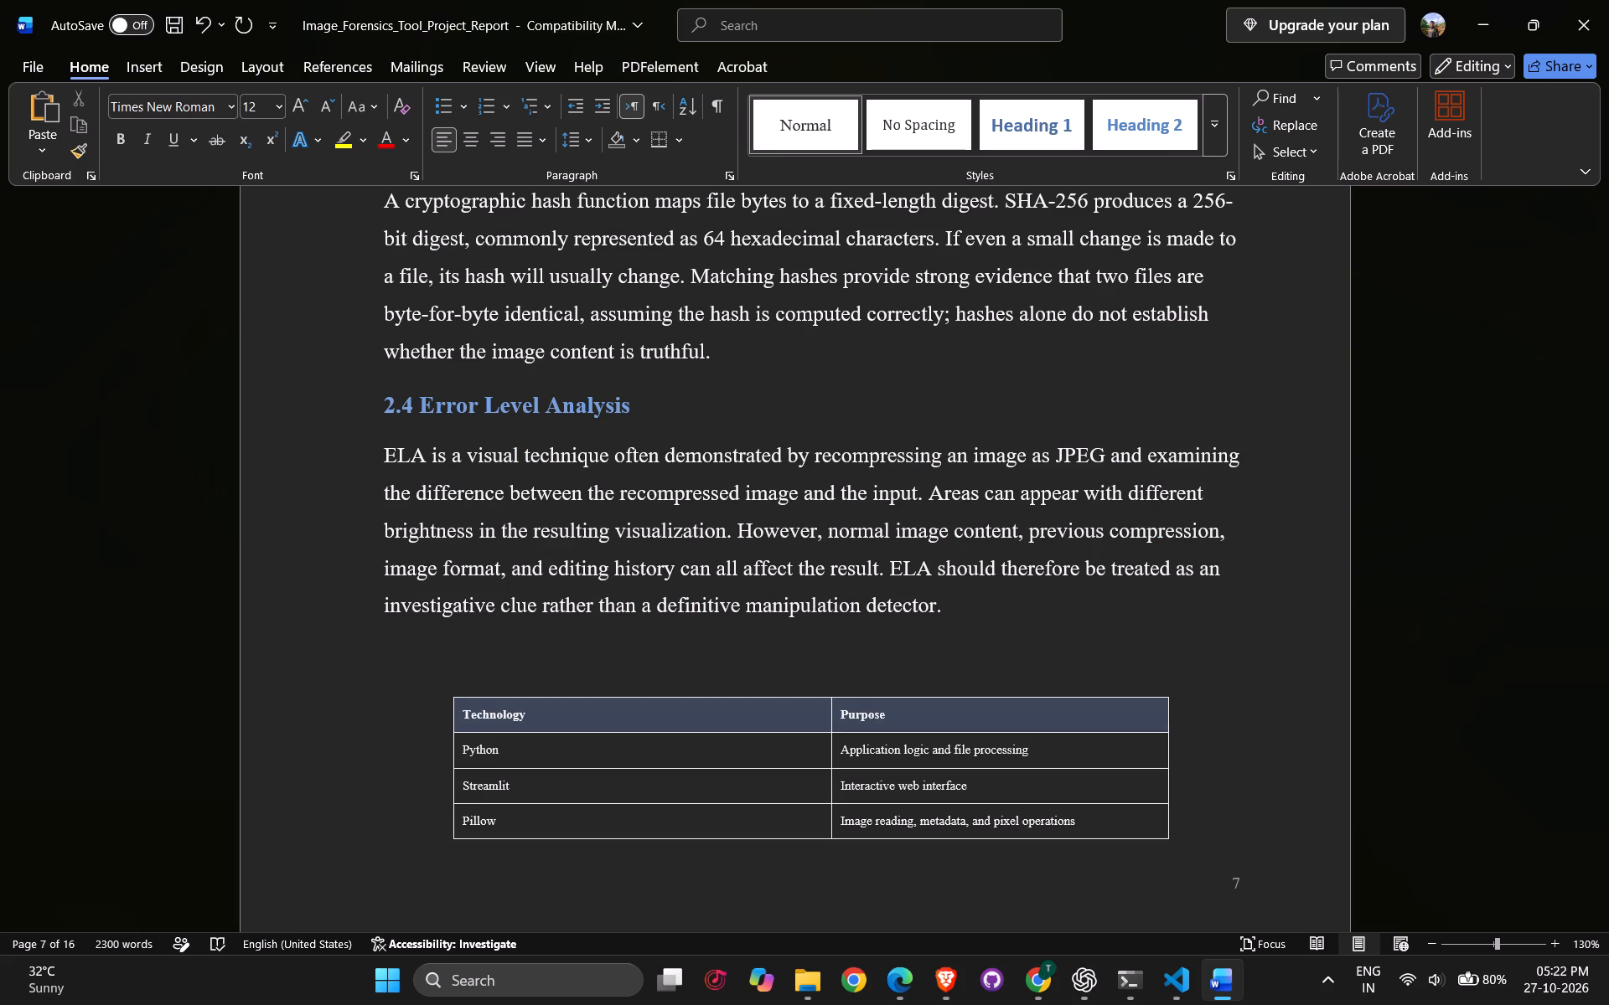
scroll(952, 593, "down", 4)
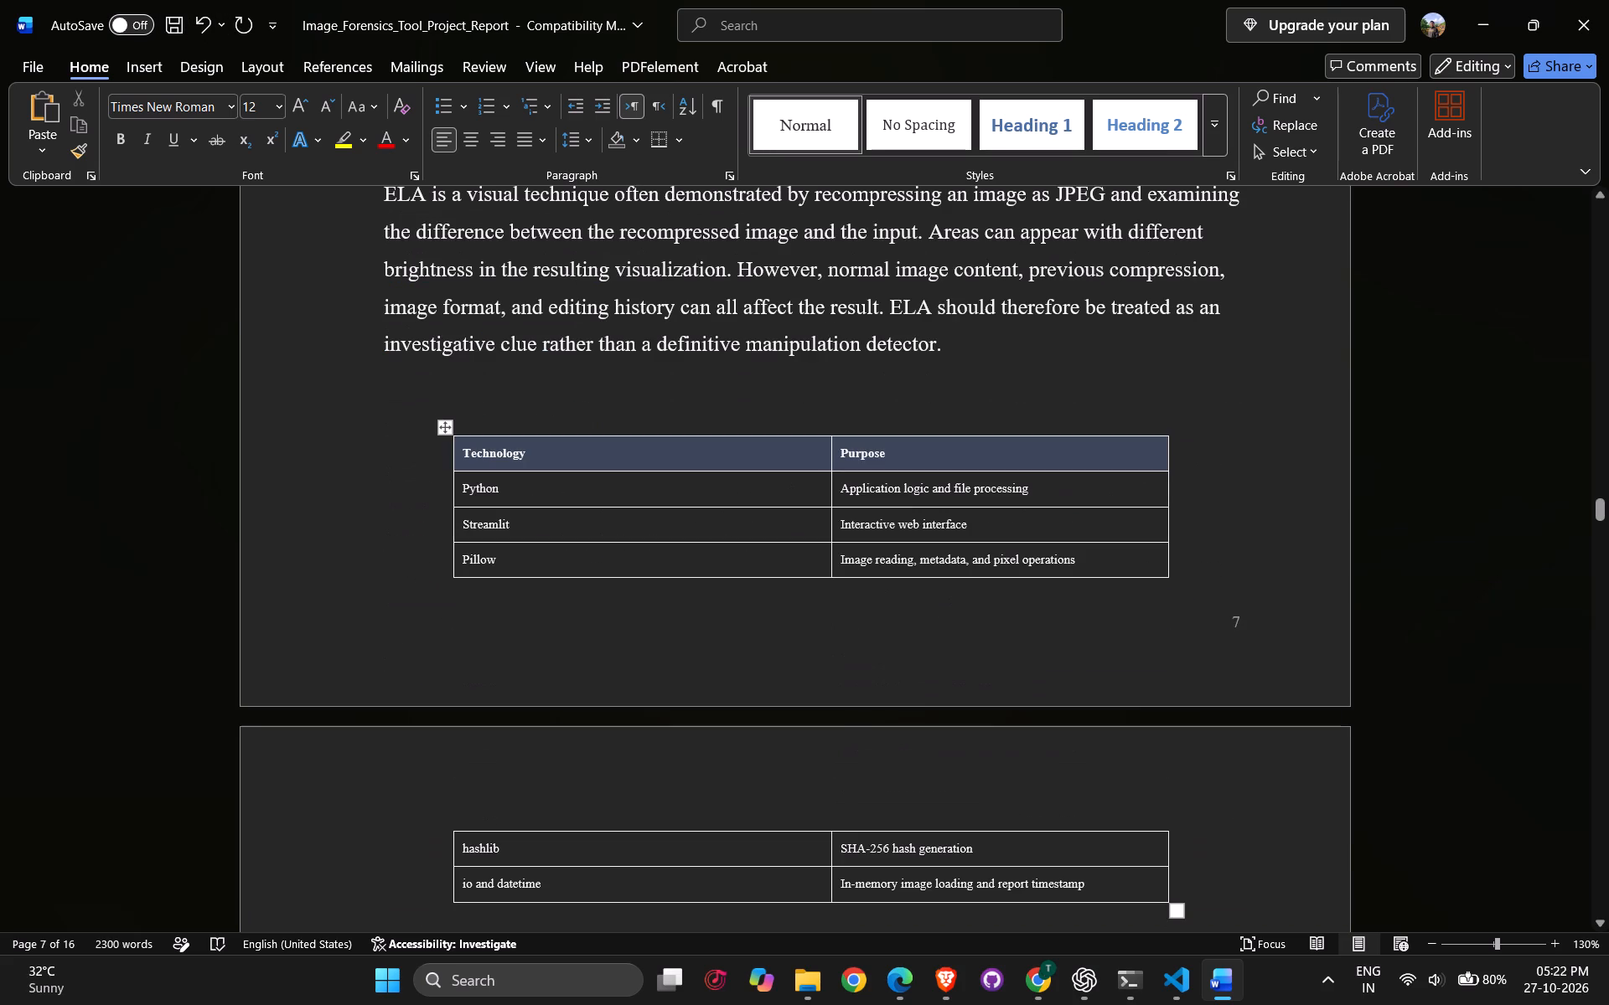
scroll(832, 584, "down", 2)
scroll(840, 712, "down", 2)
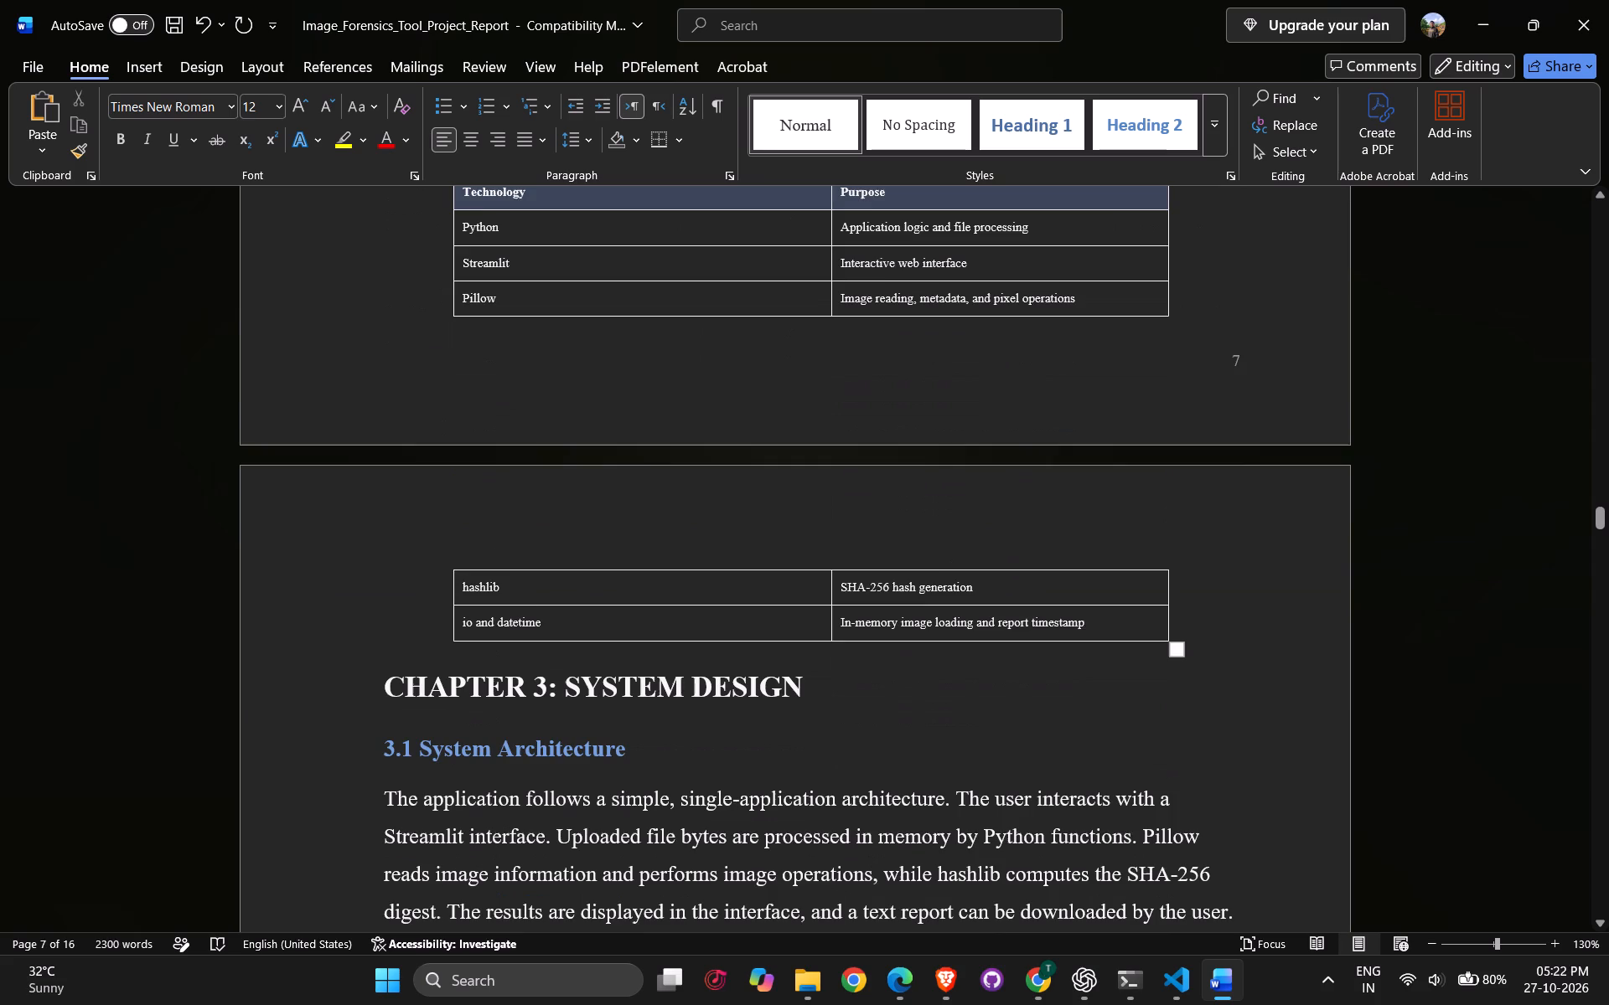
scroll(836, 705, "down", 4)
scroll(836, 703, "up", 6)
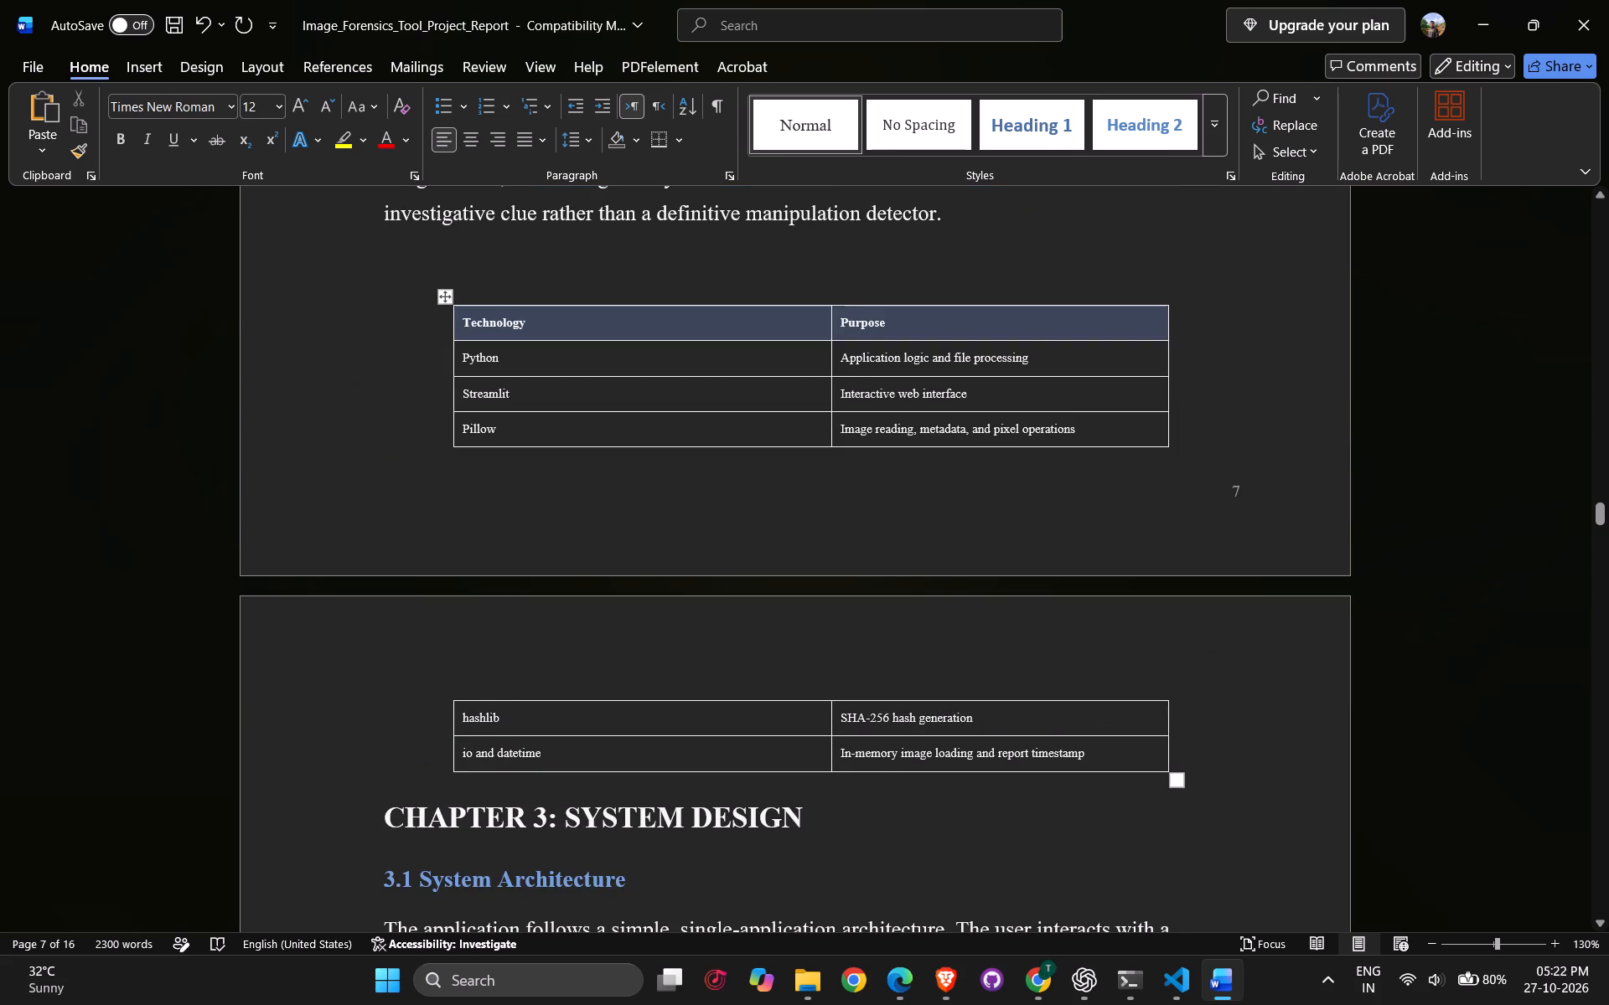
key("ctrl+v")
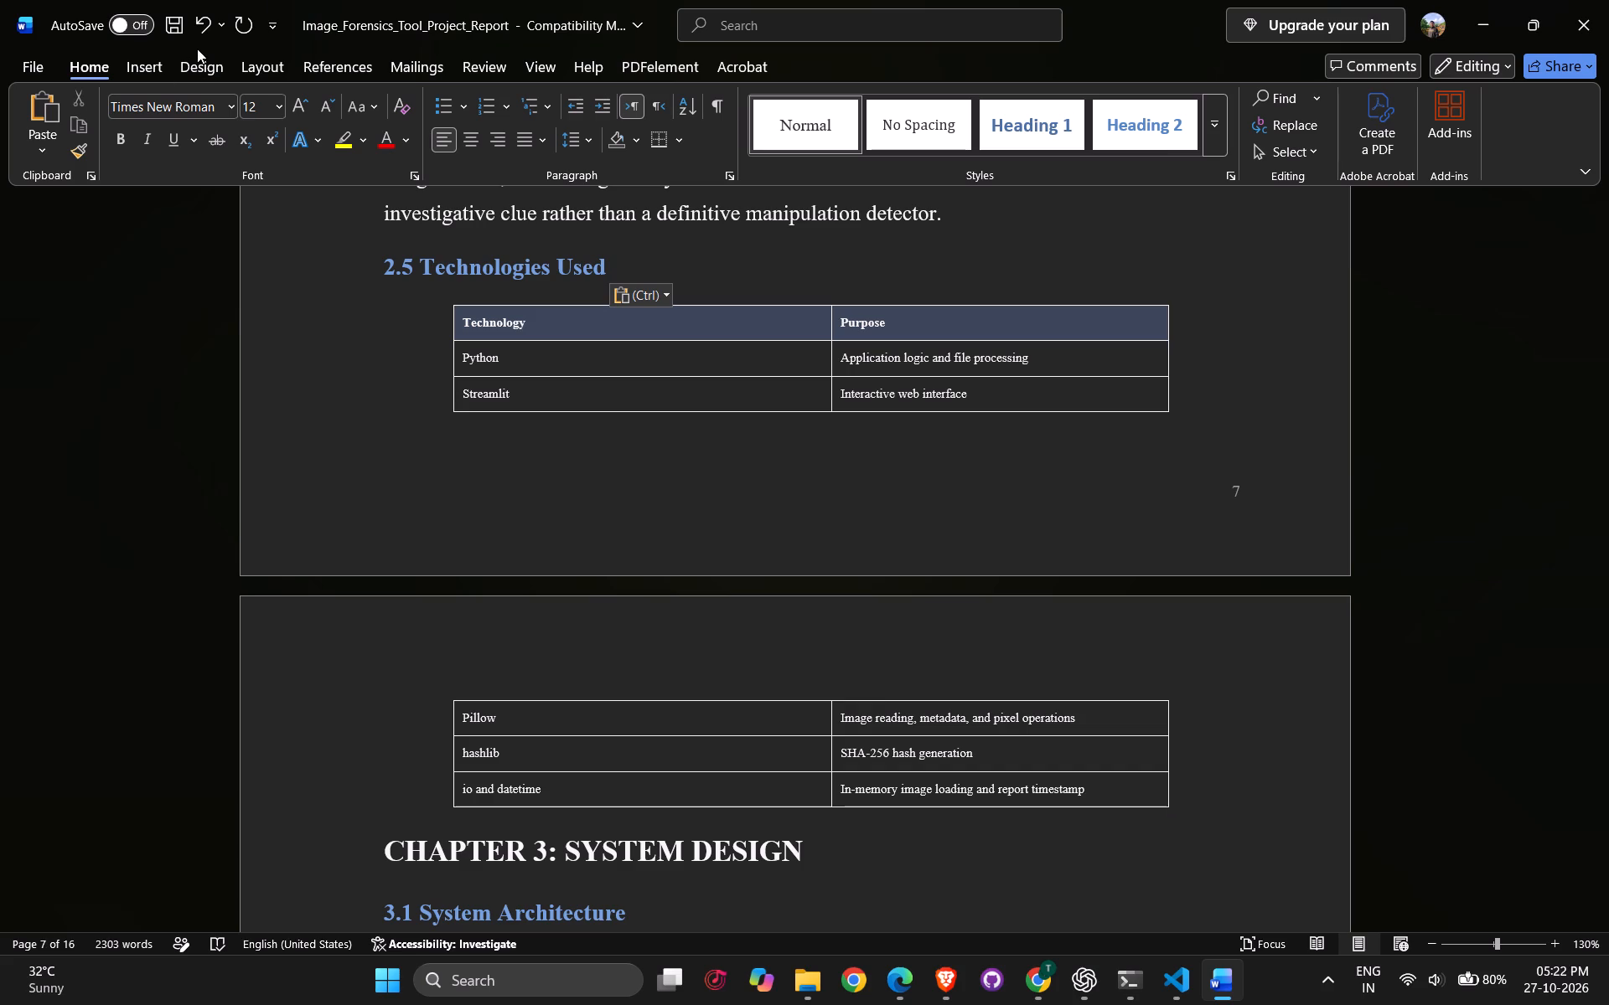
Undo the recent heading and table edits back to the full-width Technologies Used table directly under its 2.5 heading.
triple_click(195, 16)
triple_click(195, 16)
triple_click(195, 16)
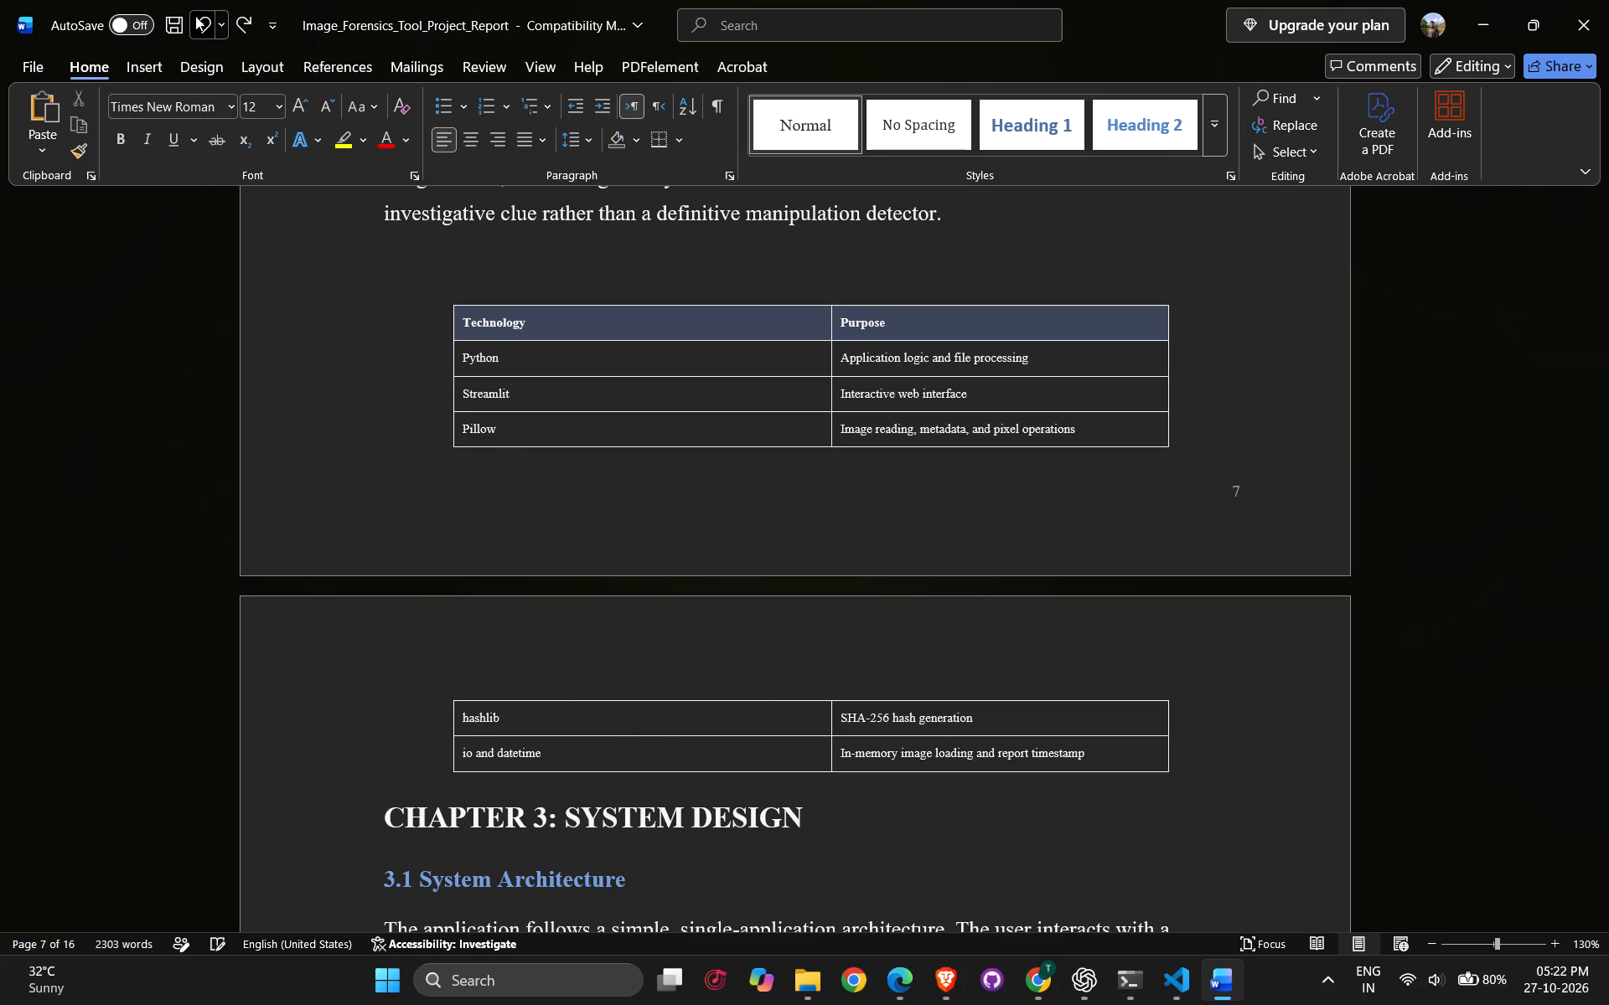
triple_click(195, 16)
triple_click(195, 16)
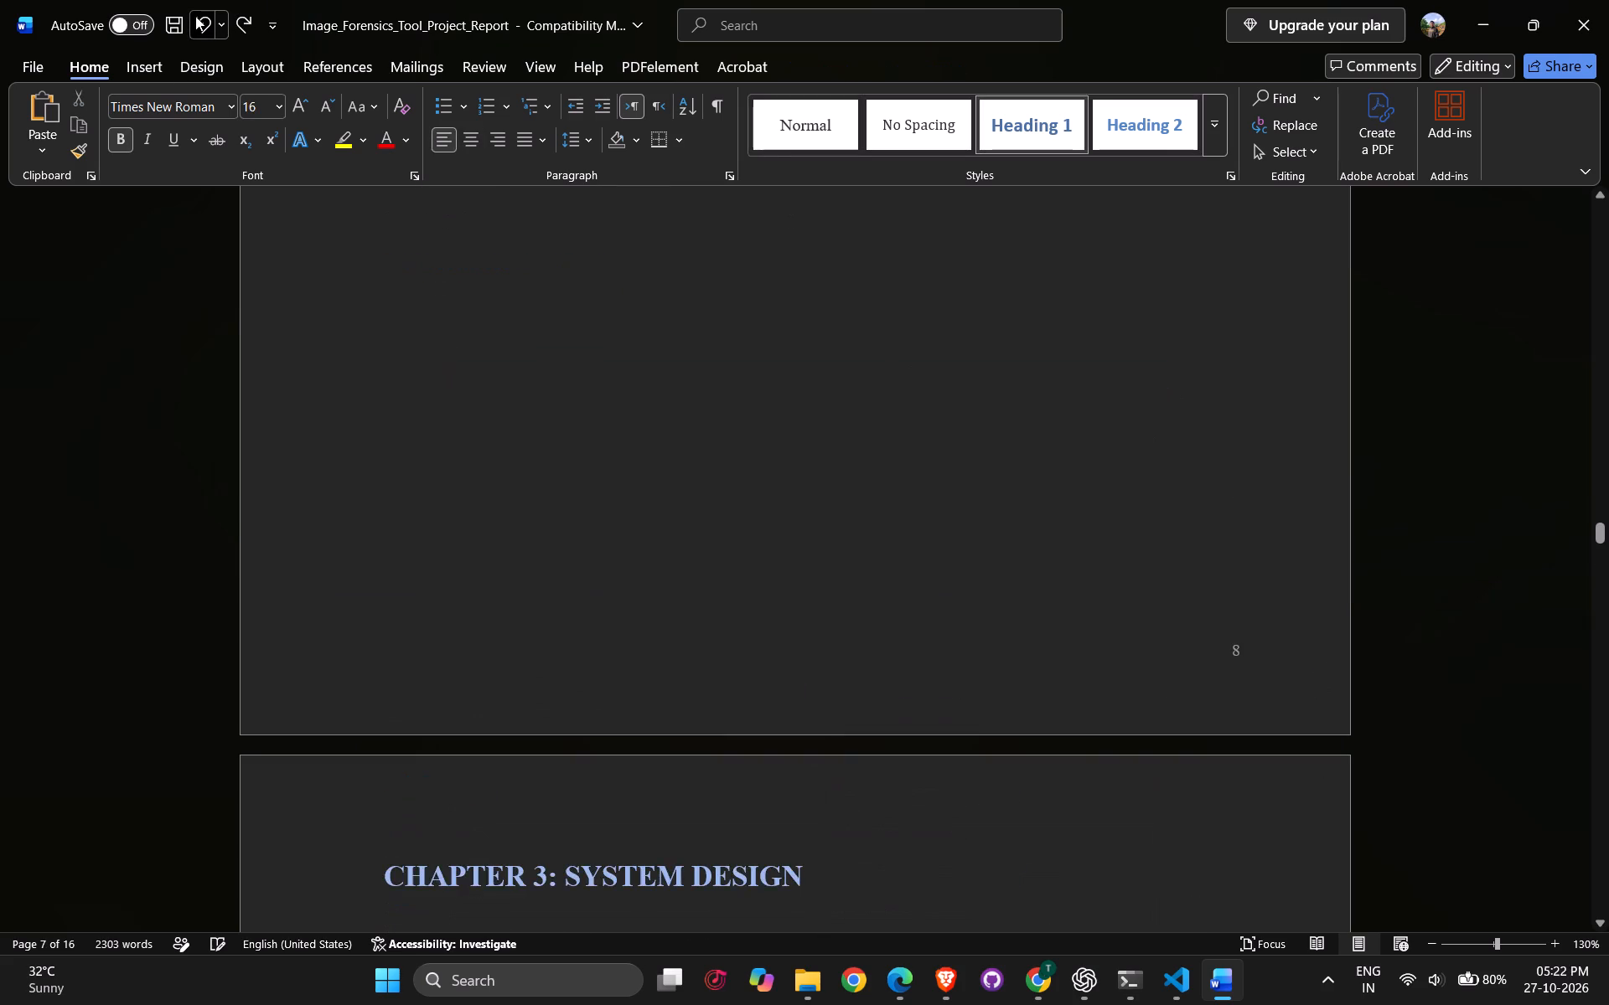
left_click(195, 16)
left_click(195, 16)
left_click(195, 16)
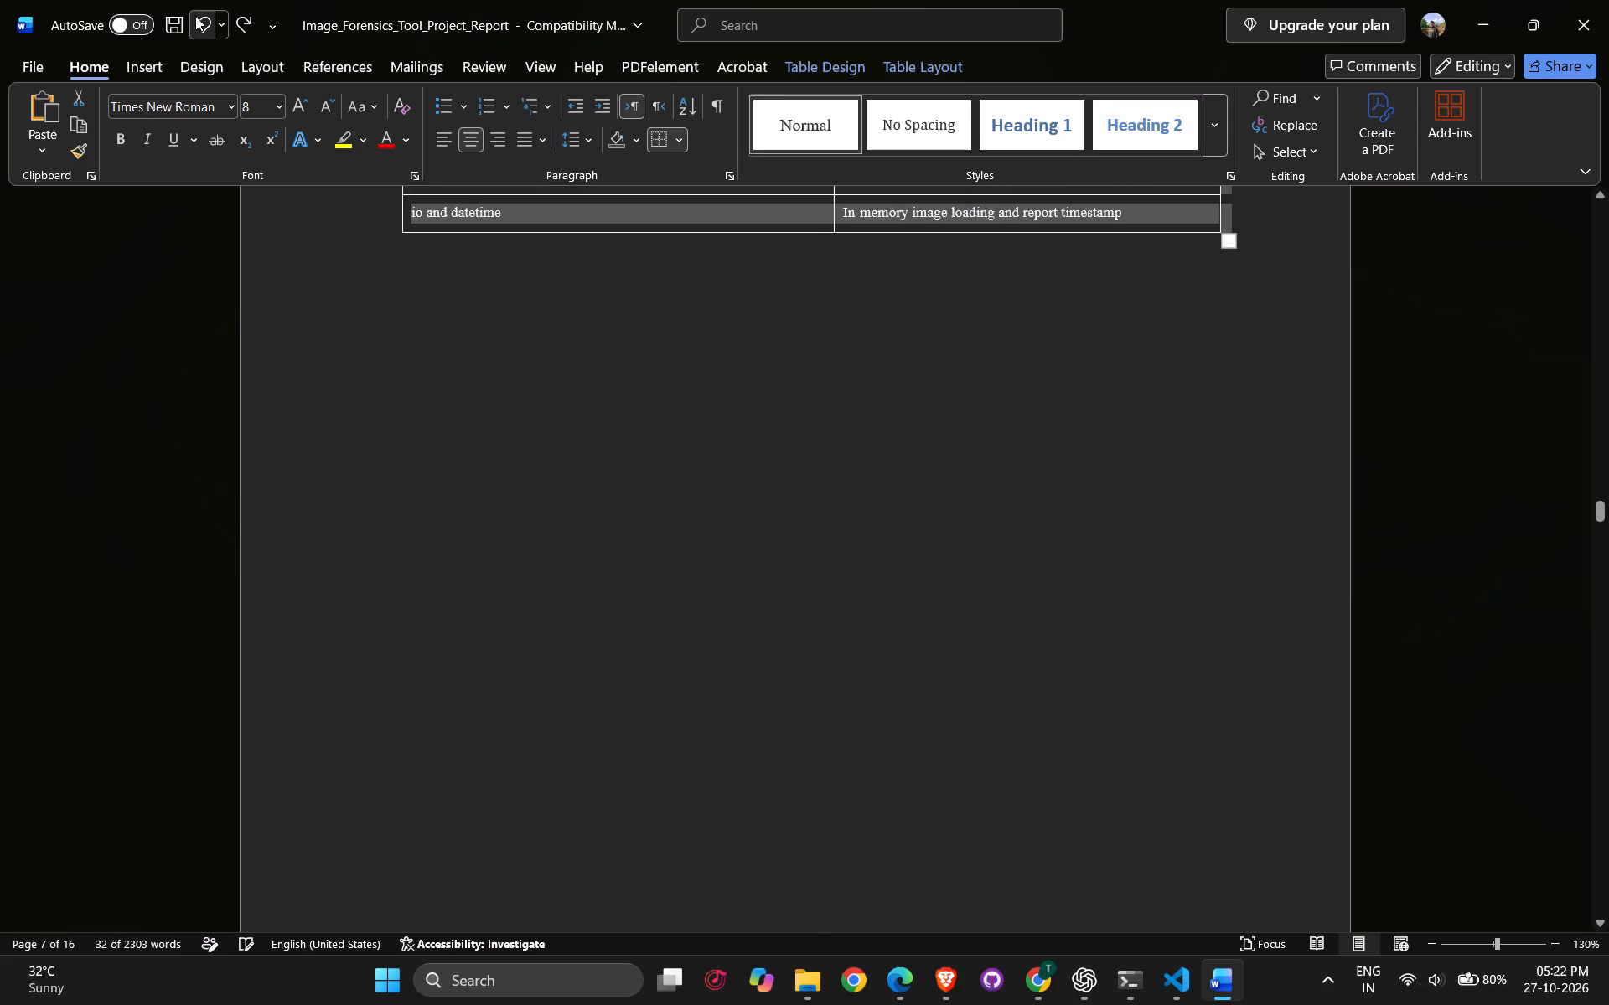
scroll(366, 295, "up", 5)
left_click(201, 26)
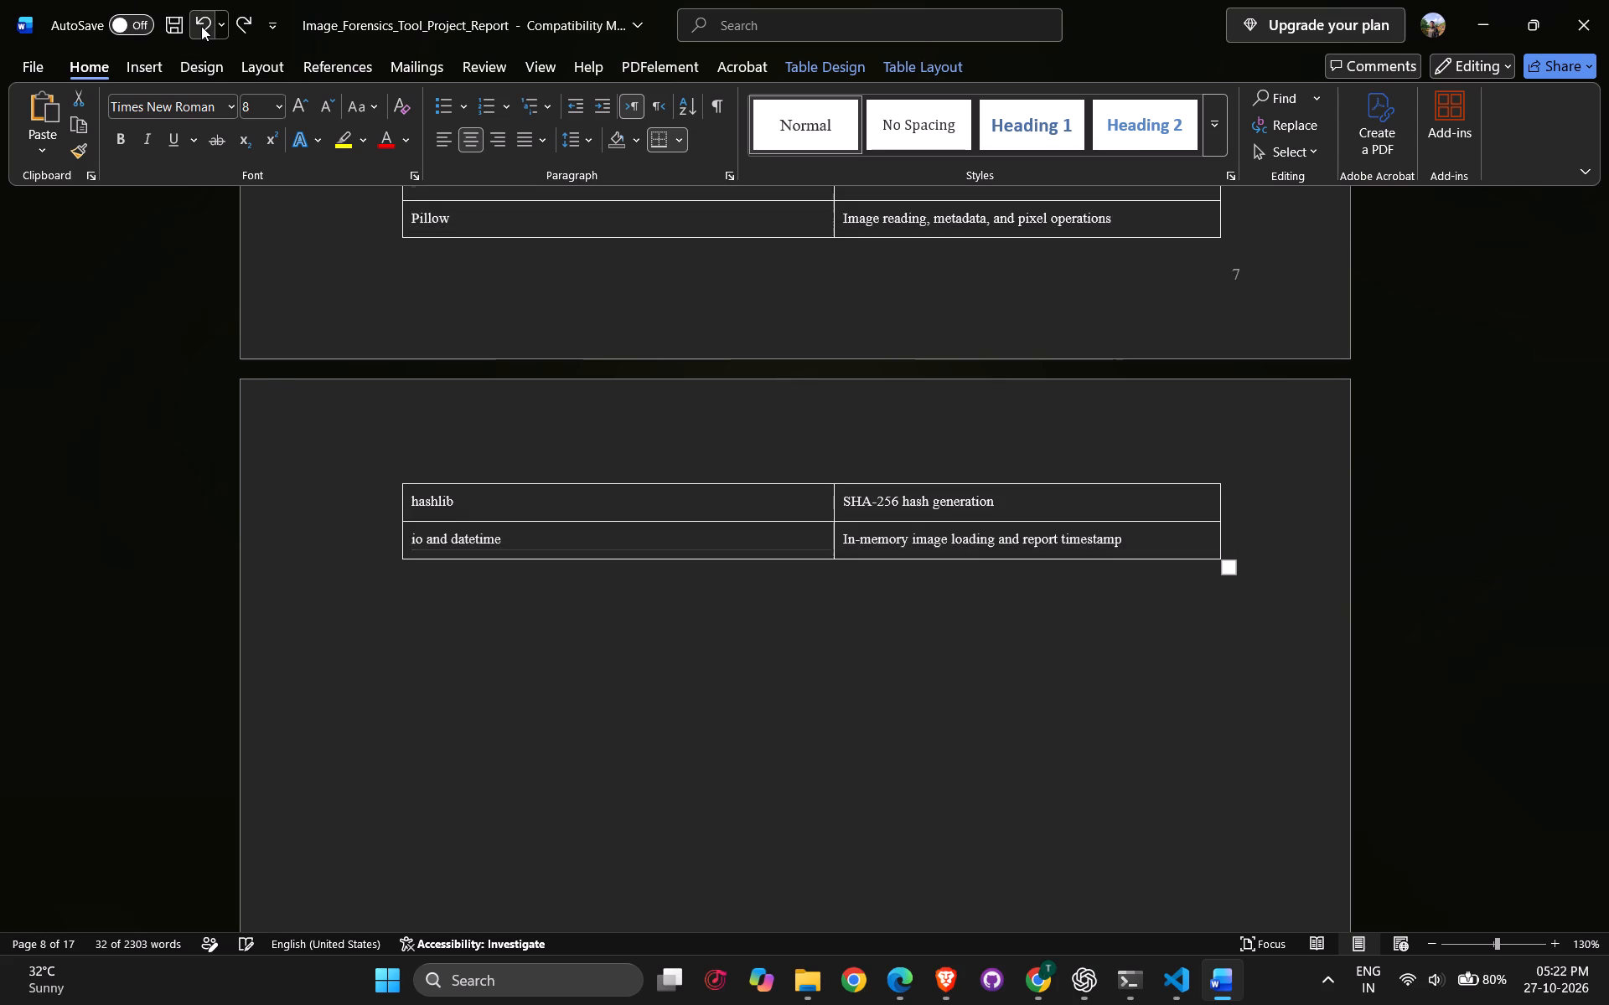
Delete the cells of the hashlib and io and datetime rows on page 8, shifting cells left.
scroll(535, 652, "up", 4)
left_click_drag(1134, 811, 393, 761)
key("BackSpace")
key("BackSpace")
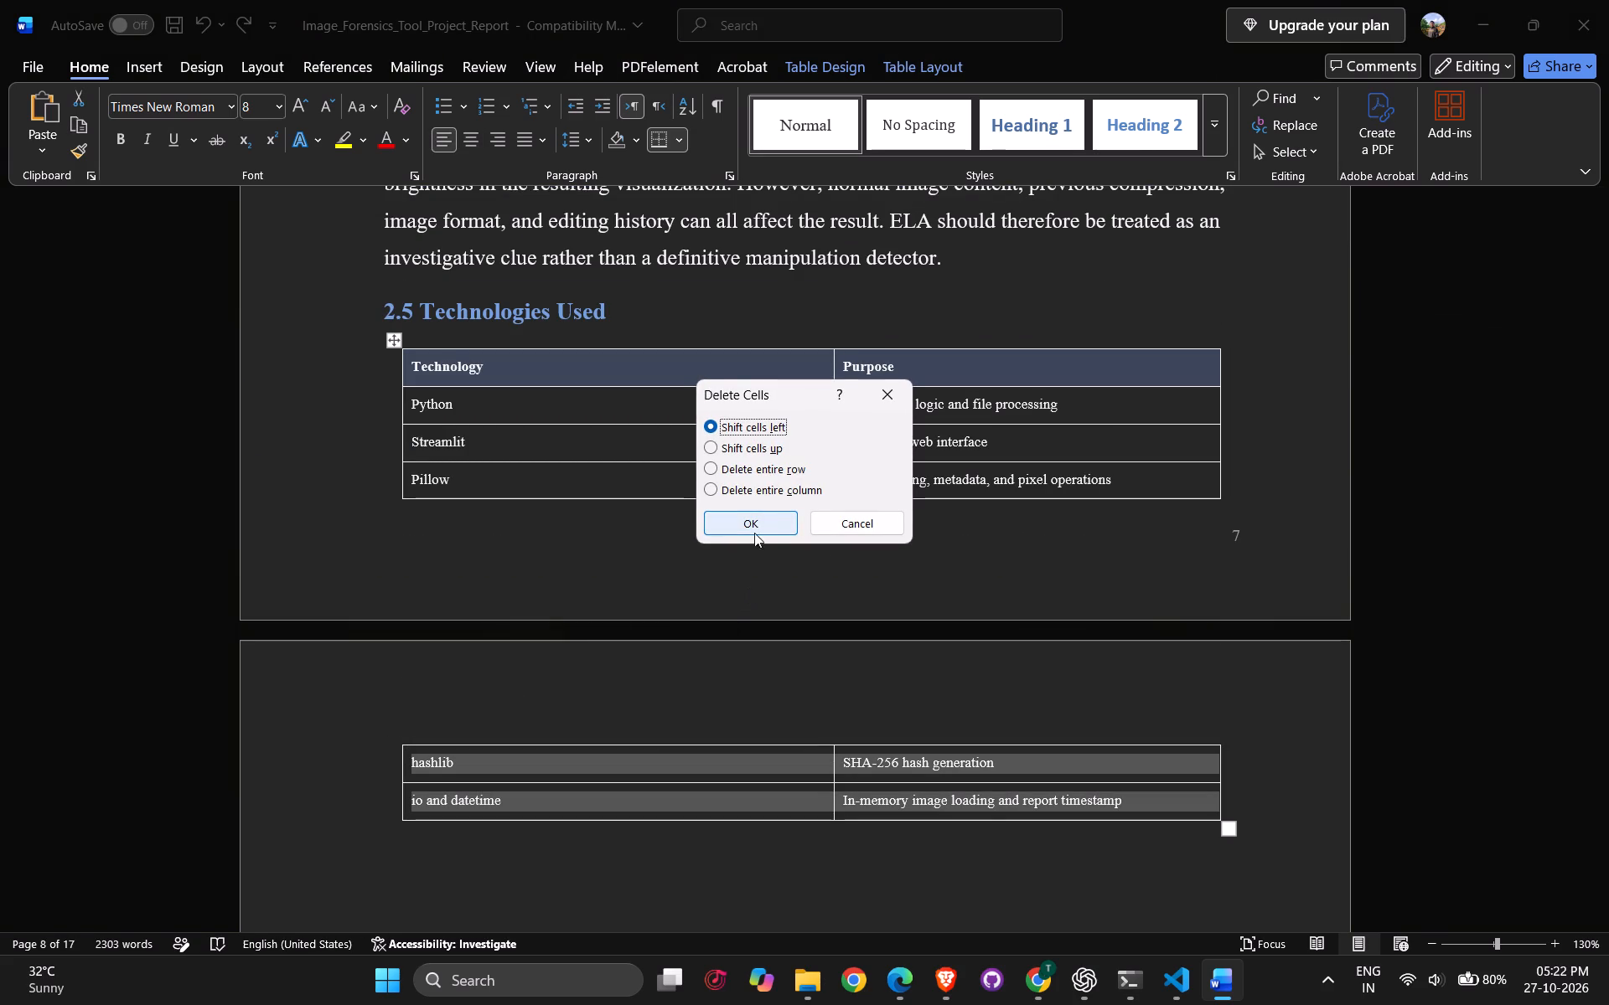
left_click(770, 487)
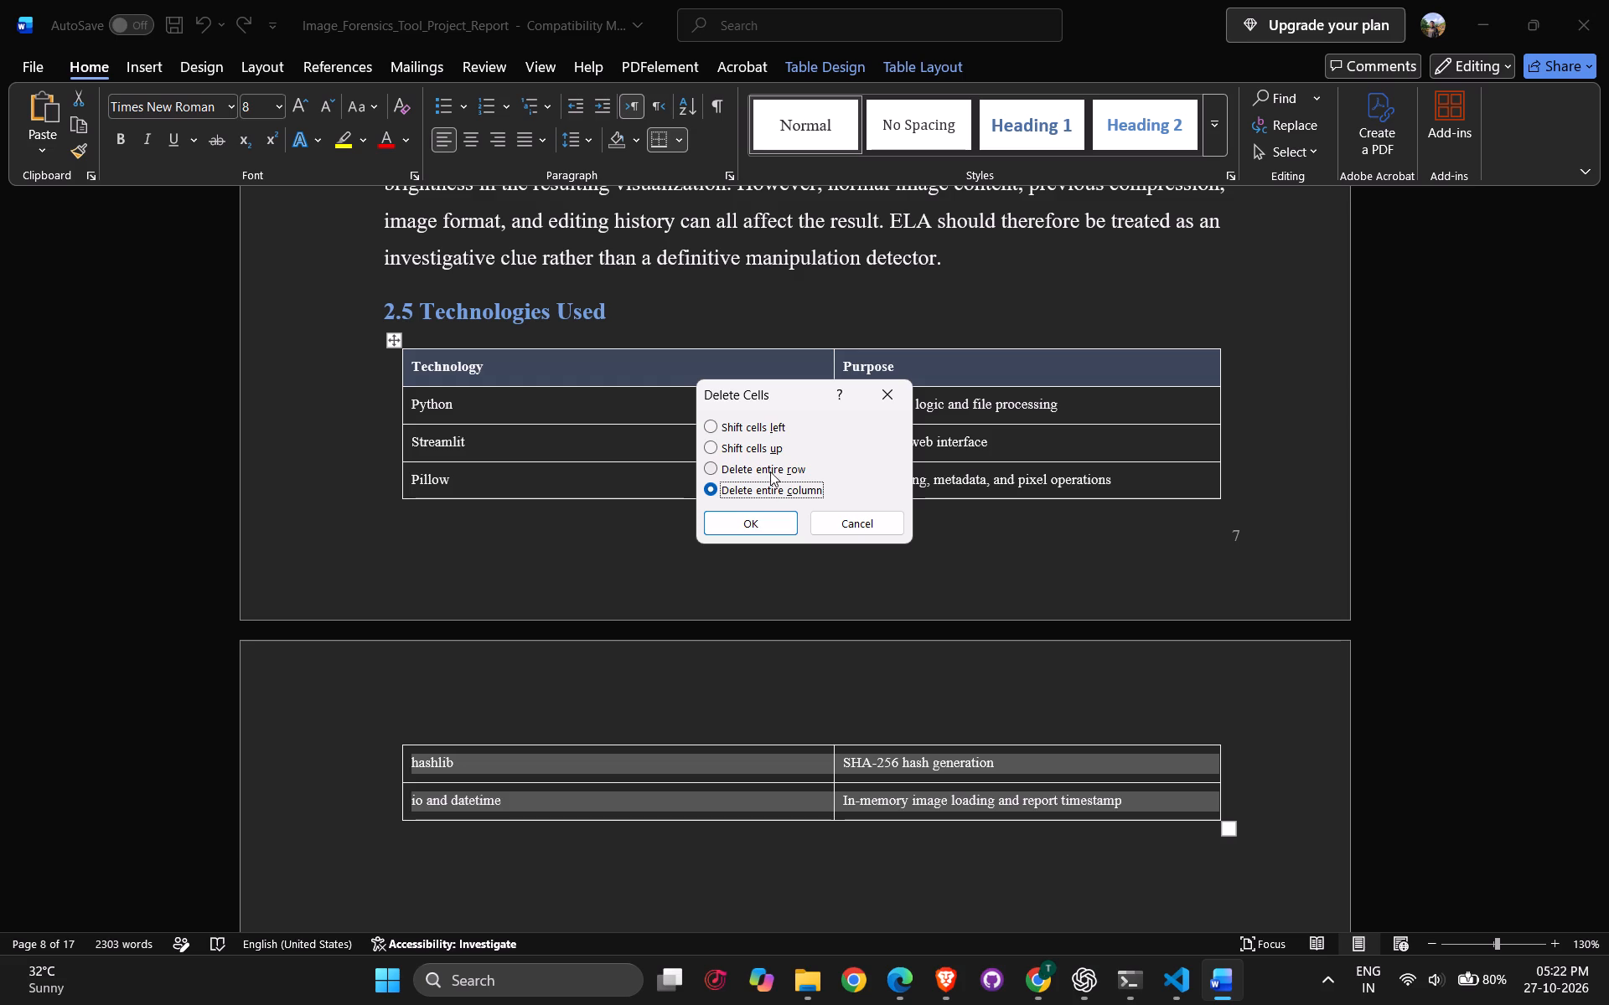
left_click(762, 433)
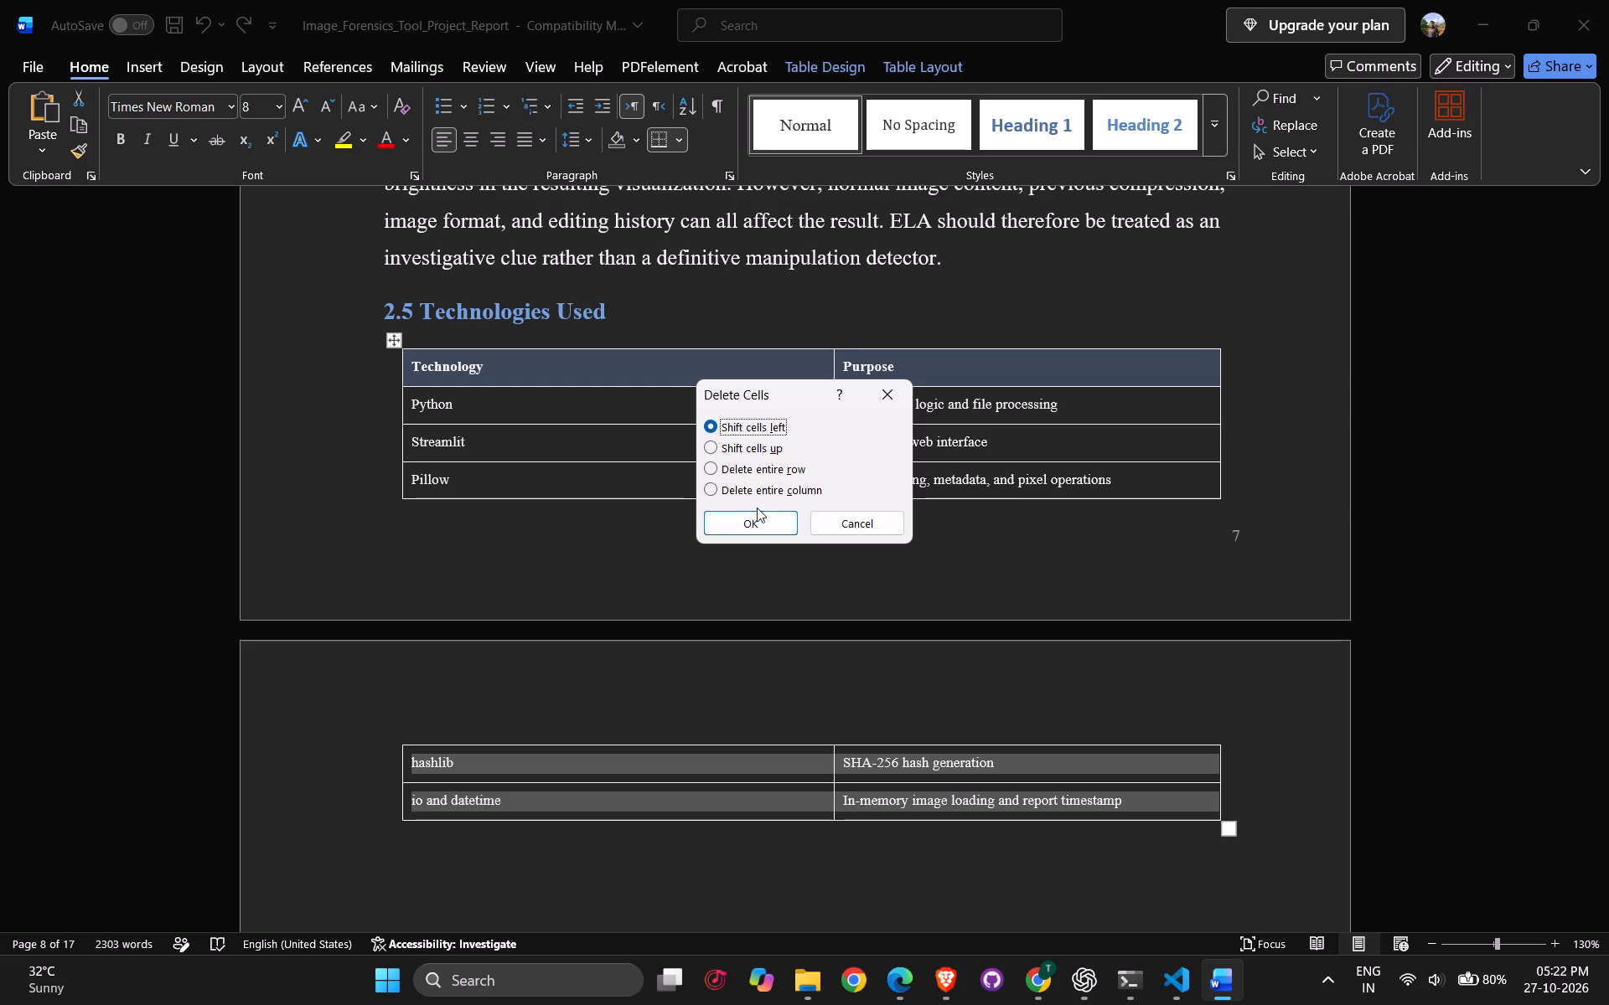
left_click(751, 513)
Examine the report's overall page layout in a zoomed-out multi-page view, looking for leftover blank pages.
scroll(742, 611, "down", 4)
scroll(742, 616, "up", 6)
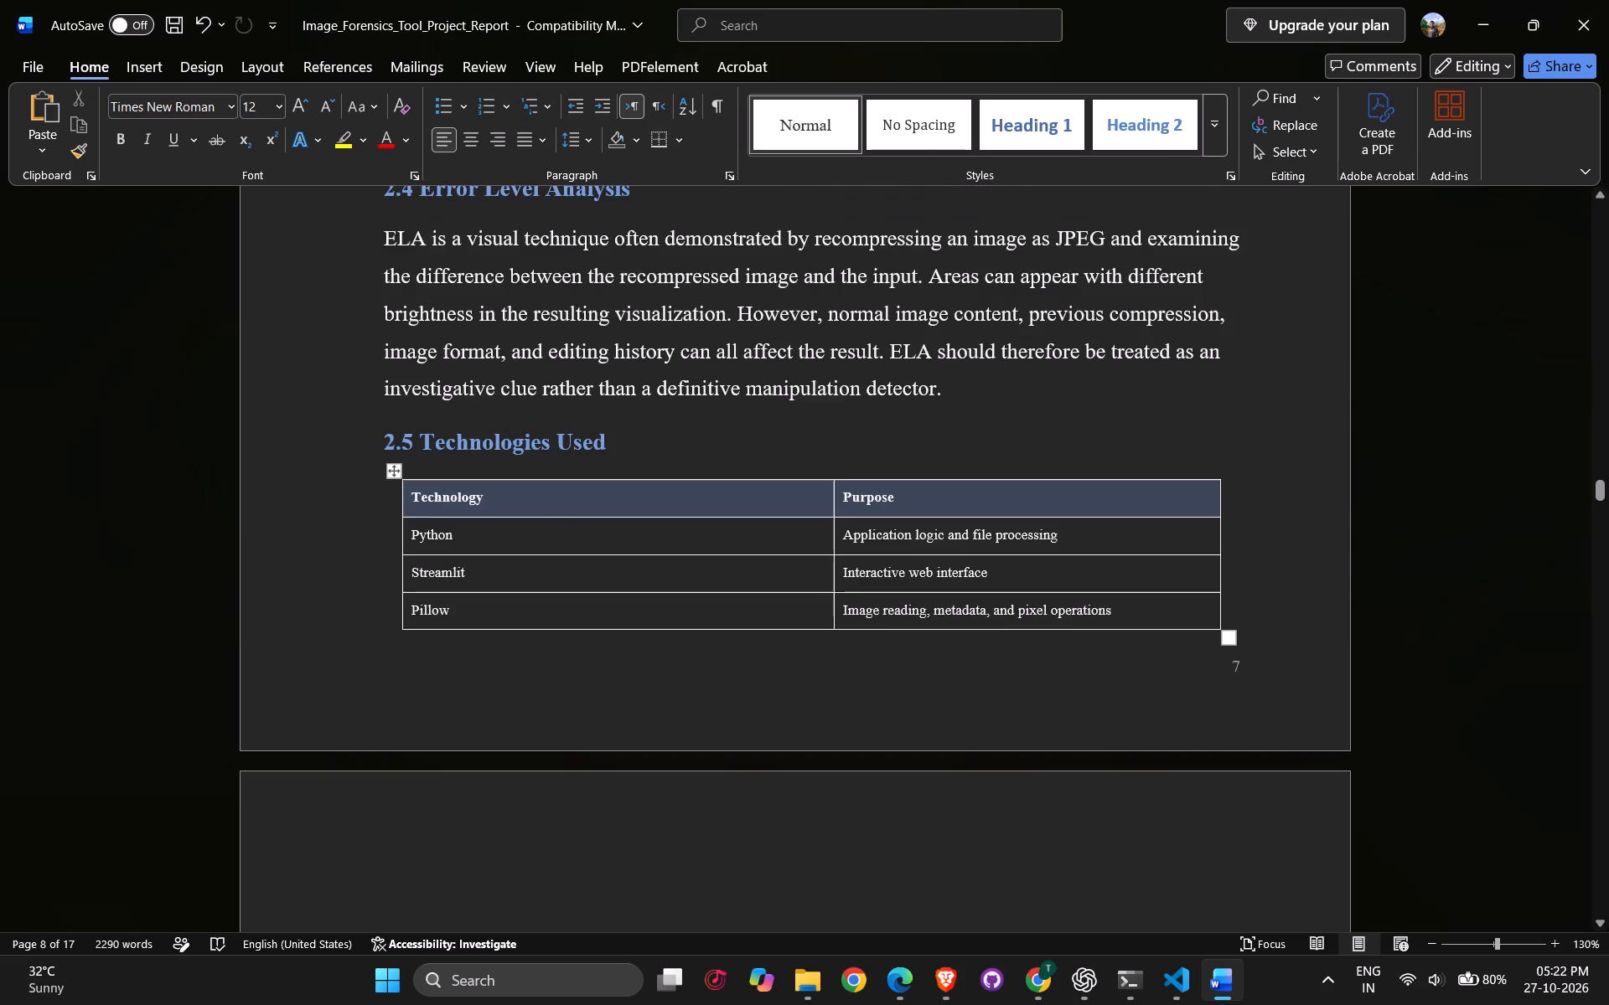
scroll(638, 662, "up", 20)
scroll(638, 662, "up", 5)
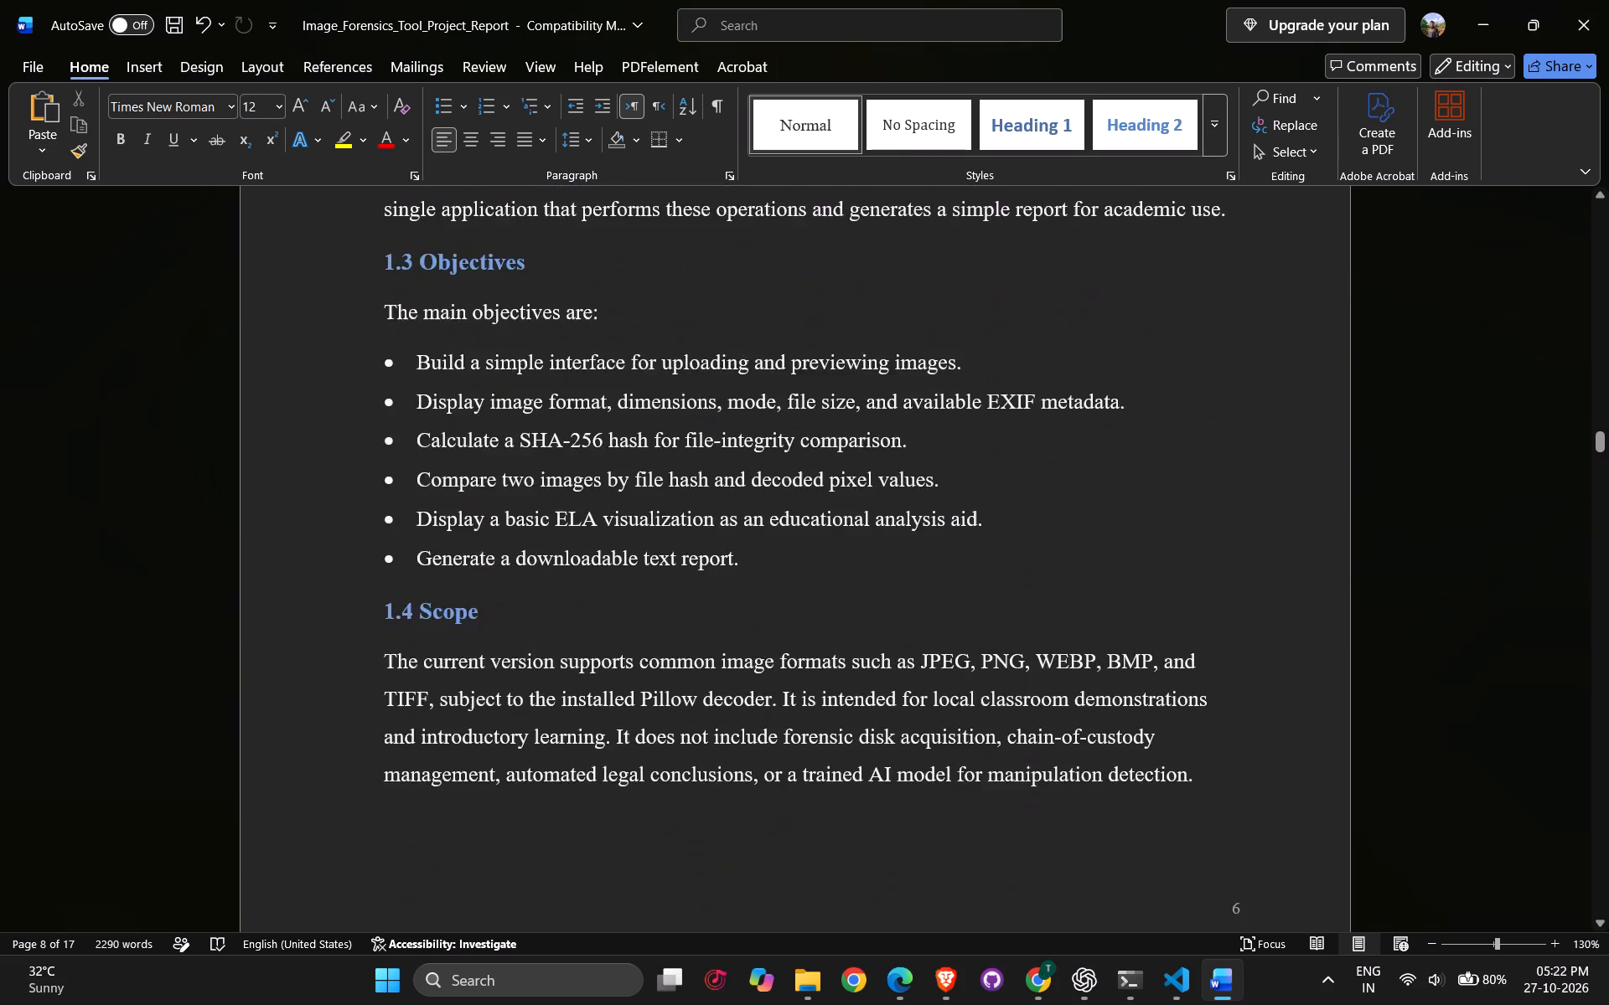
scroll(638, 662, "up", 3)
scroll(635, 681, "down", 15)
left_click_drag(1598, 476, 1582, 586)
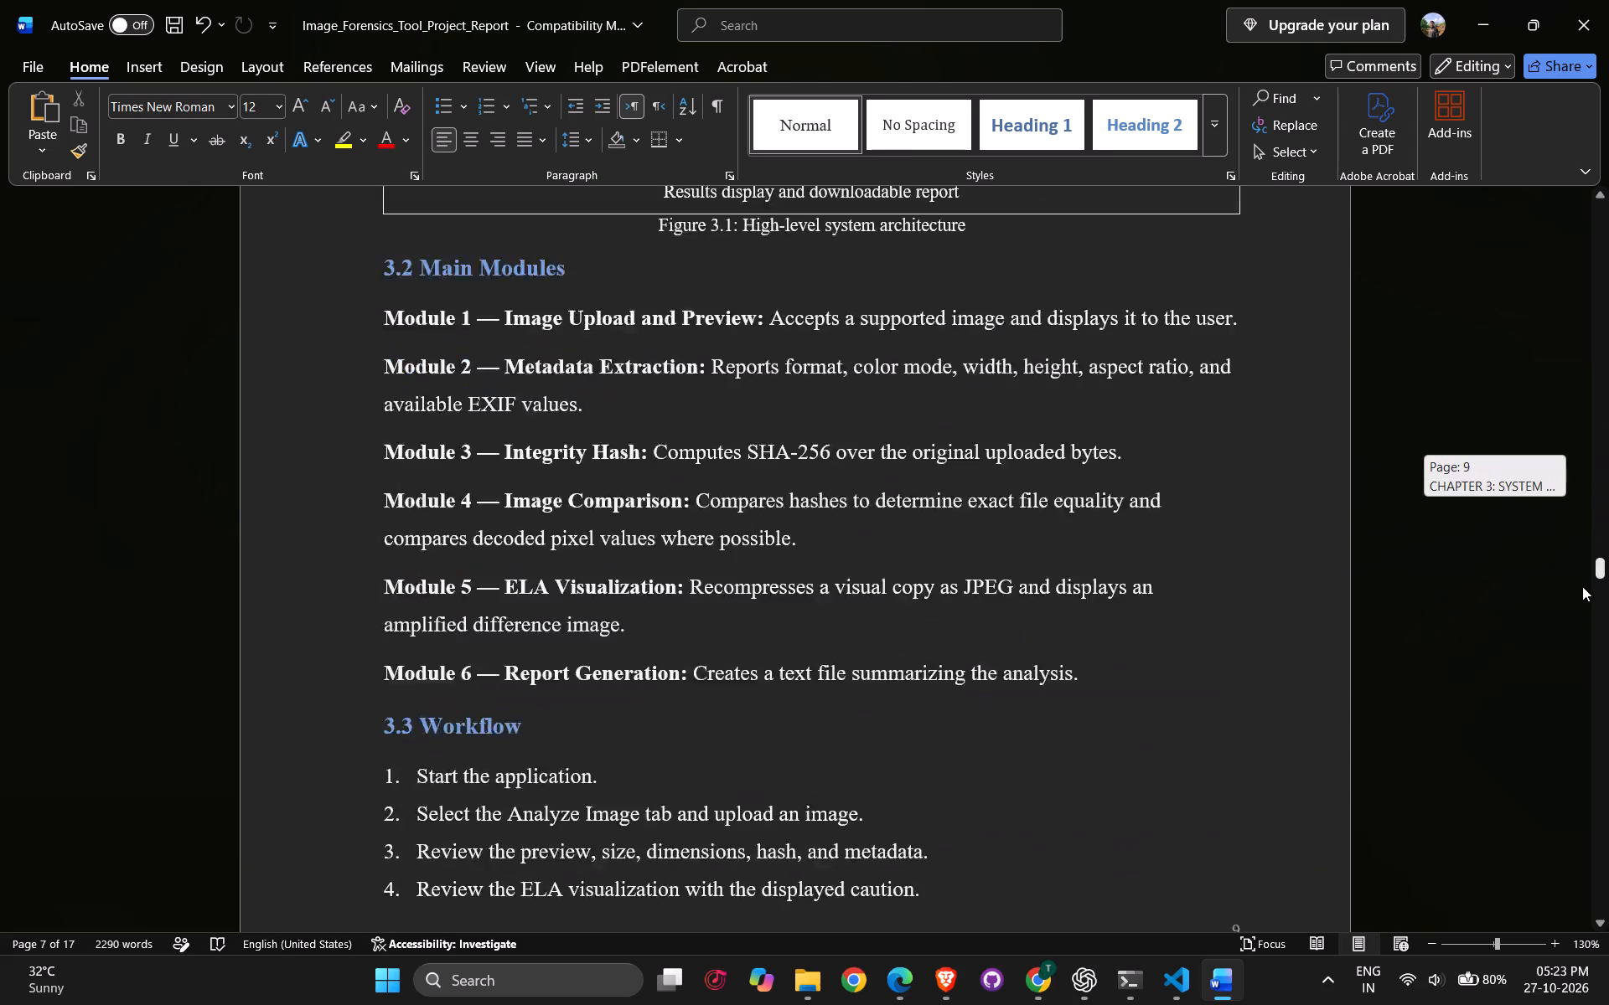
left_click_drag(1582, 586, 1524, 827)
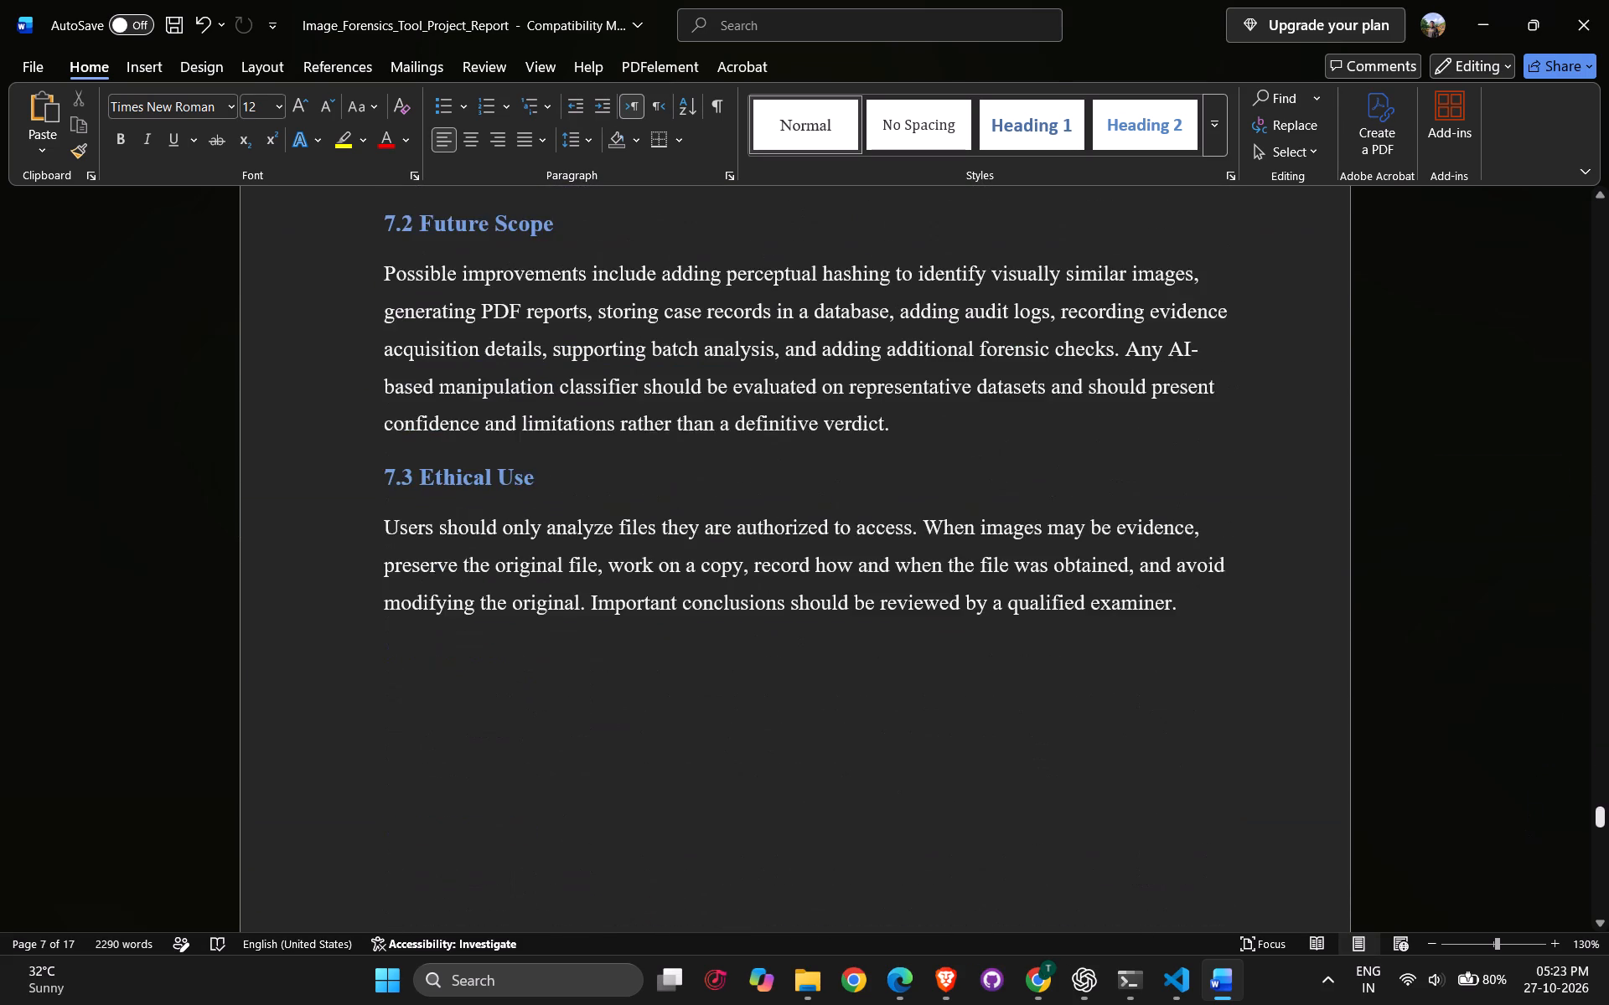
scroll(1130, 780, "down", 14, "ctrl")
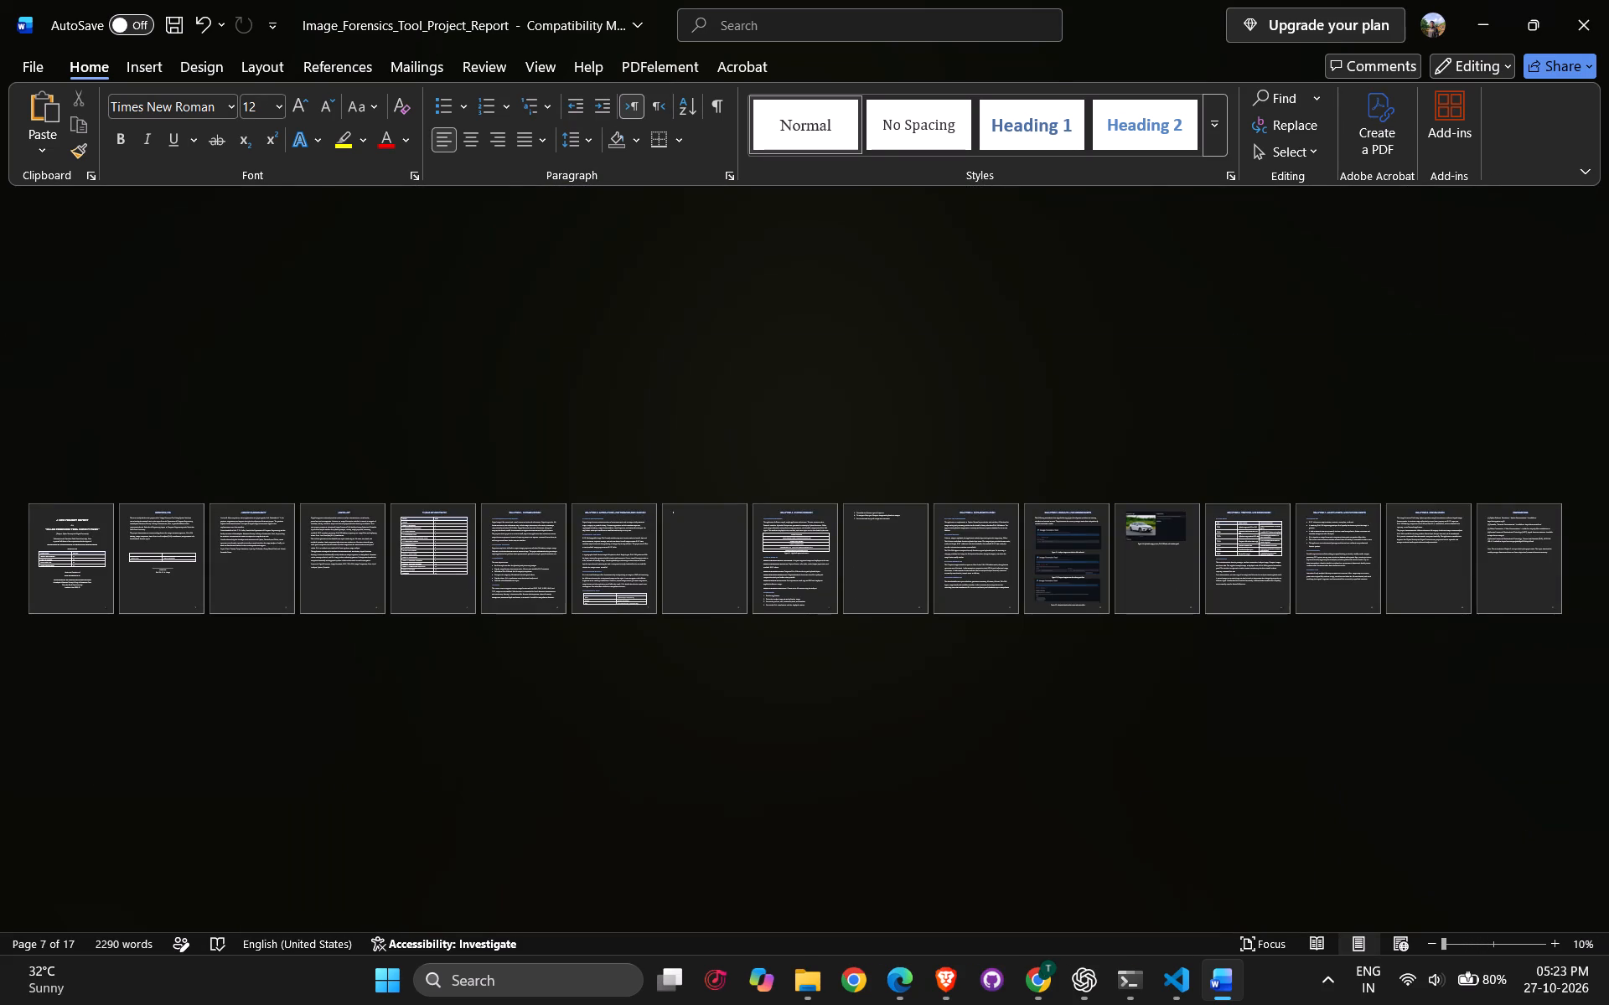
scroll(1098, 758, "up", 5, "ctrl")
scroll(1098, 758, "down", 2, "ctrl")
scroll(1098, 758, "up", 1)
scroll(1094, 758, "up", 1, "ctrl")
scroll(1094, 758, "up", 9)
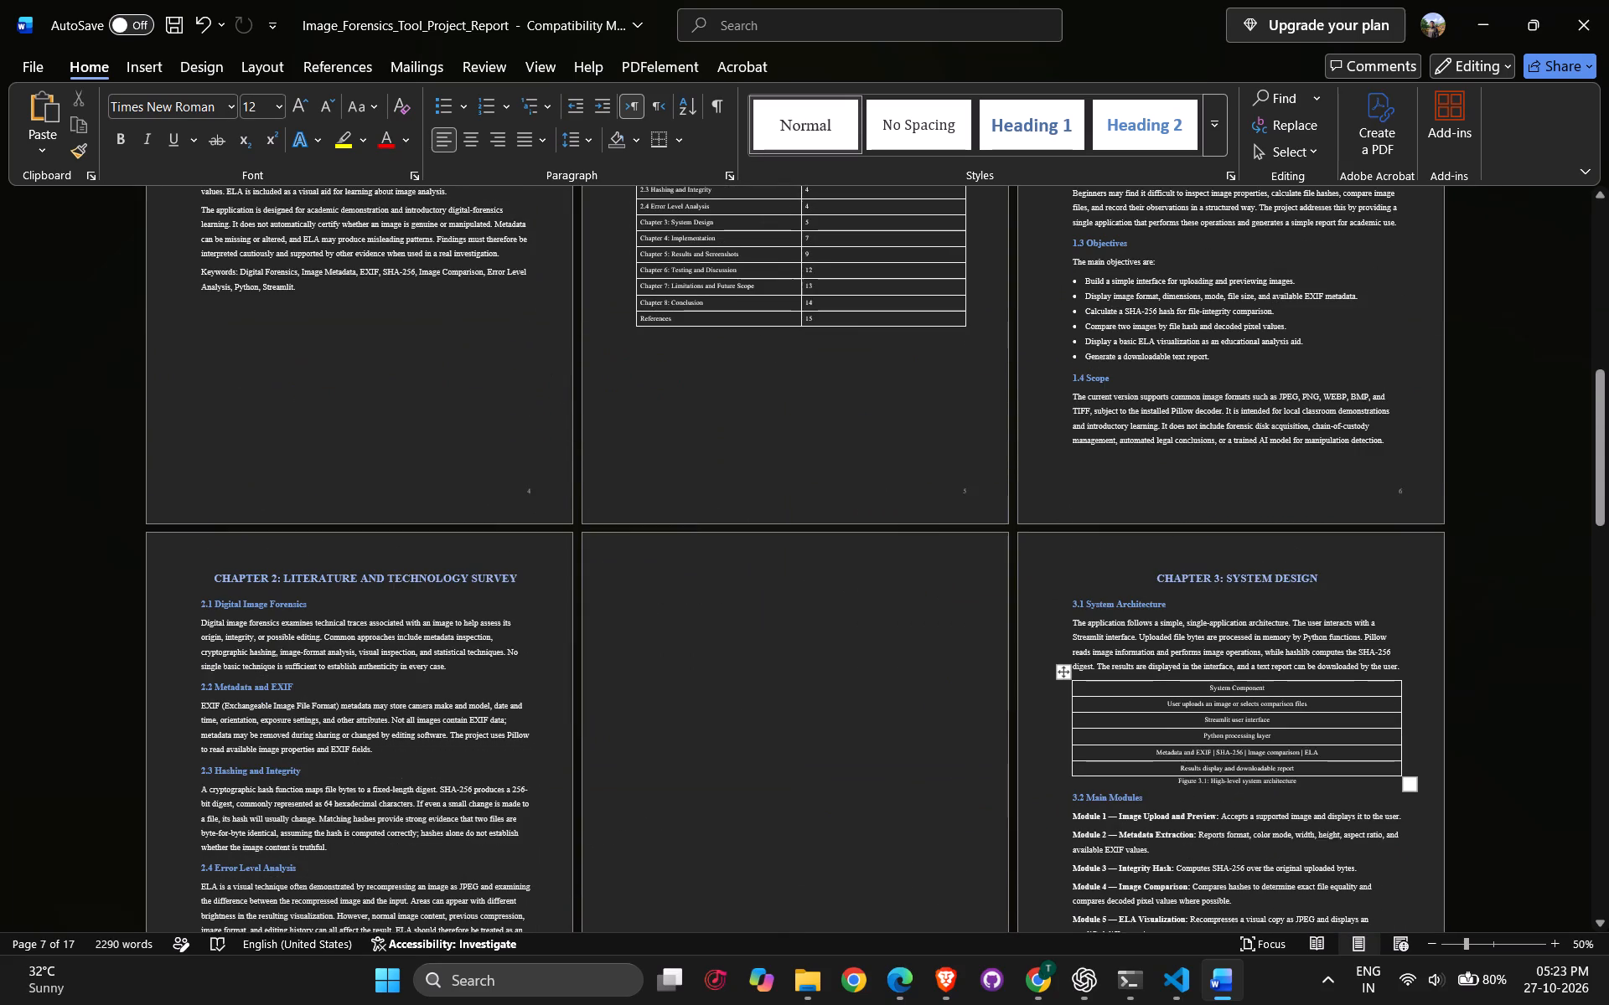
Remove the blank page 8 between the Technologies Used table and Chapter 3: System Design.
left_click(876, 713)
scroll(775, 691, "down", 9)
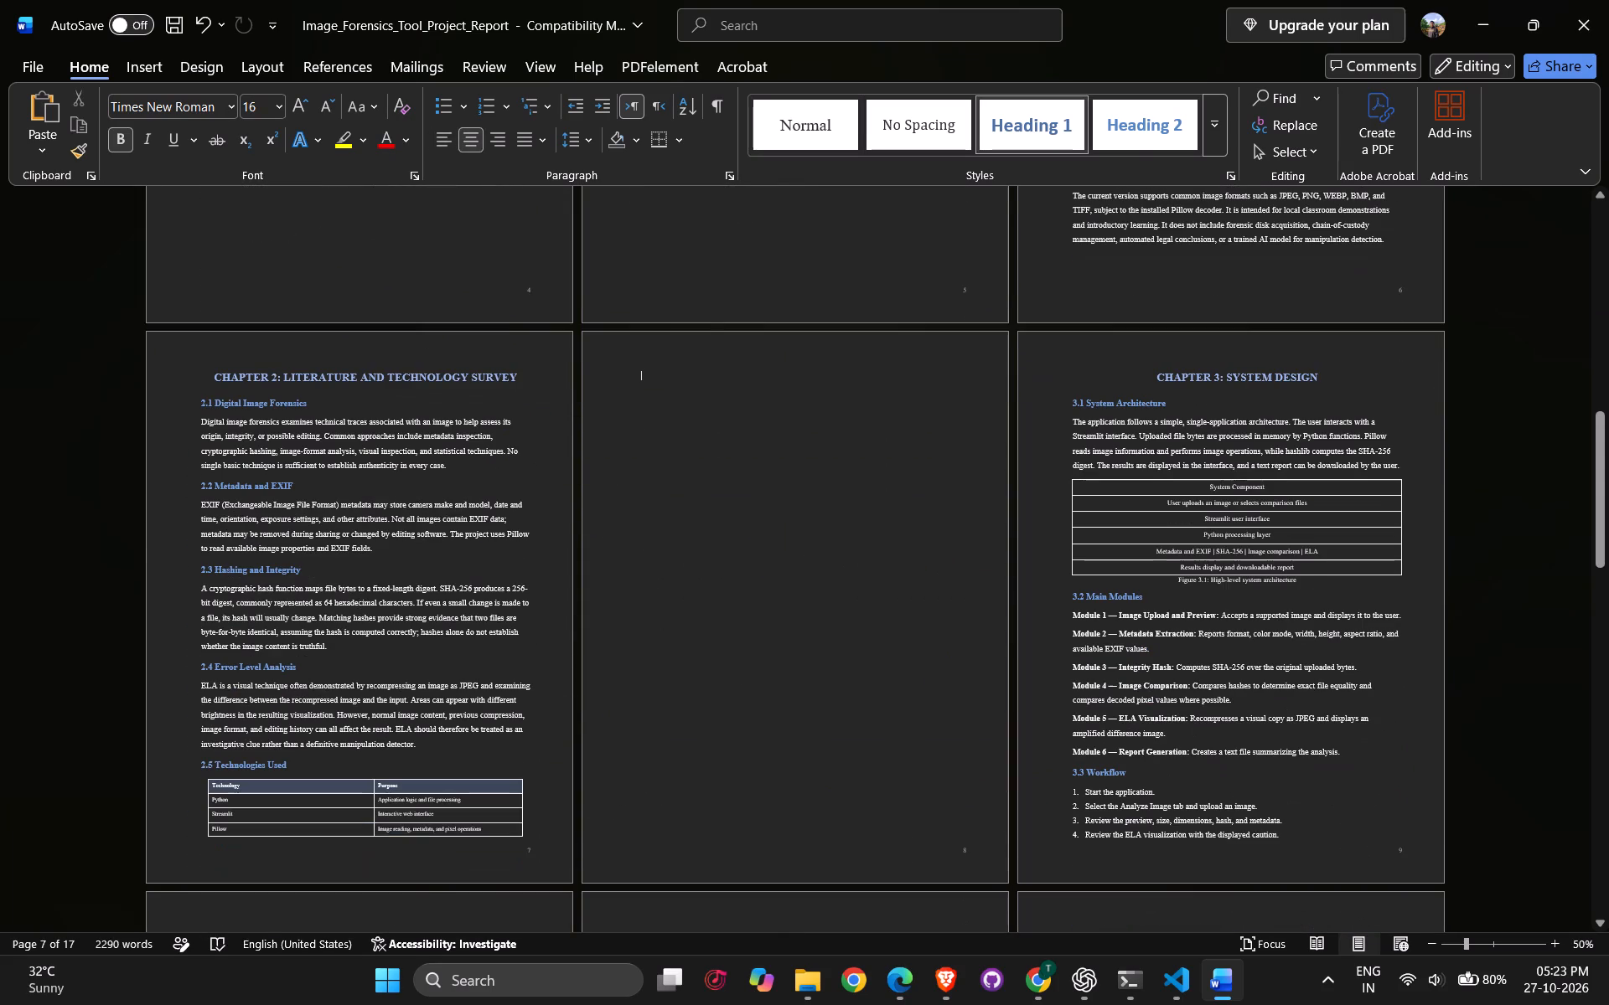
key("BackSpace")
key("BackSpace")
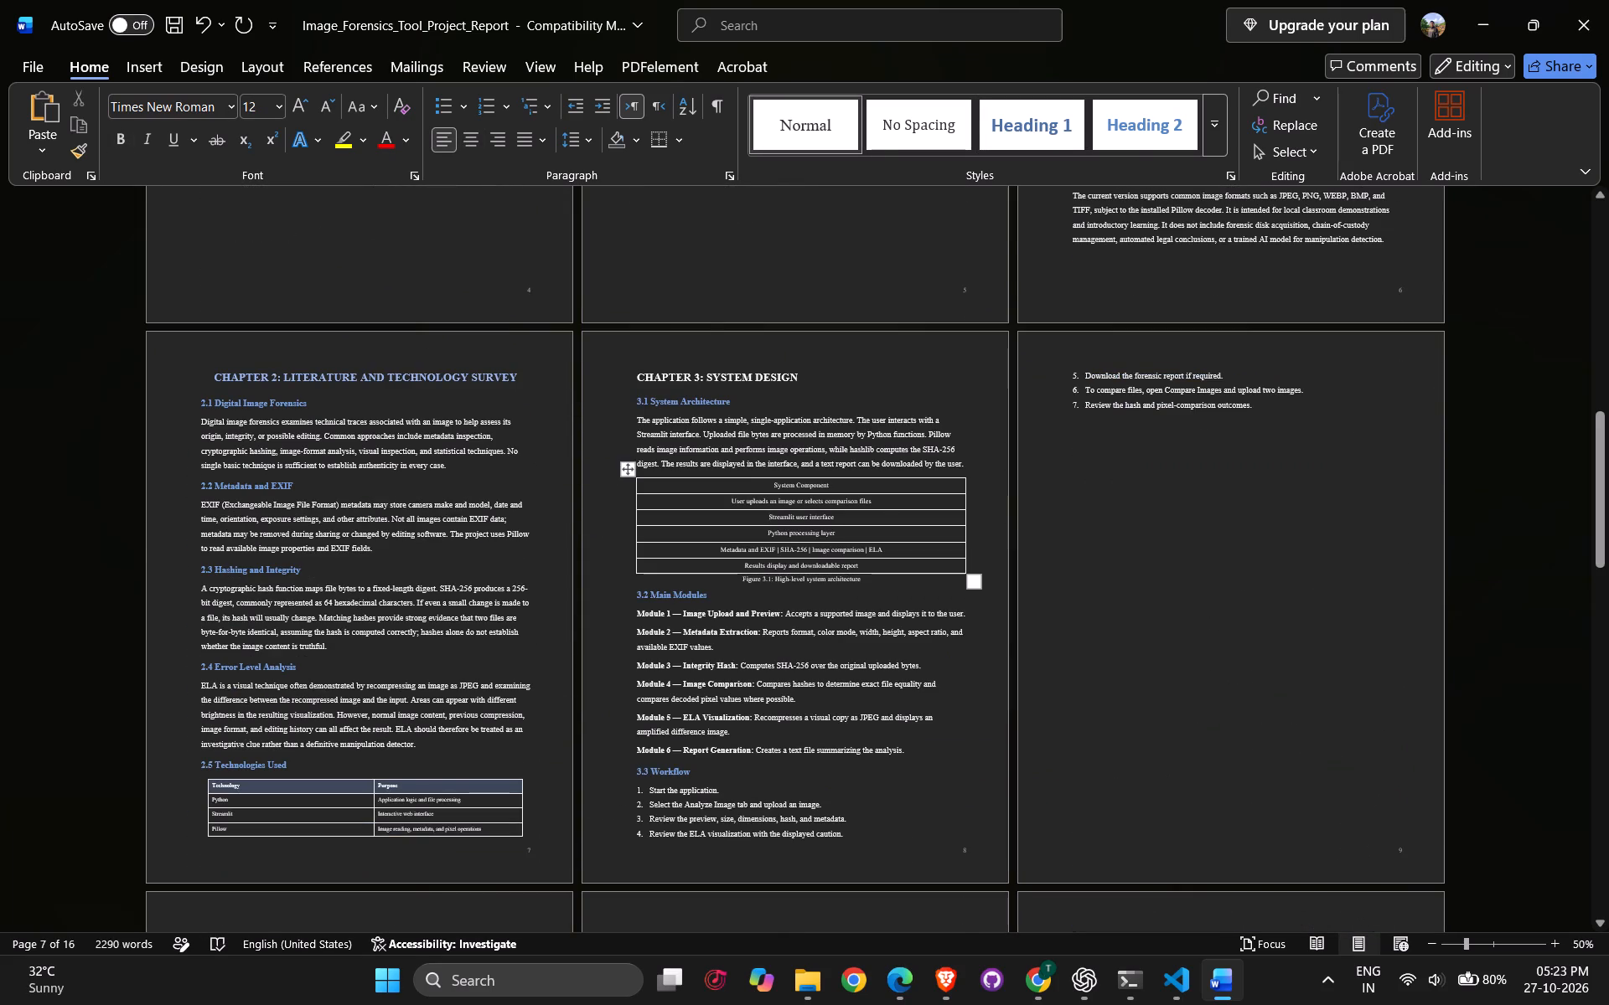
Review the page layout from Chapter 2 through the final pages and back to the title page.
scroll(743, 433, "down", 3)
scroll(803, 399, "down", 1)
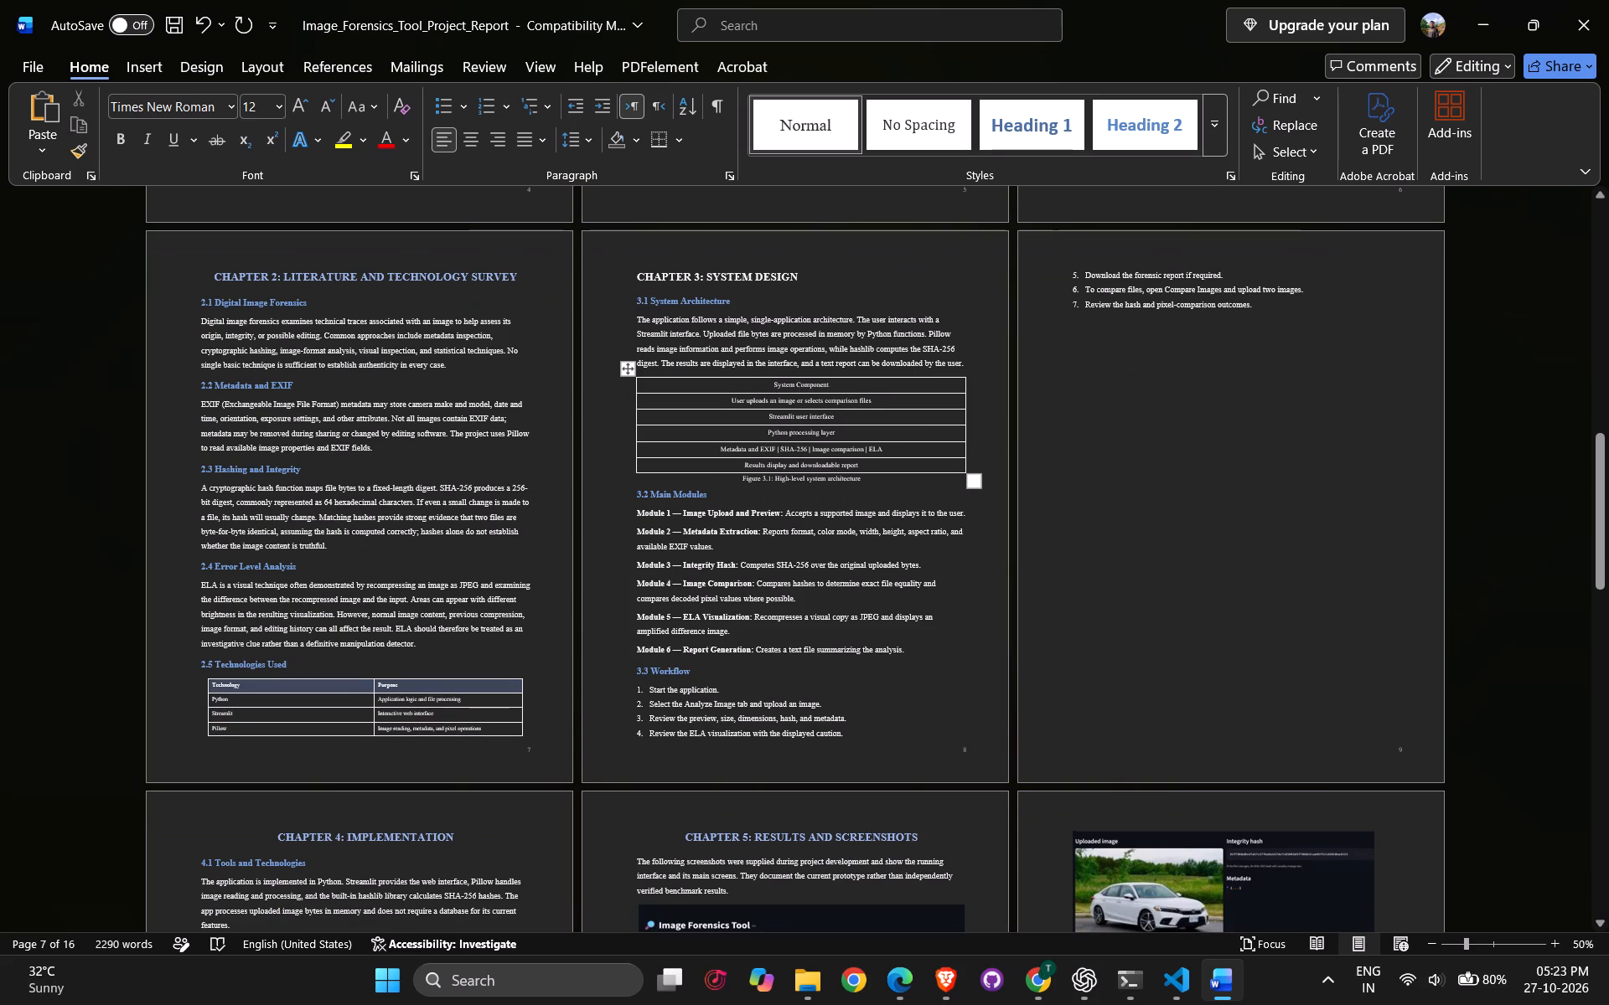
scroll(577, 432, "down", 6)
scroll(730, 453, "down", 5)
scroll(732, 454, "up", 5)
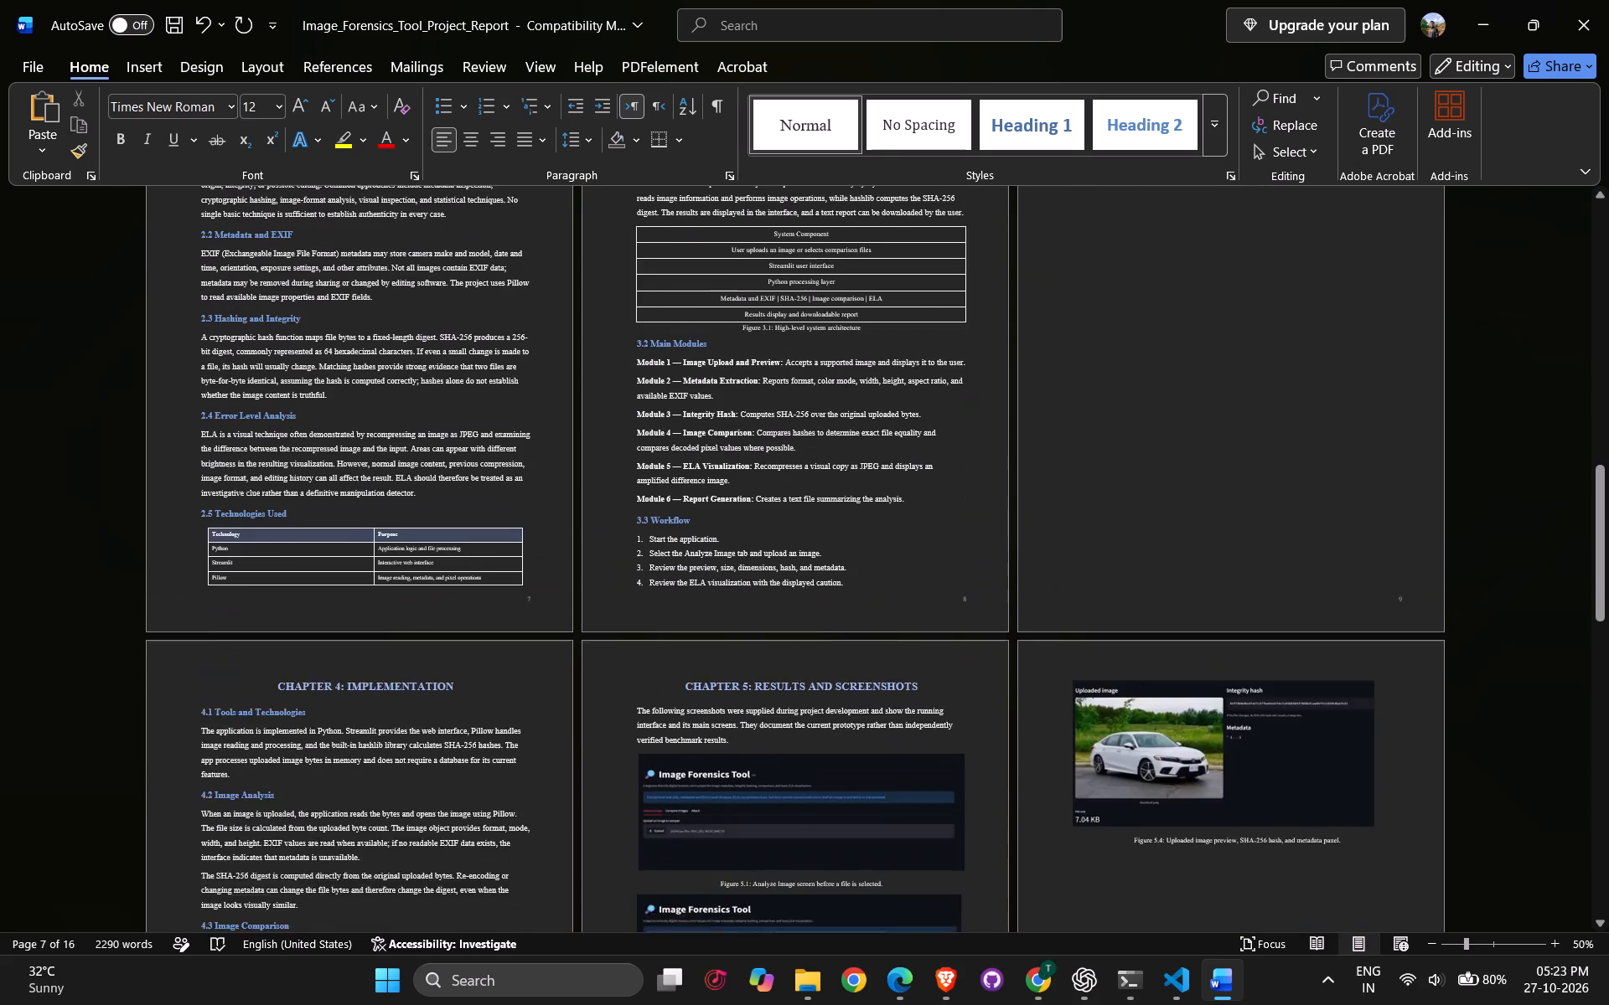
scroll(732, 454, "up", 5)
scroll(732, 454, "down", 19)
scroll(789, 418, "up", 3)
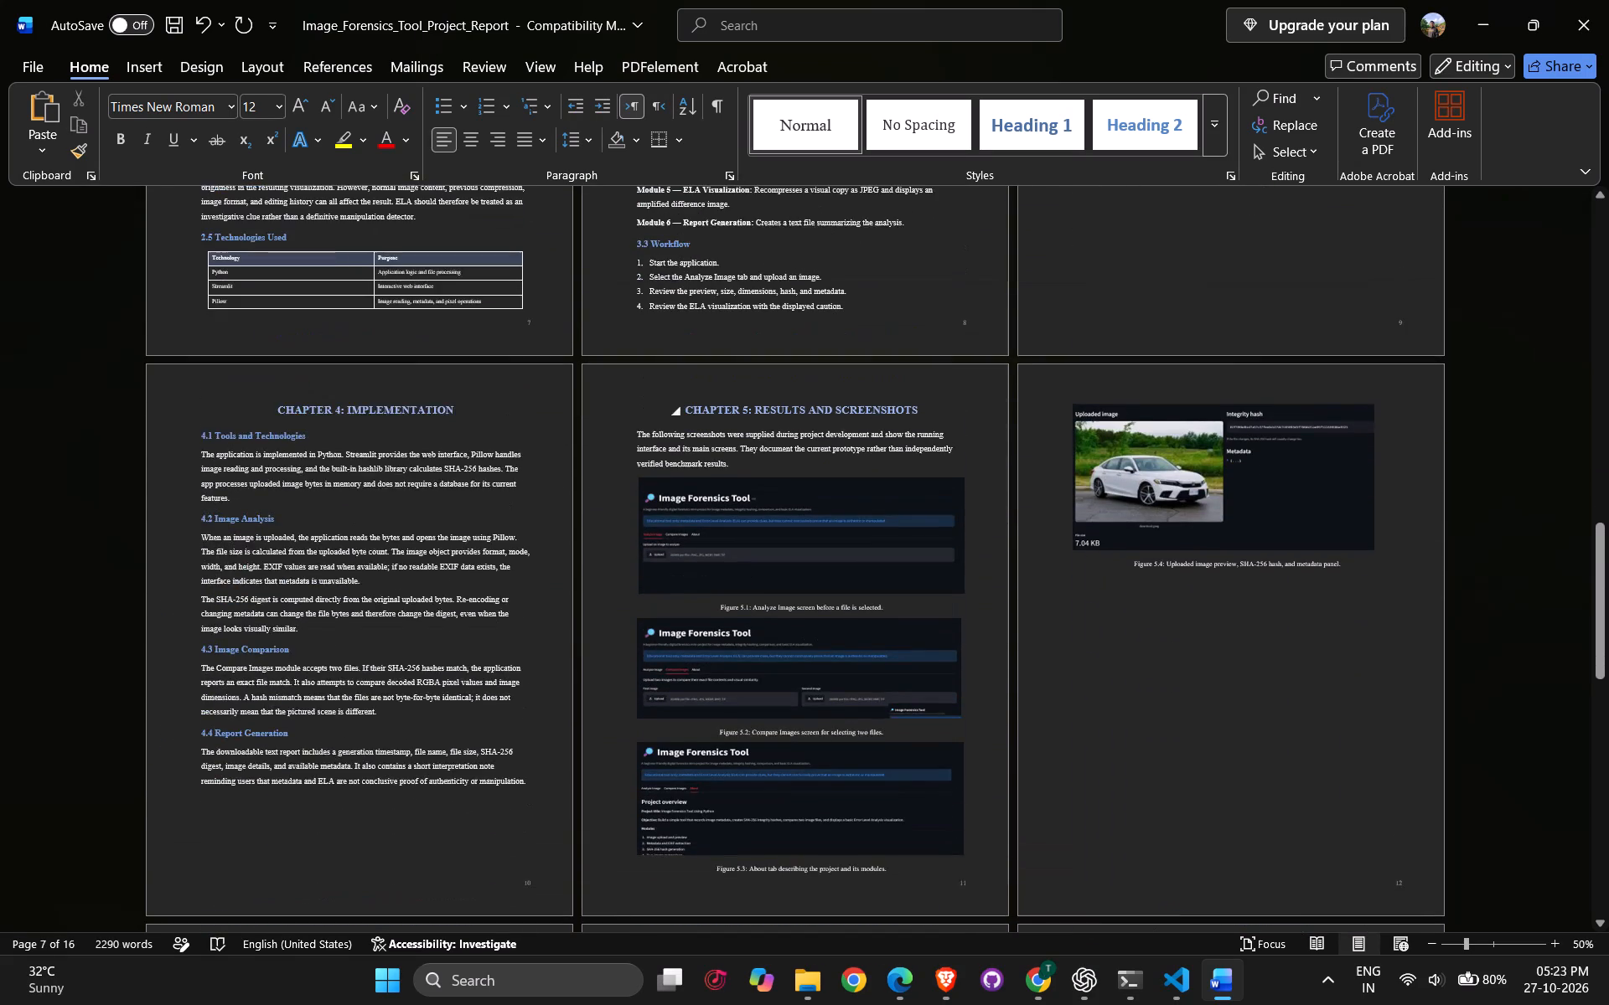
scroll(797, 415, "up", 16)
scroll(955, 395, "down", 3)
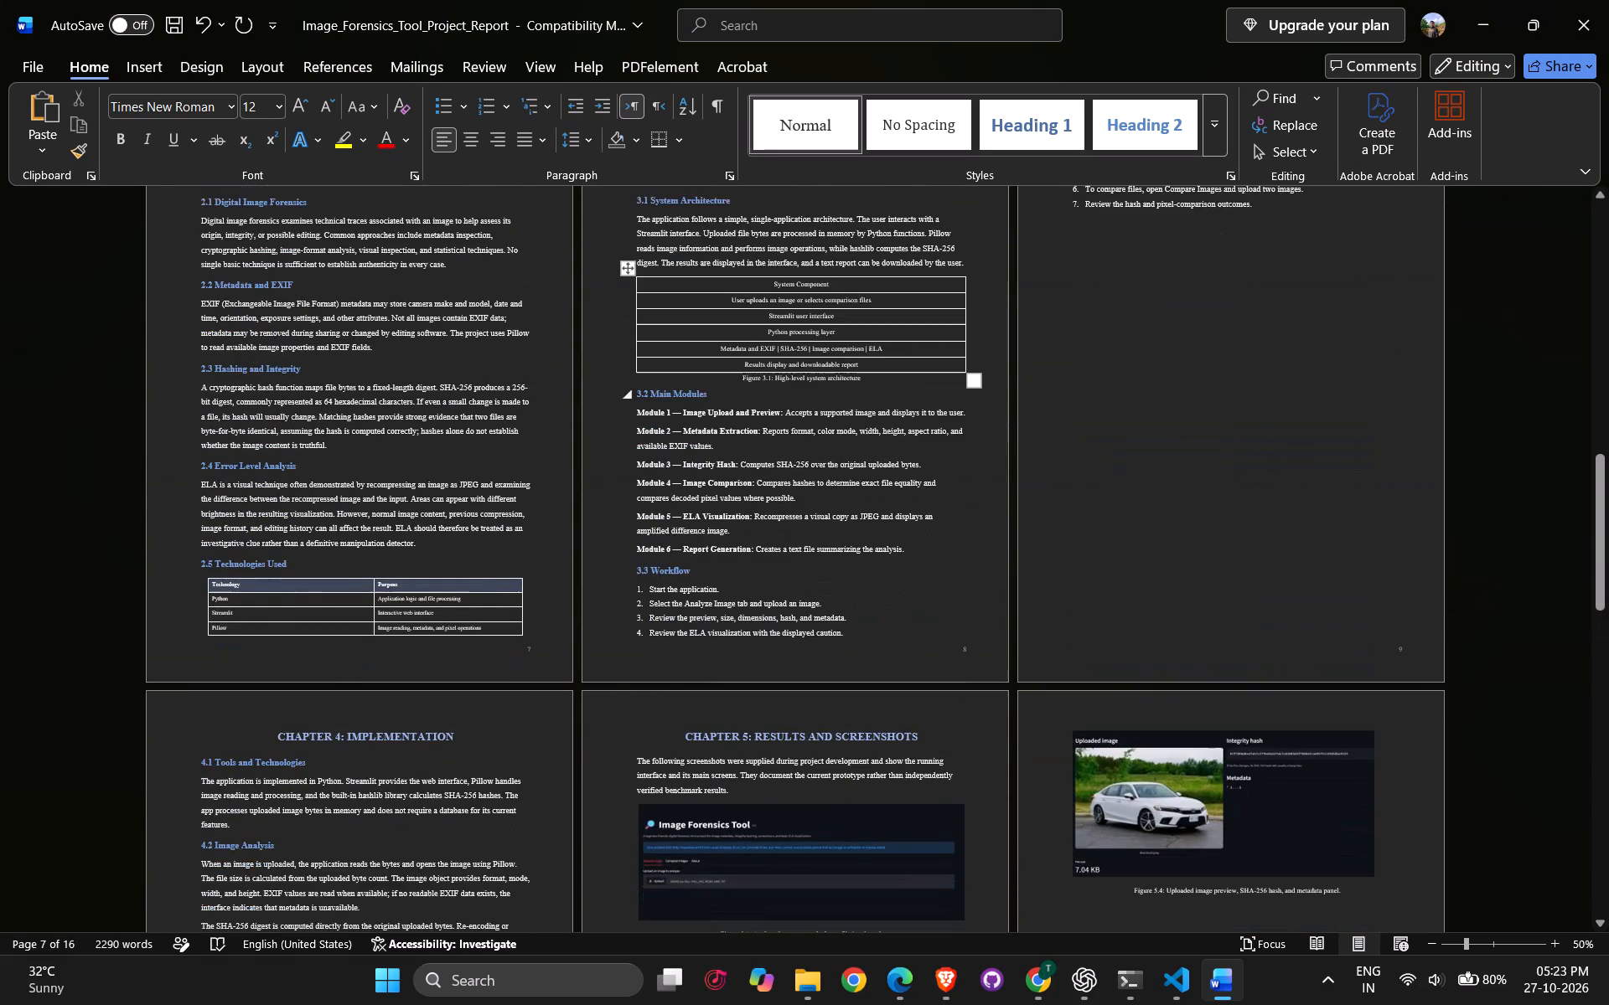
scroll(955, 396, "down", 13)
scroll(955, 396, "down", 18)
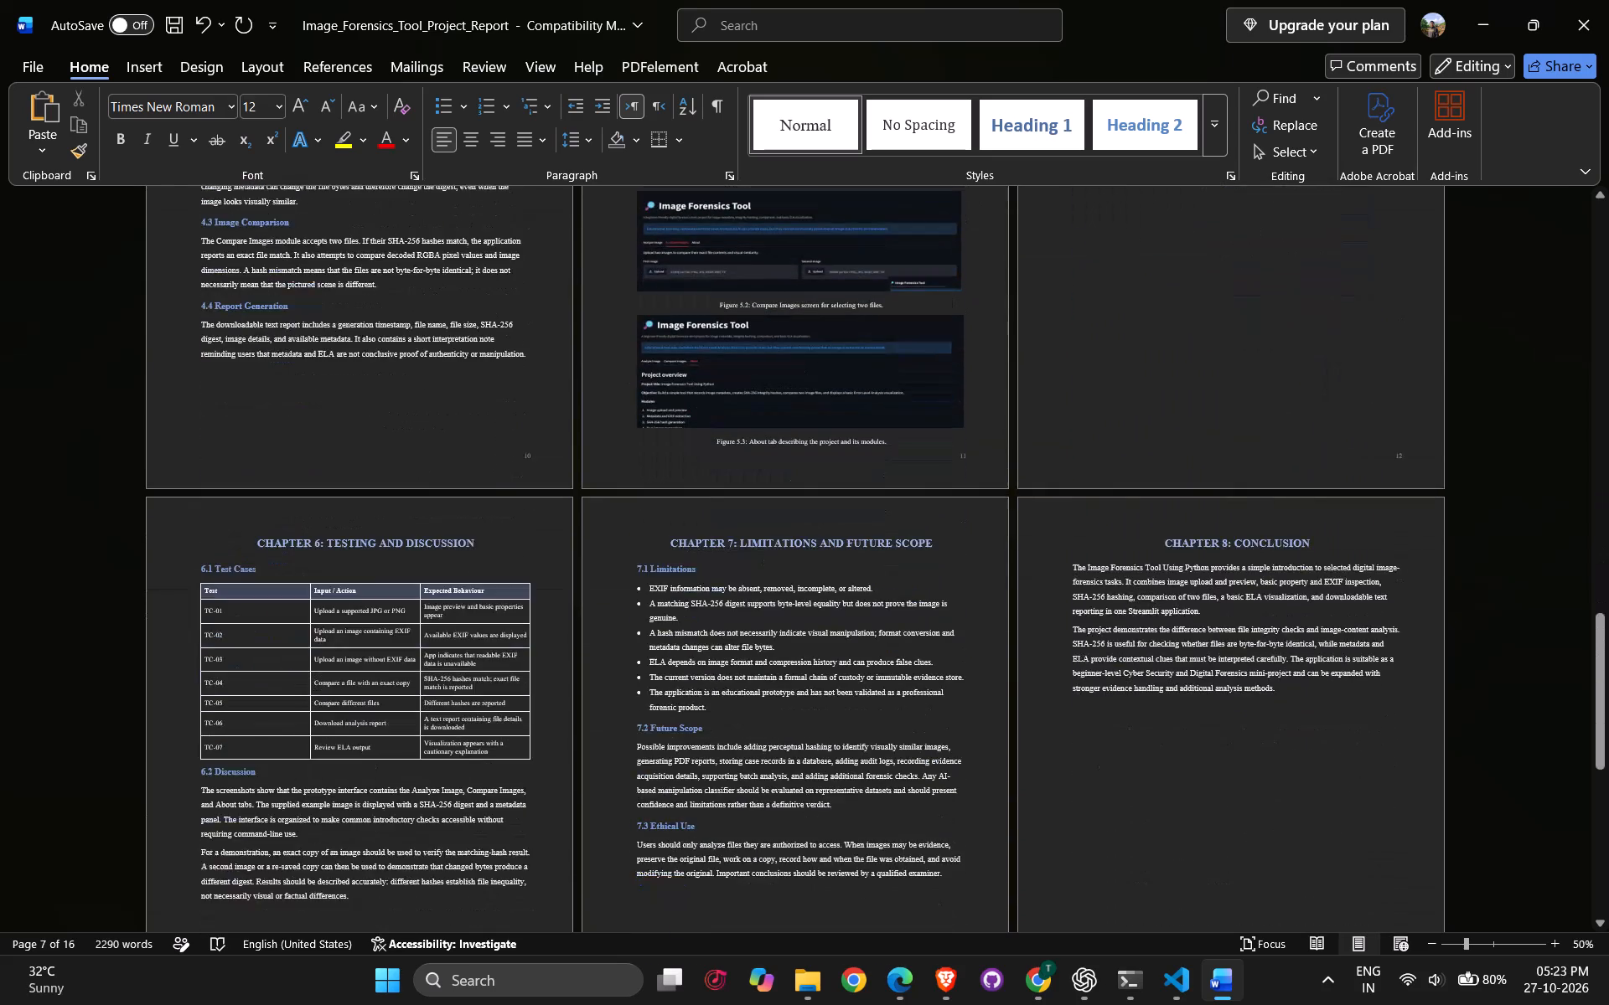
scroll(949, 406, "down", 16)
scroll(940, 426, "down", 6)
scroll(940, 426, "up", 20)
scroll(940, 426, "up", 10)
scroll(940, 426, "up", 20)
scroll(940, 426, "up", 1)
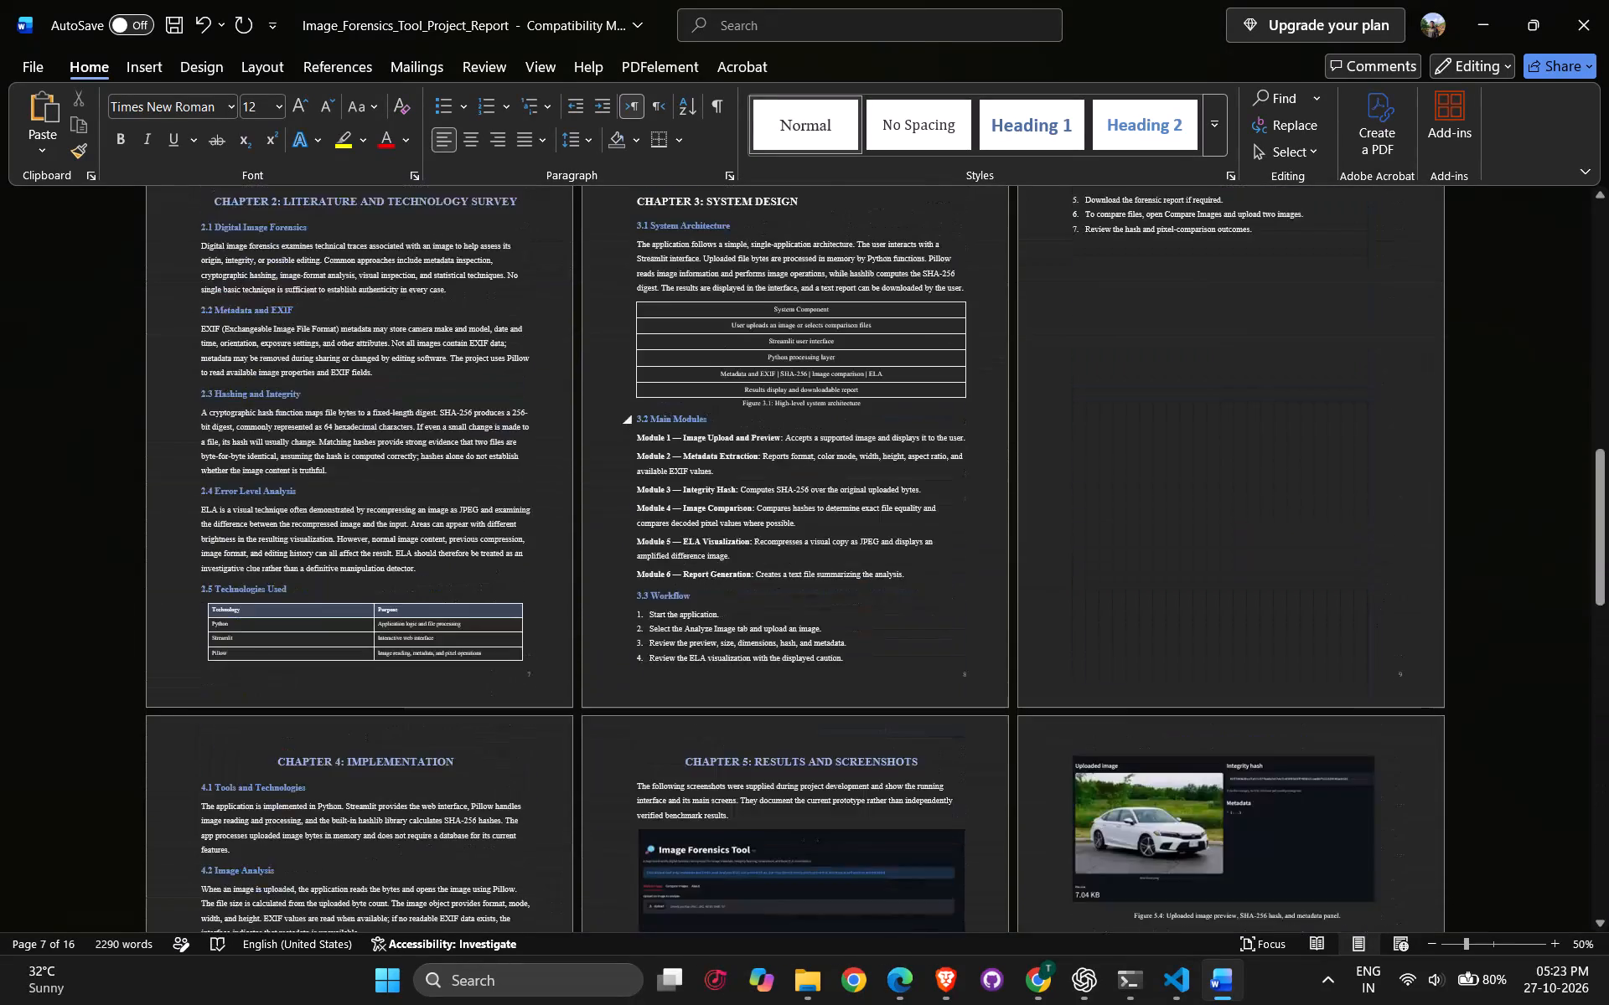
scroll(940, 426, "up", 20)
scroll(940, 426, "up", 20)
scroll(940, 426, "up", 10)
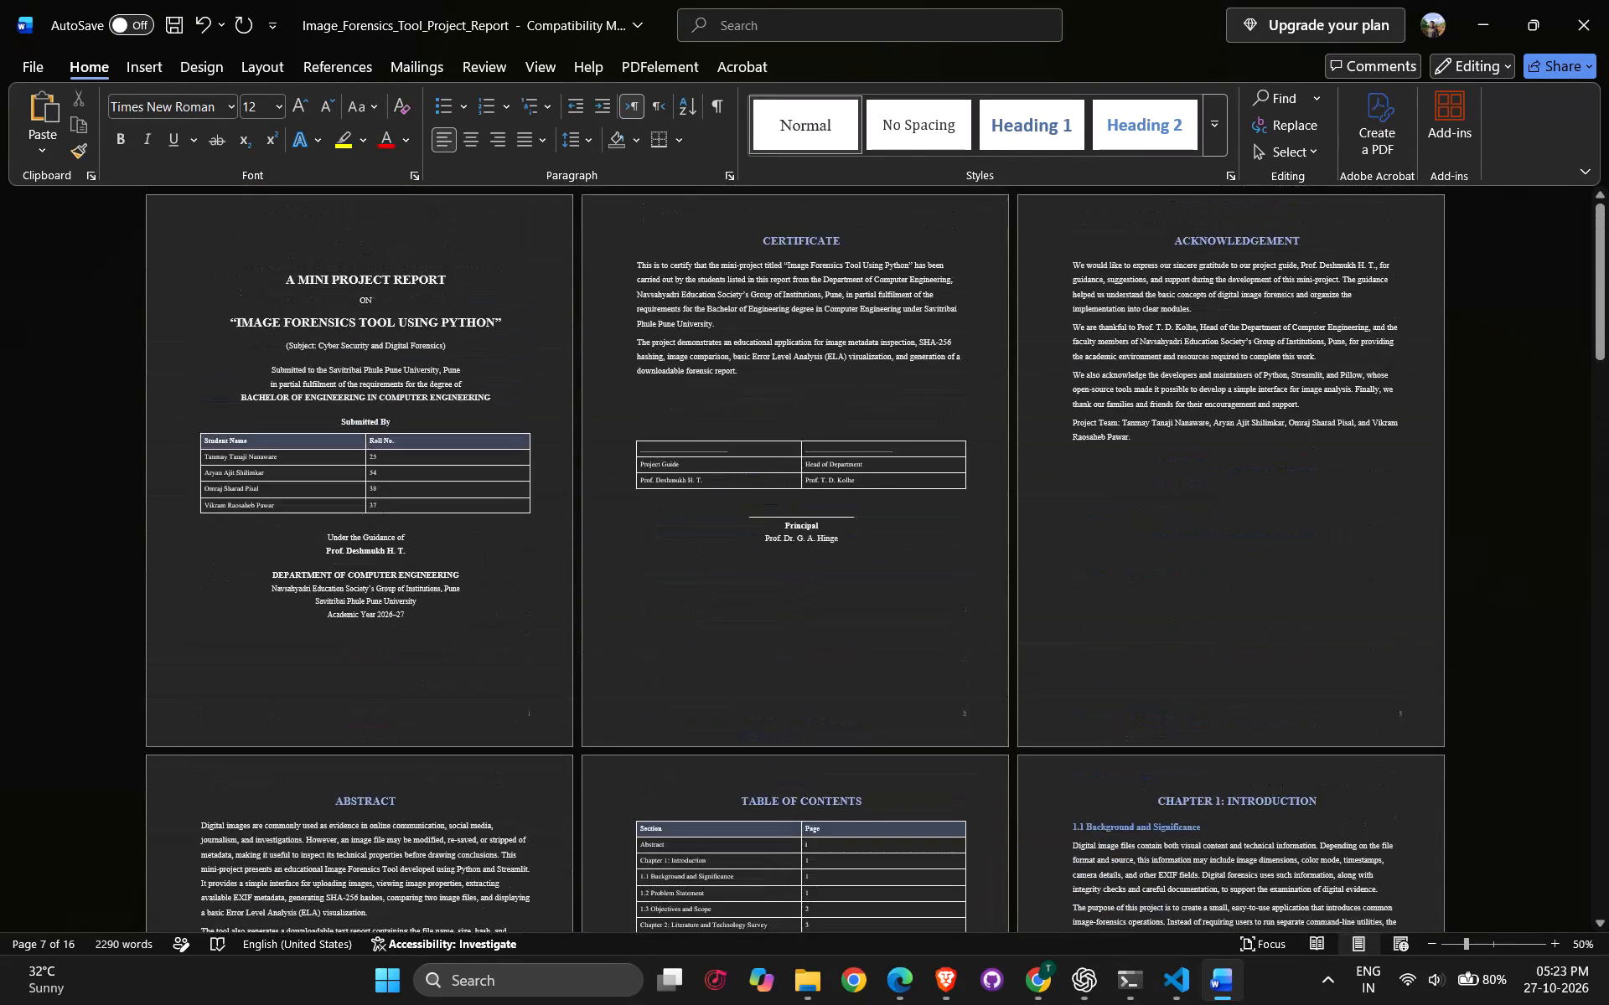
Set the font colour of the entire report's text to black, including the blue headings.
left_click(909, 604)
key("ctrl+a")
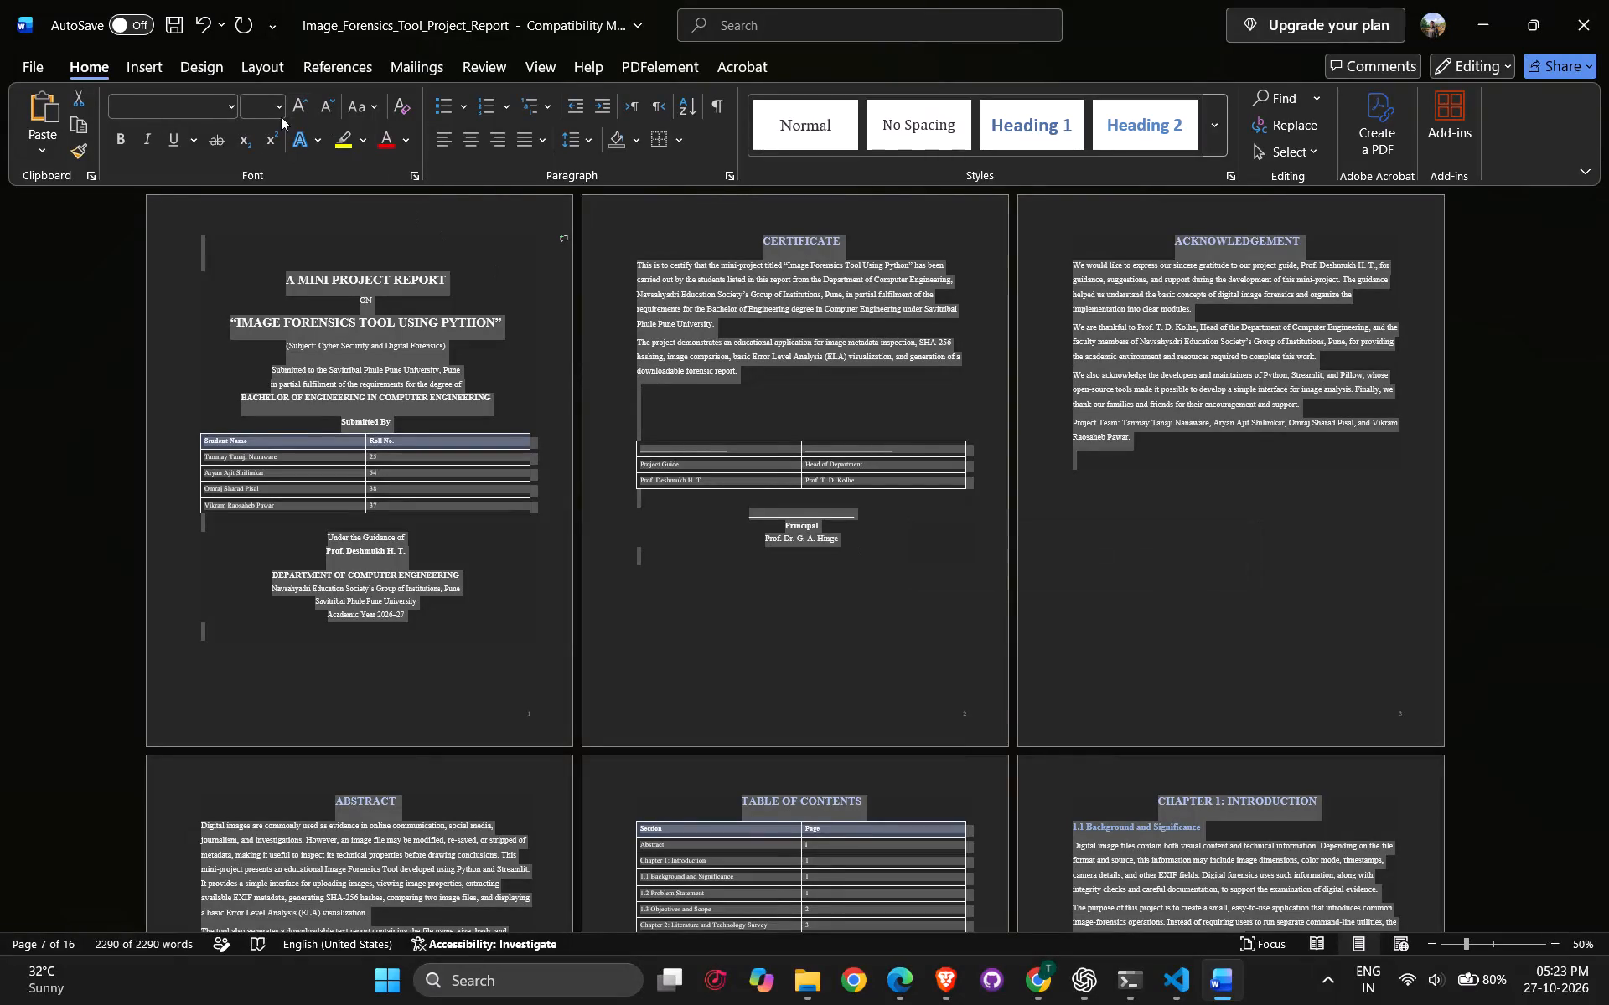
left_click(319, 144)
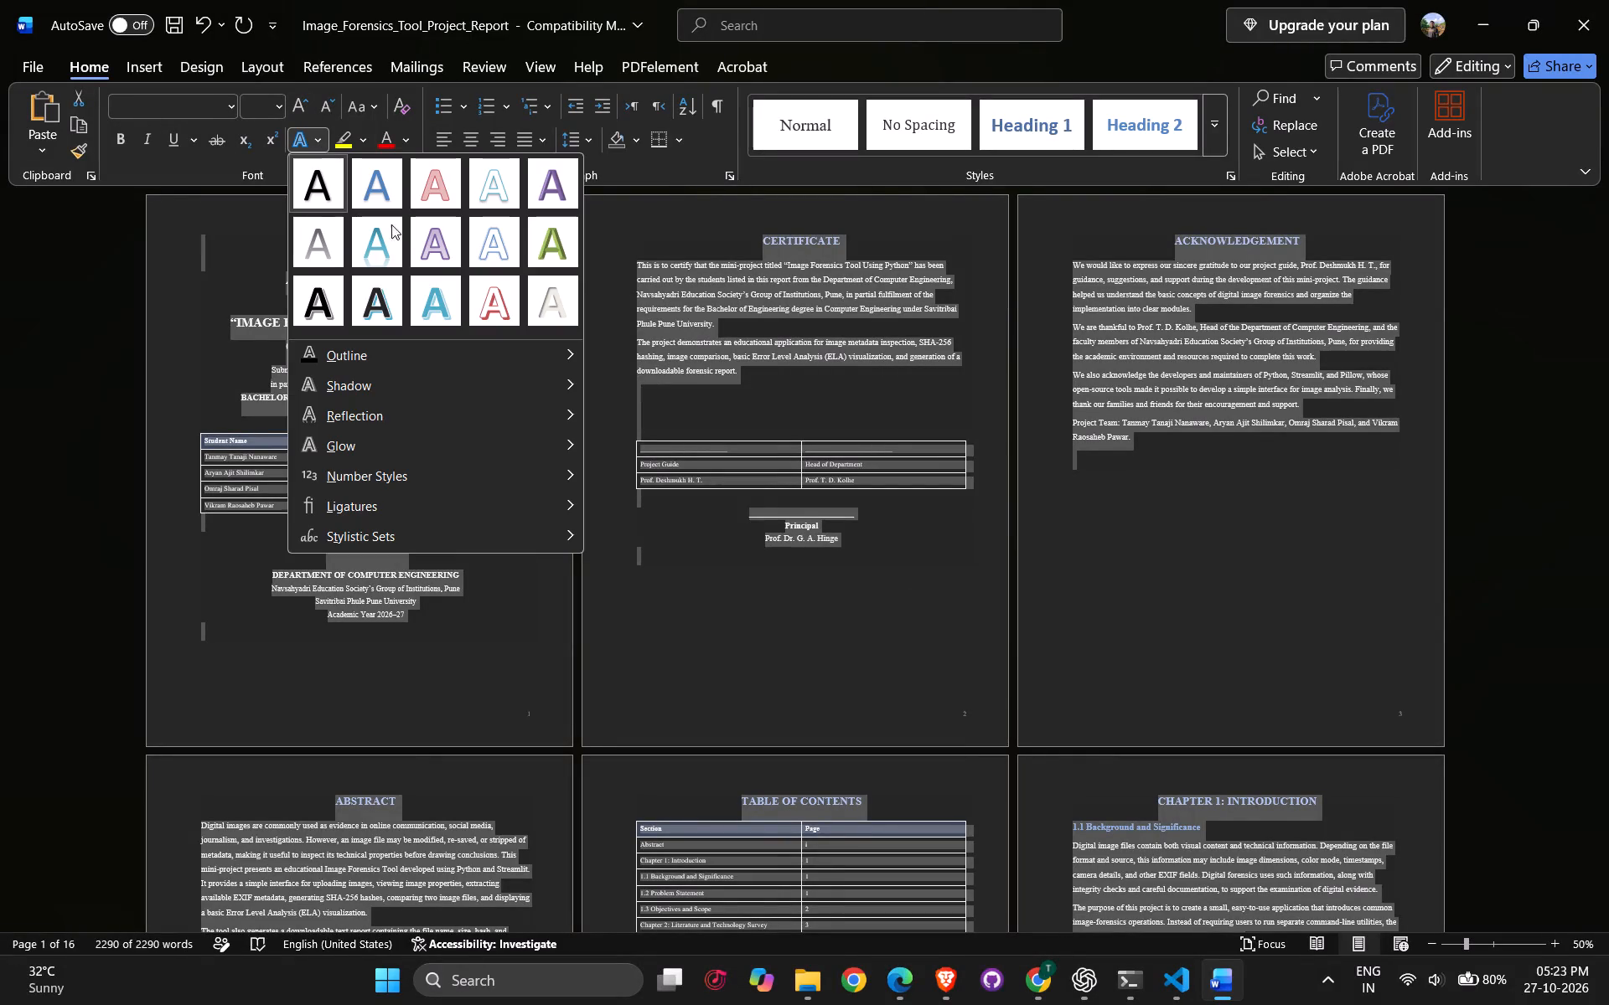
left_click(404, 133)
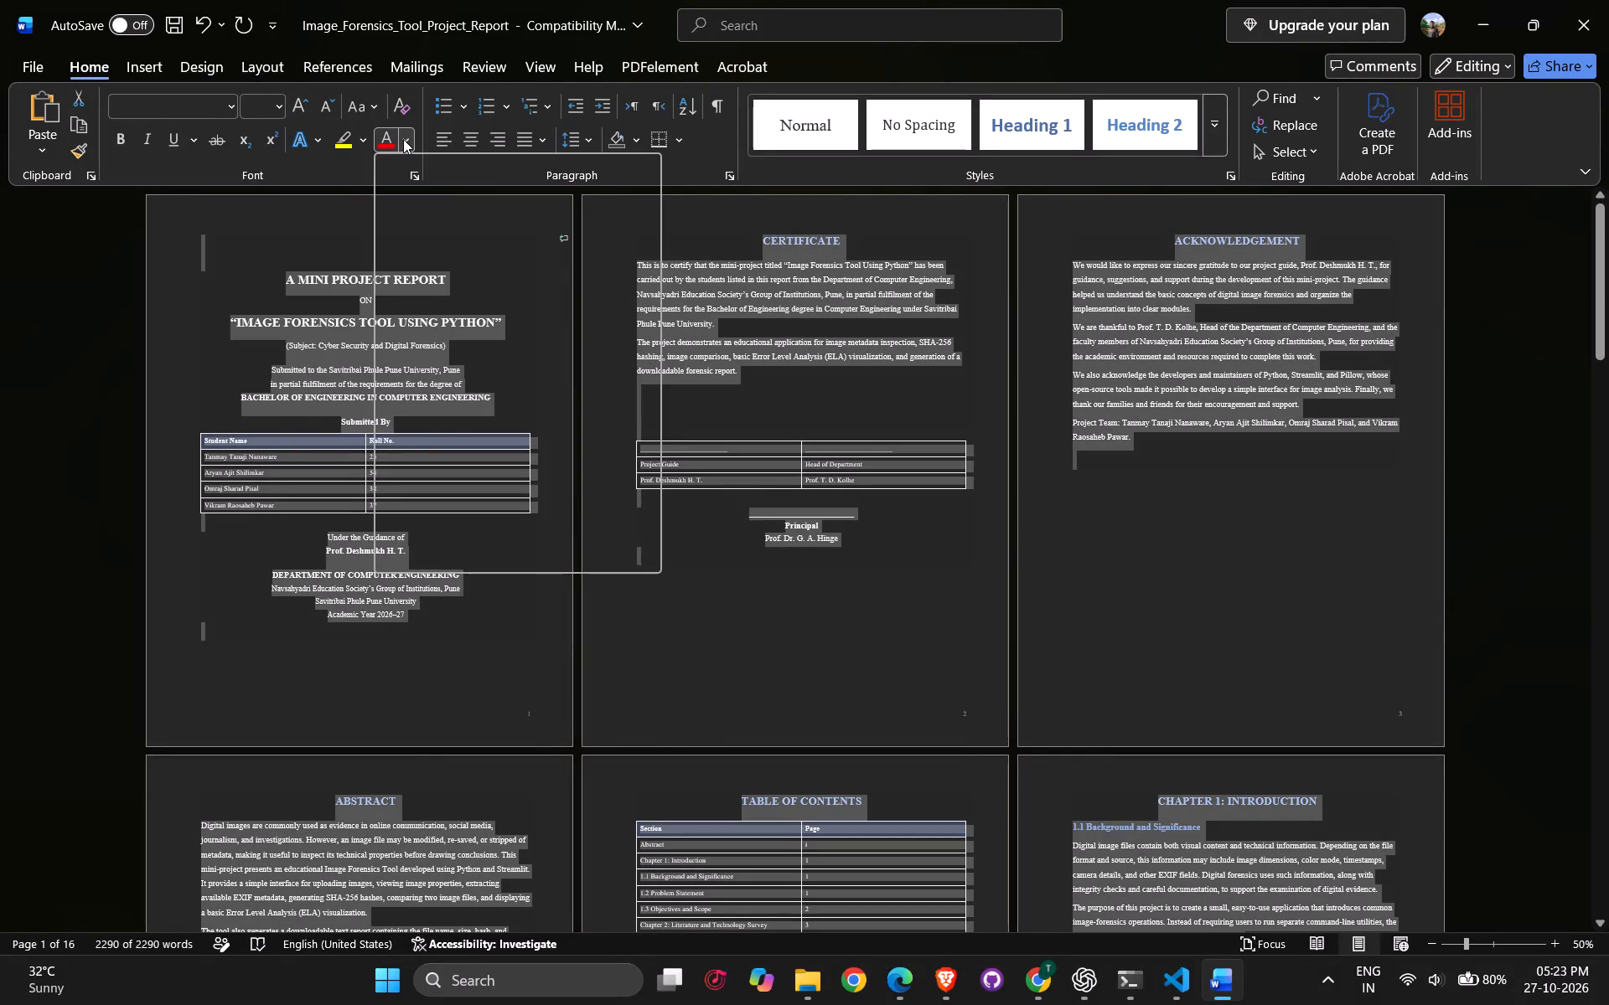
left_click(416, 270)
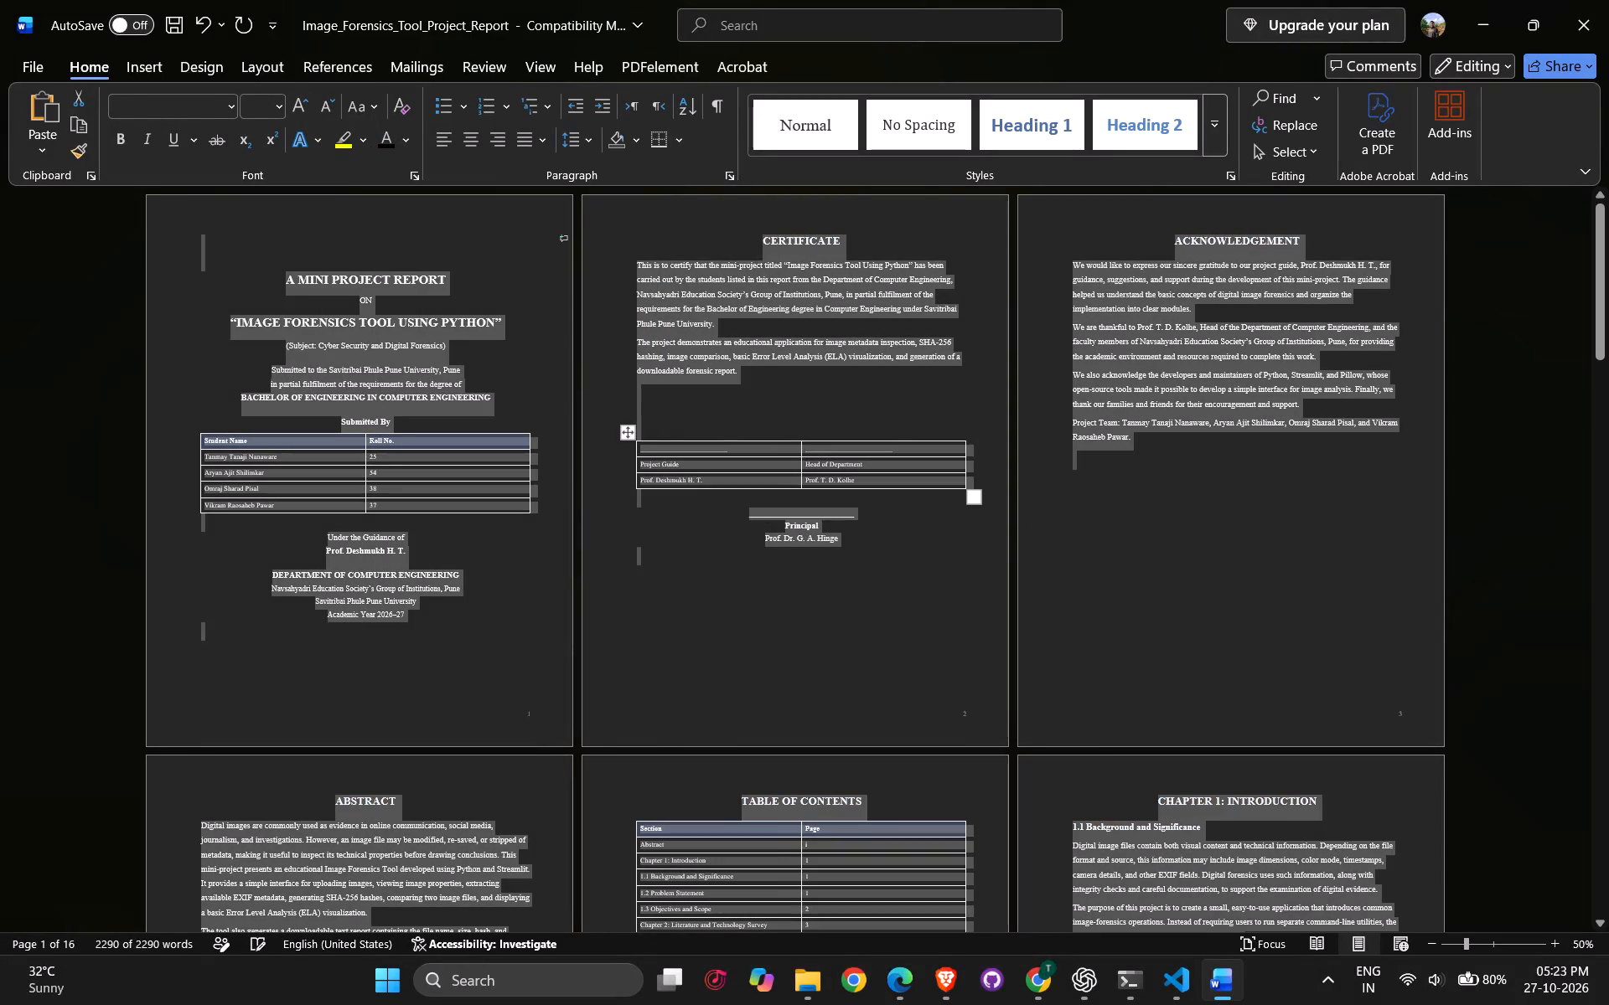
left_click(868, 643)
left_click(1296, 600)
Right-align the page numbers in the Page column of the Table of Contents table, excluding the header cell.
scroll(986, 551, "down", 6)
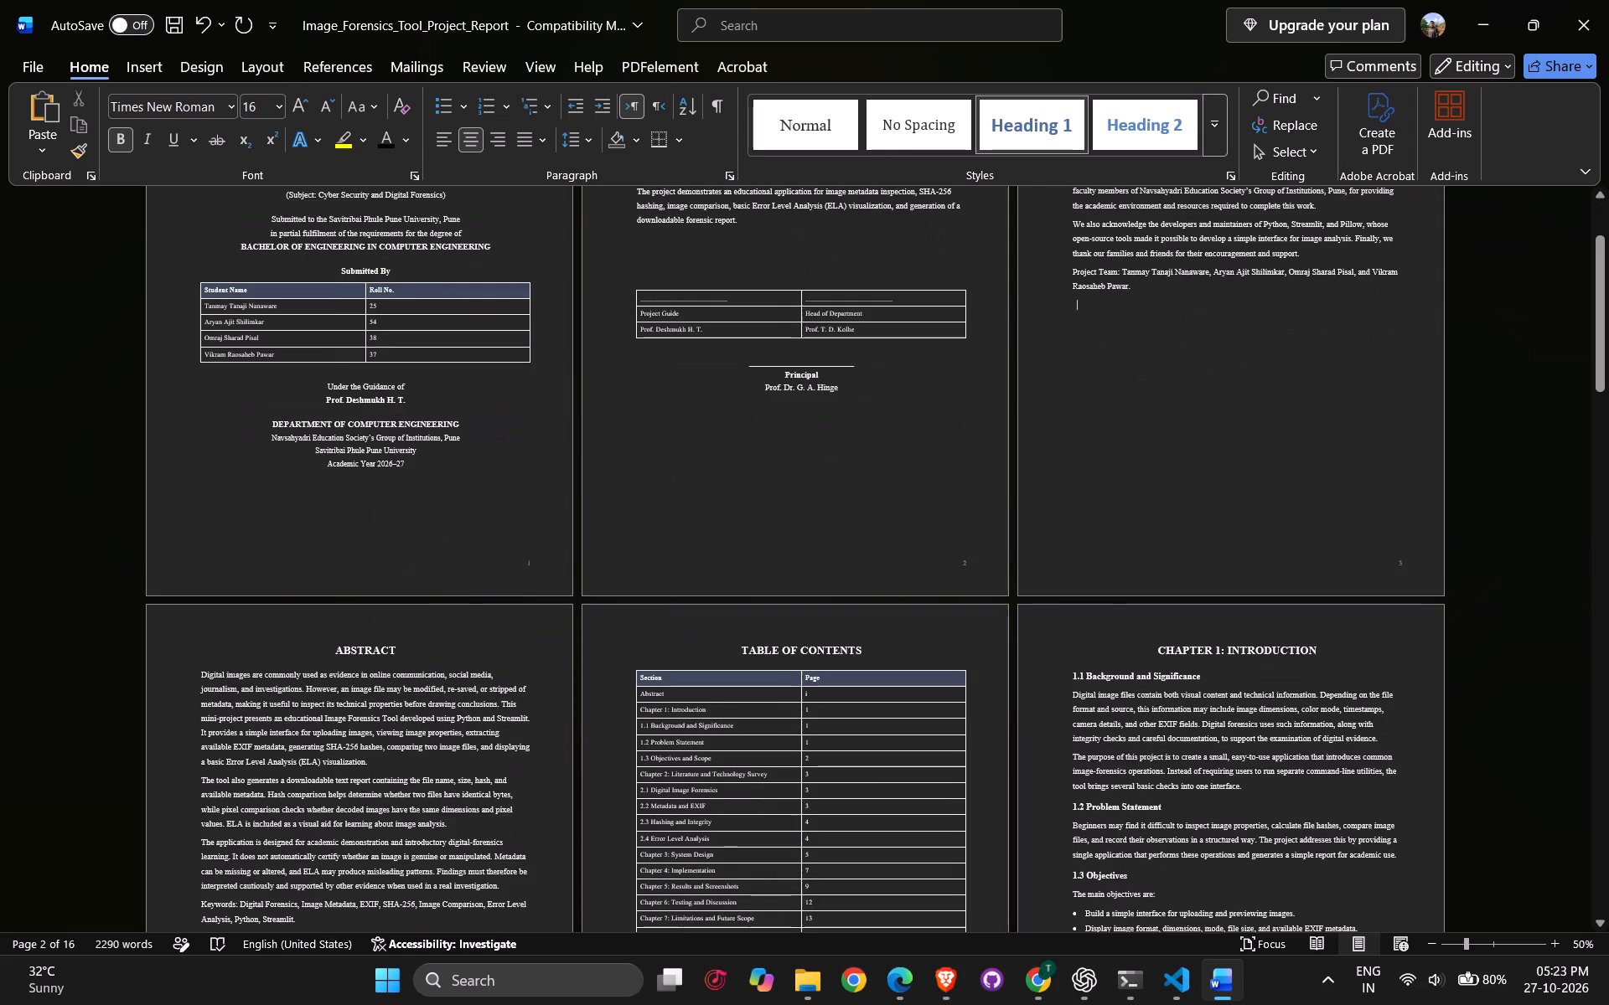
scroll(986, 549, "down", 8)
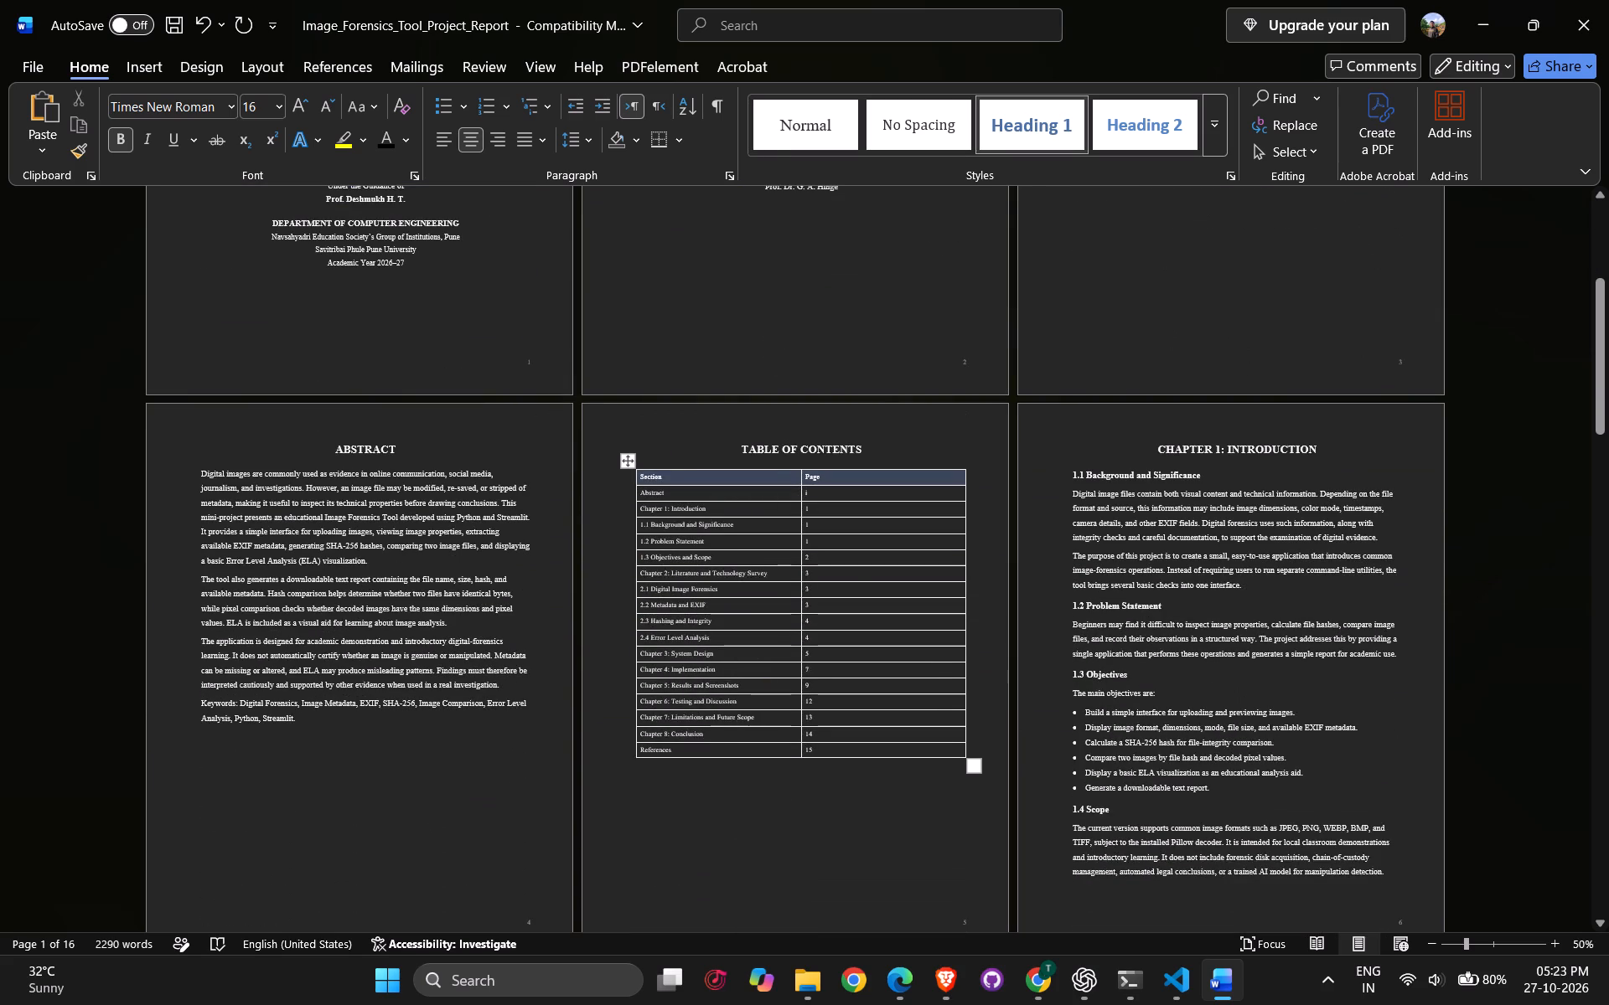
left_click(846, 674)
left_click_drag(862, 749, 644, 475, "ctrl")
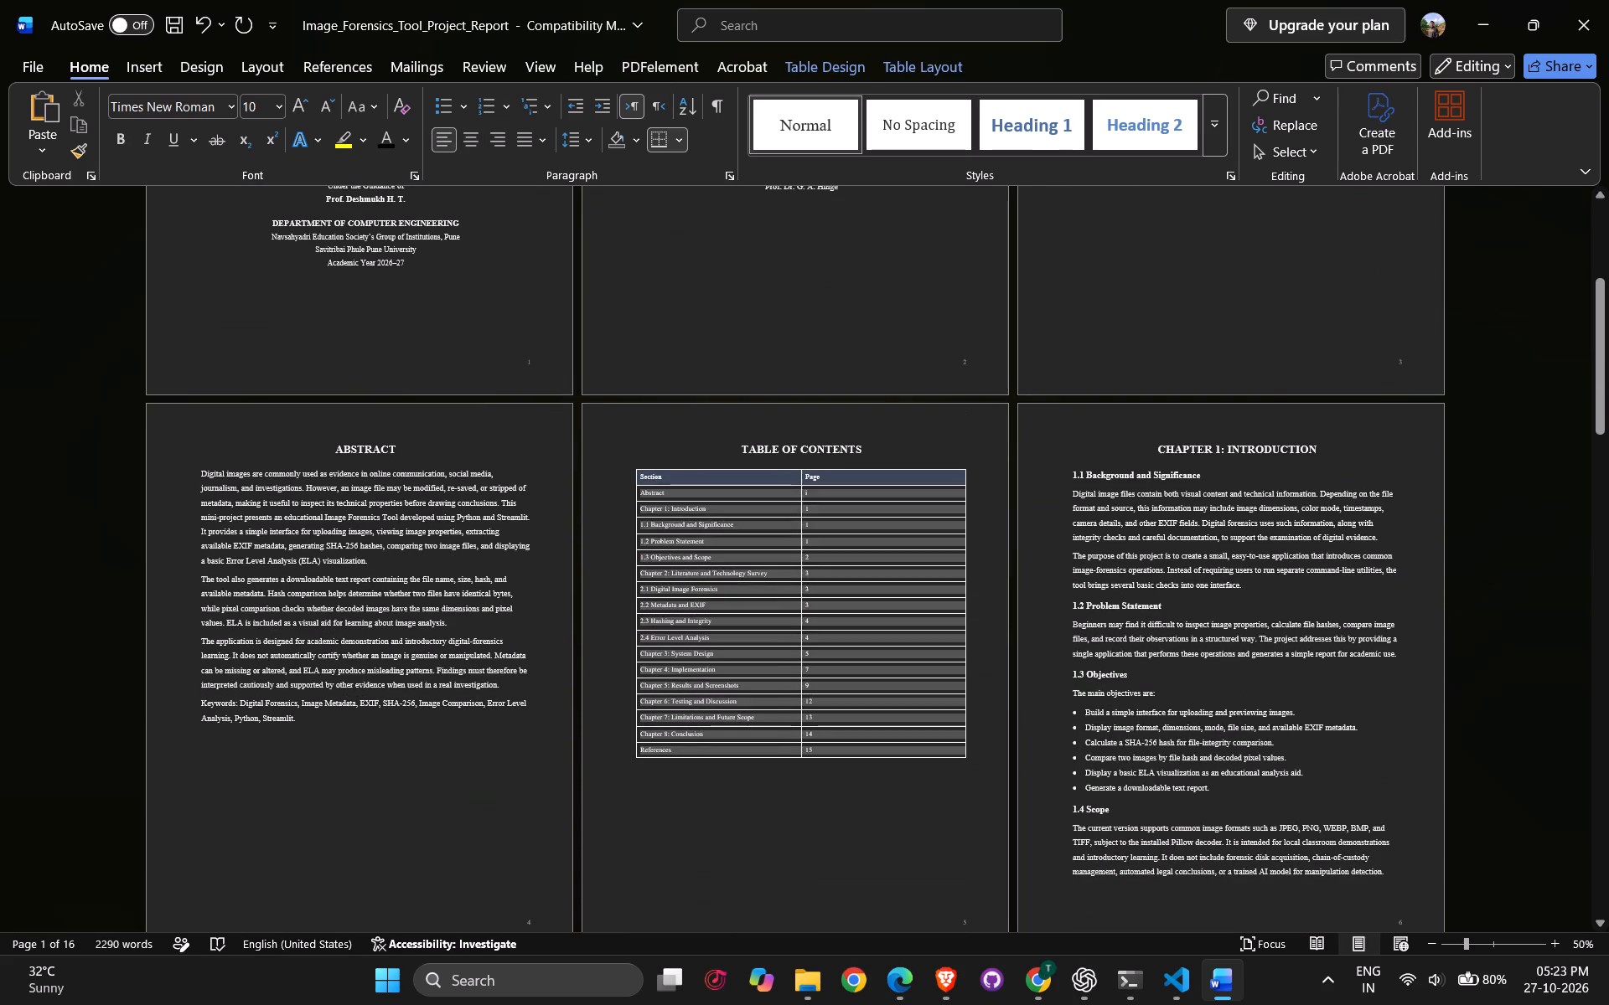
left_click_drag(644, 475, 642, 467, "ctrl")
left_click(862, 513)
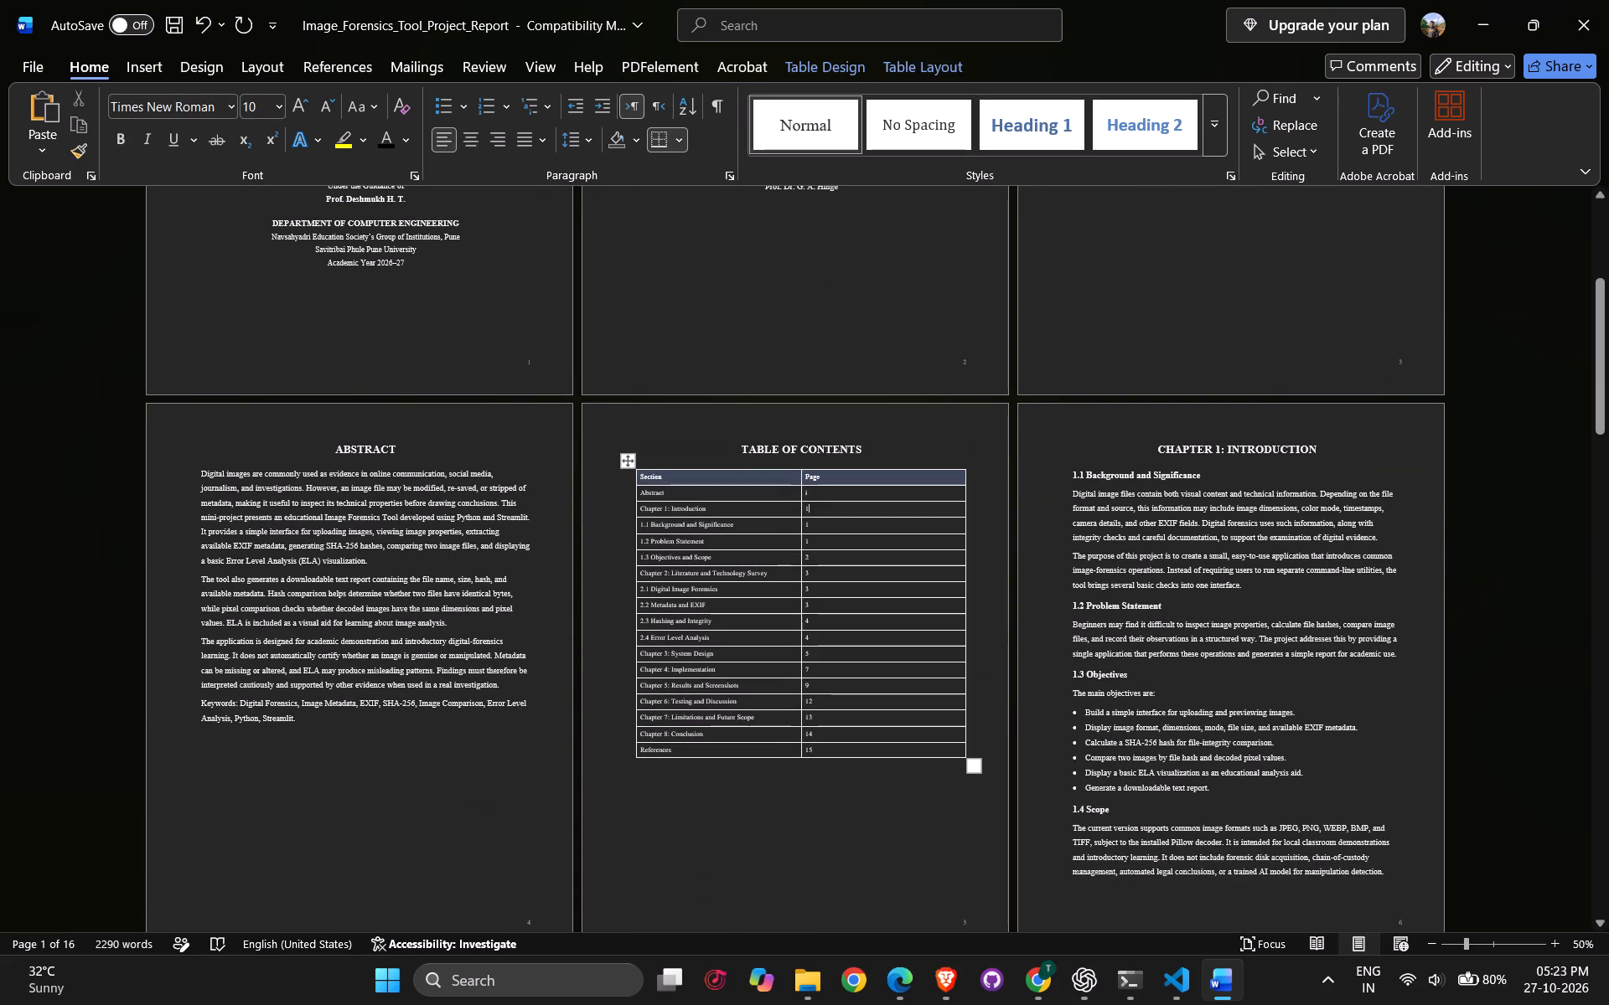
left_click_drag(832, 750, 820, 480)
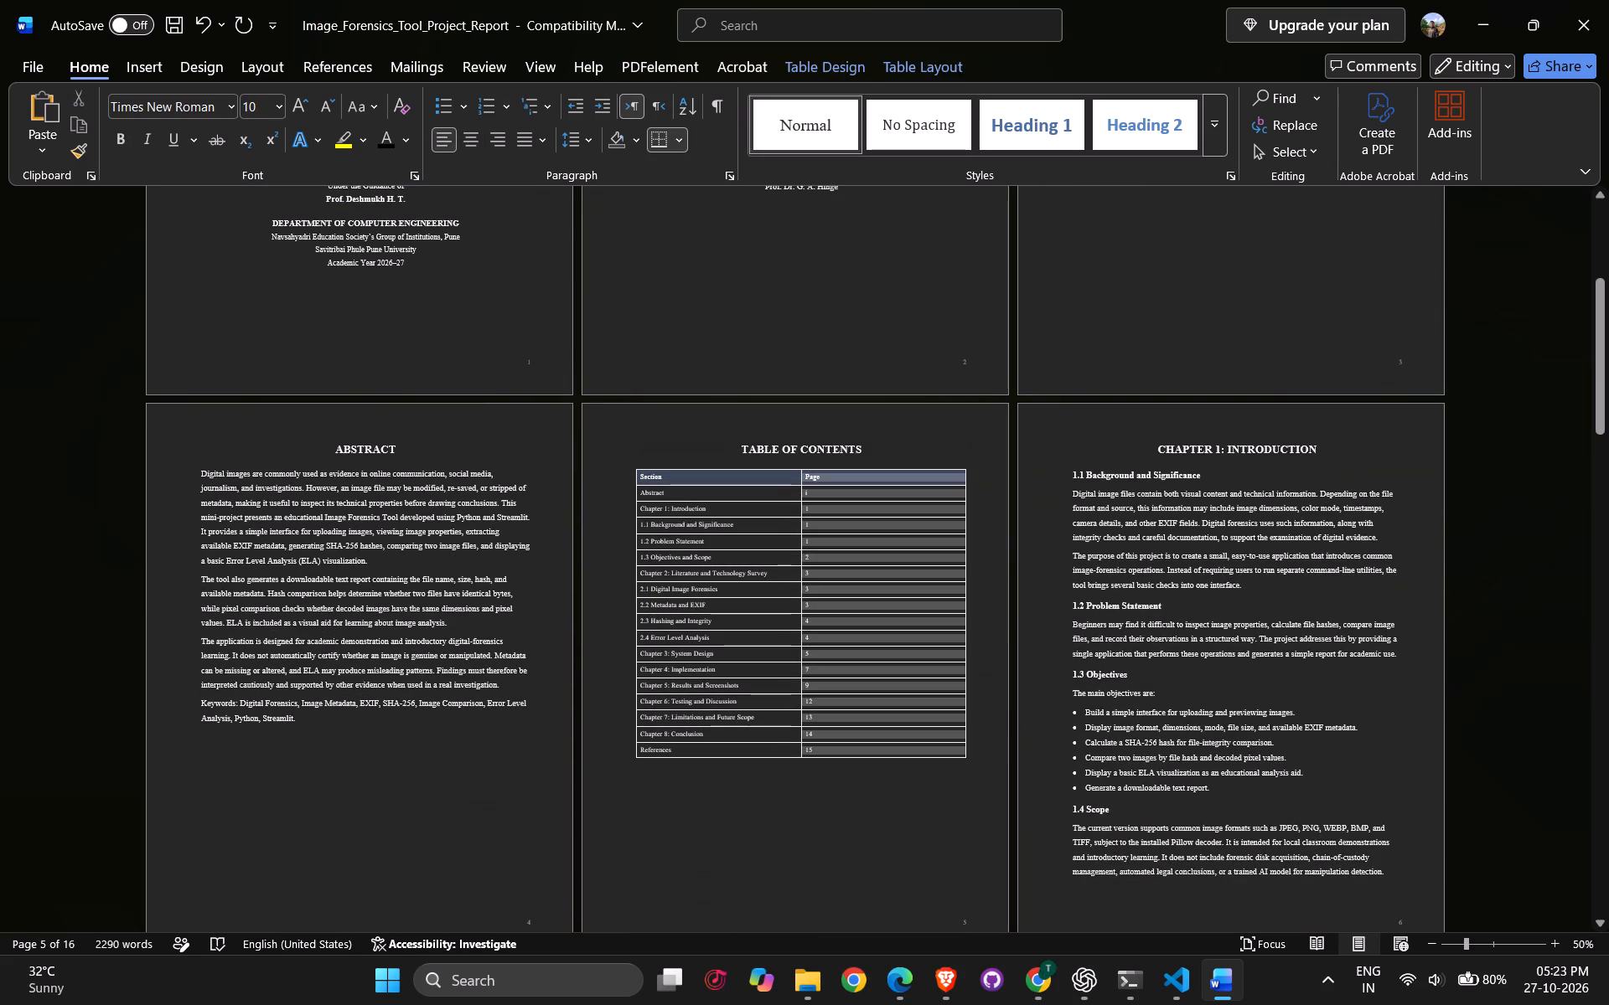
left_click_drag(820, 480, 814, 500)
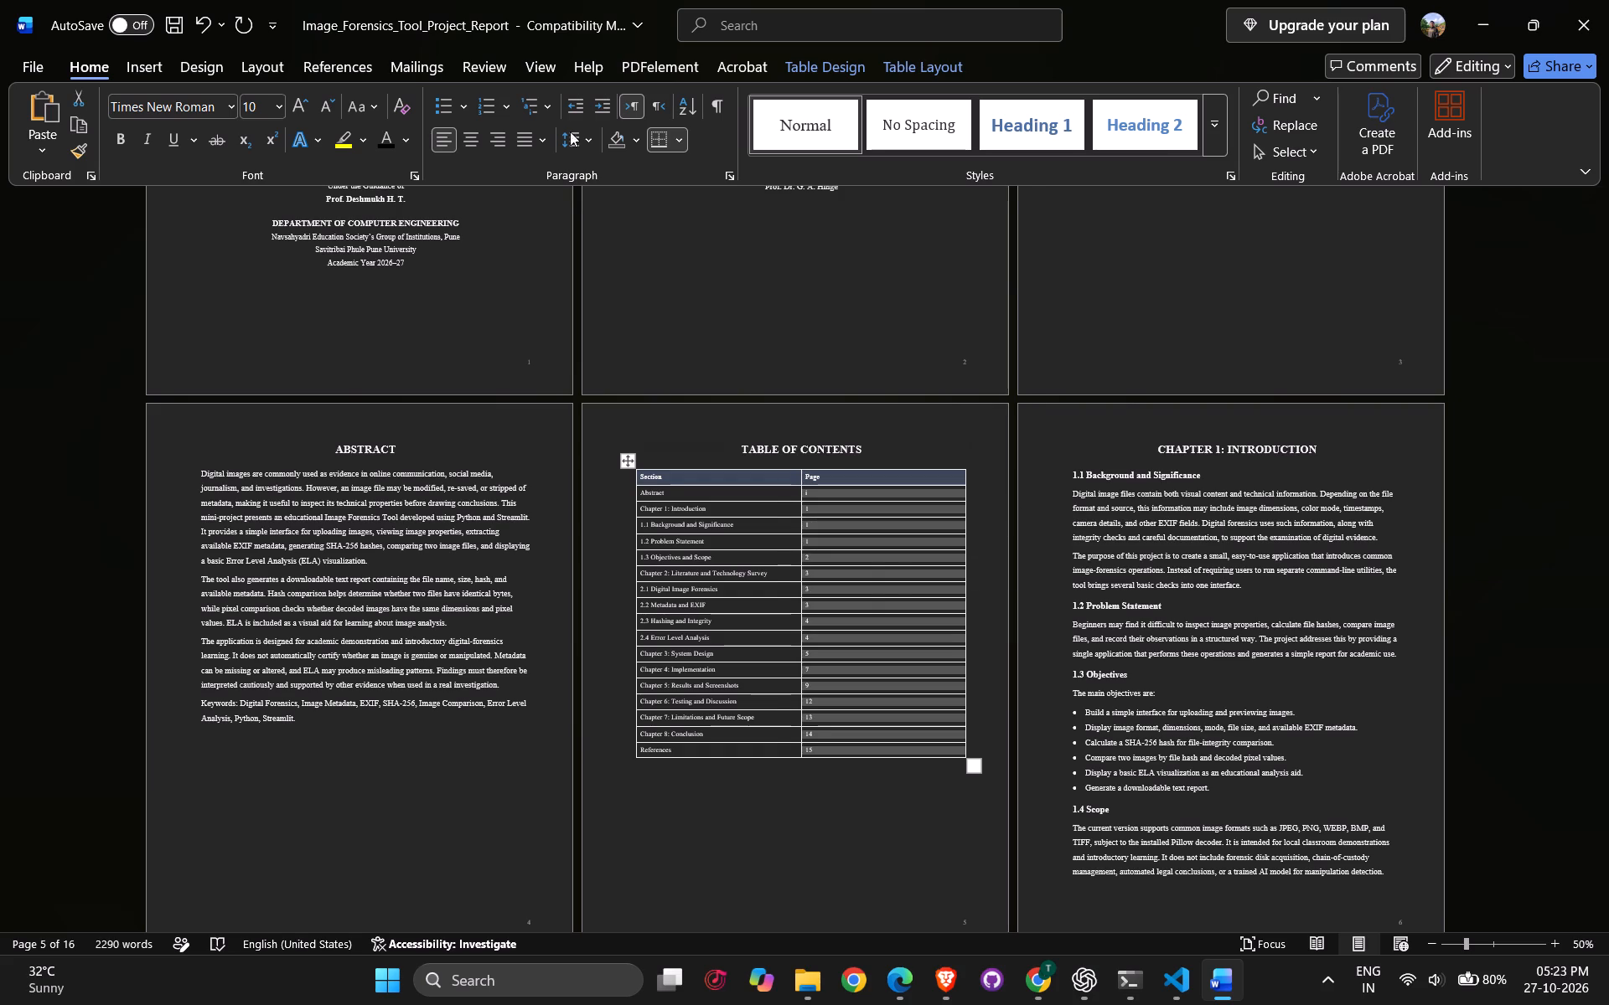
left_click(500, 144)
left_click(815, 505)
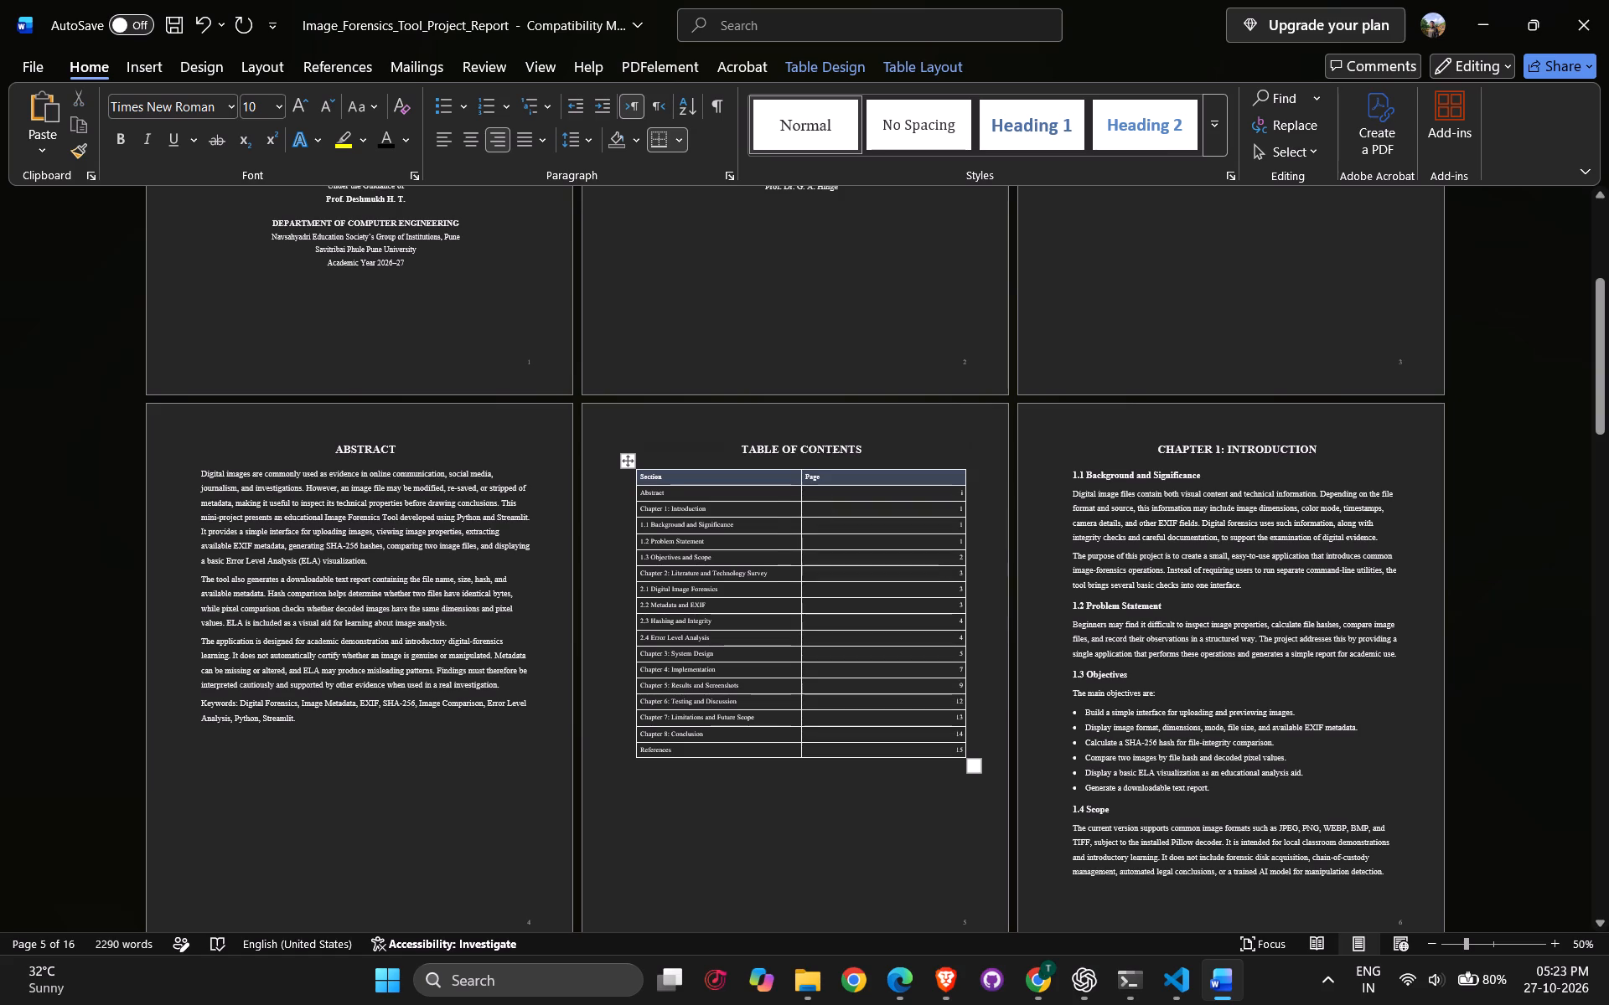
Centre the Section and Page header cells of the Table of Contents table.
left_click(666, 472)
left_click(671, 475)
left_click(668, 482)
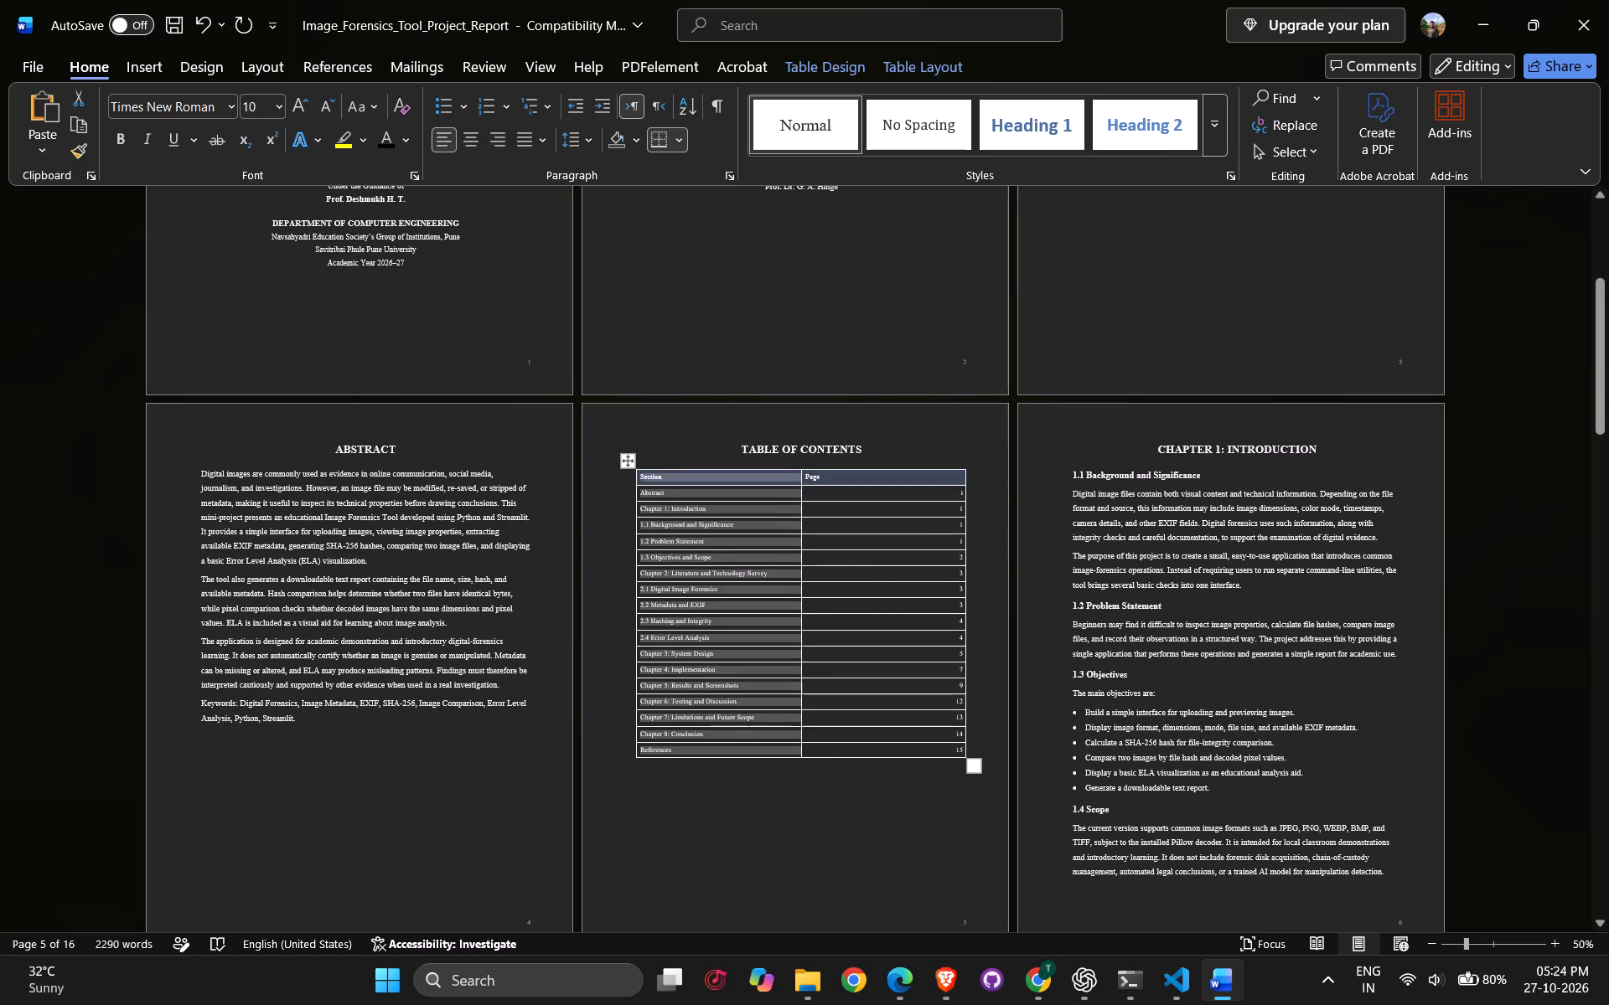
left_click_drag(670, 482, 637, 479)
left_click_drag(855, 480, 675, 472)
left_click(468, 135)
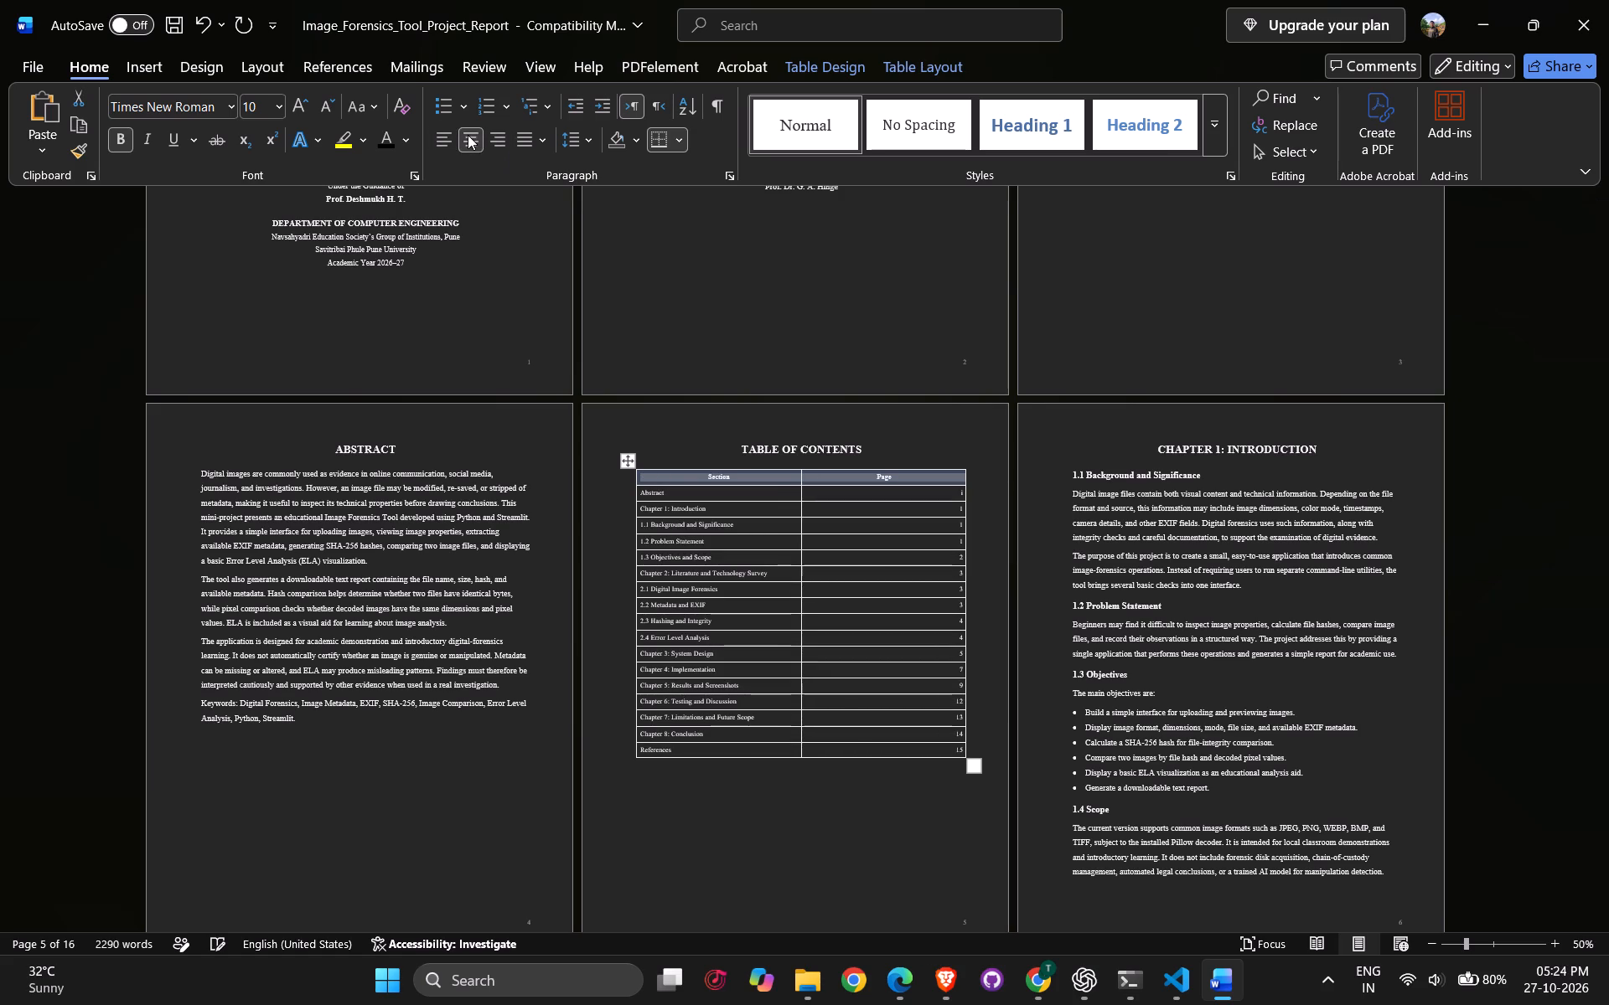
left_click(742, 572)
Set the font size of all text in the Table of Contents table to 12.
left_click(743, 750)
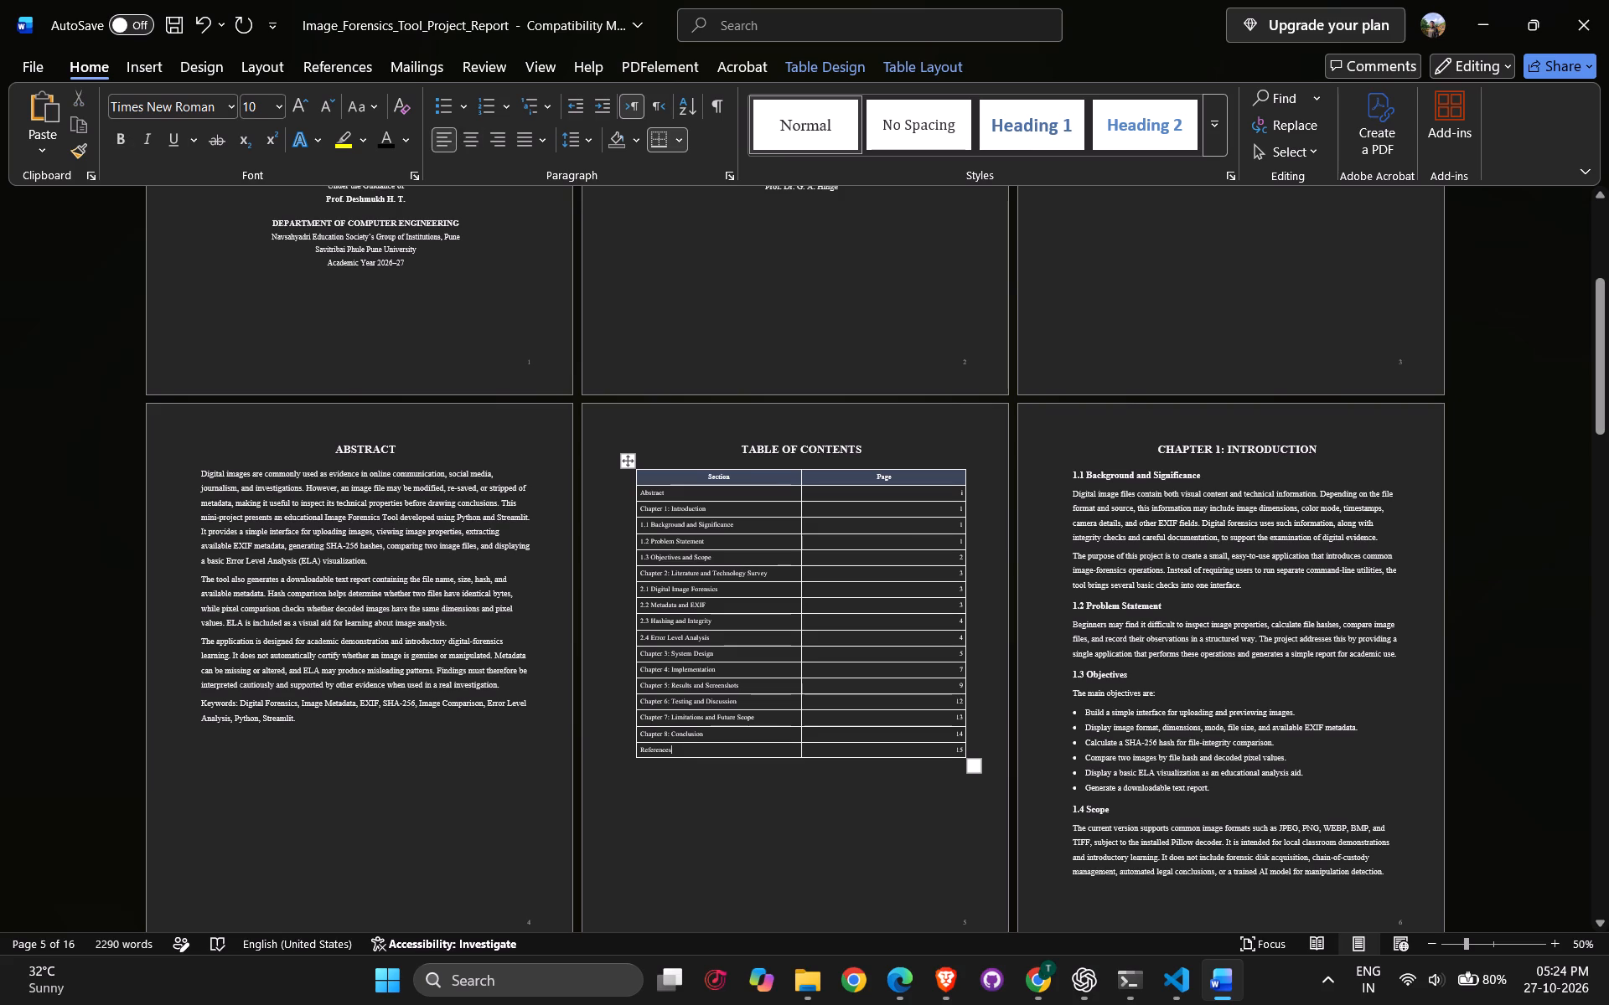
left_click_drag(894, 750, 654, 475, "ctrl")
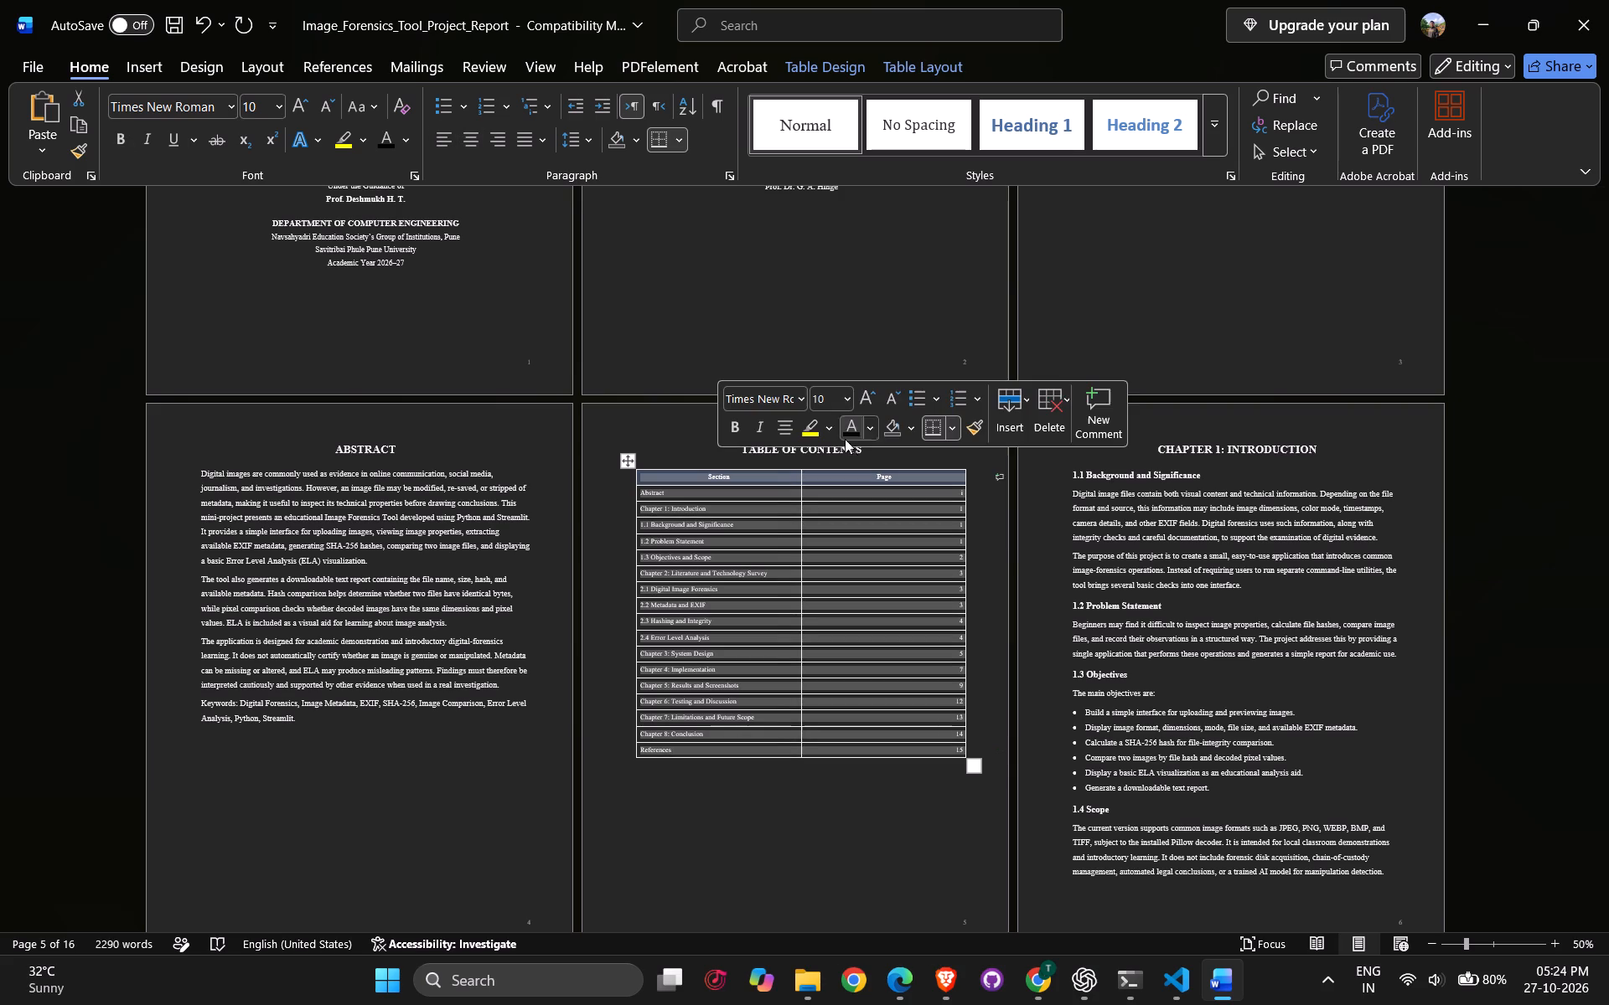
left_click(847, 397)
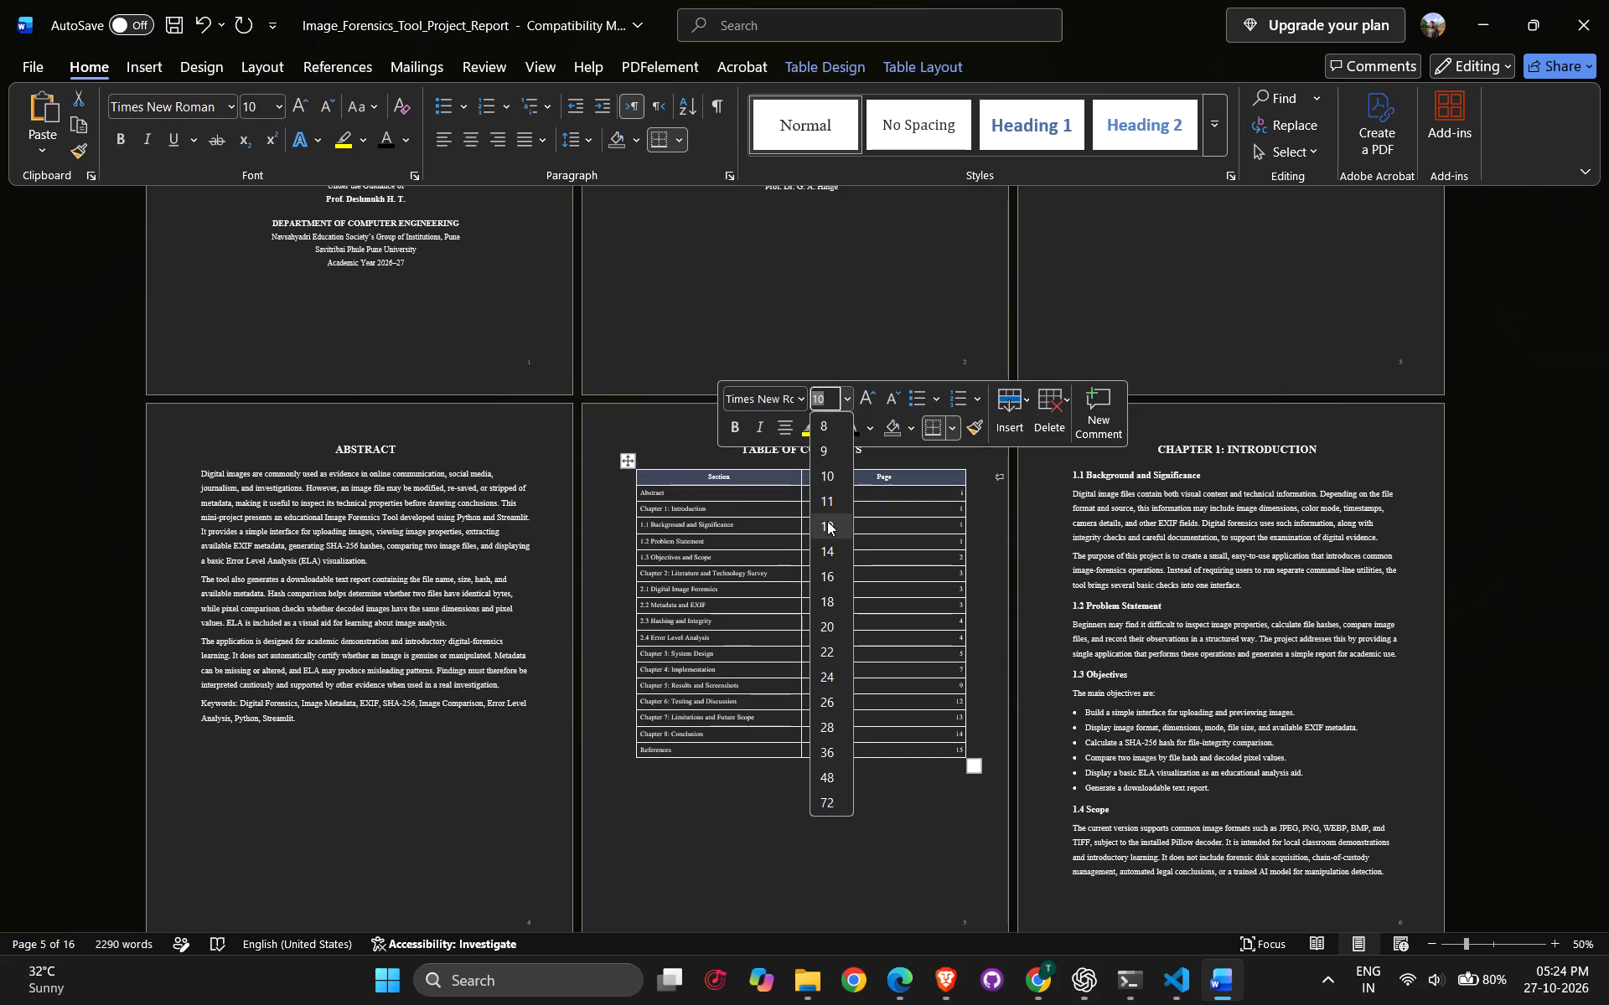
left_click(827, 523)
left_click(847, 838)
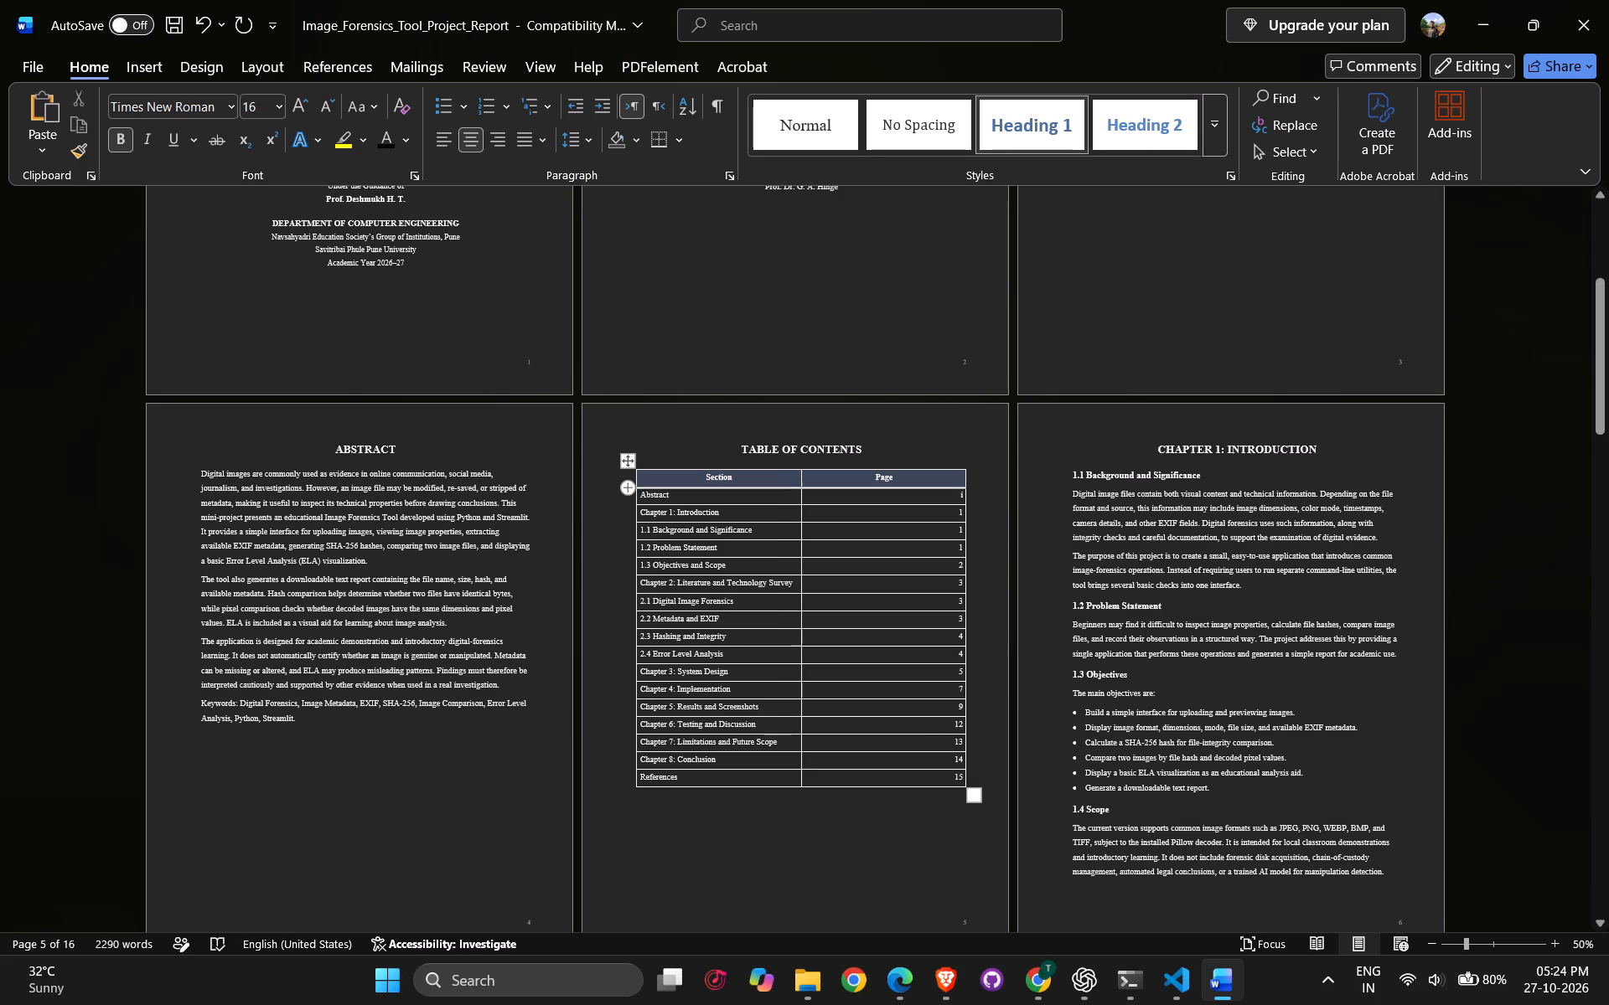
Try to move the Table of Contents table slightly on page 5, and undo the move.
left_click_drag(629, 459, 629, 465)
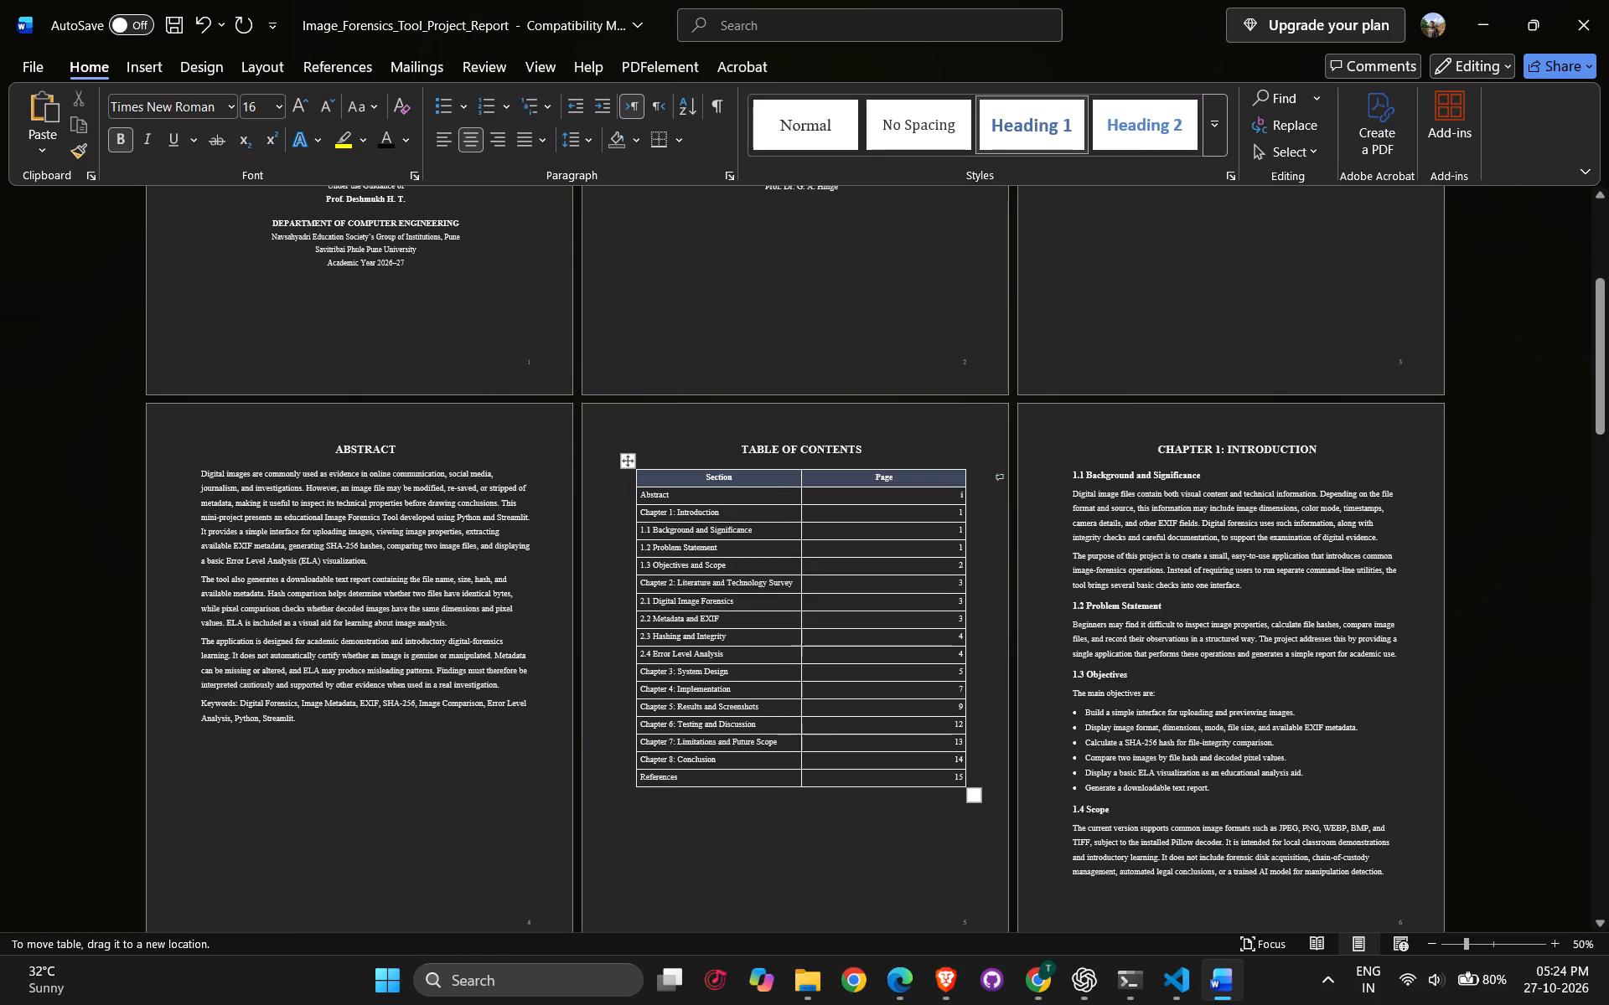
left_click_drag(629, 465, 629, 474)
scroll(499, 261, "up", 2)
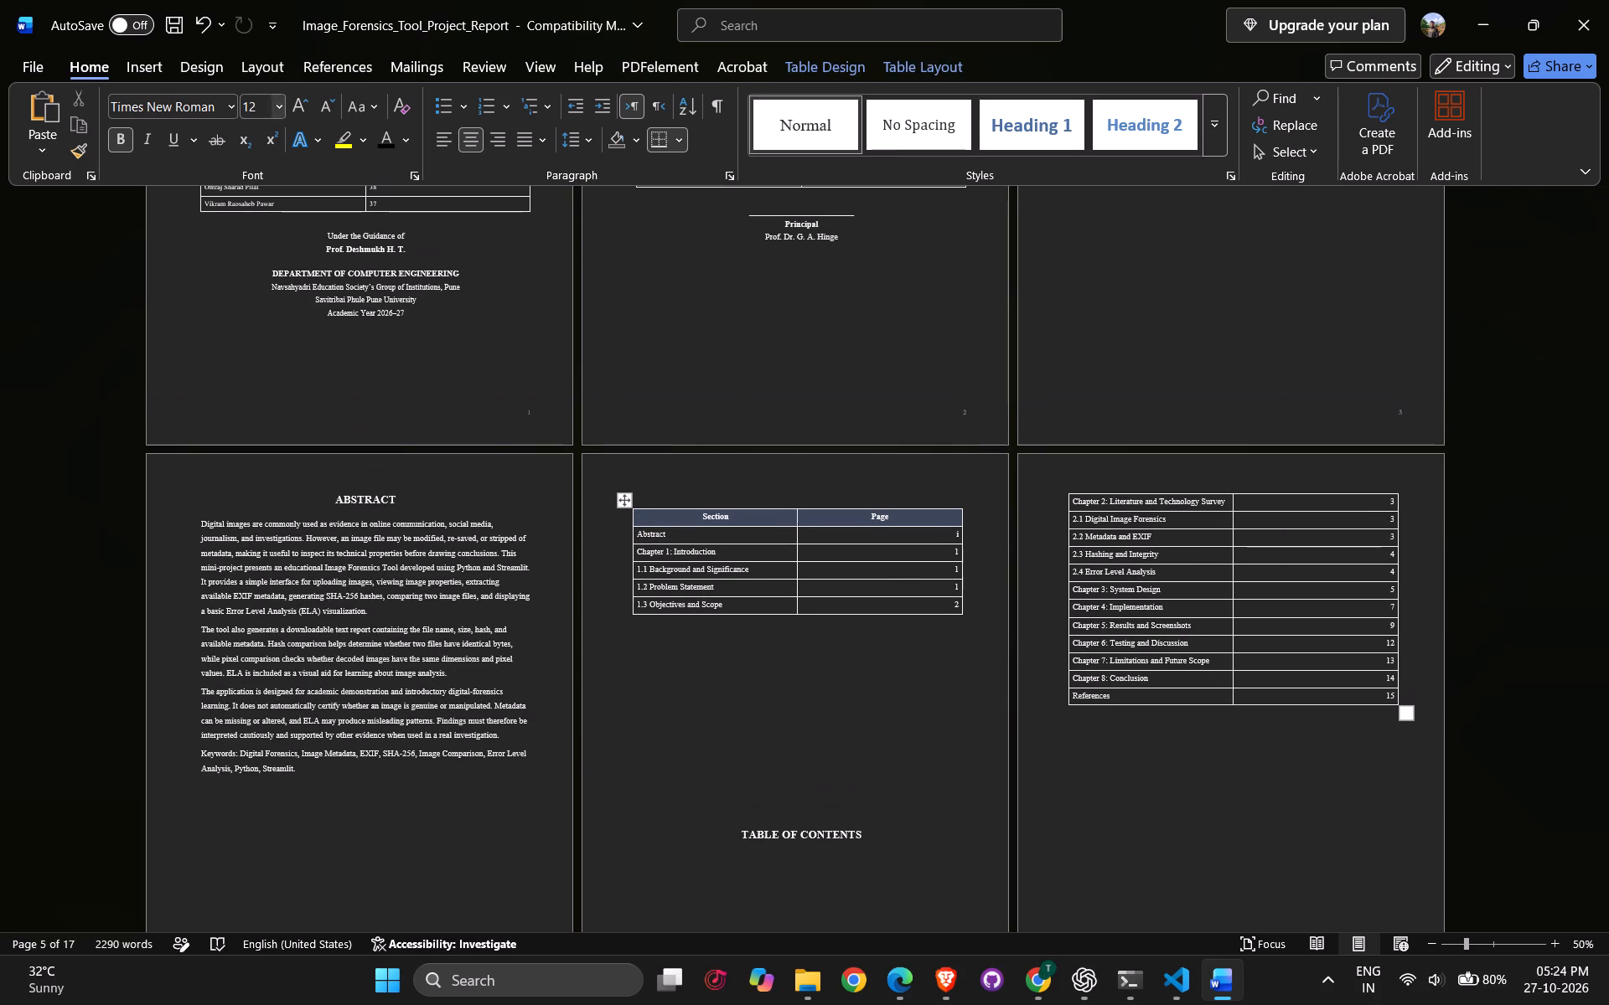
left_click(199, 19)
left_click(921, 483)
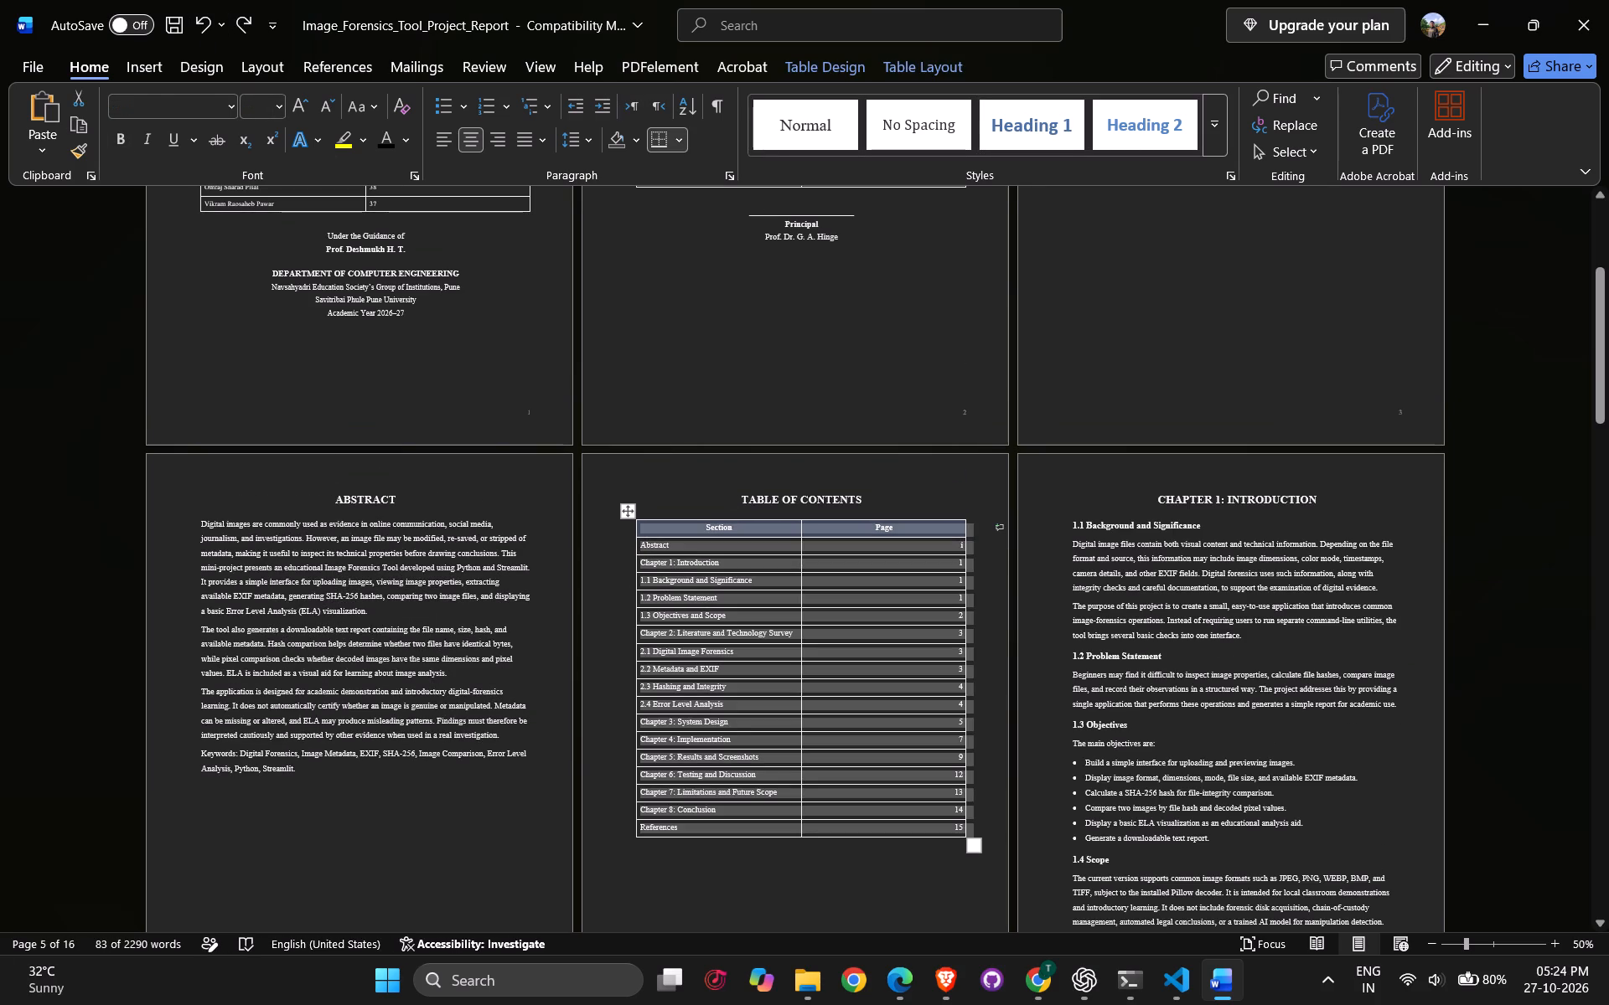
Review the page layout from the title page through Chapter 5 to the References page.
scroll(942, 492, "up", 10)
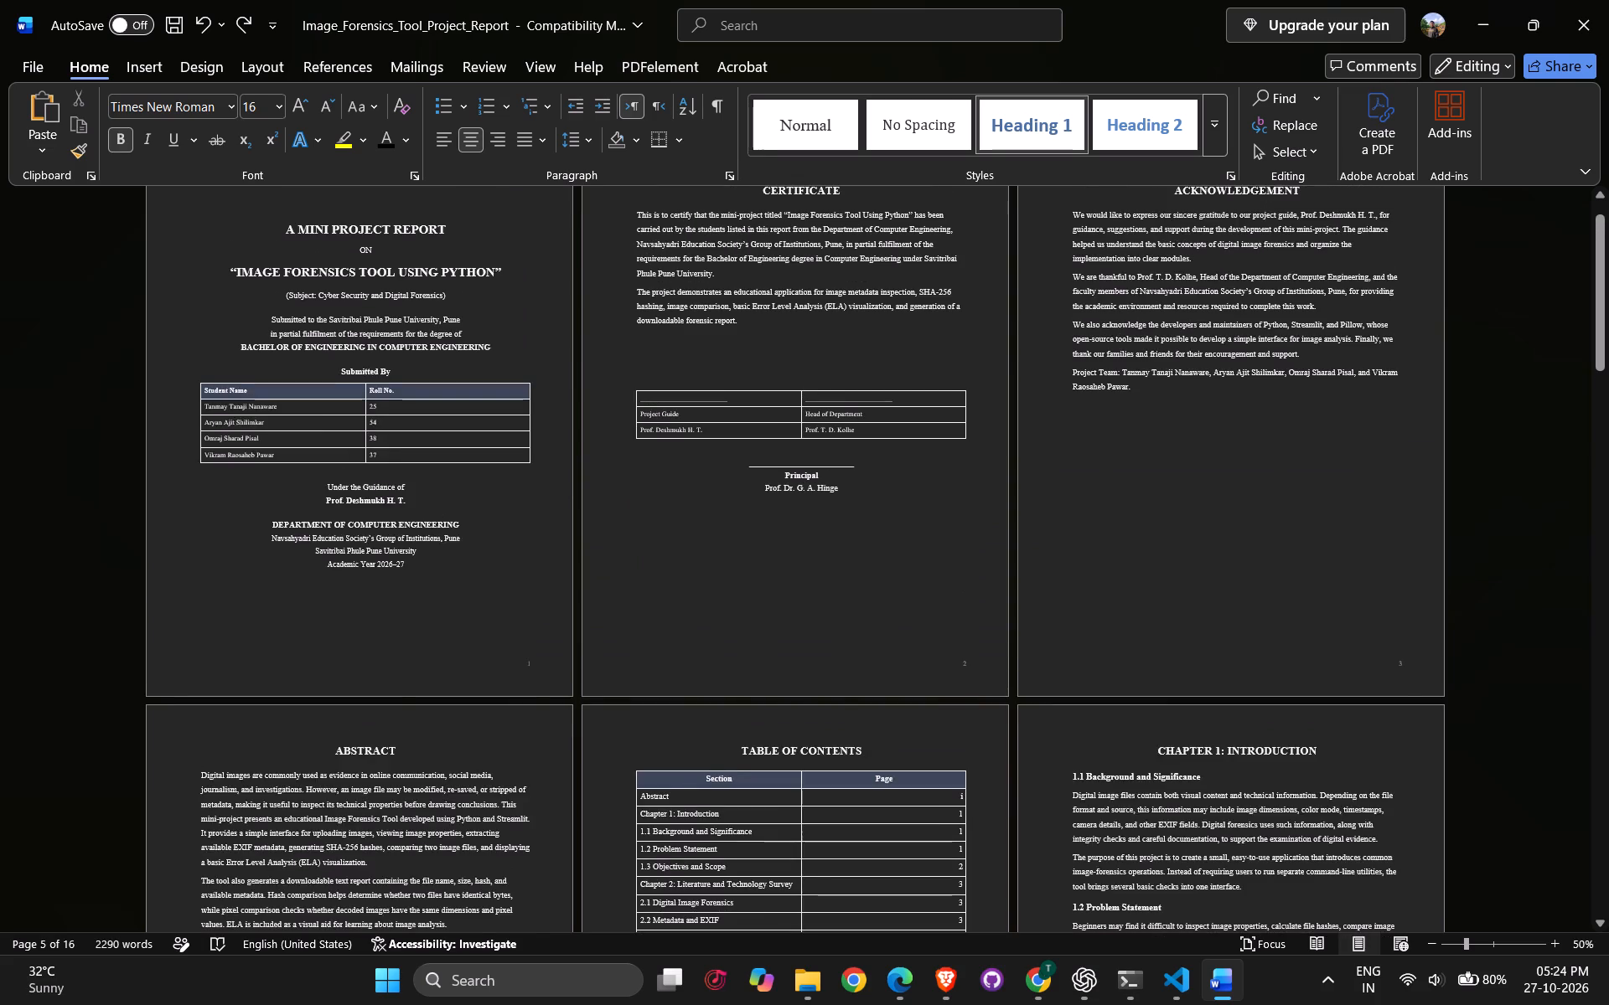
scroll(1163, 512, "up", 4)
scroll(807, 563, "down", 5)
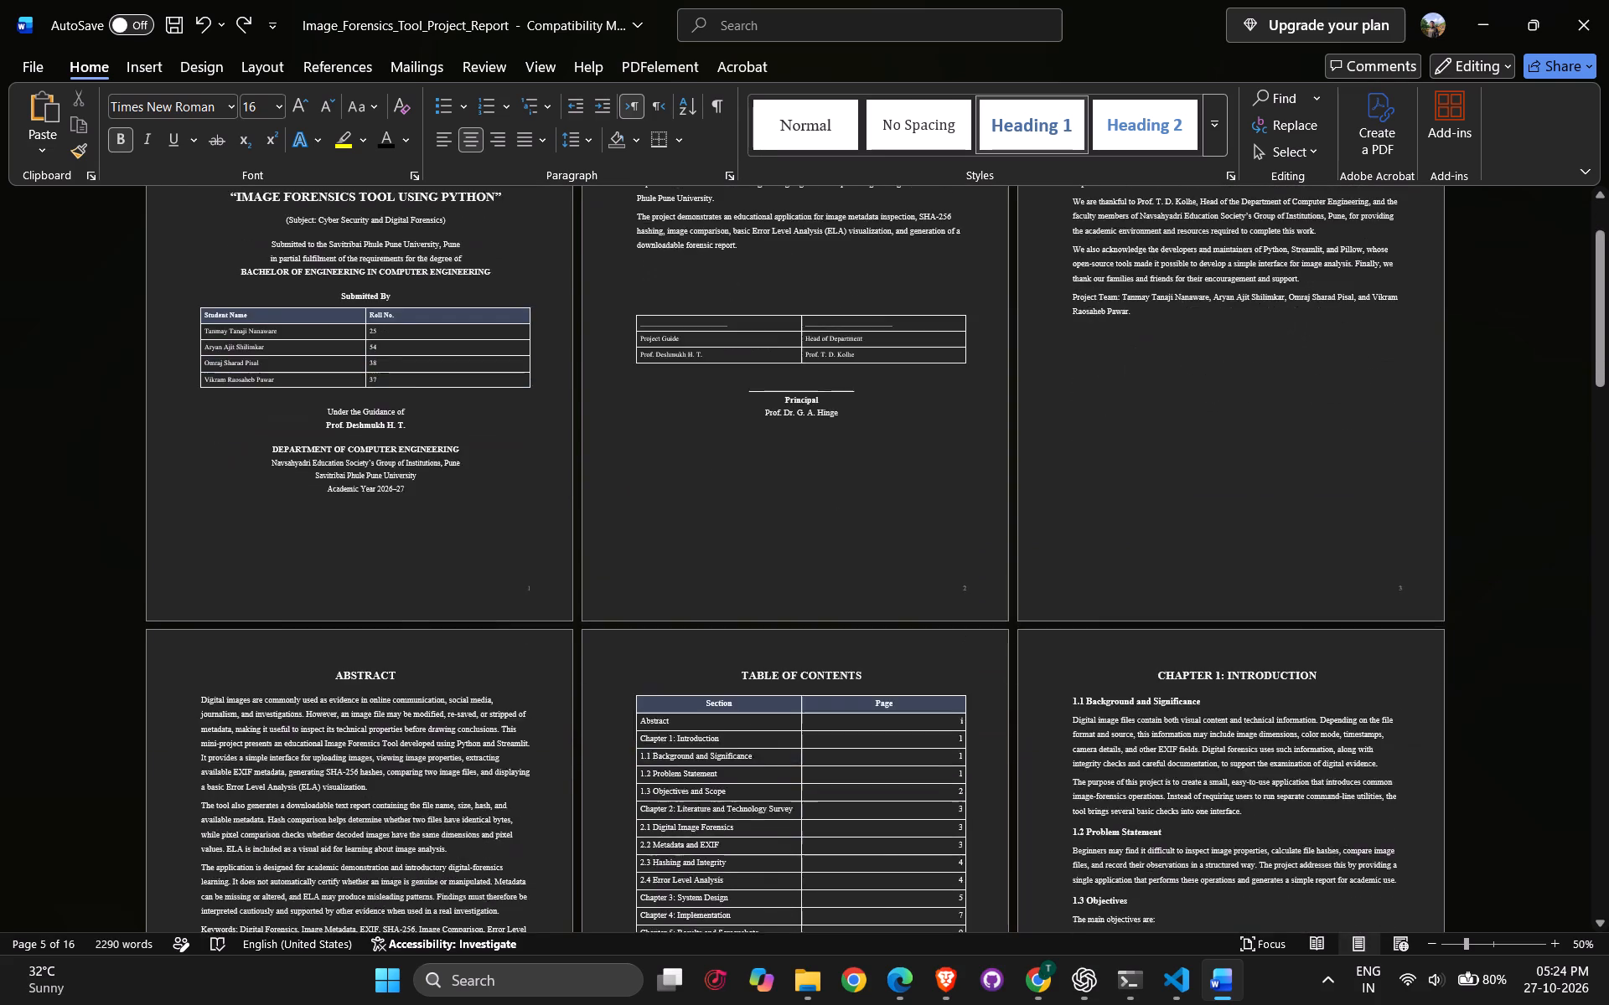
scroll(807, 563, "down", 19)
left_click_drag(1596, 457, 1581, 678)
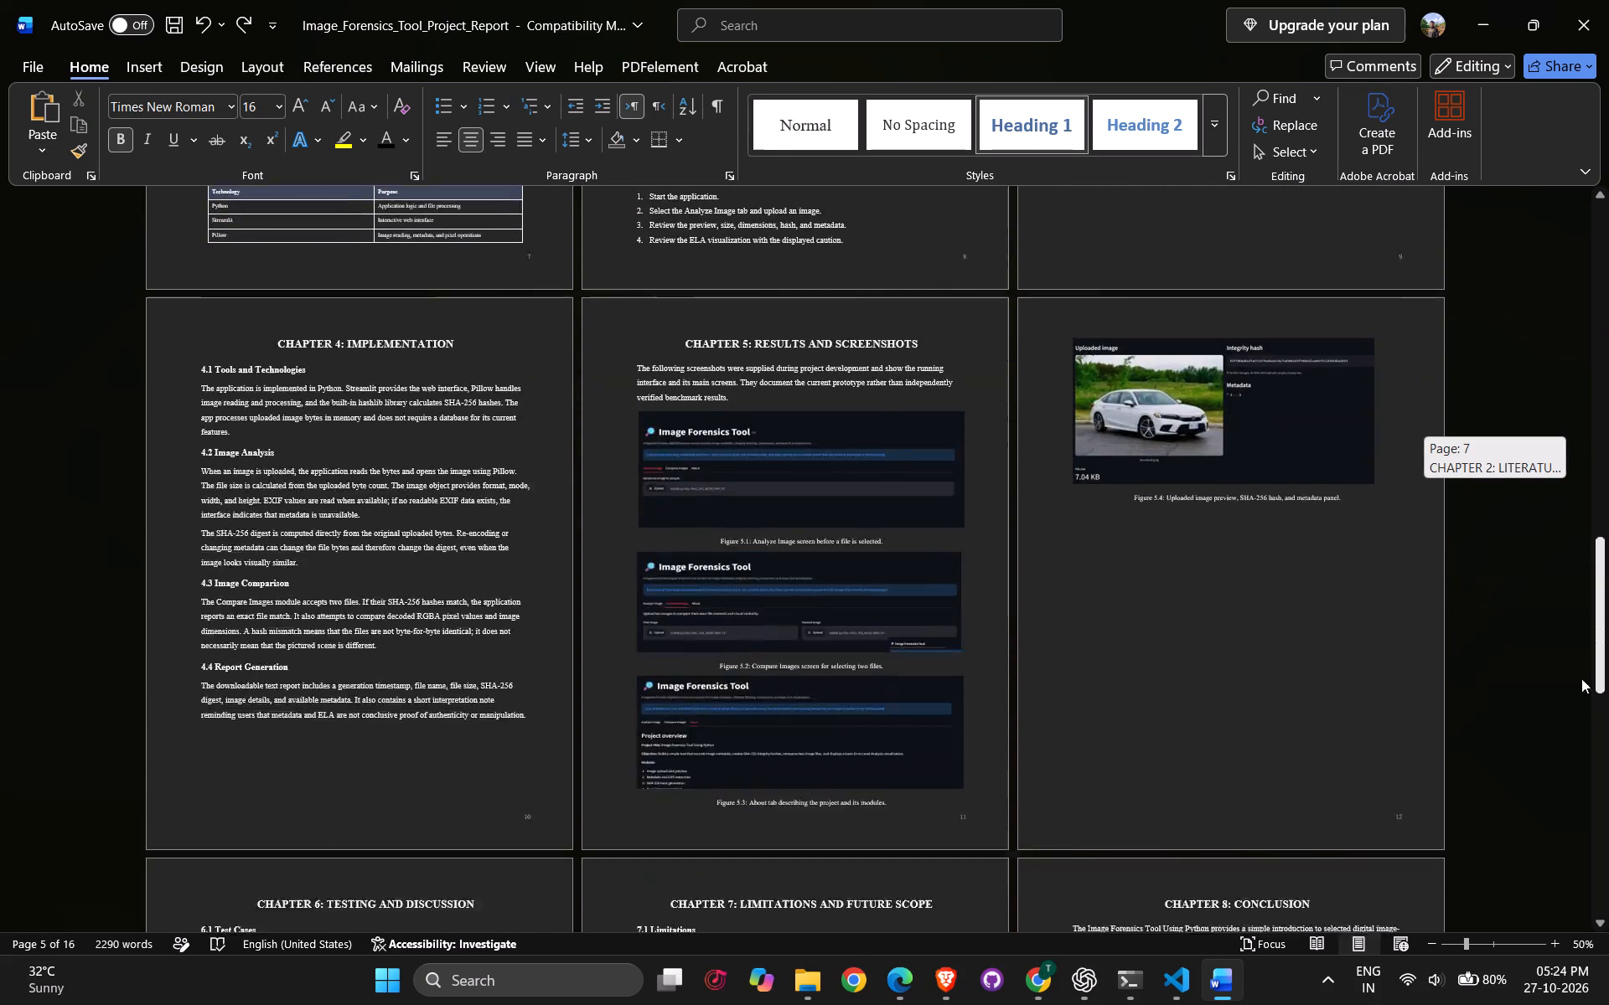
left_click_drag(1581, 678, 1551, 951)
scroll(722, 418, "up", 11)
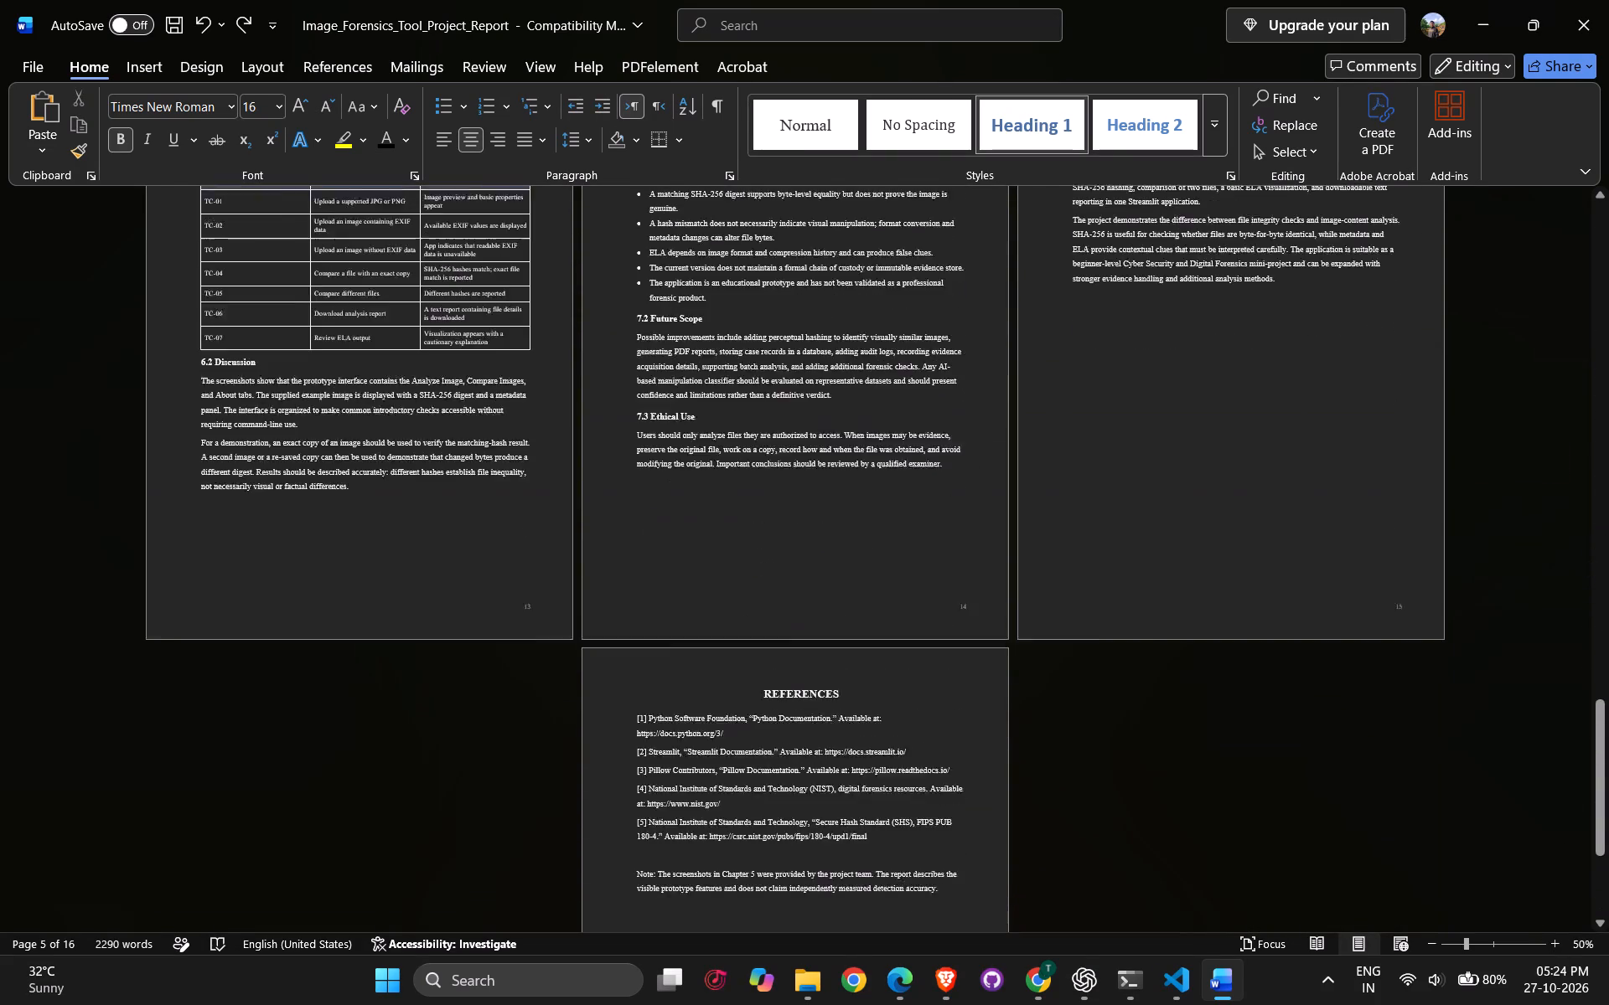
scroll(1176, 460, "up", 2)
Save the Image Forensics Tool report.
left_click(1171, 464)
key("ctrl+s")
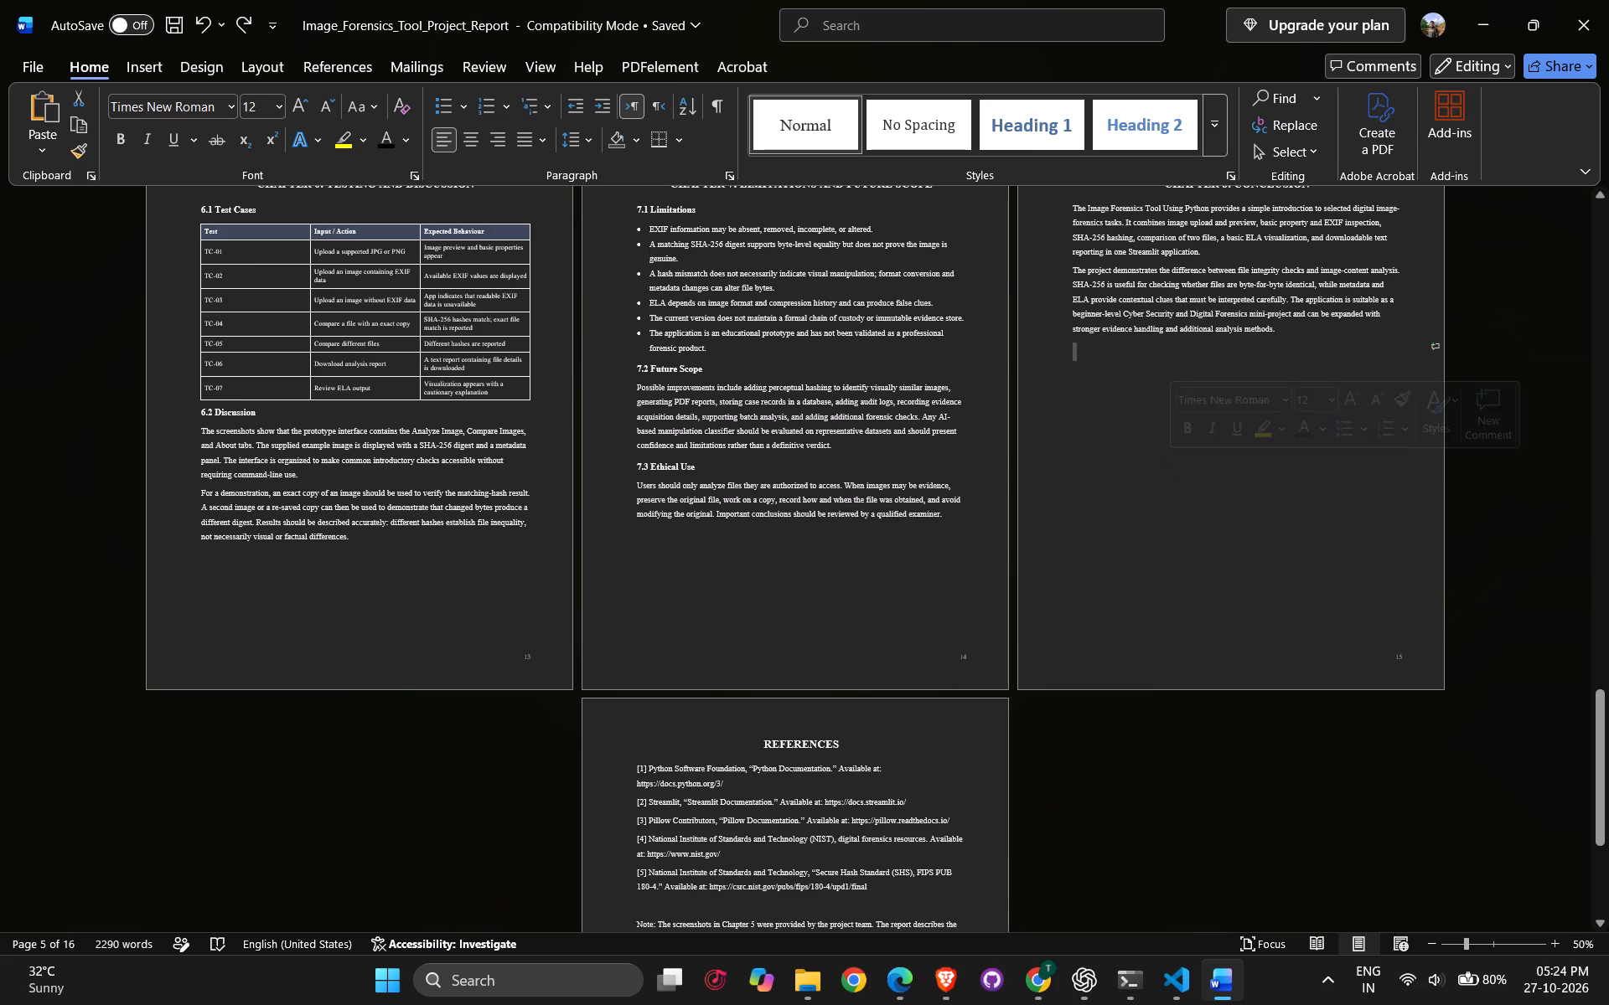
left_click(1052, 468)
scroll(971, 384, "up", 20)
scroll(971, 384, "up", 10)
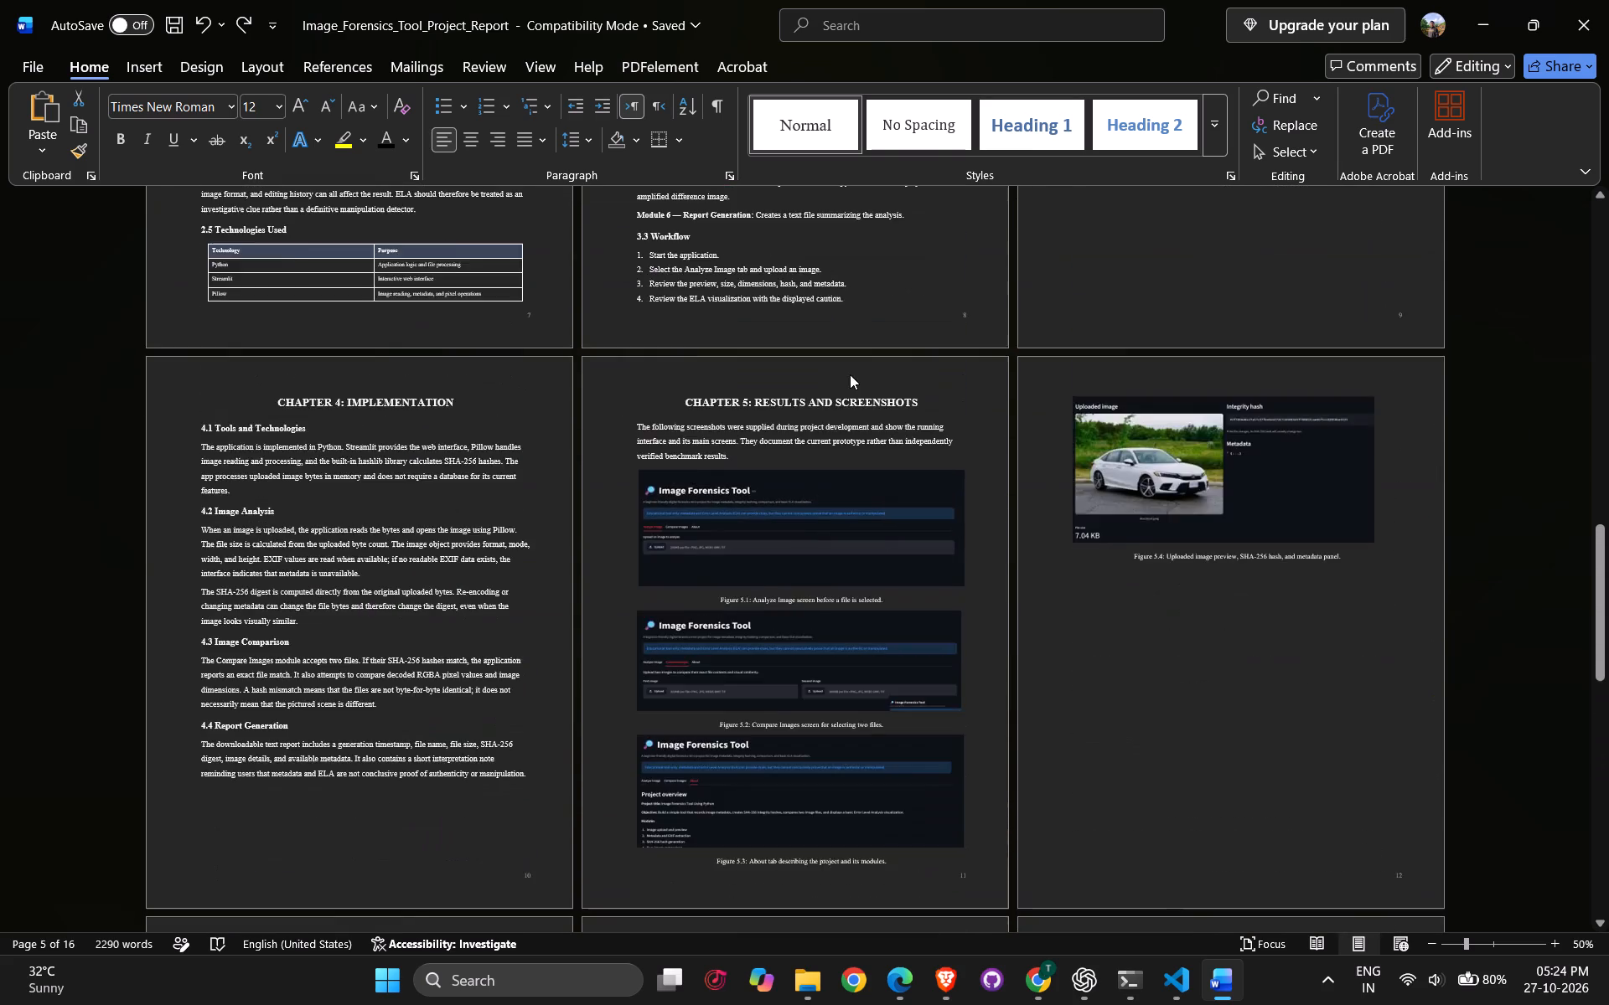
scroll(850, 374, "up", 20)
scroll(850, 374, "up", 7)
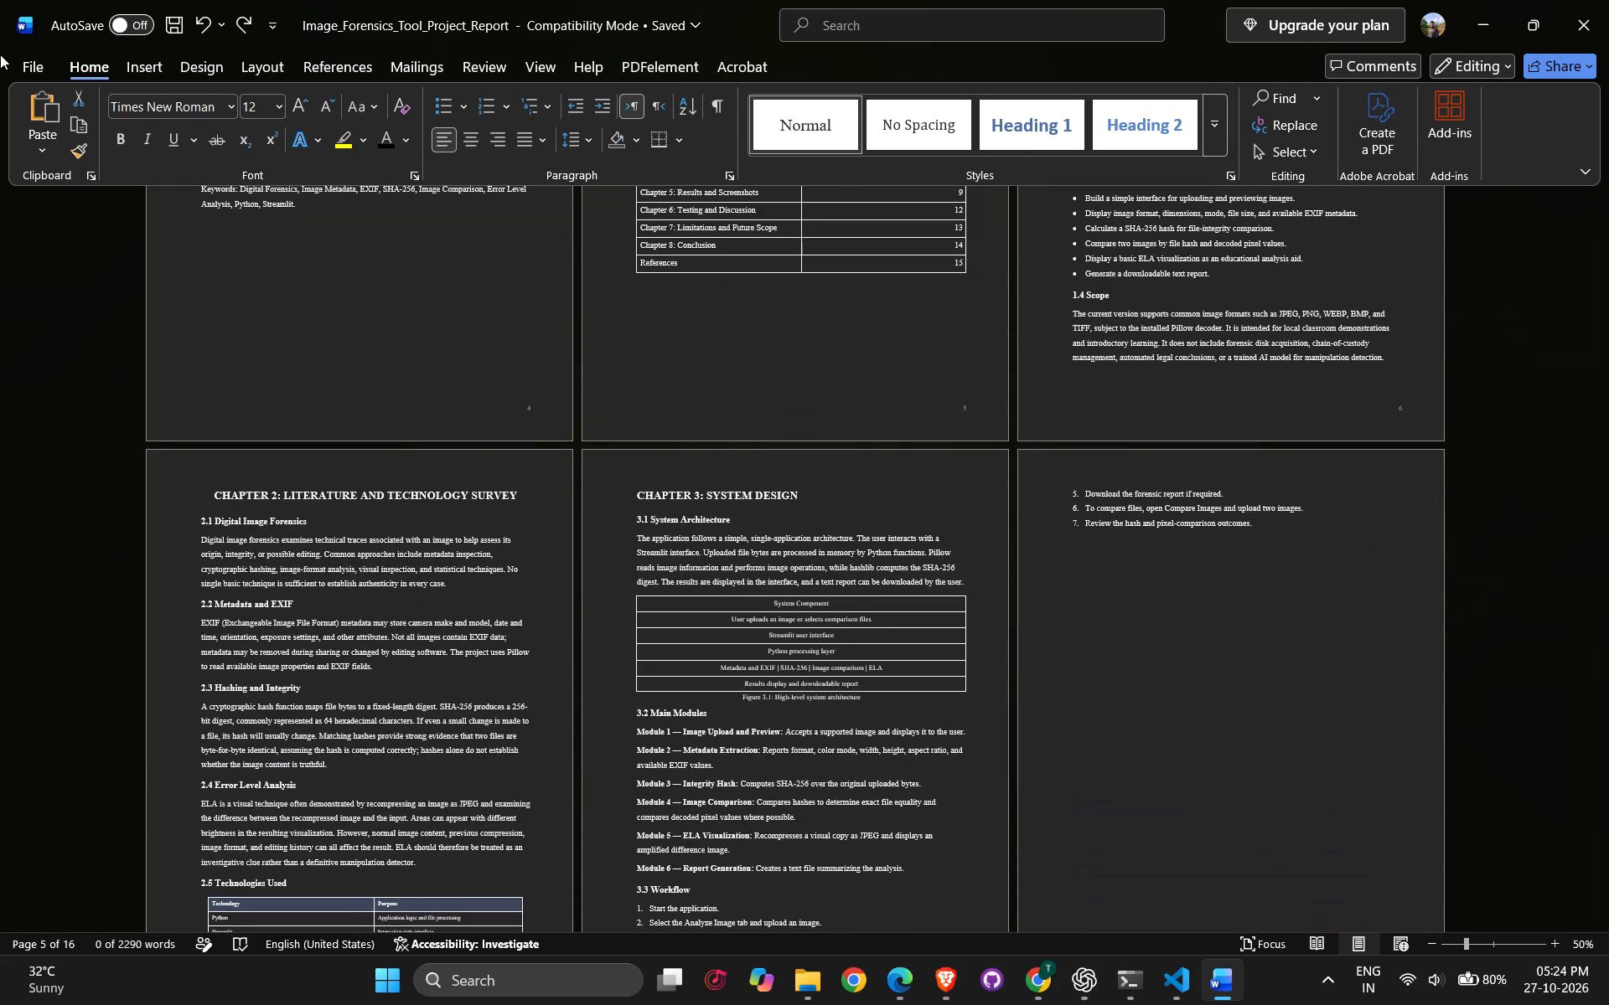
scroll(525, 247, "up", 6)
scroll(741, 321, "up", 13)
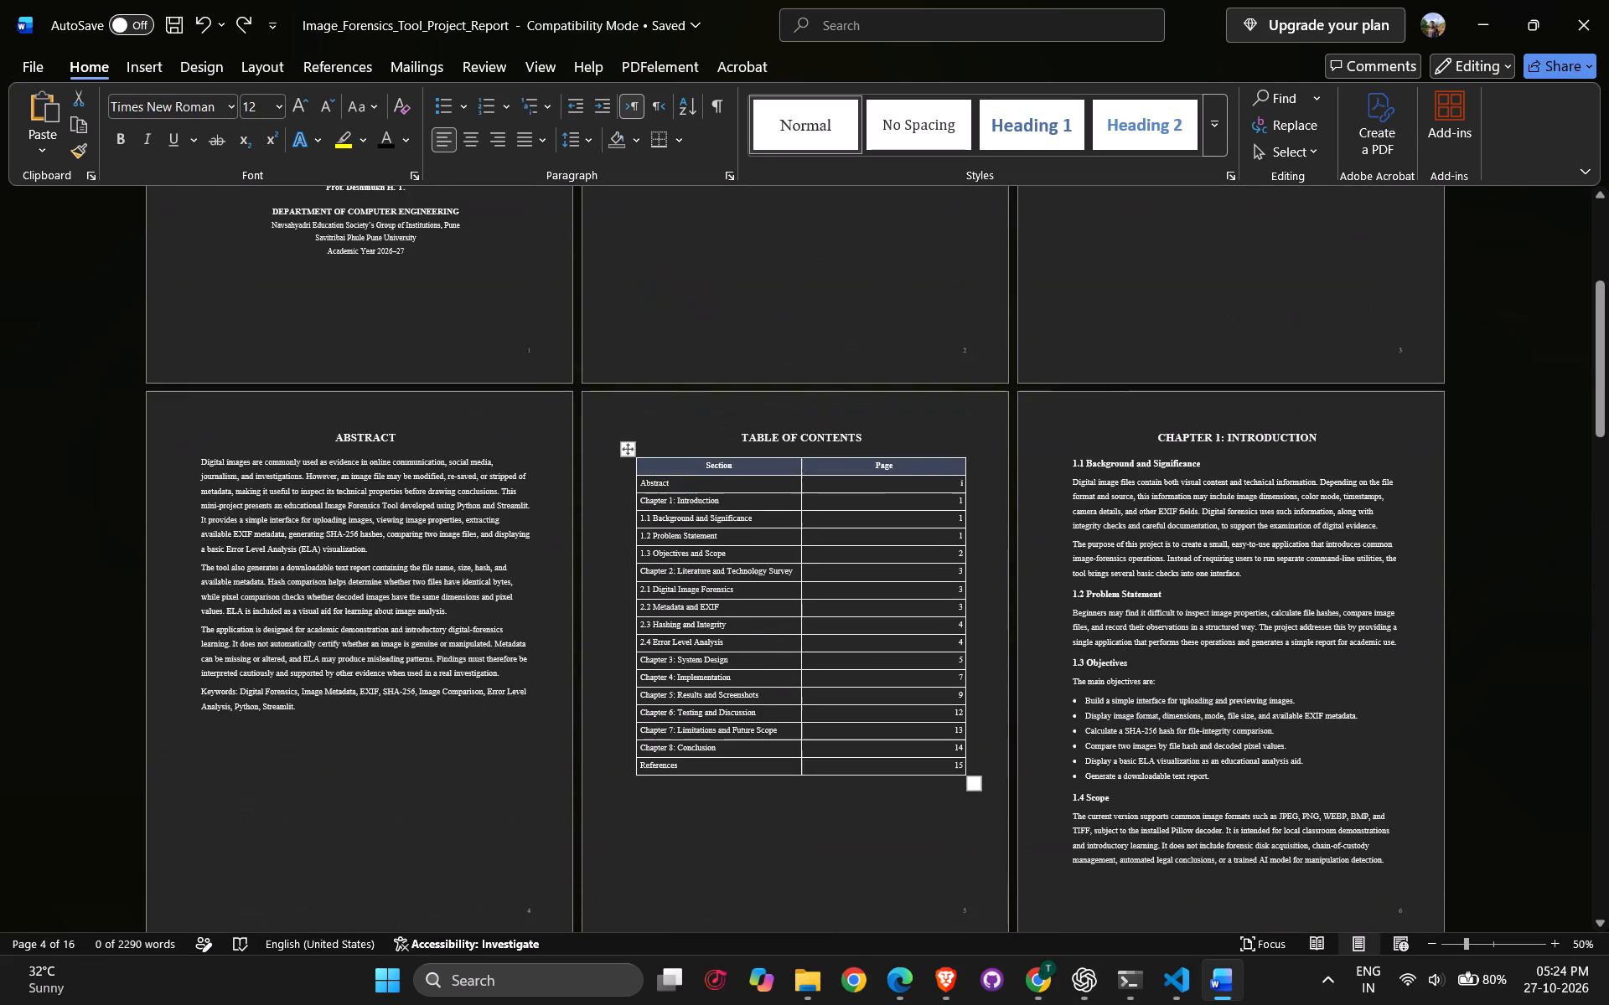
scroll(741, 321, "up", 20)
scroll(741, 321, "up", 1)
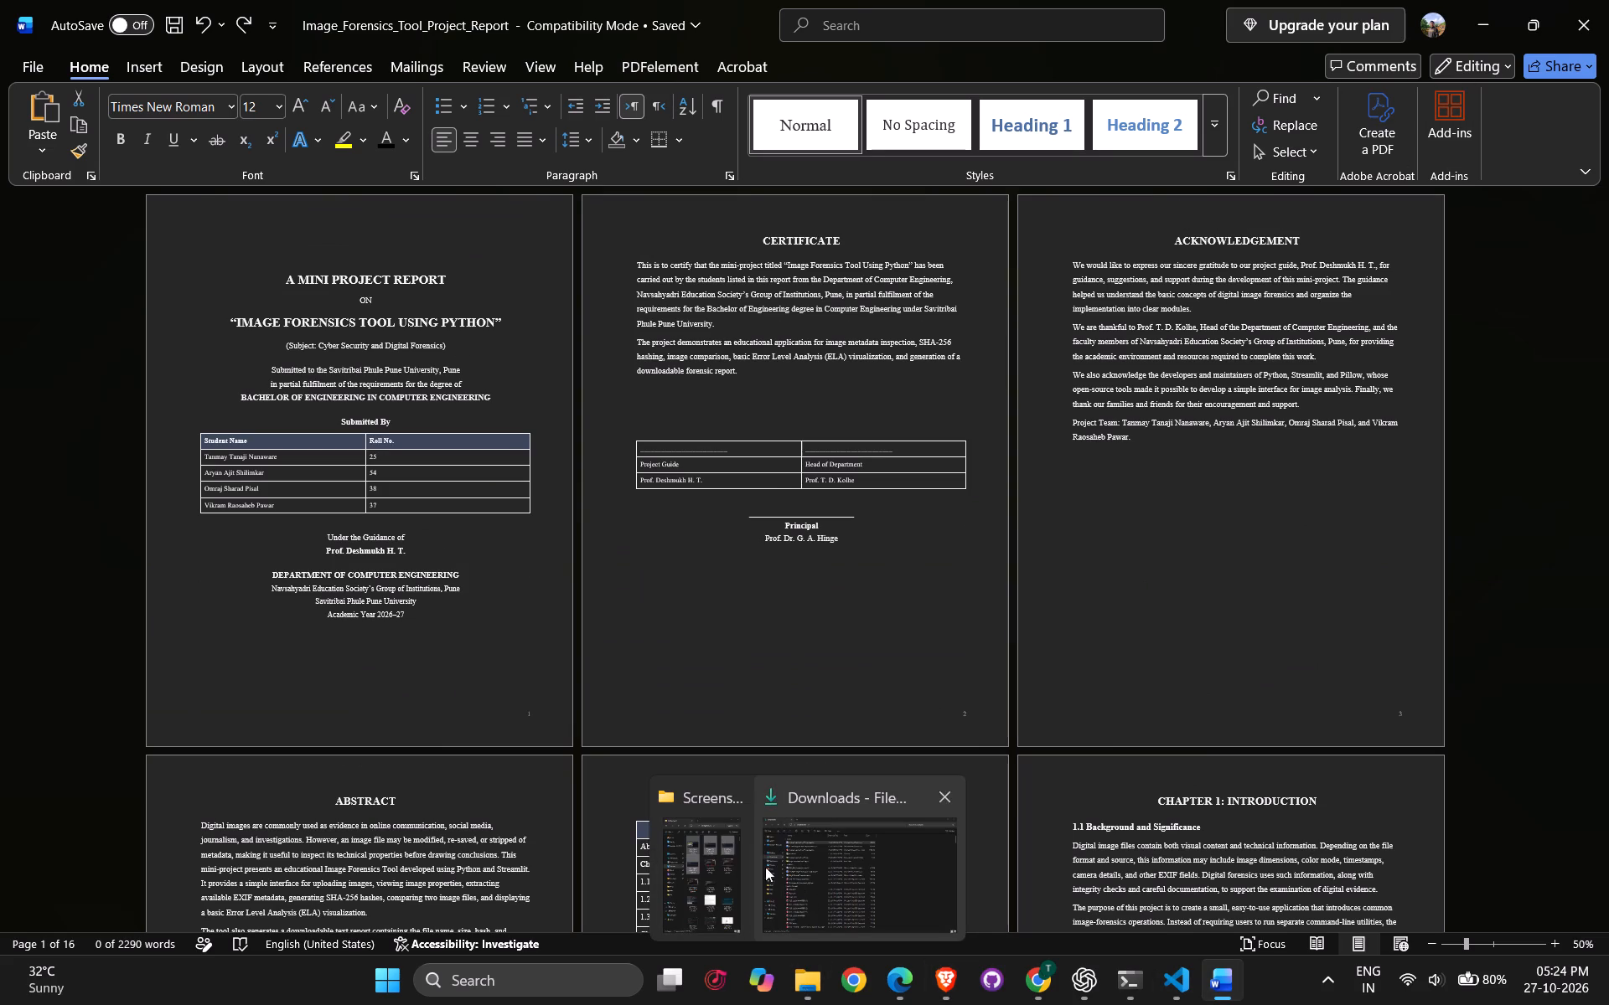
Open the BT_Land_Registry_Mini_Project_Report (1) document from the Downloads folder.
left_click(735, 877)
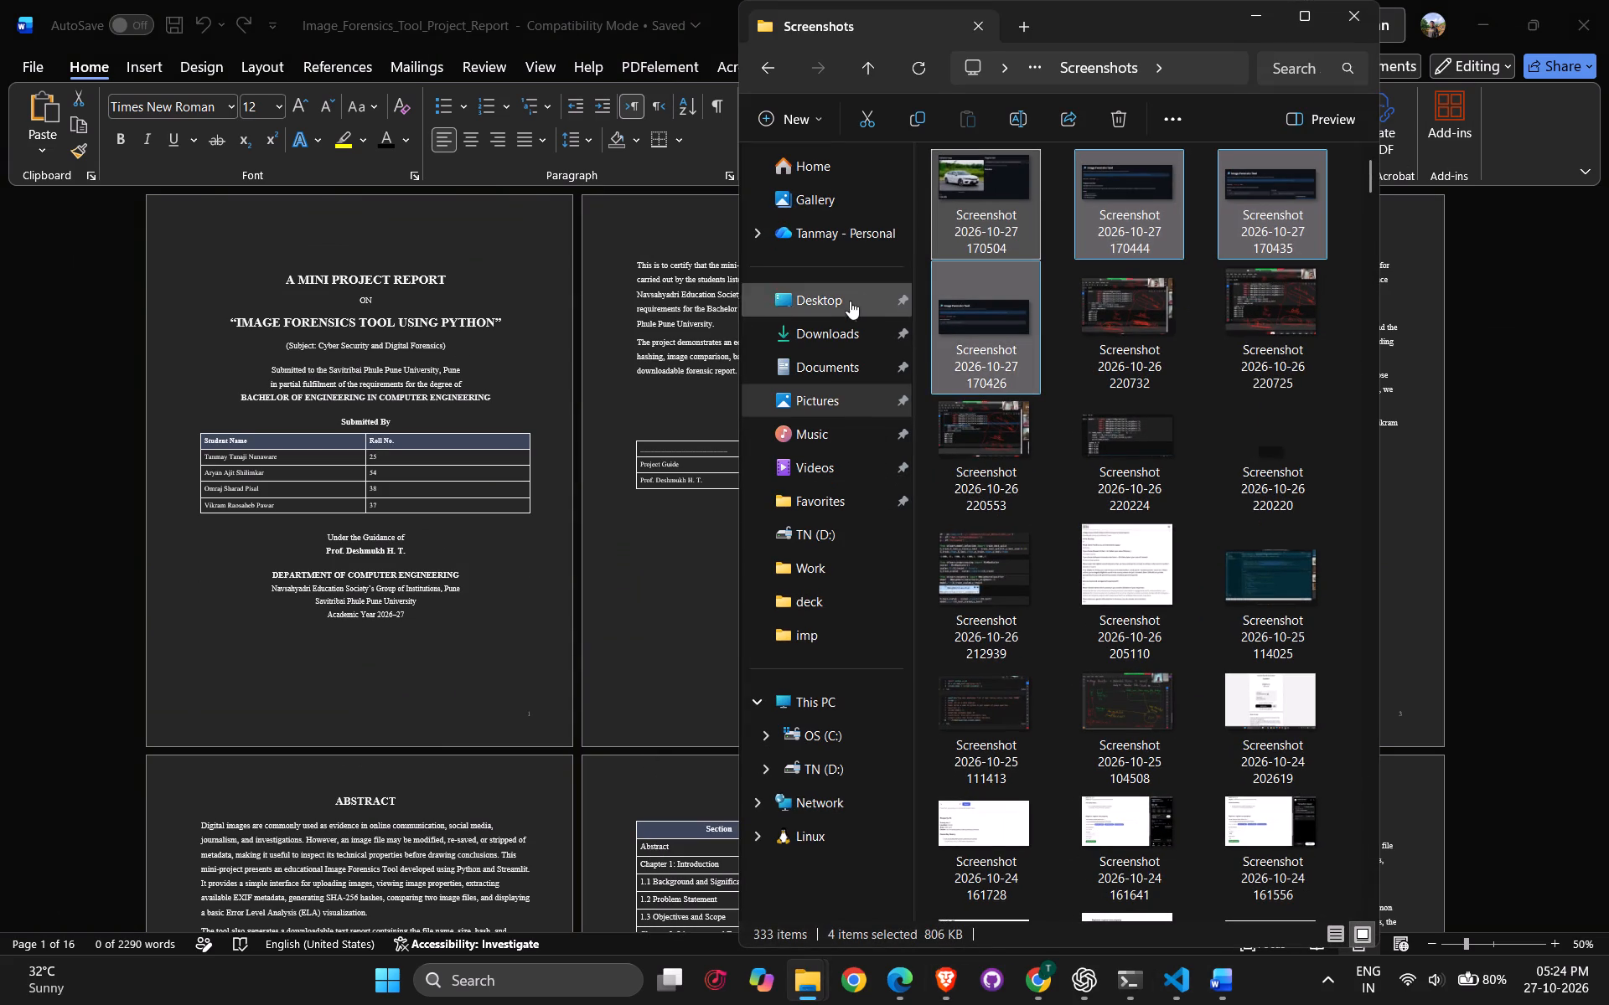
left_click(841, 336)
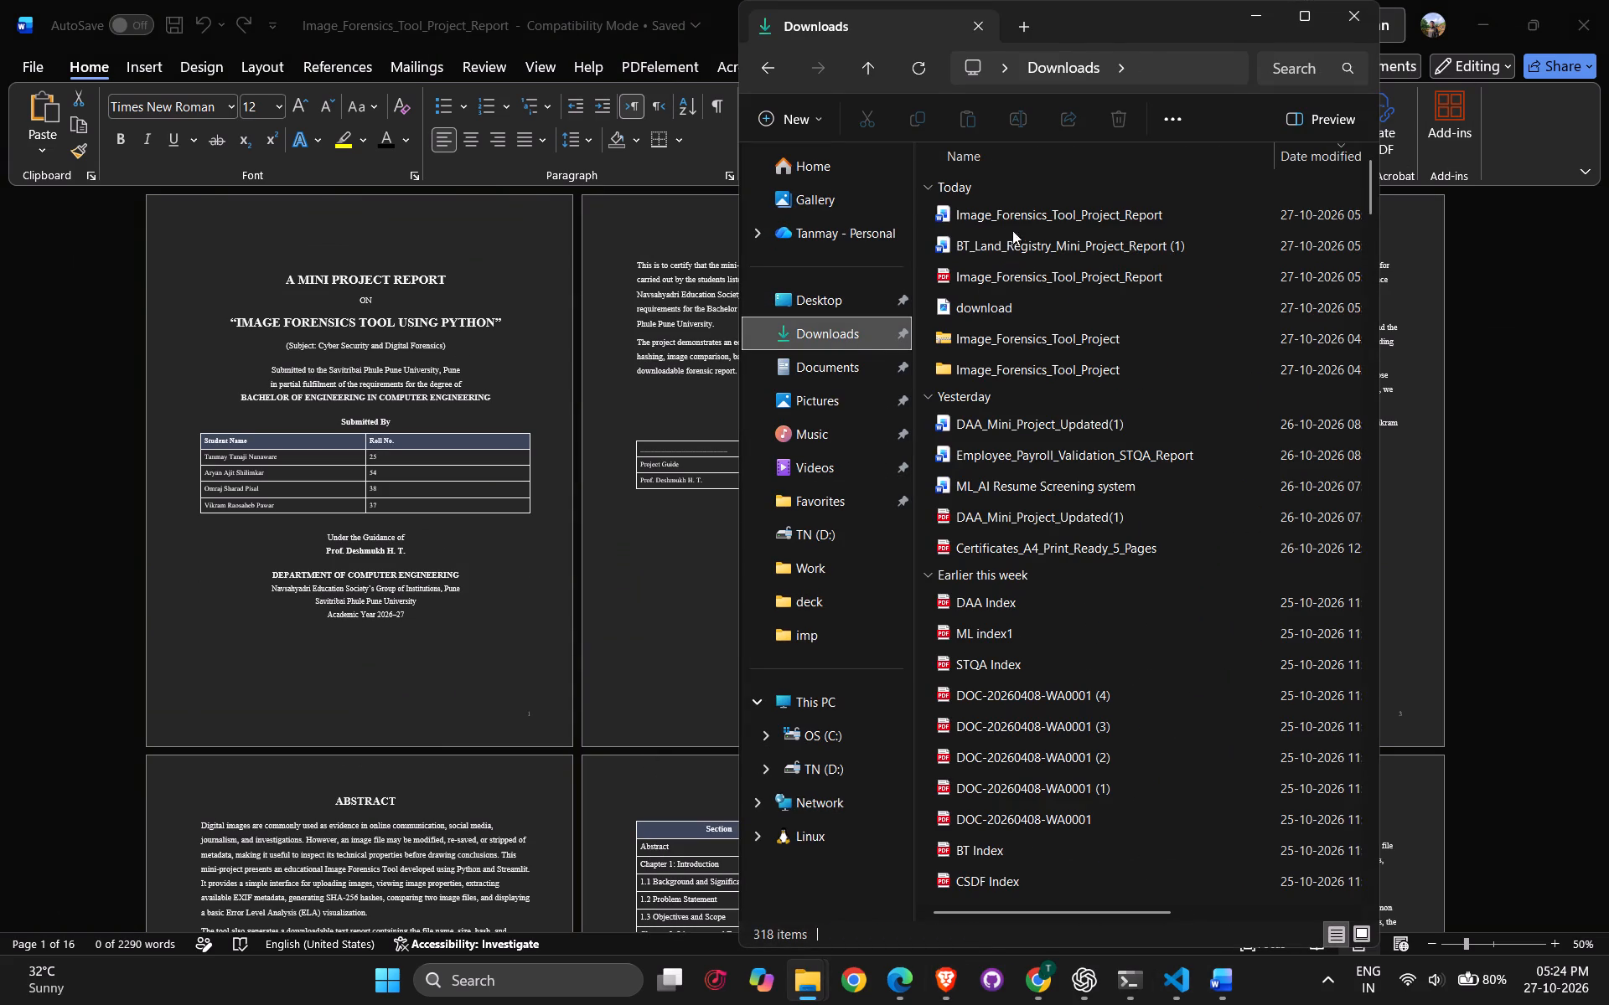
double_click(998, 244)
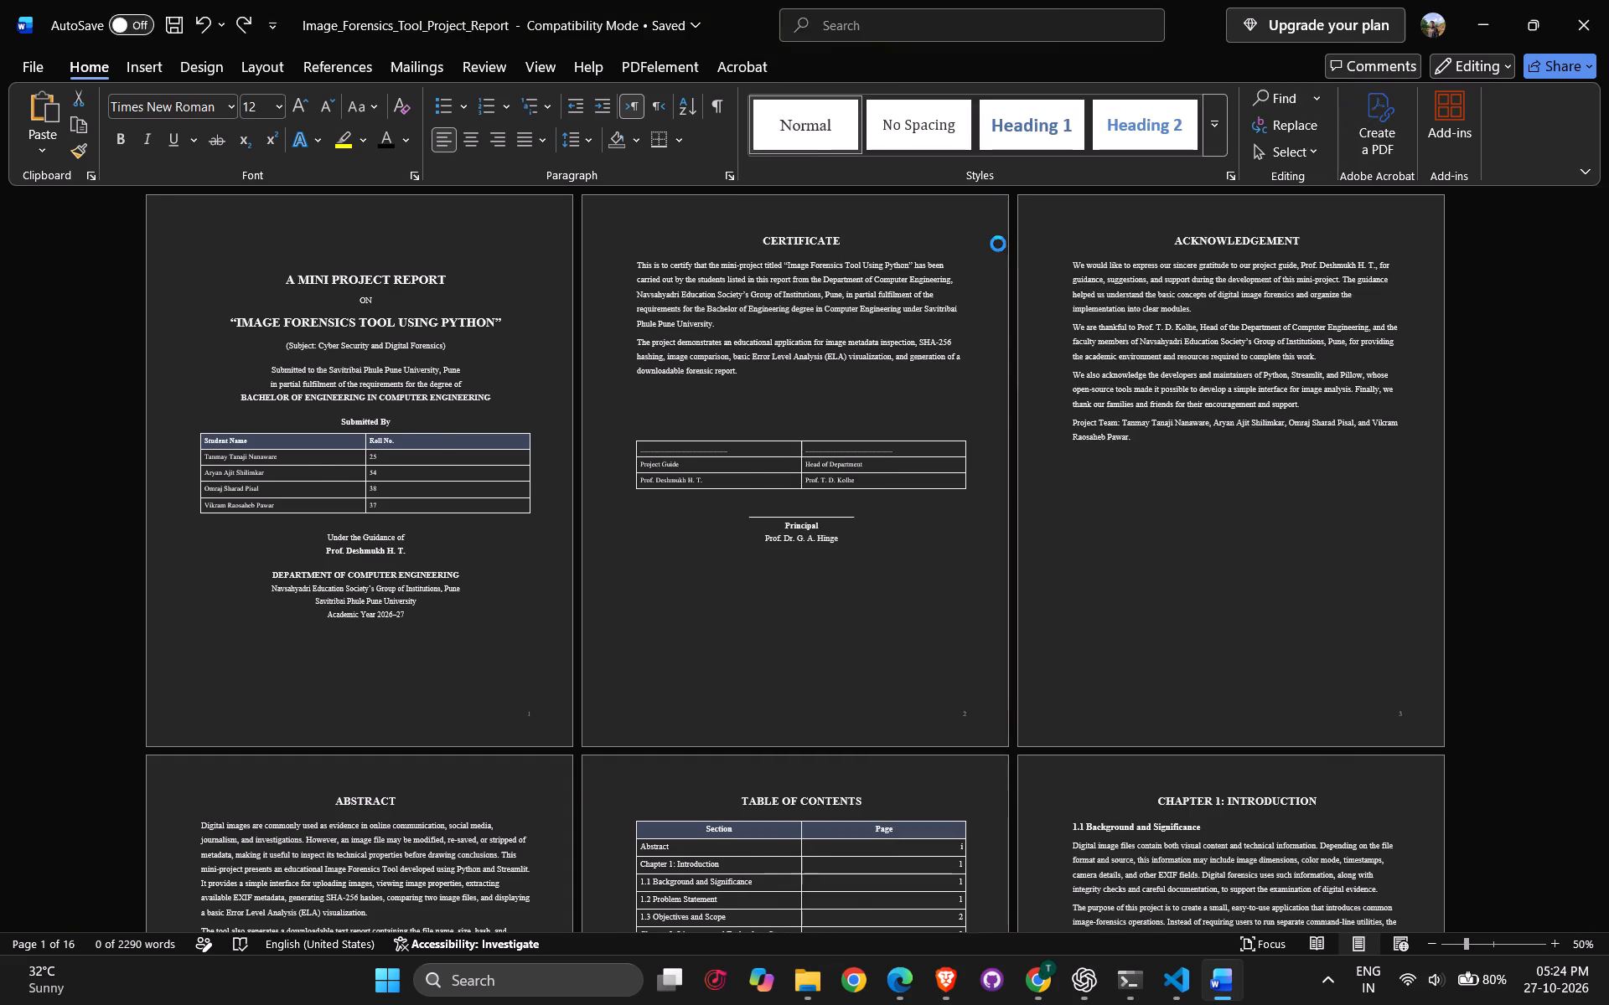
left_click(1480, 38)
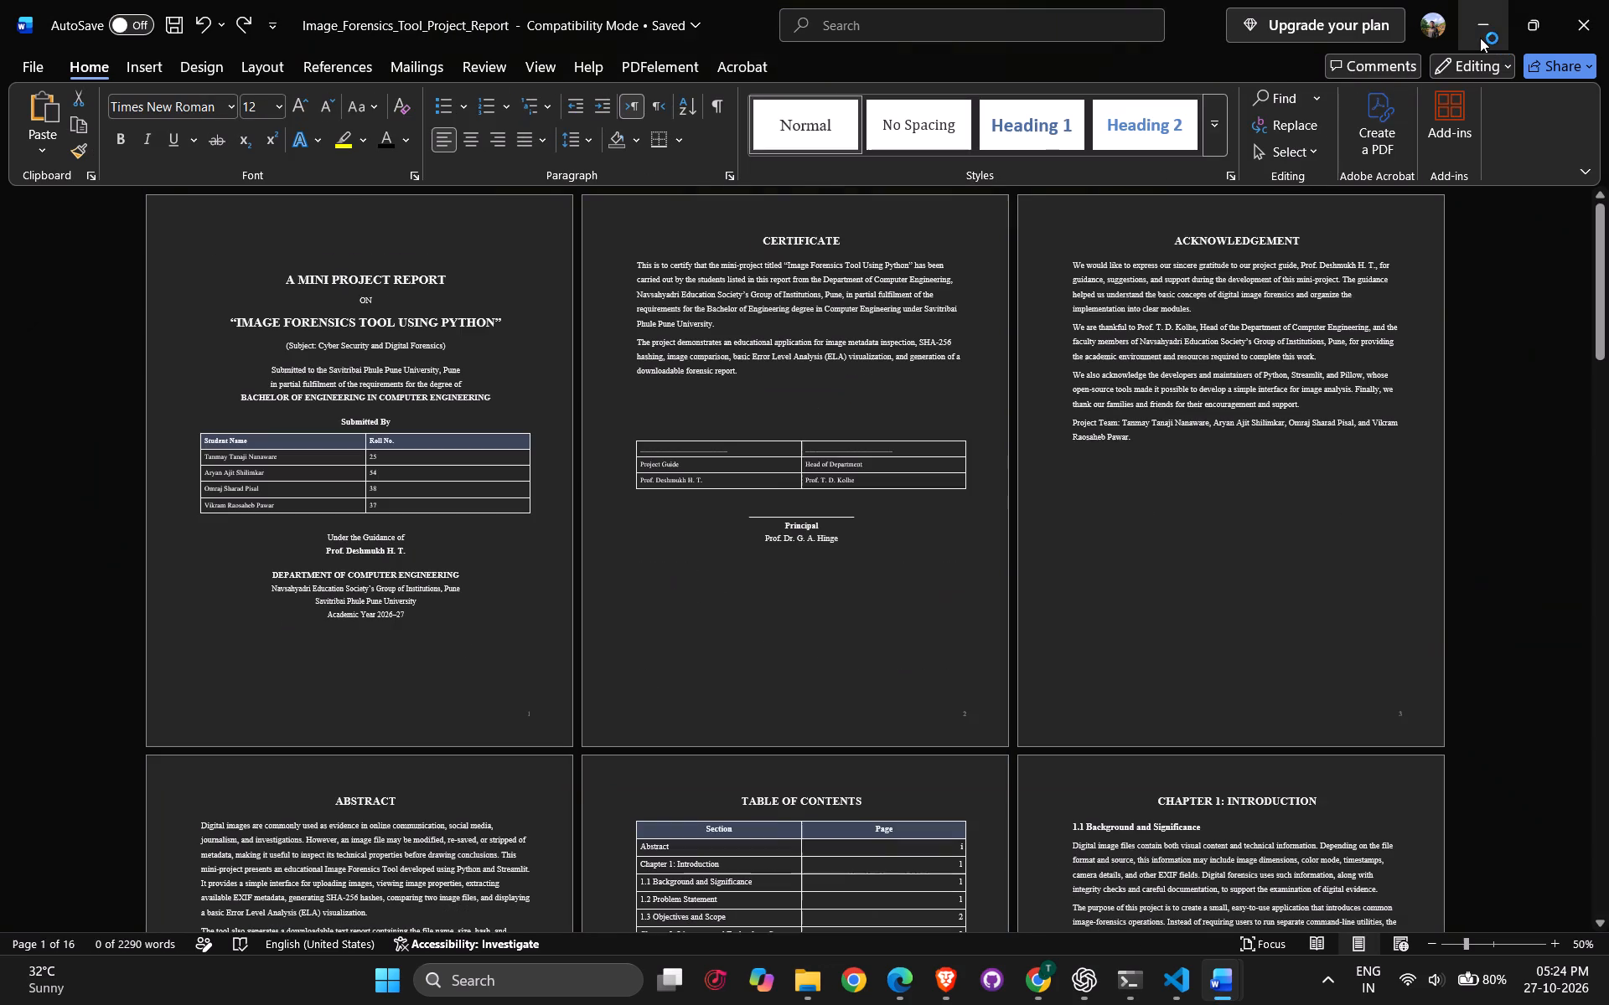
scroll(801, 494, "up", 4)
scroll(819, 468, "down", 5)
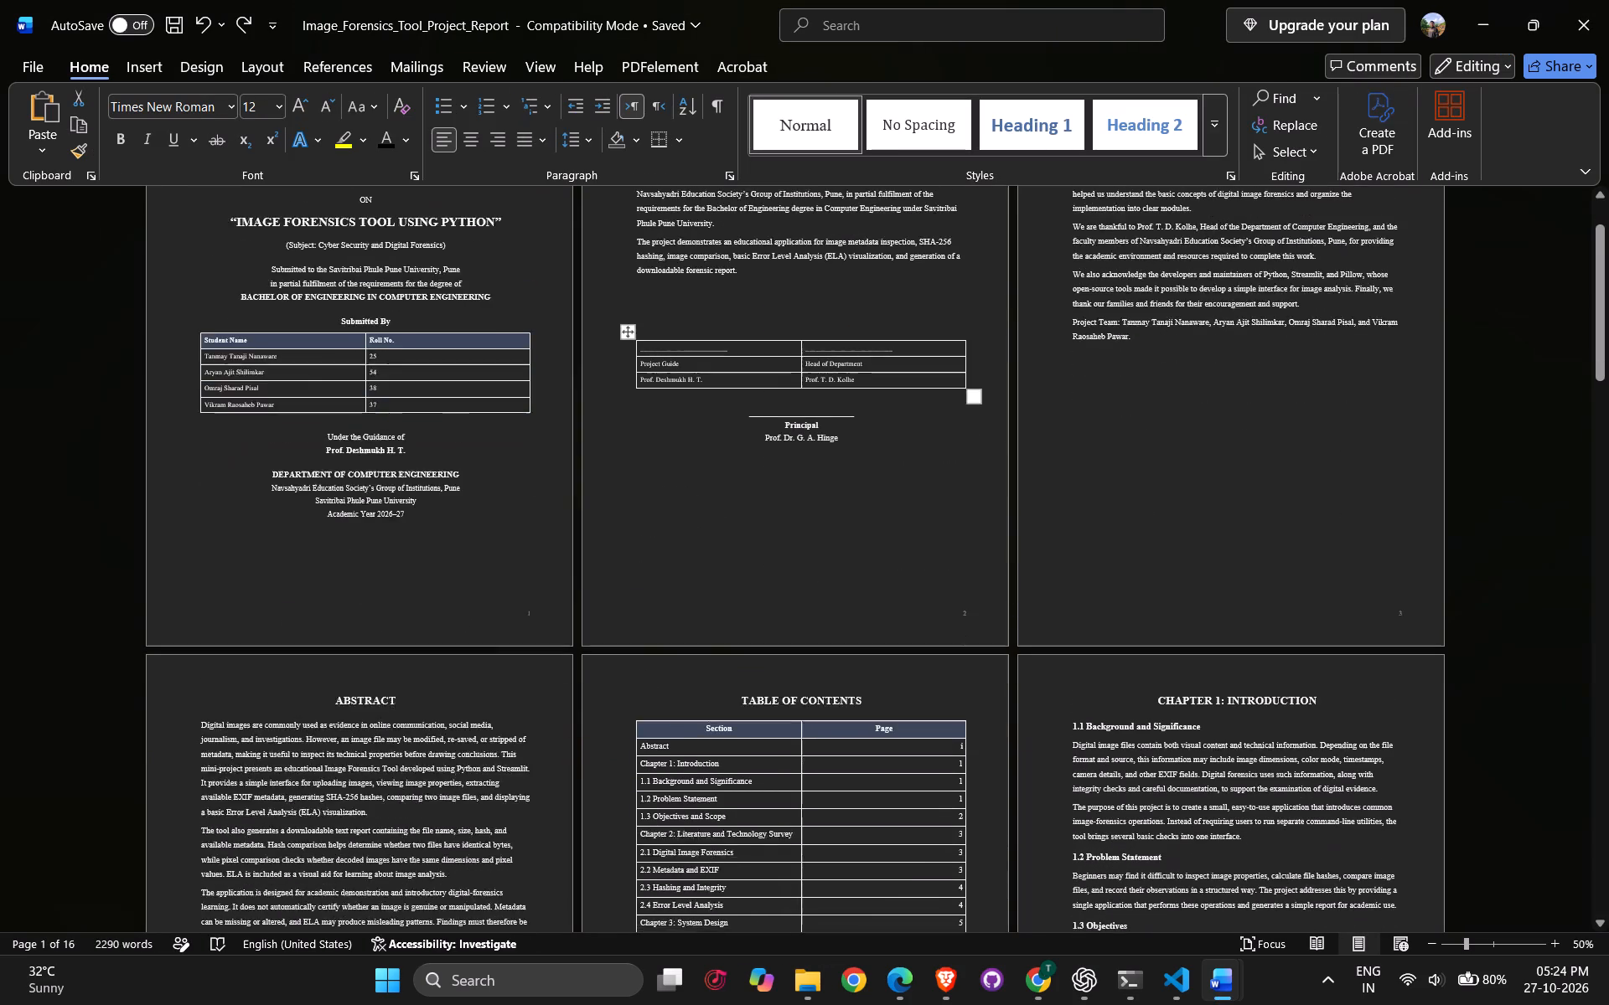
scroll(819, 468, "down", 1)
scroll(819, 468, "up", 7)
left_click(1467, 33)
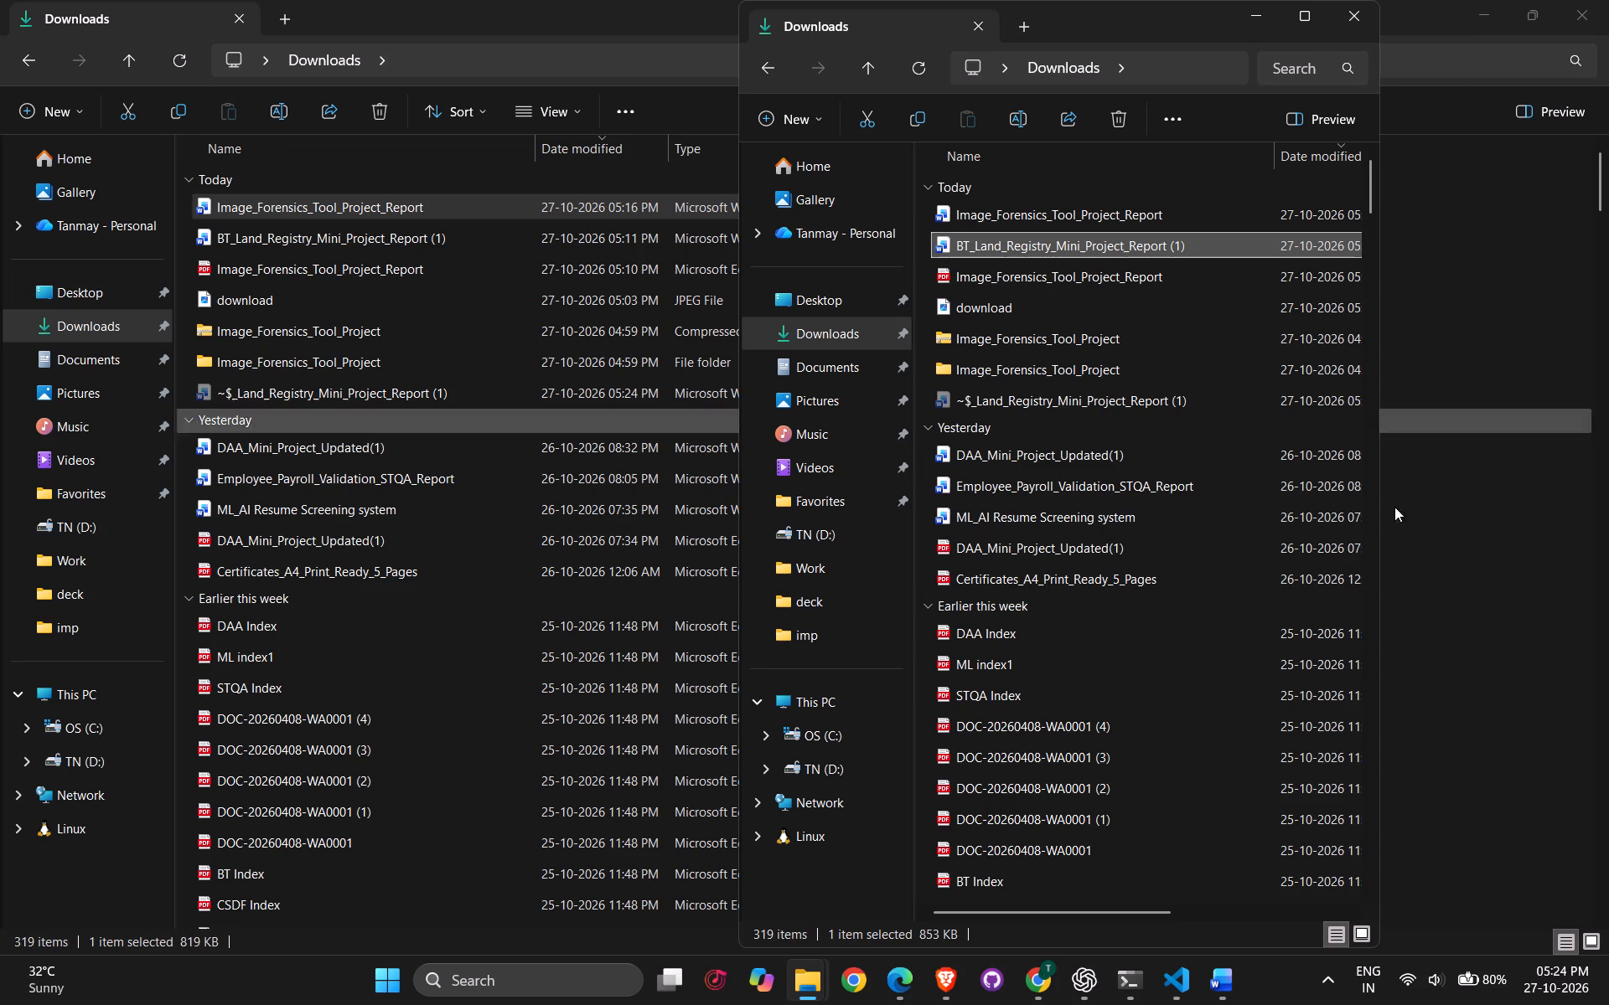
left_click(1263, 889)
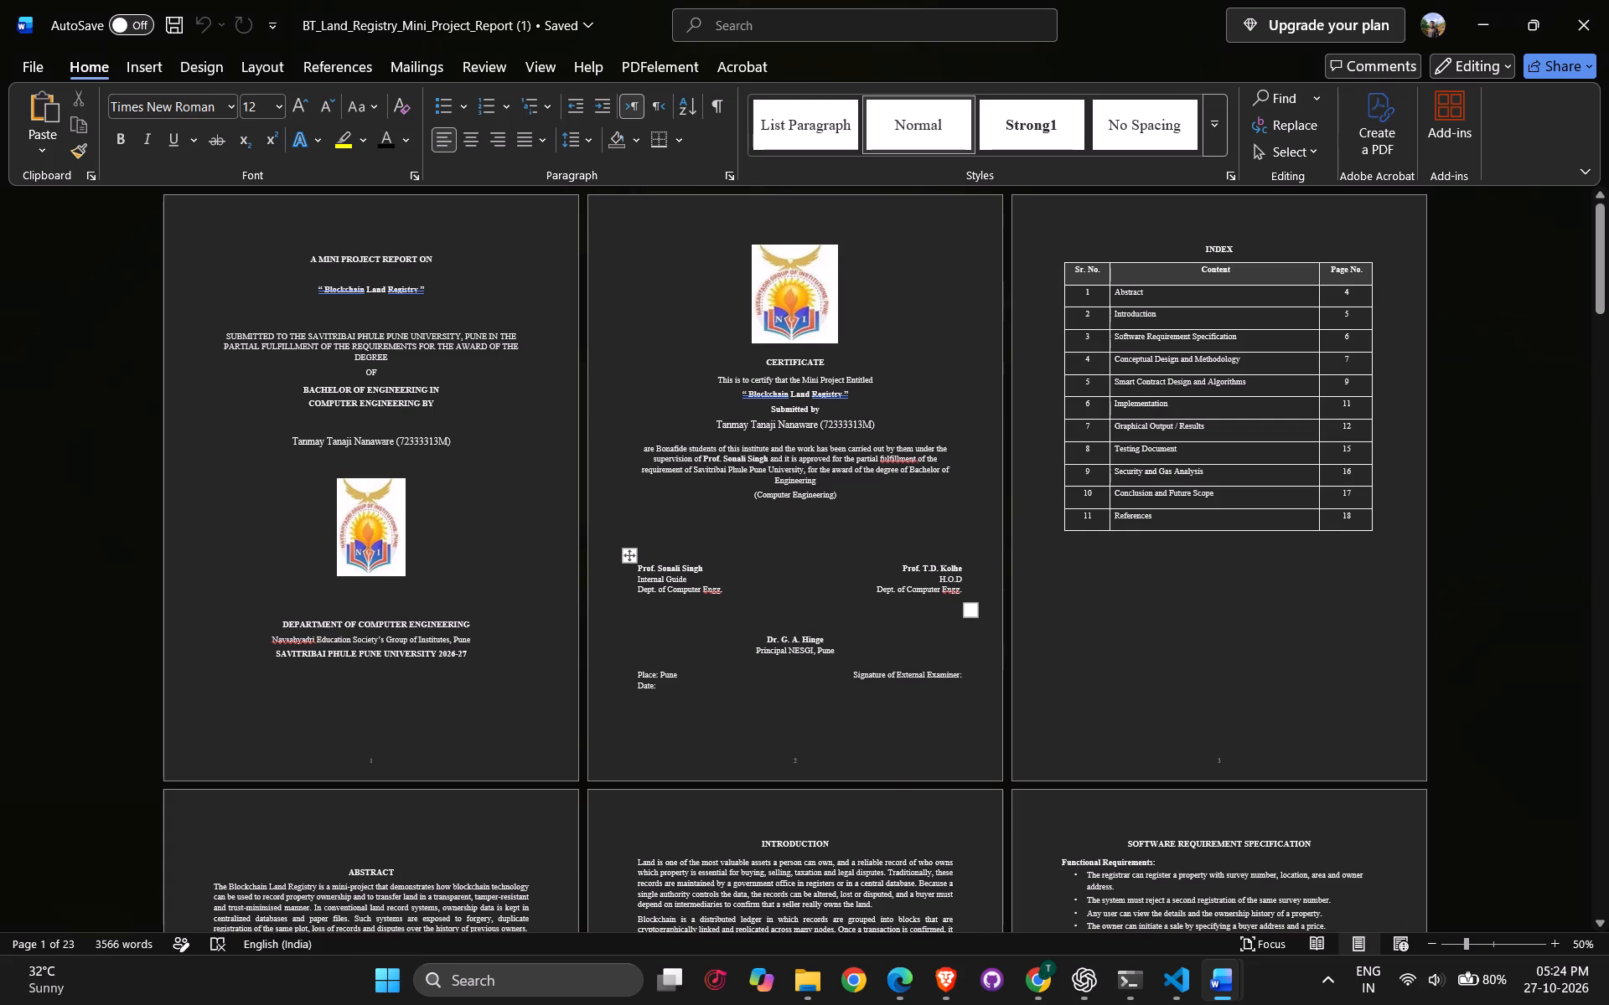
Copy the entire title page content of the Blockchain Land Registry report, from "A MINI PROJECT REPORT ON" to the university line, including the logo.
scroll(636, 453, "up", 5)
left_click_drag(493, 672, 191, 366)
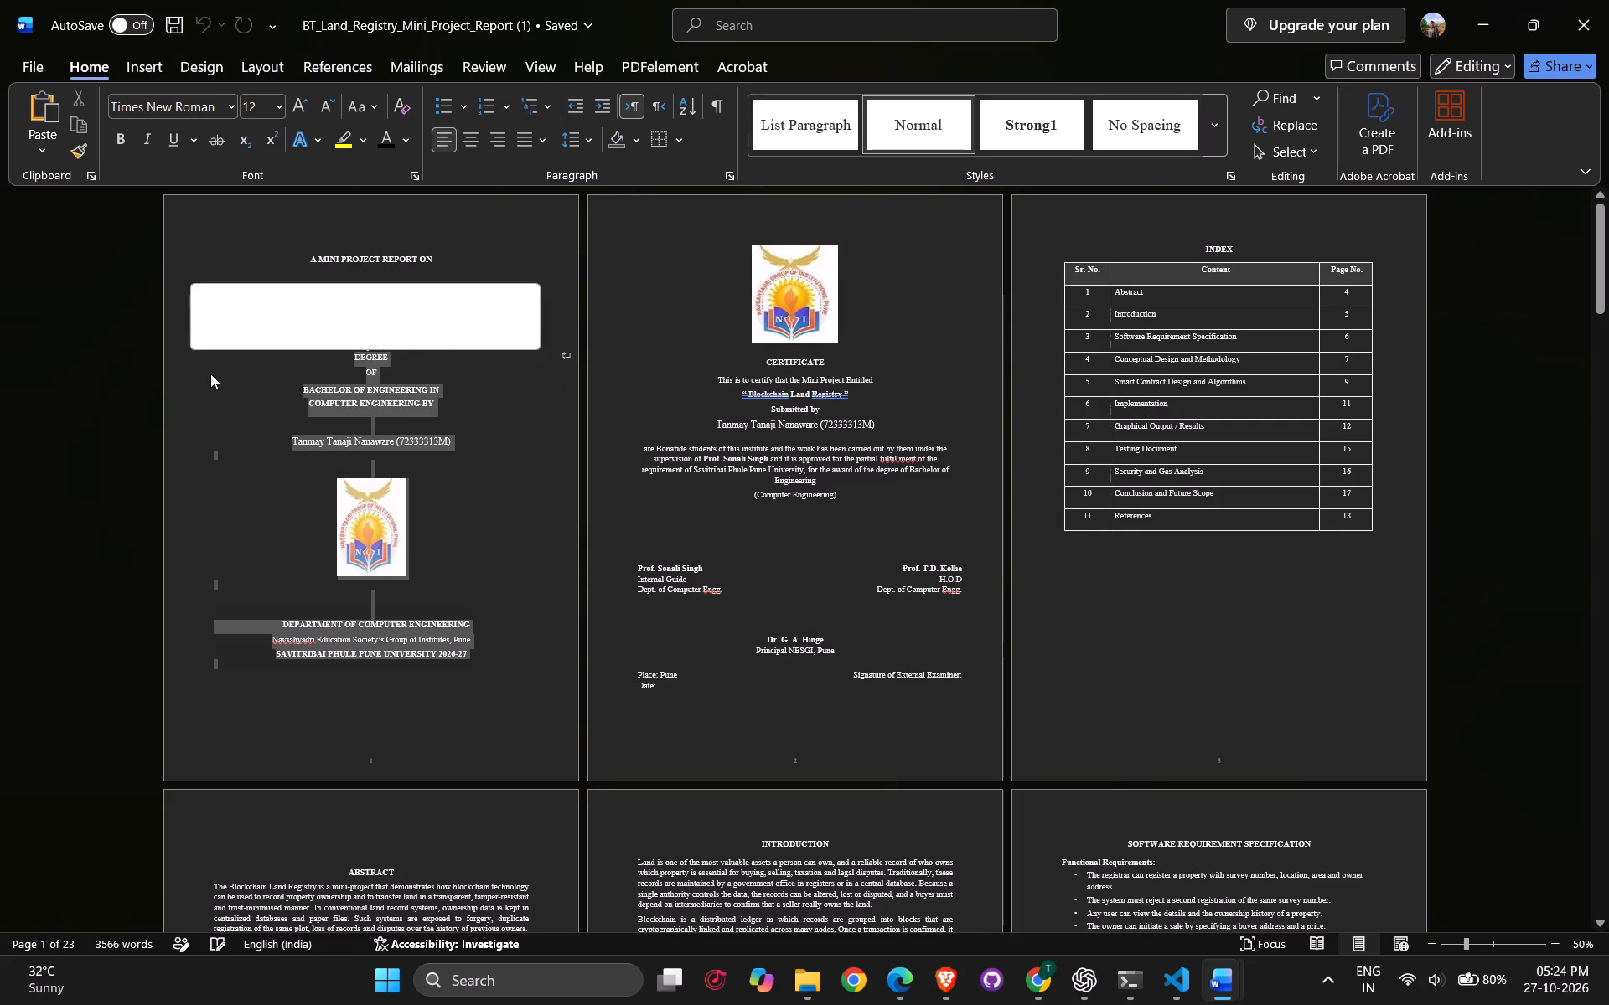
left_click(453, 515)
left_click(469, 271)
left_click_drag(477, 659, 235, 257)
key("ctrl+c")
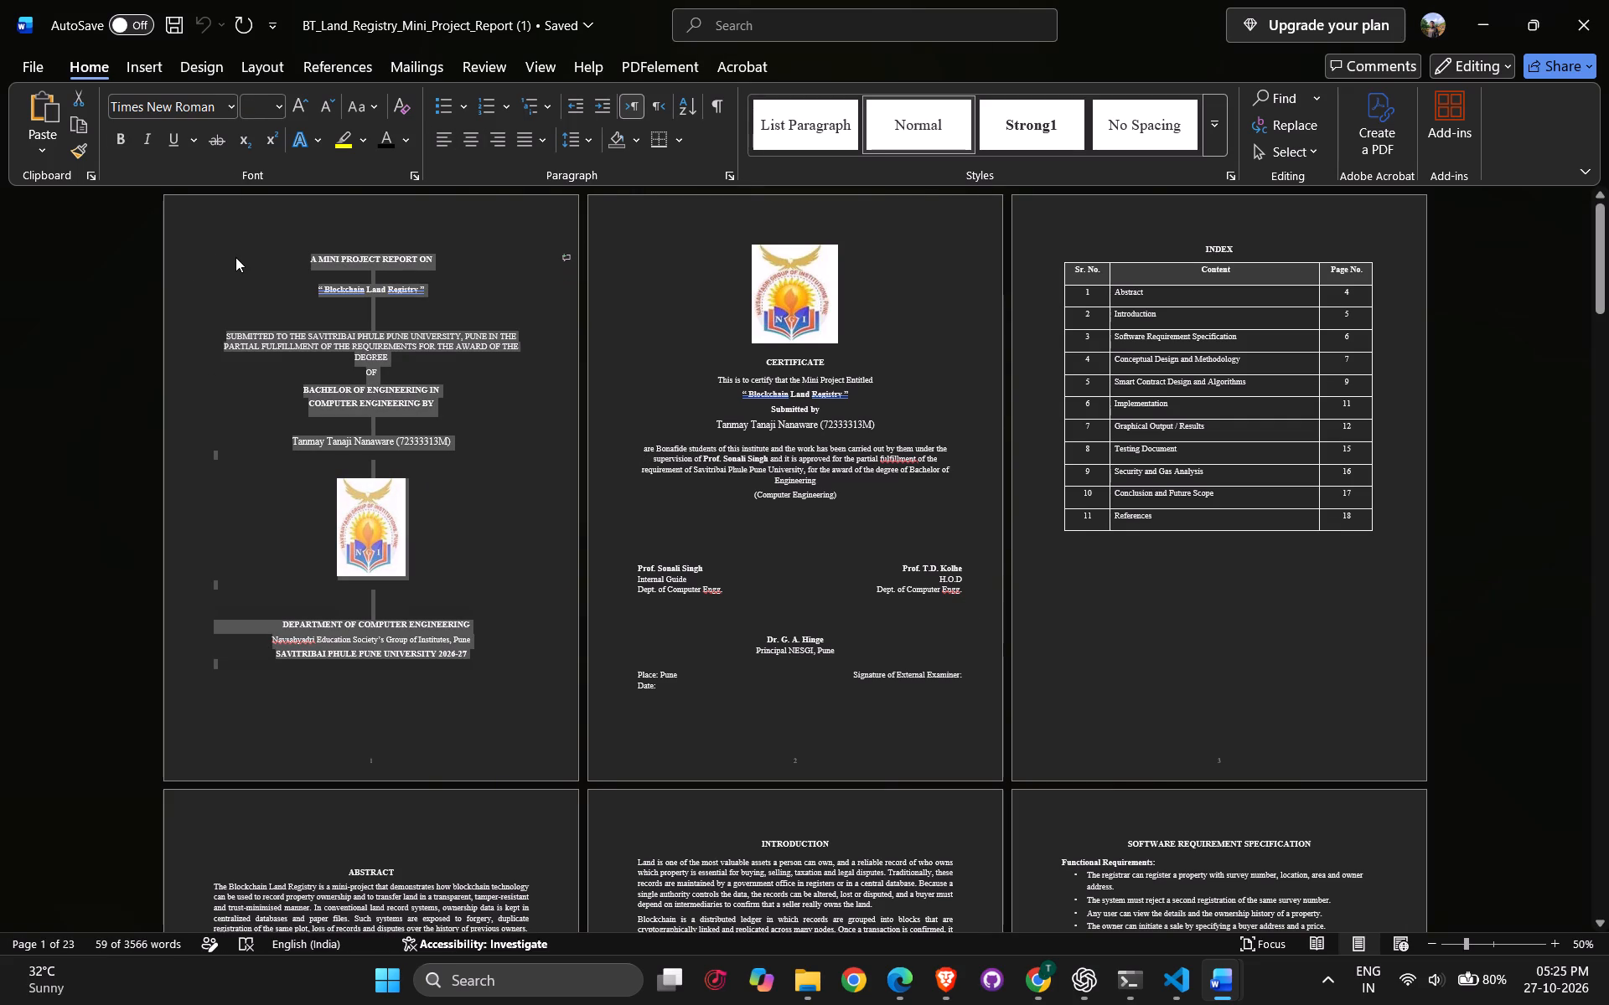
Switch back to the Image Forensics Tool report and insert a blank page before its title page.
left_click(1483, 33)
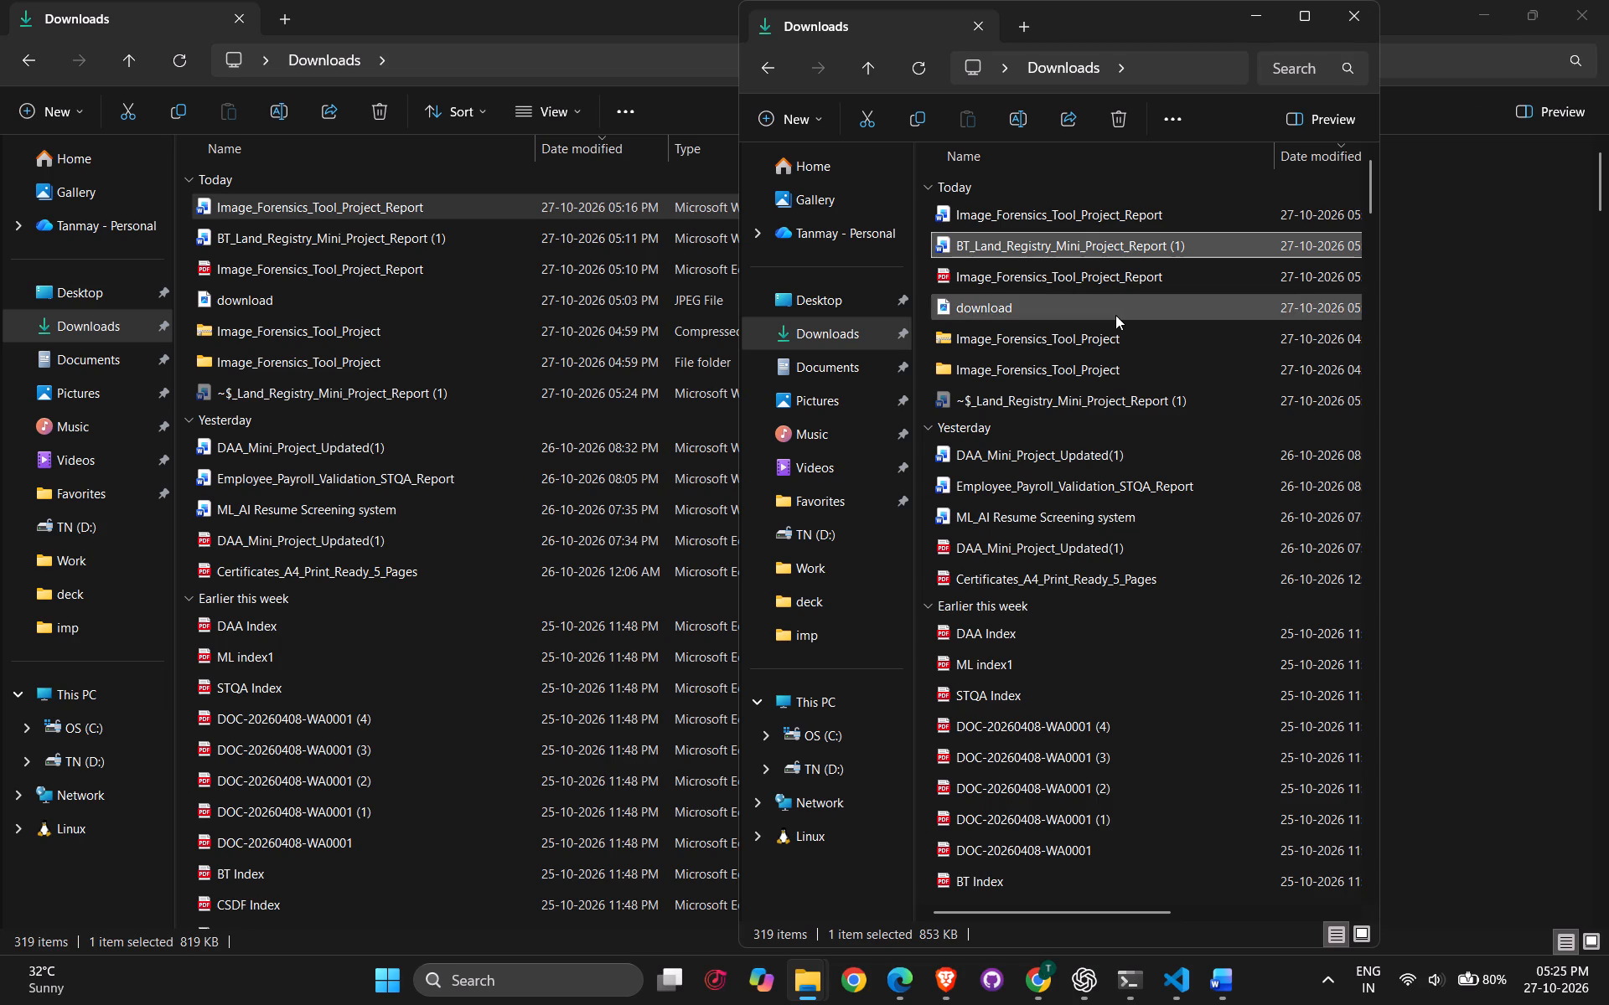
left_click(1213, 967)
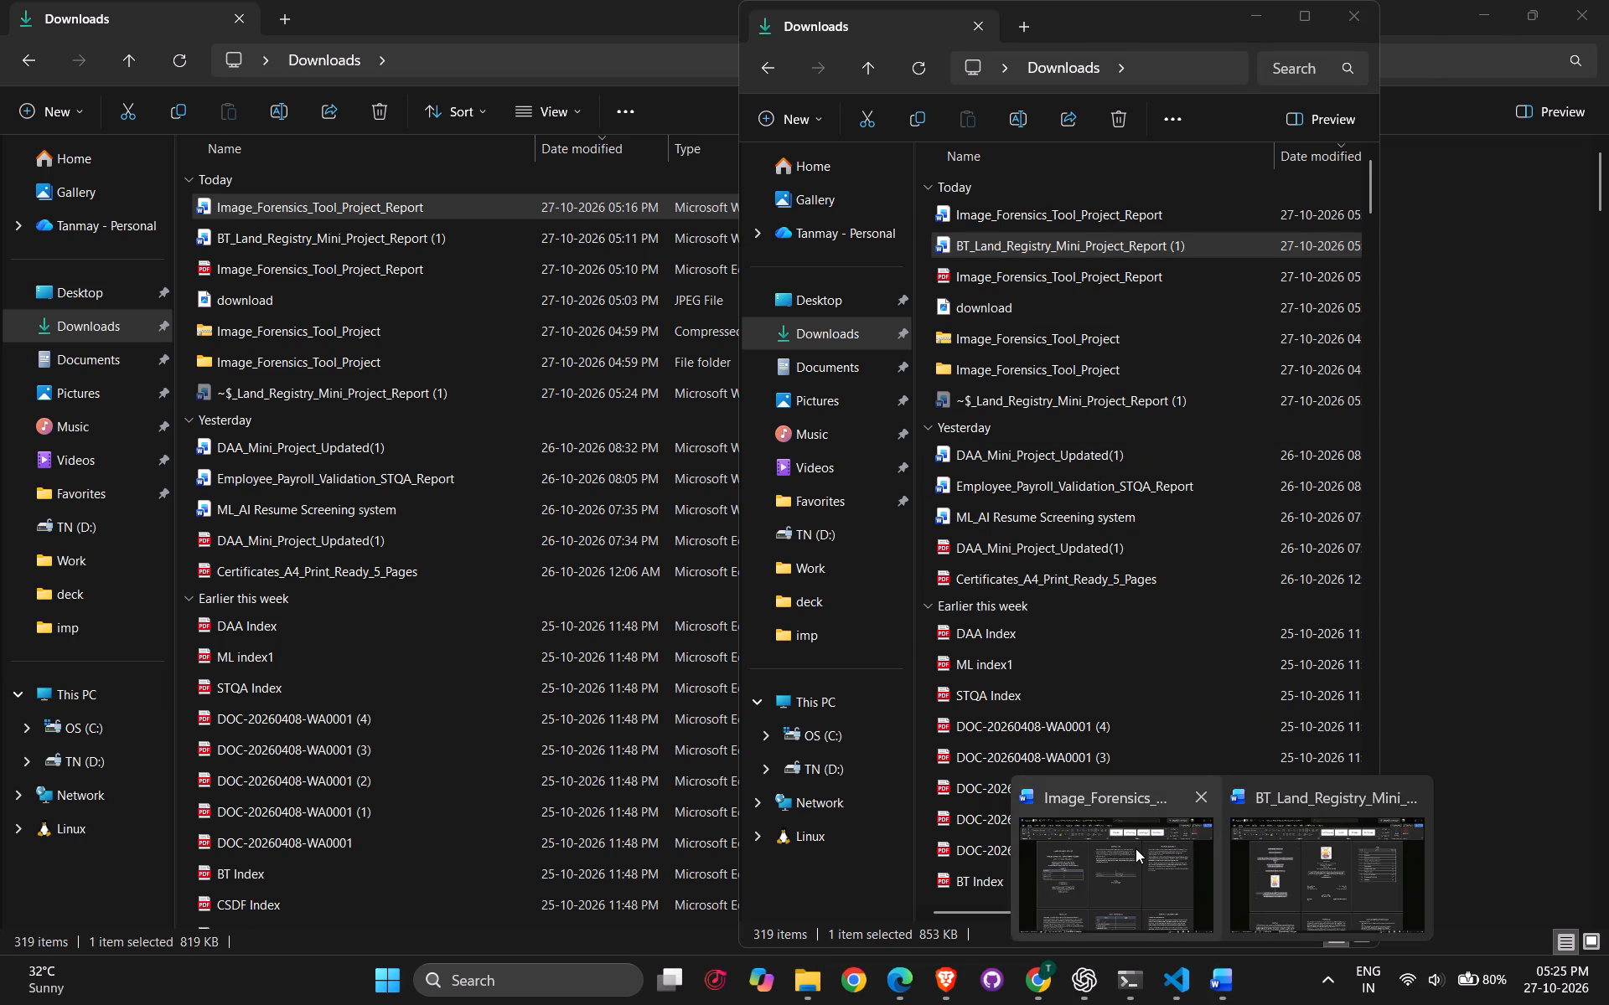
left_click(1136, 848)
scroll(387, 304, "up", 4)
left_click(250, 249)
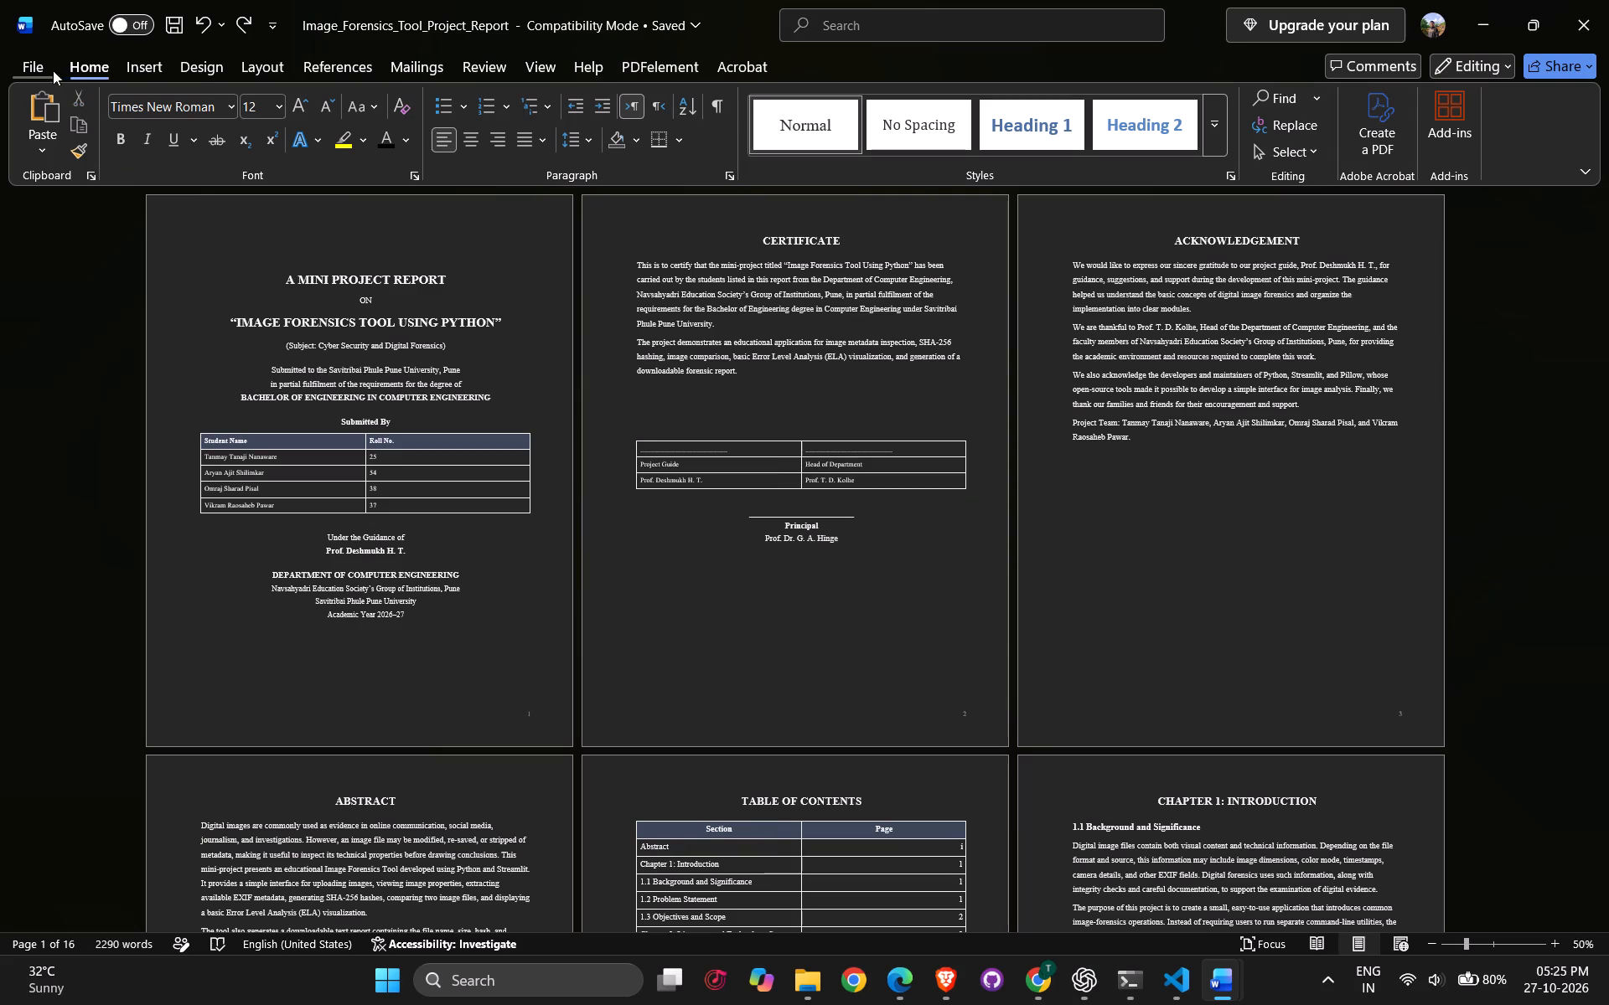
left_click(32, 75)
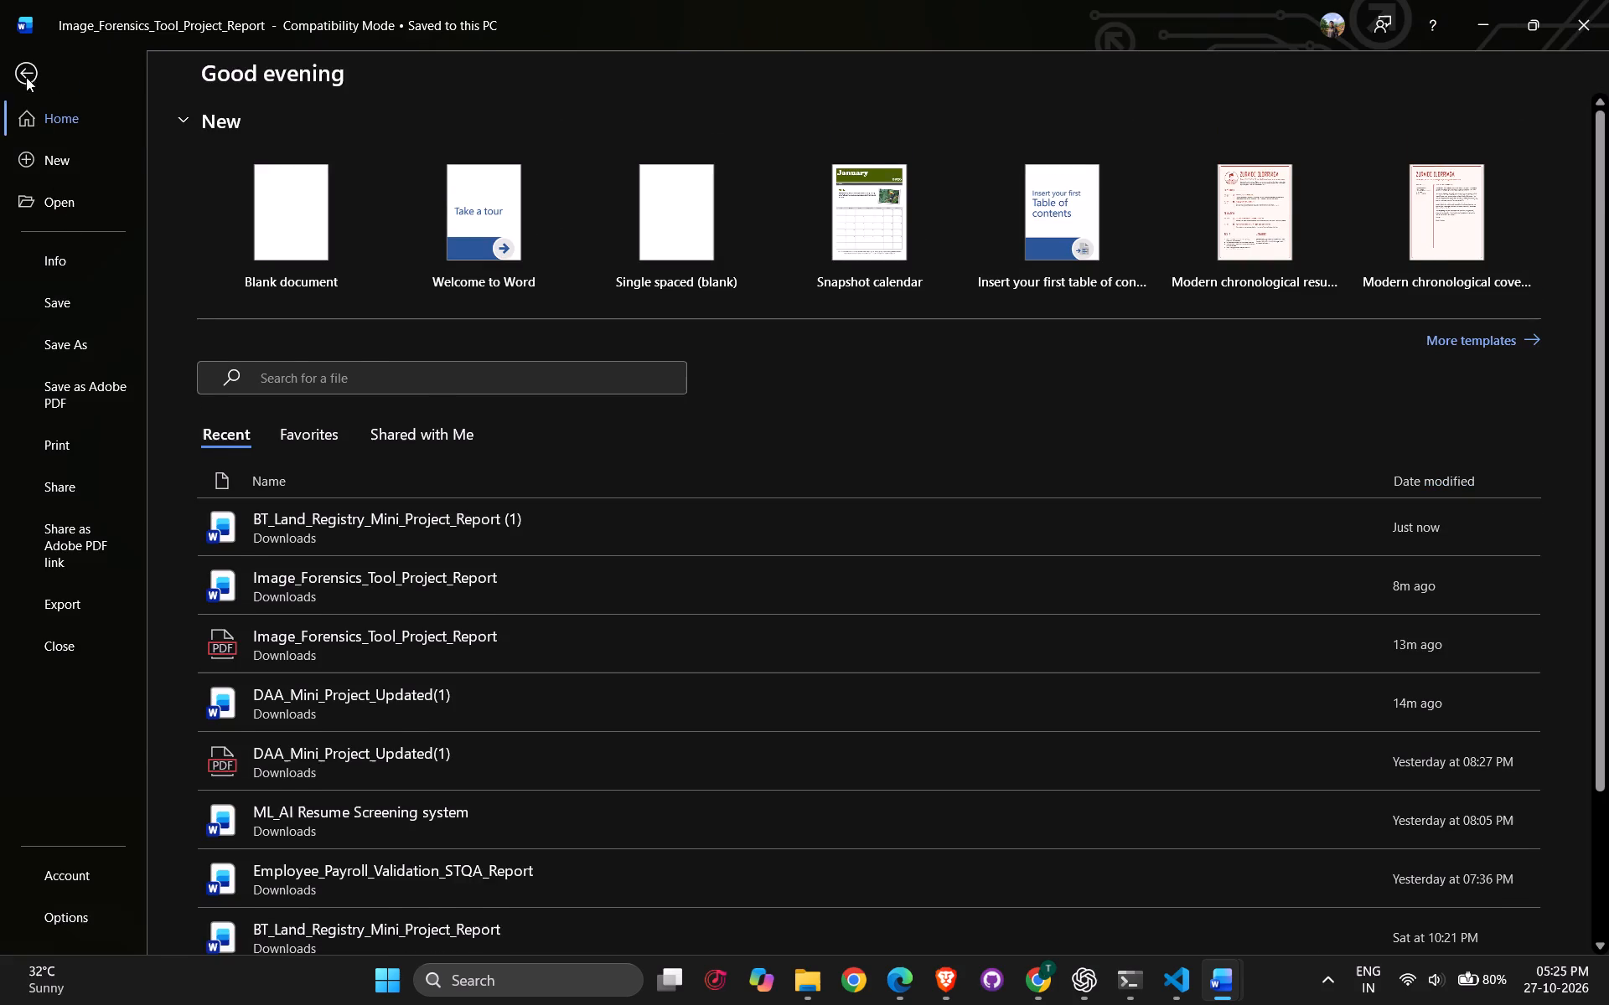
left_click(26, 77)
left_click(129, 75)
left_click(97, 104)
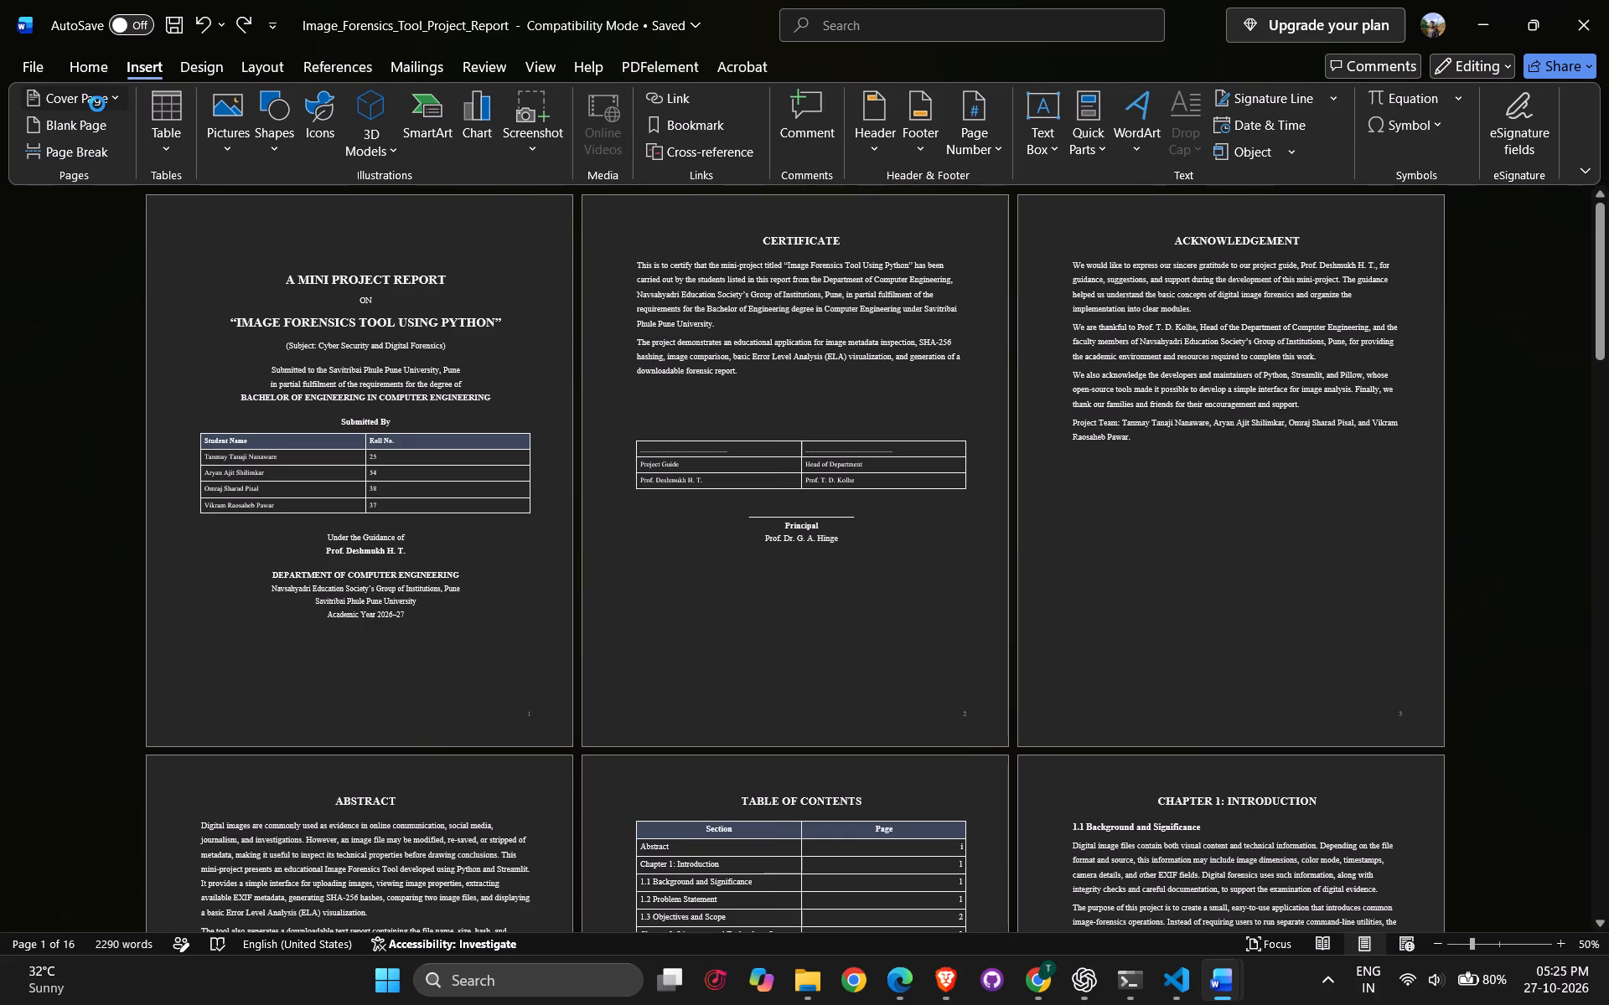
left_click(500, 205)
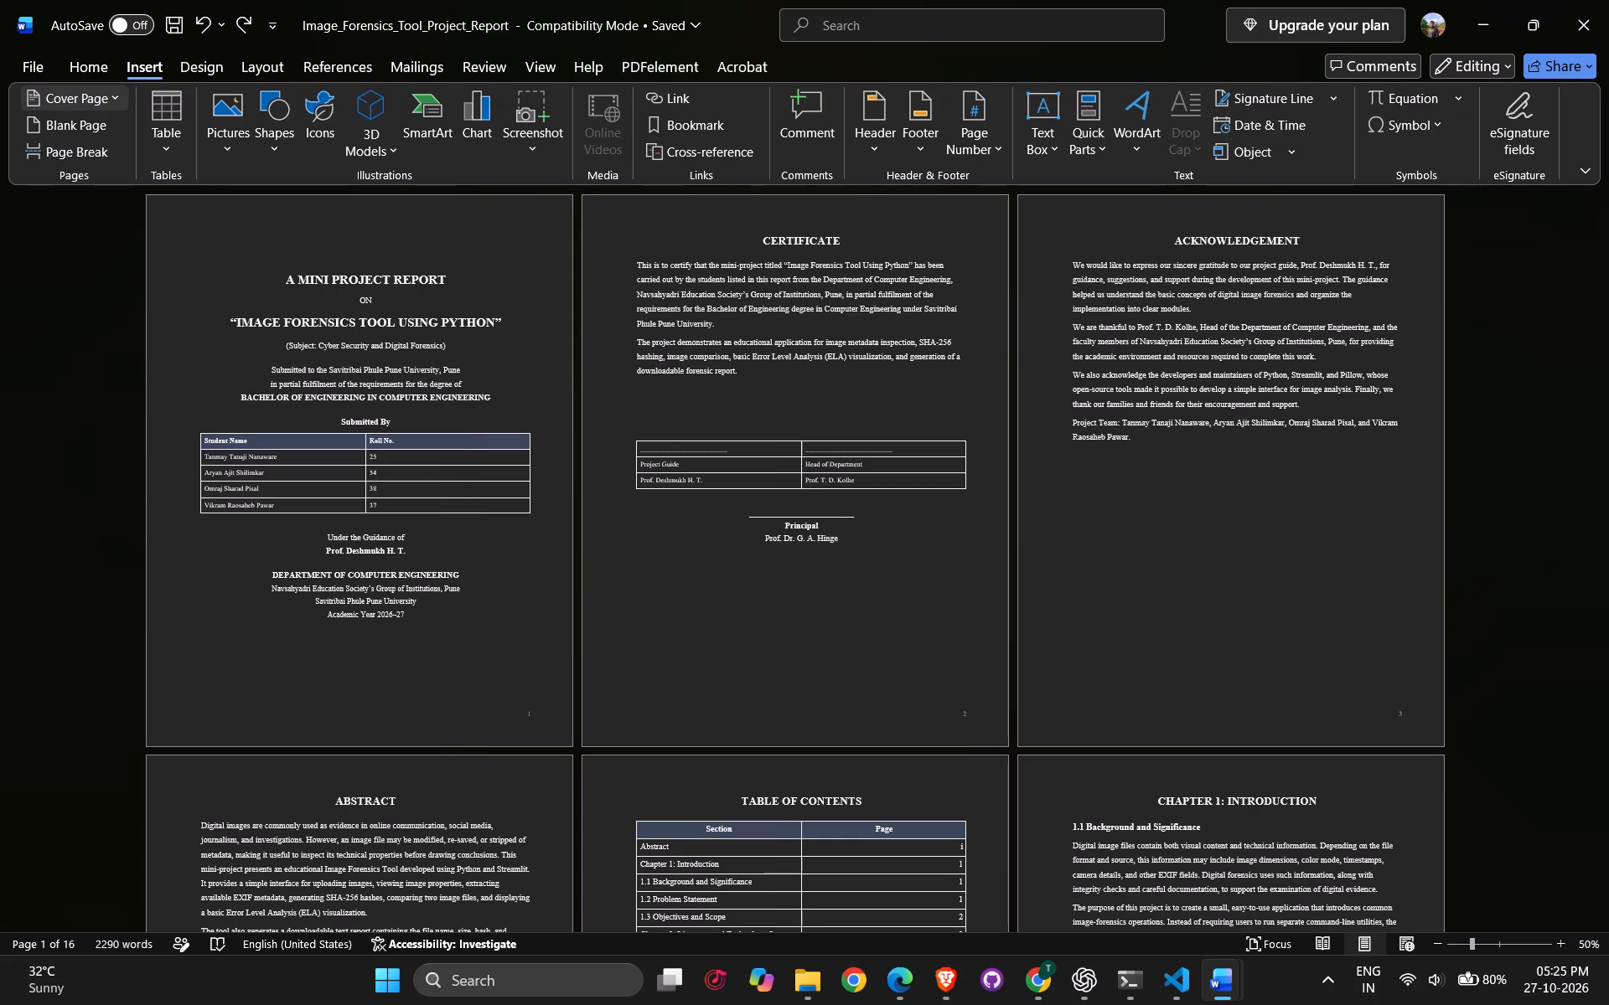
left_click(74, 124)
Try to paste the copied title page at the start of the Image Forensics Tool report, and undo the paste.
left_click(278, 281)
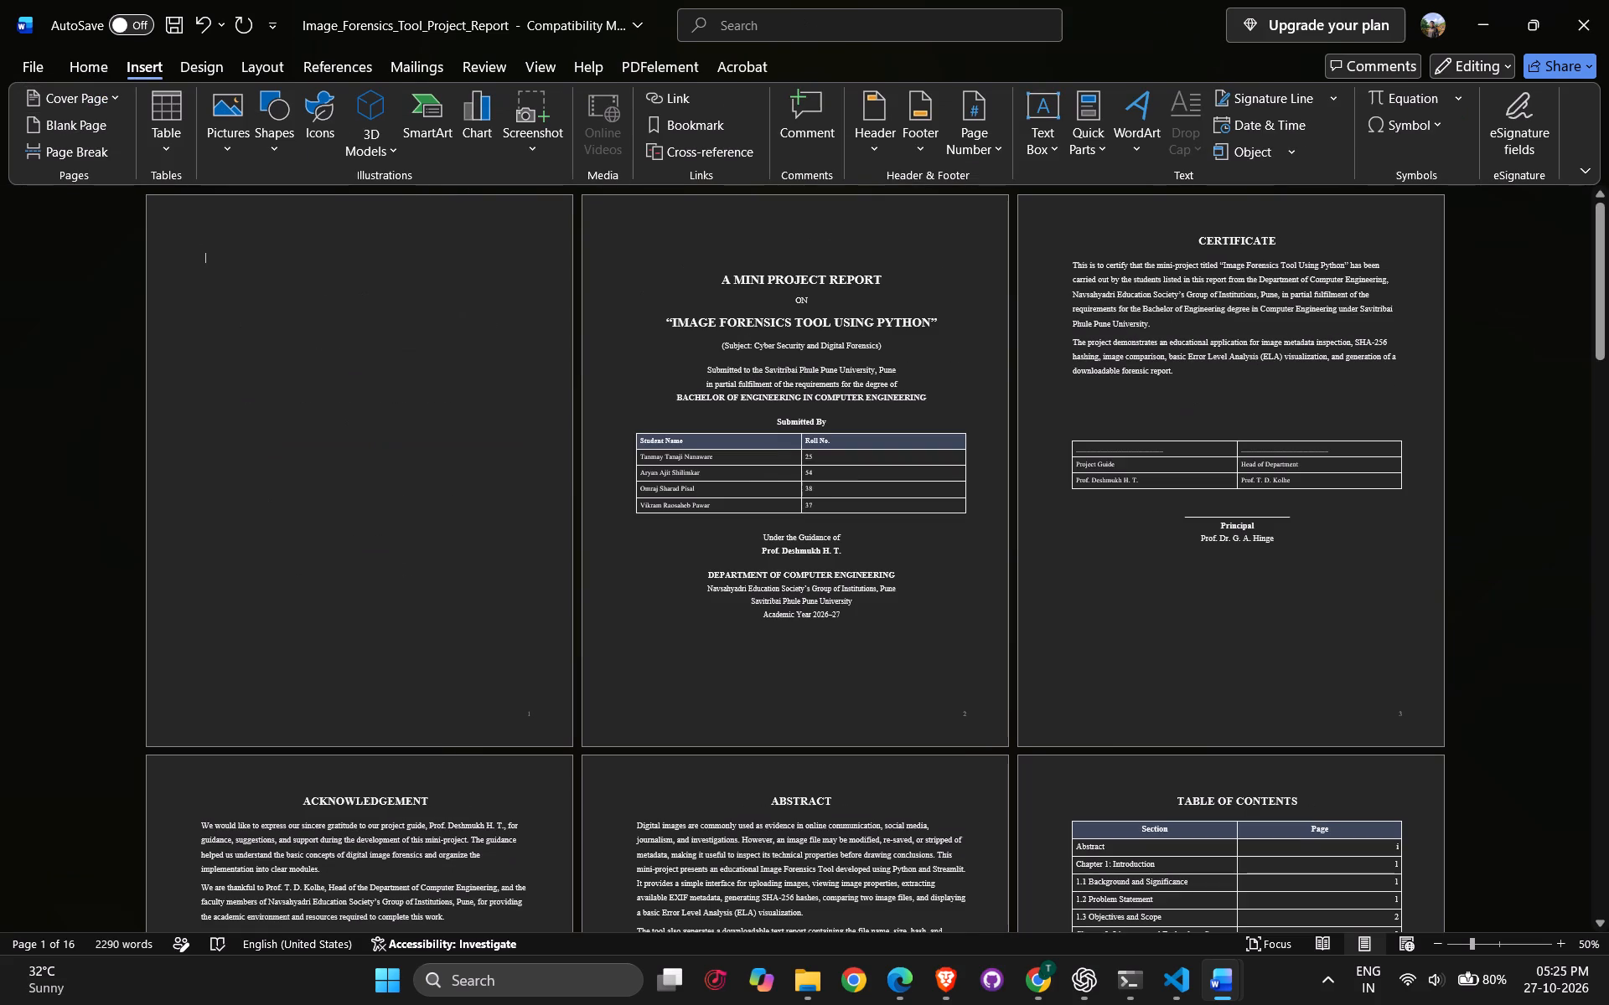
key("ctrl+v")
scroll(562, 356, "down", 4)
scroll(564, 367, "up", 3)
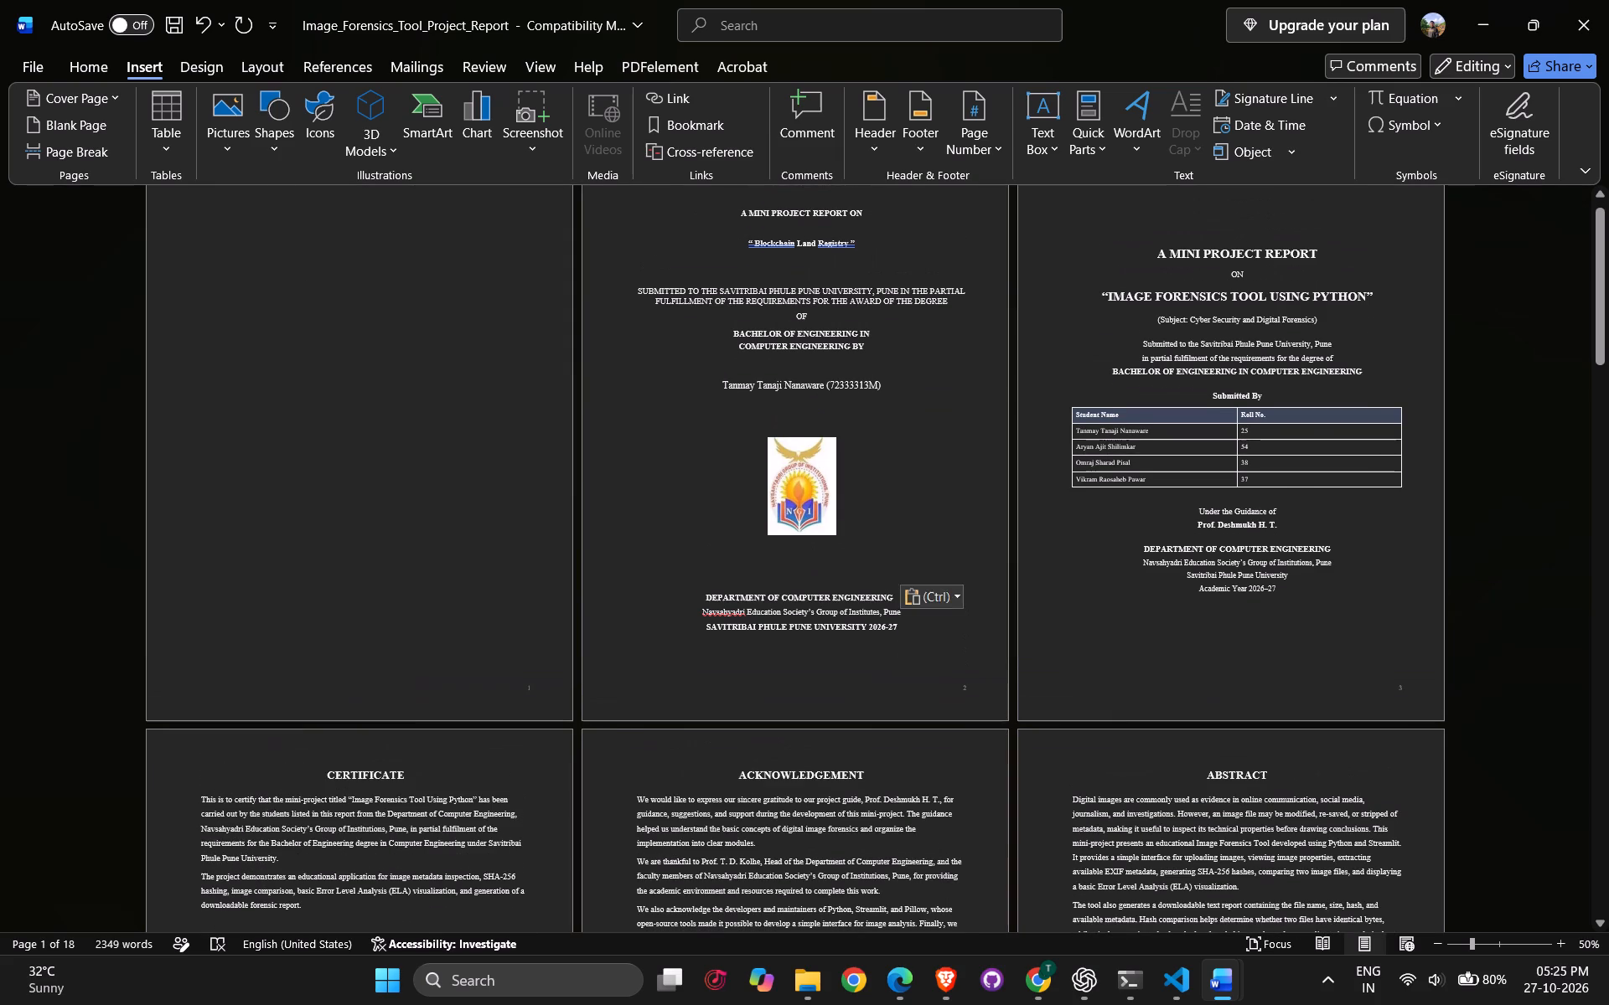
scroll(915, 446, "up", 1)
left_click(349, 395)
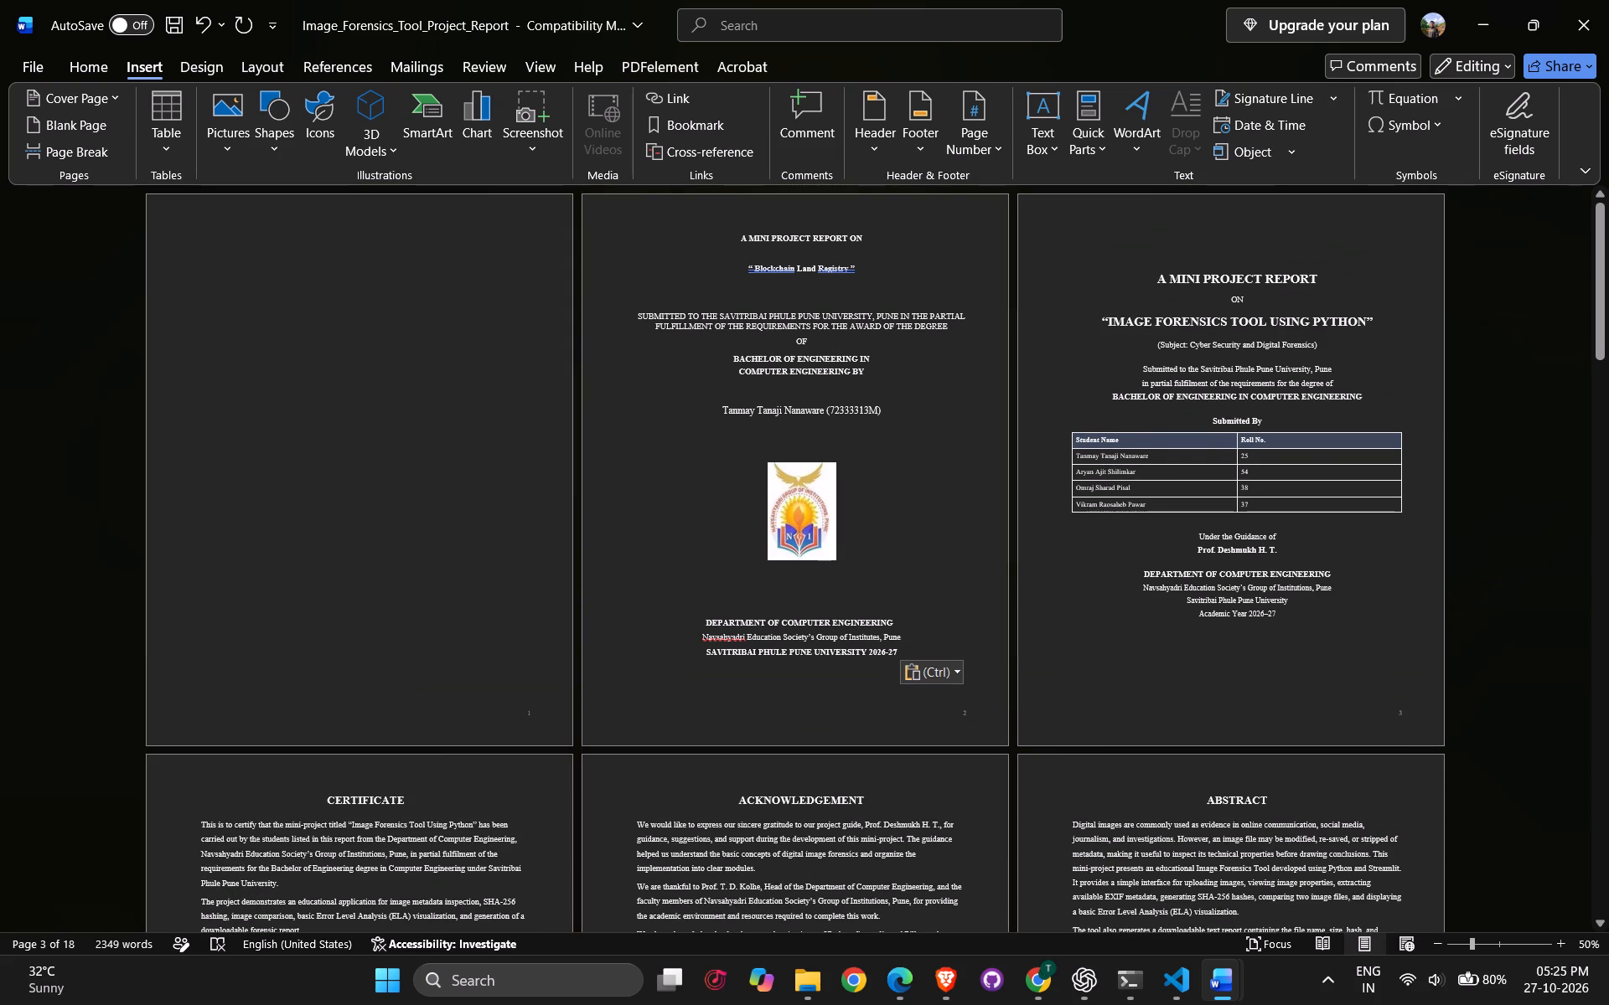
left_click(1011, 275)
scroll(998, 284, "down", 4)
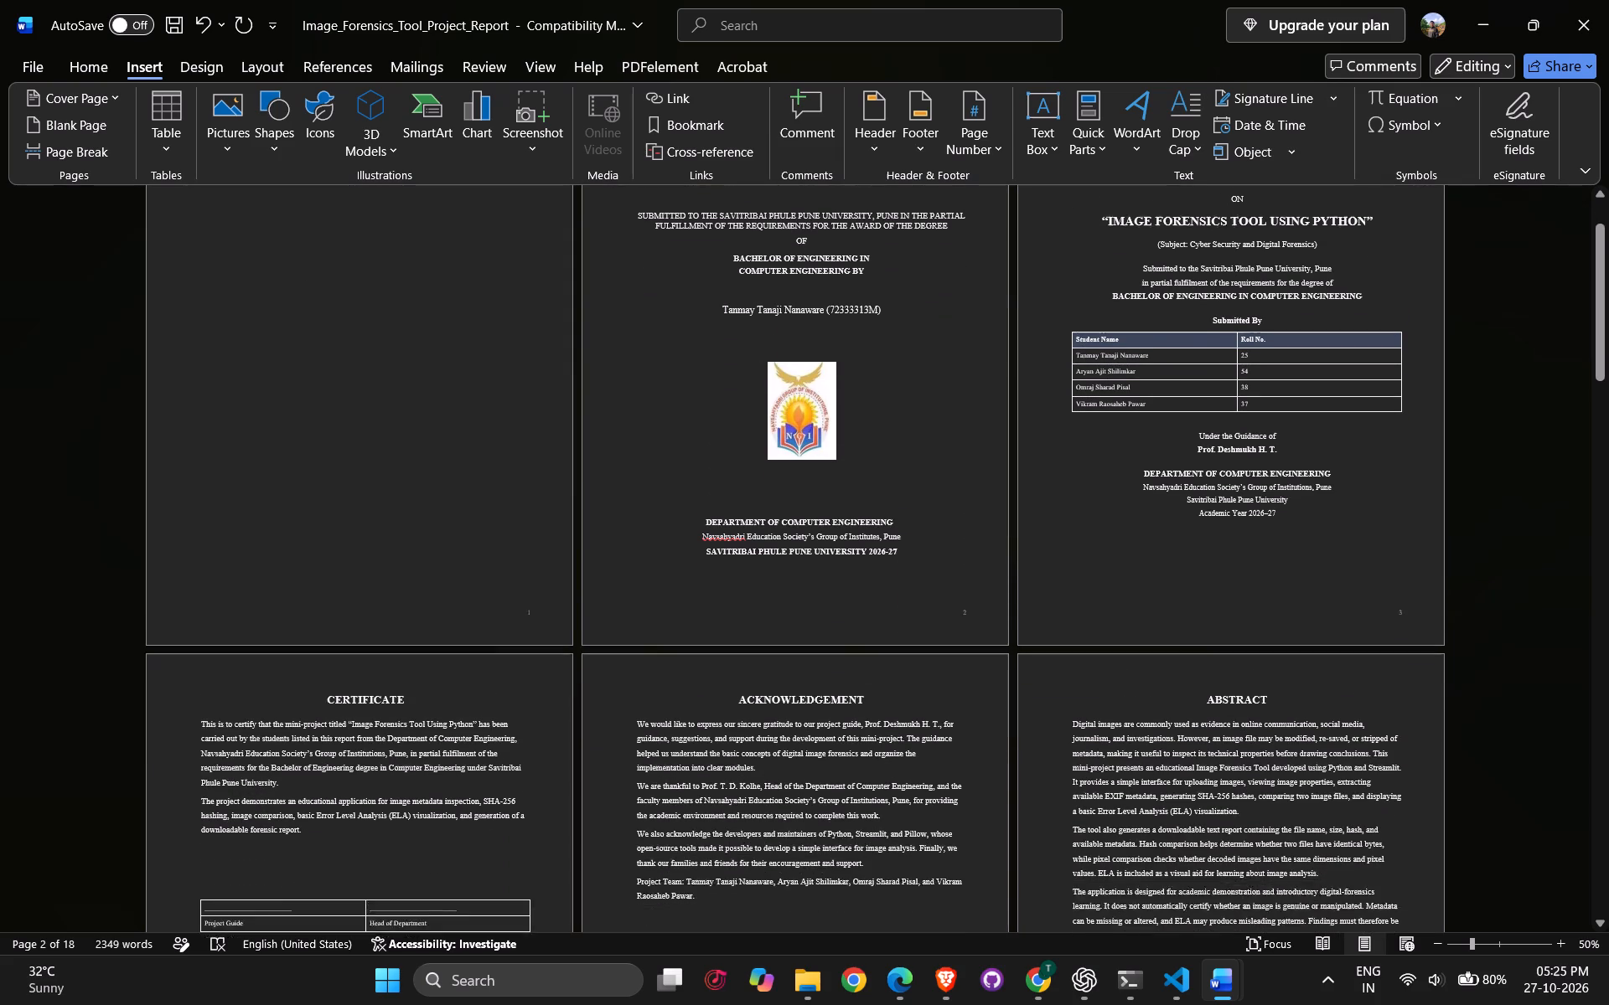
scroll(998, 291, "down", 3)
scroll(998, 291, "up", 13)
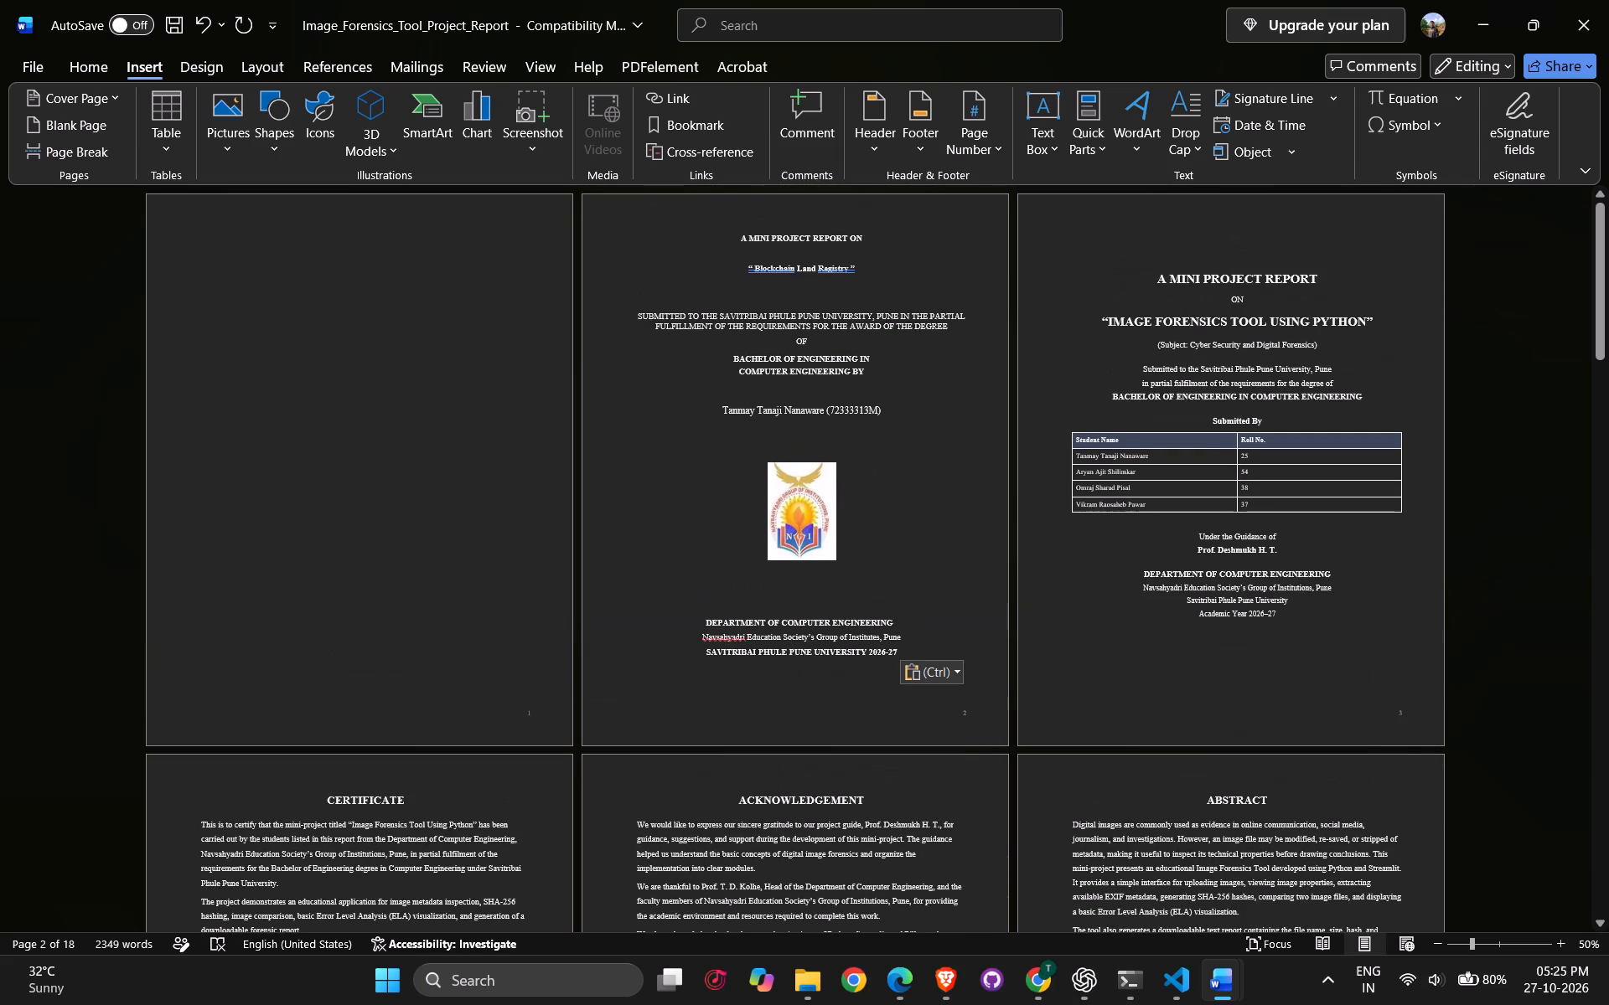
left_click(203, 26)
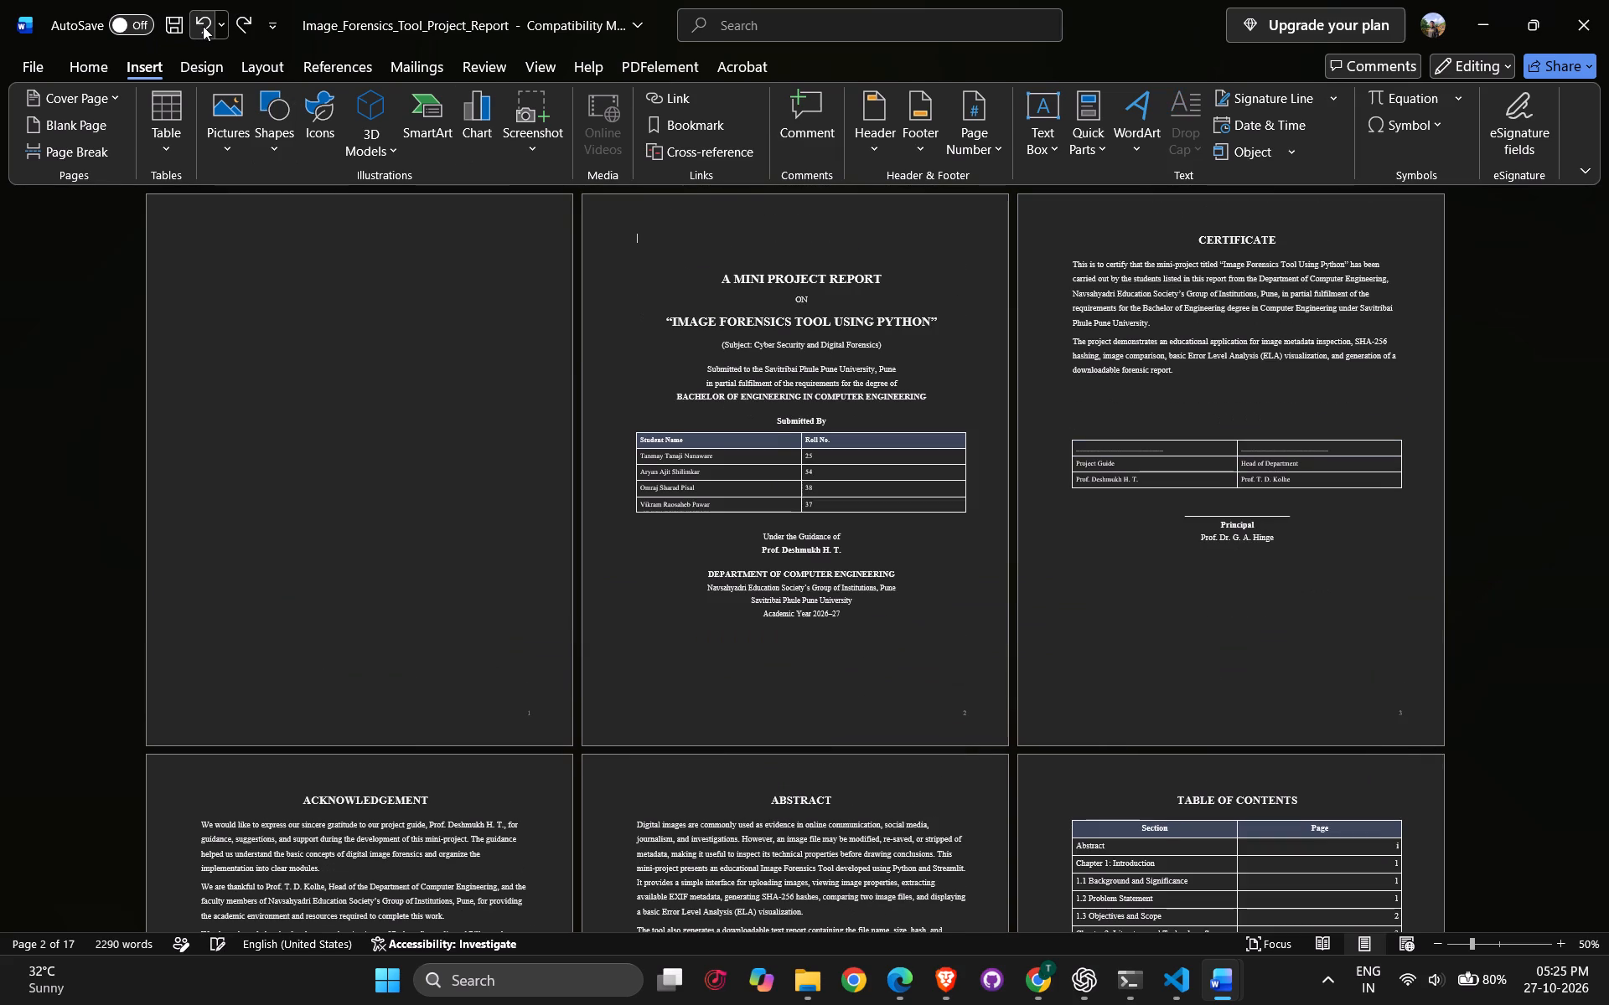
Insert a second blank page before the Image Forensics Tool title page.
left_click(94, 75)
left_click(138, 70)
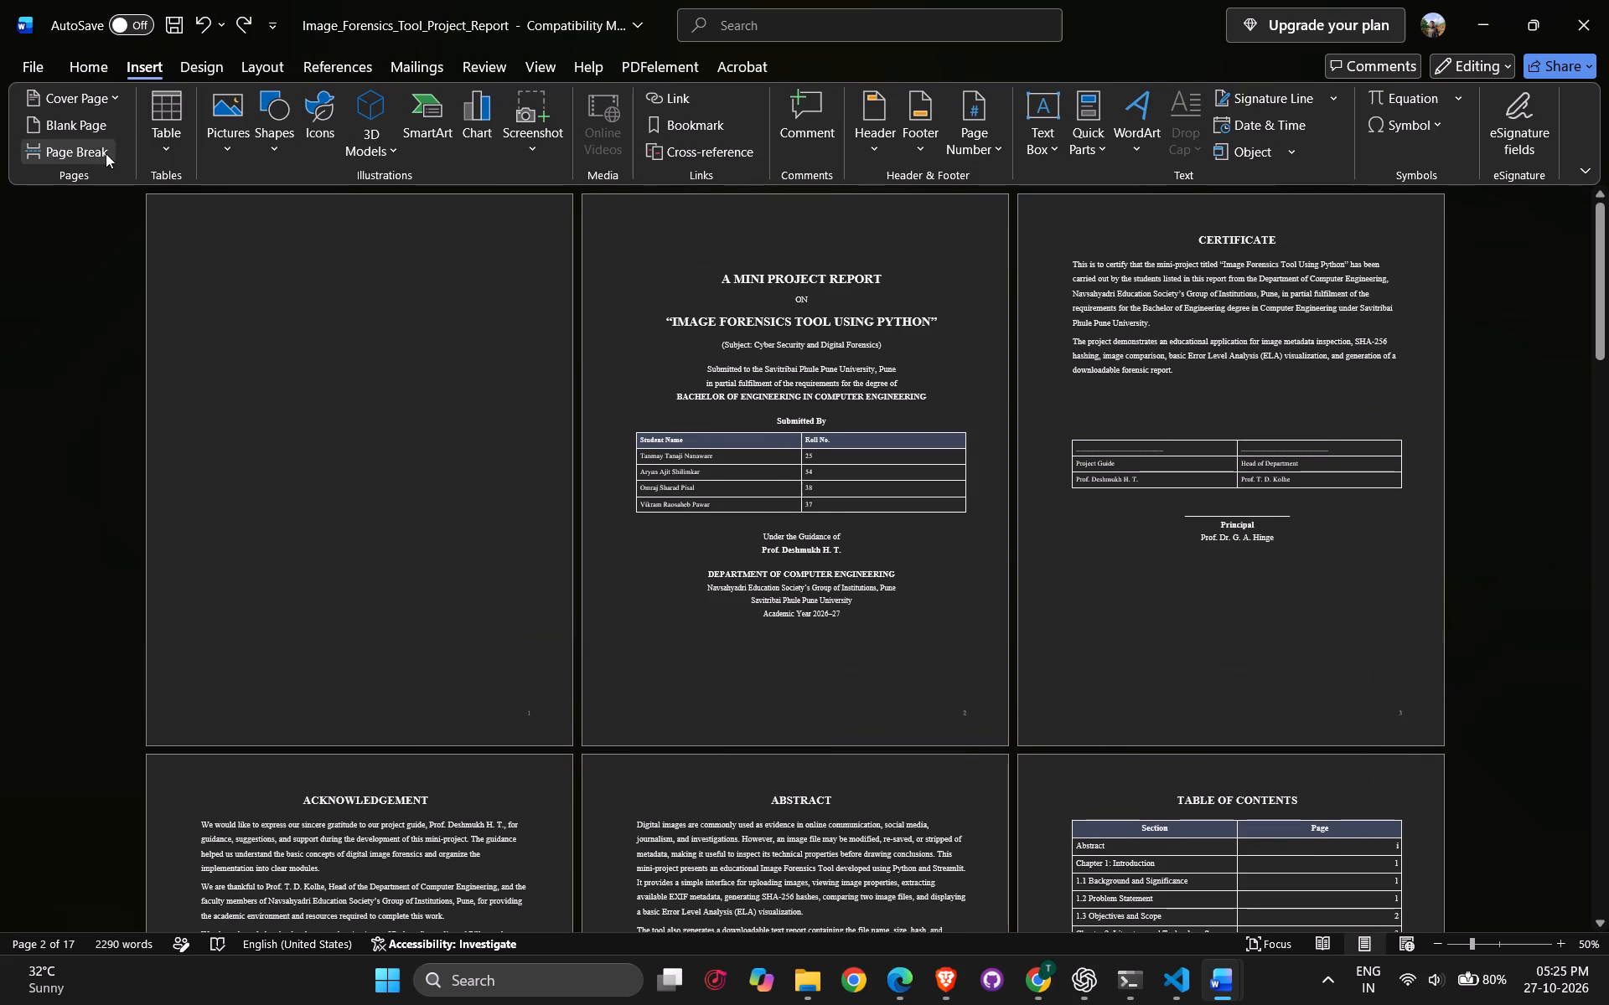
left_click(70, 122)
Paste the copied Land Registry title page onto the first blank page.
left_click(800, 389)
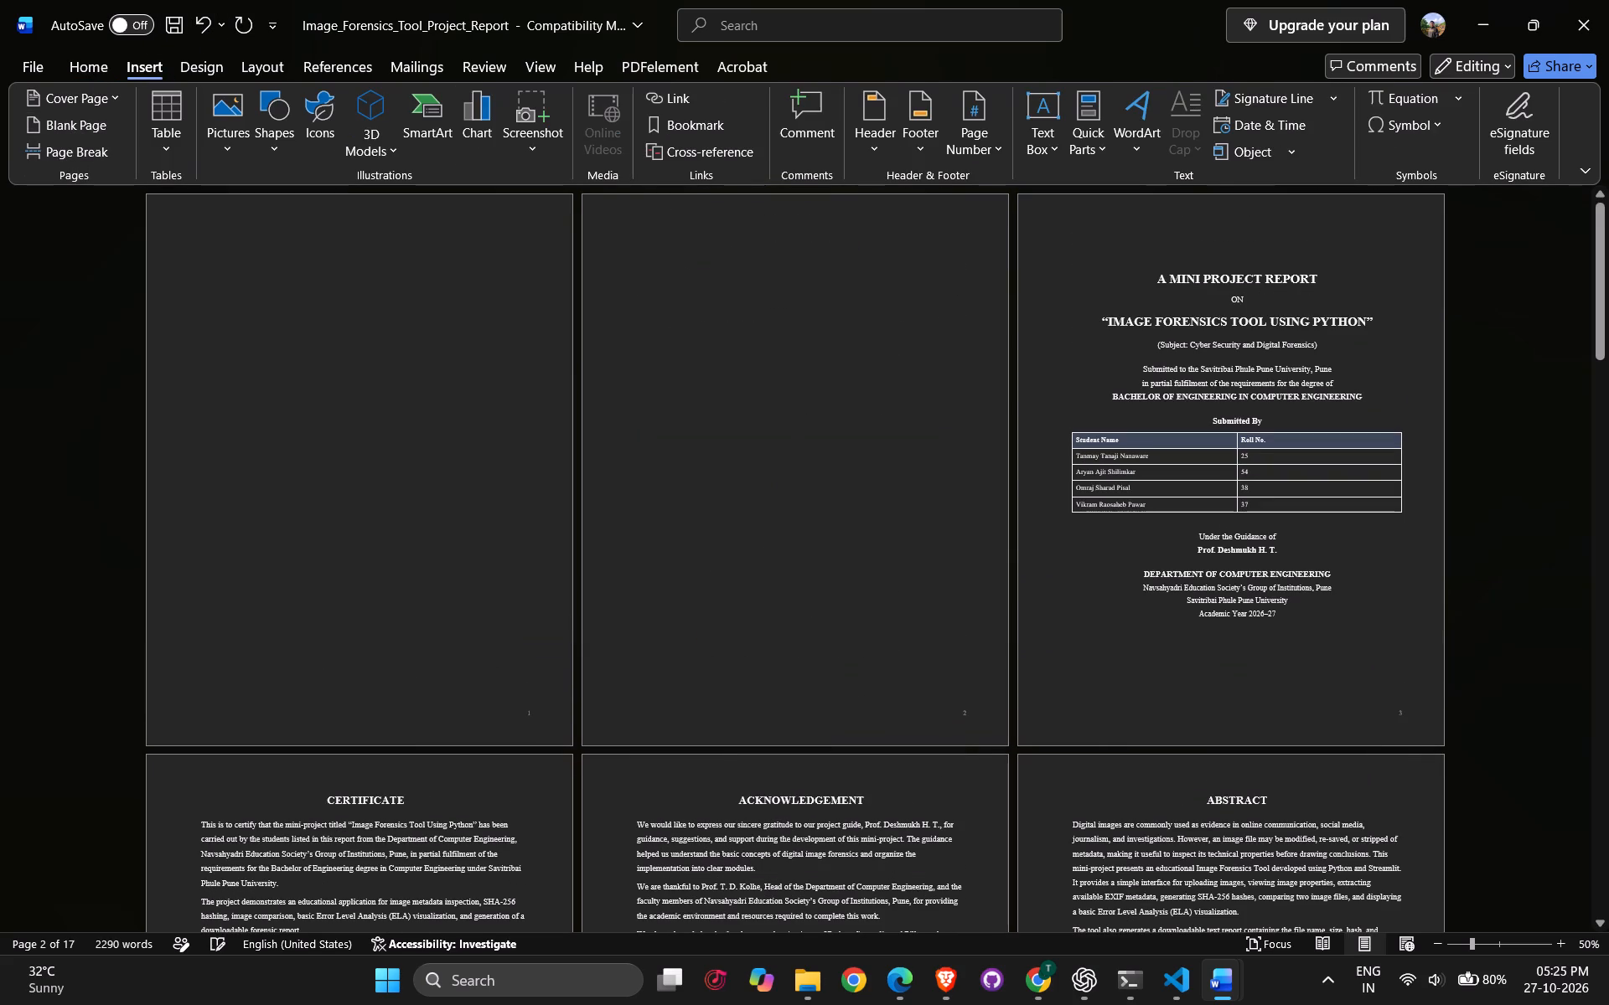
left_click(275, 228)
key("ctrl+v")
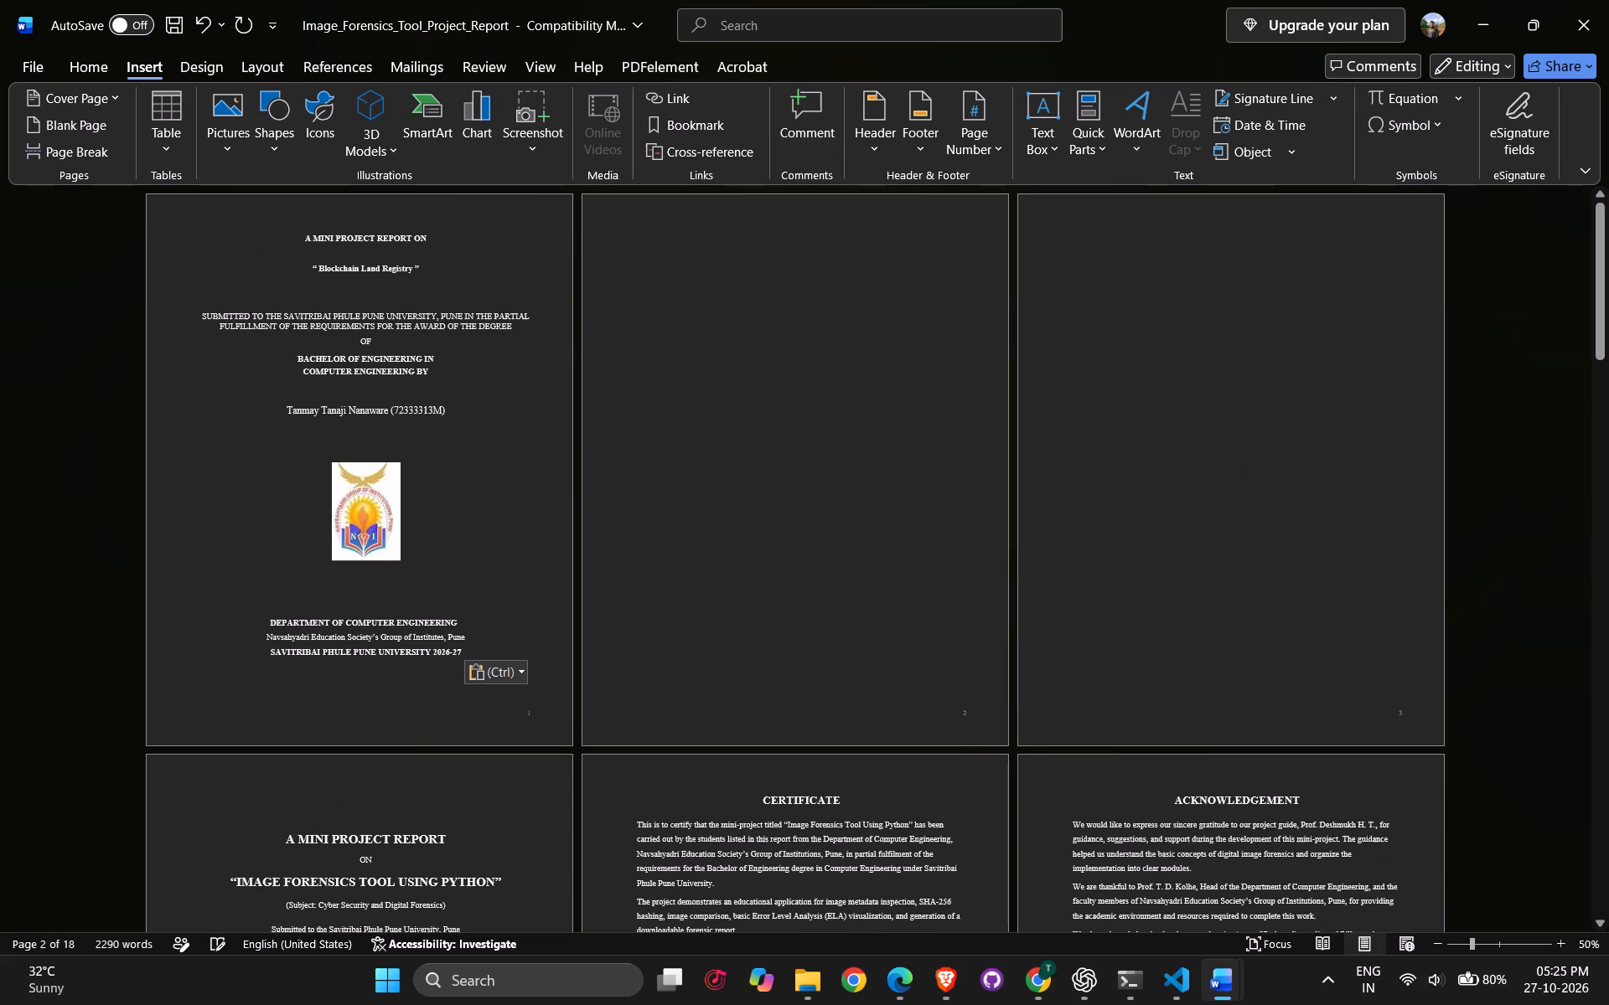
Set the insertion point on blank page 2, and copy the entire certificate page content, including the logo, from the Land Registry report.
left_click(820, 354)
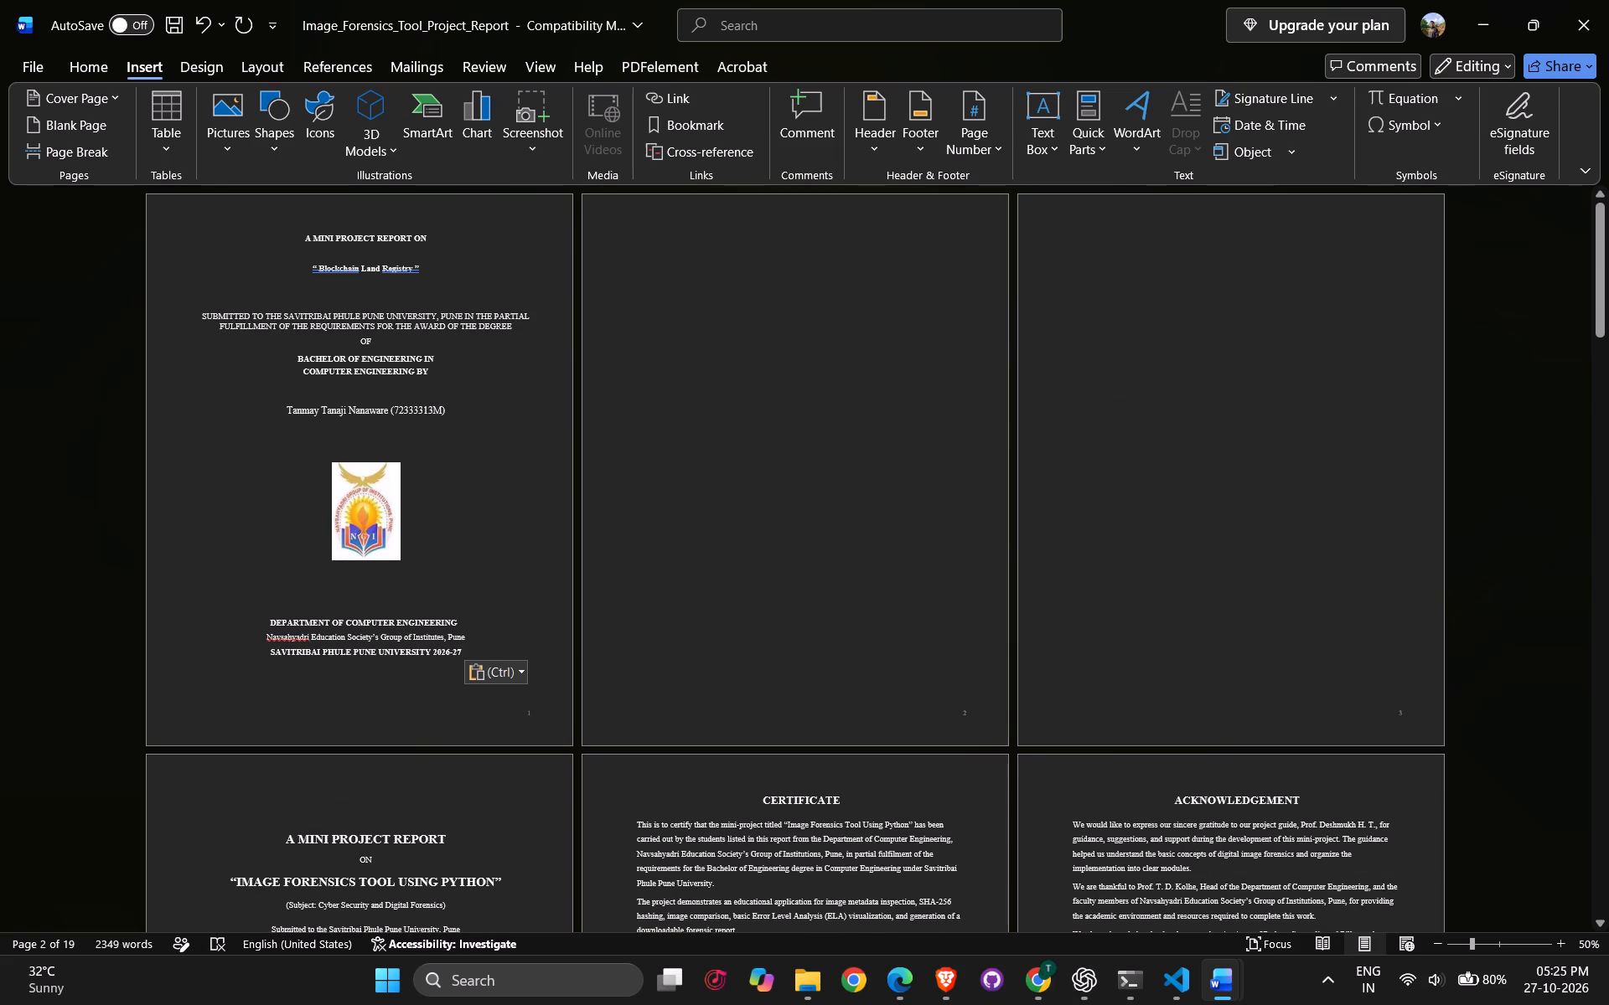
left_click(667, 263)
left_click(650, 248)
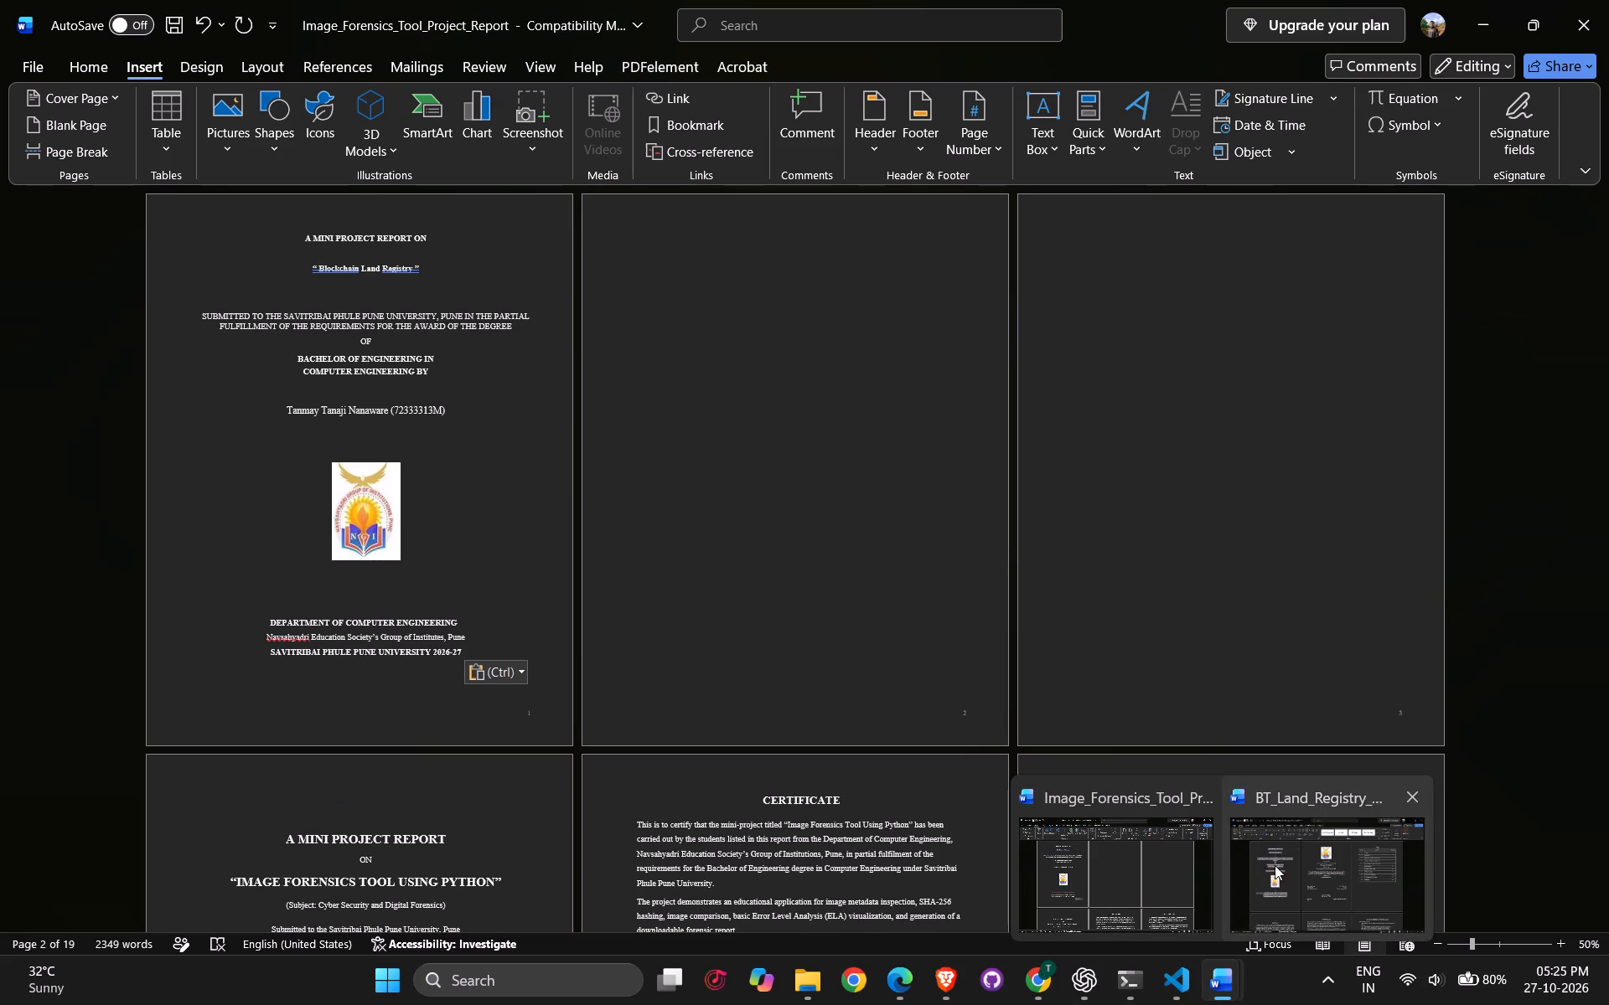
left_click(1156, 853)
left_click(1226, 1002)
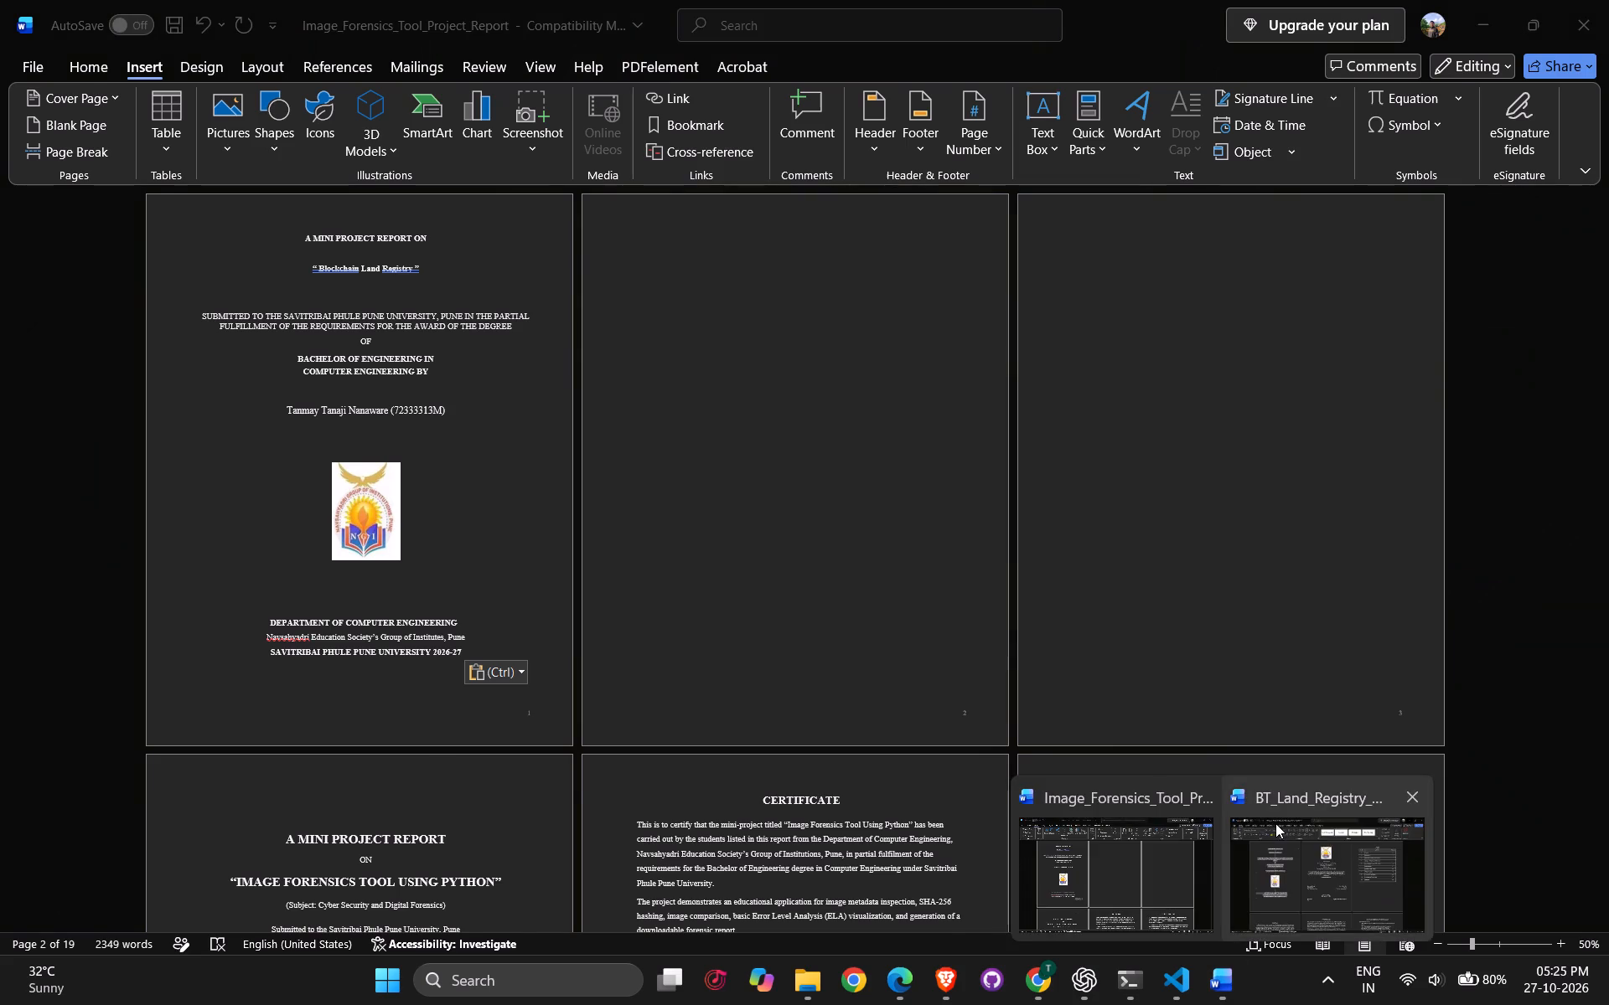
left_click(1285, 824)
left_click_drag(870, 722, 601, 307)
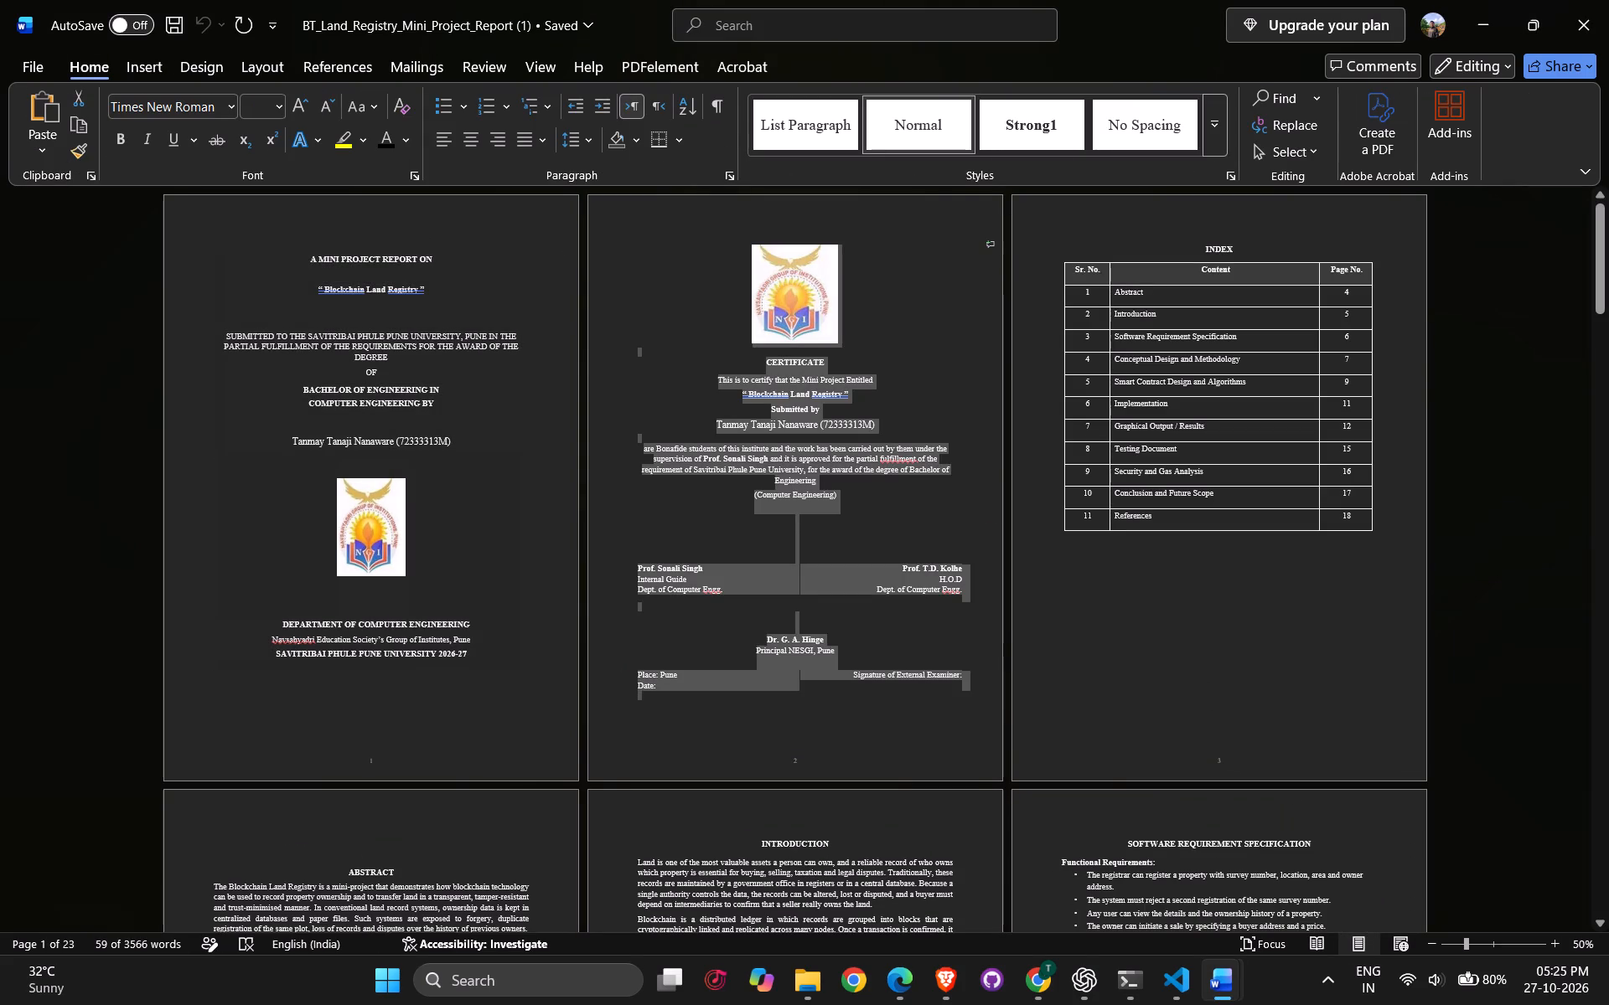
left_click_drag(601, 307, 616, 271)
key("ctrl+c")
Paste the copied certificate onto page 2 of the Image Forensics Tool report.
left_click(1482, 0)
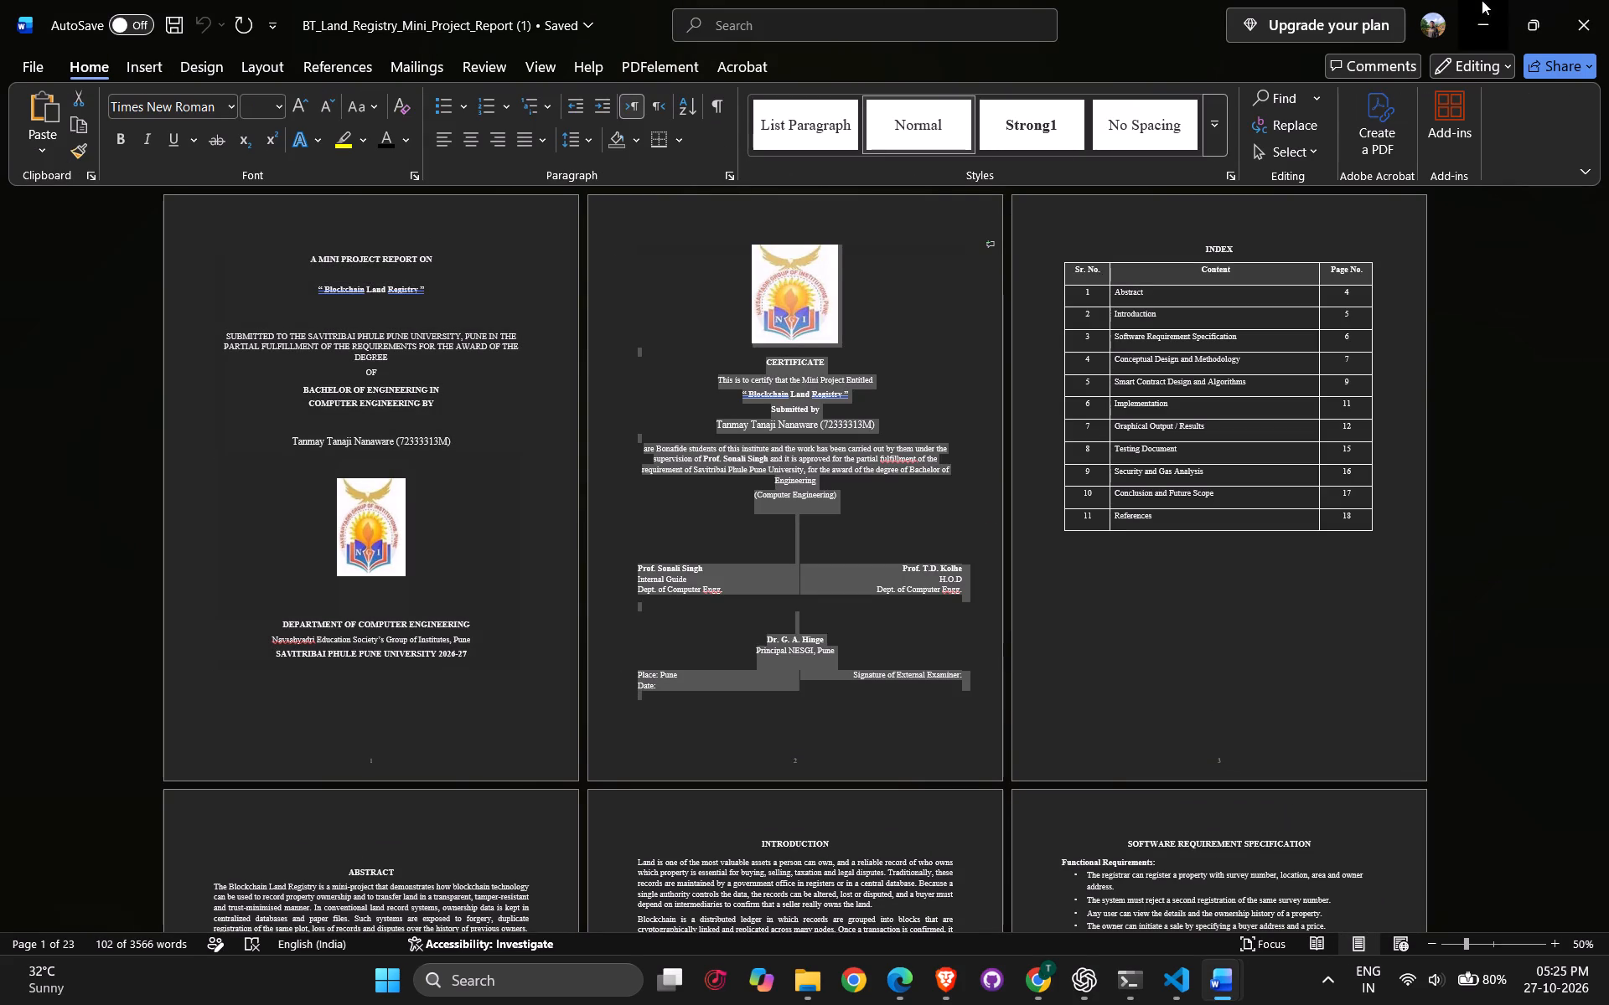
key("ctrl+v")
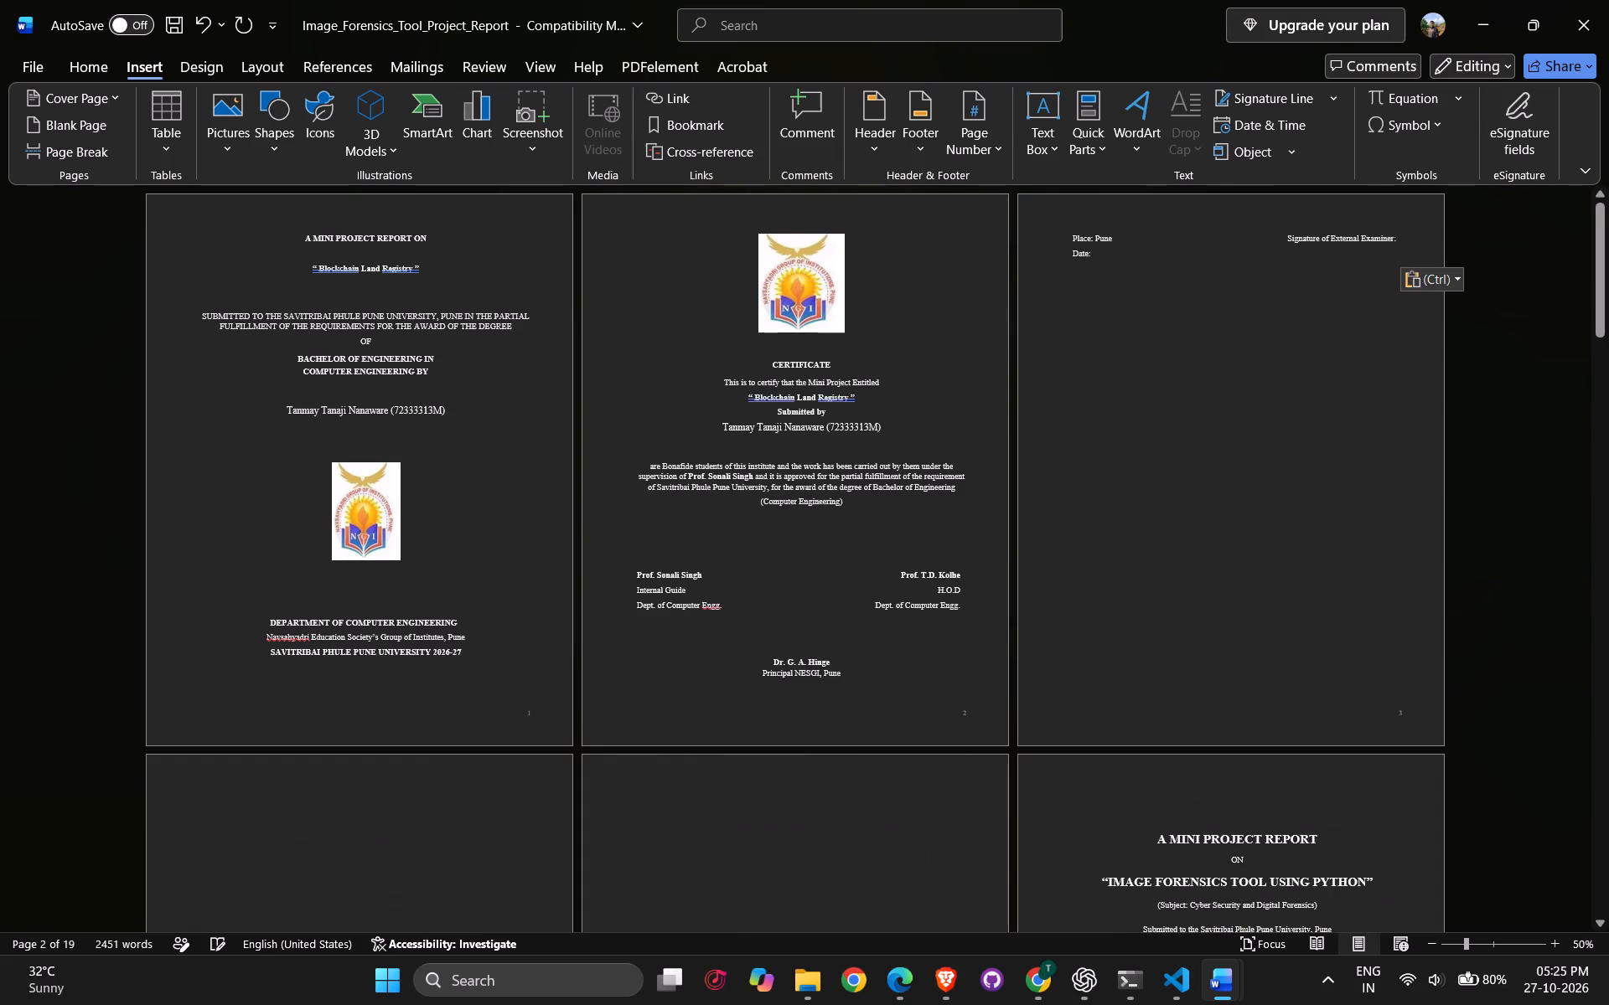
Examine the pasted title and certificate pages and the blank pages before the original Image Forensics Tool title page.
scroll(818, 445, "down", 2)
scroll(818, 447, "up", 2)
scroll(818, 447, "down", 3)
scroll(818, 447, "up", 6)
left_click(696, 537)
scroll(630, 514, "down", 10)
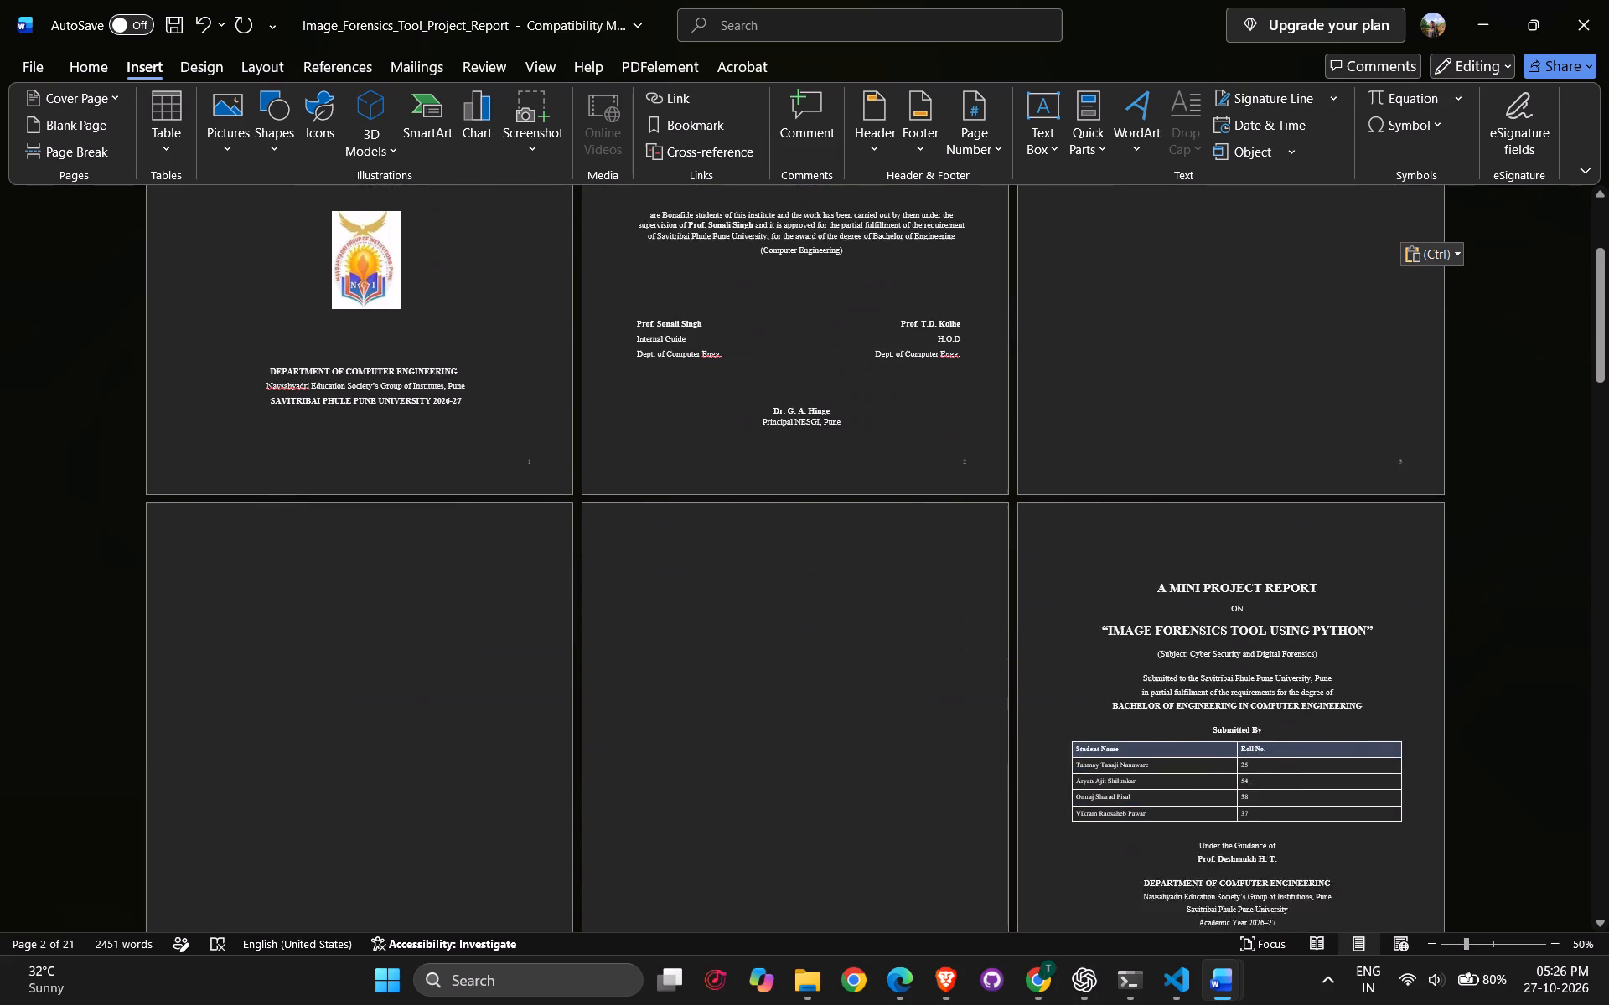
scroll(644, 525, "down", 7)
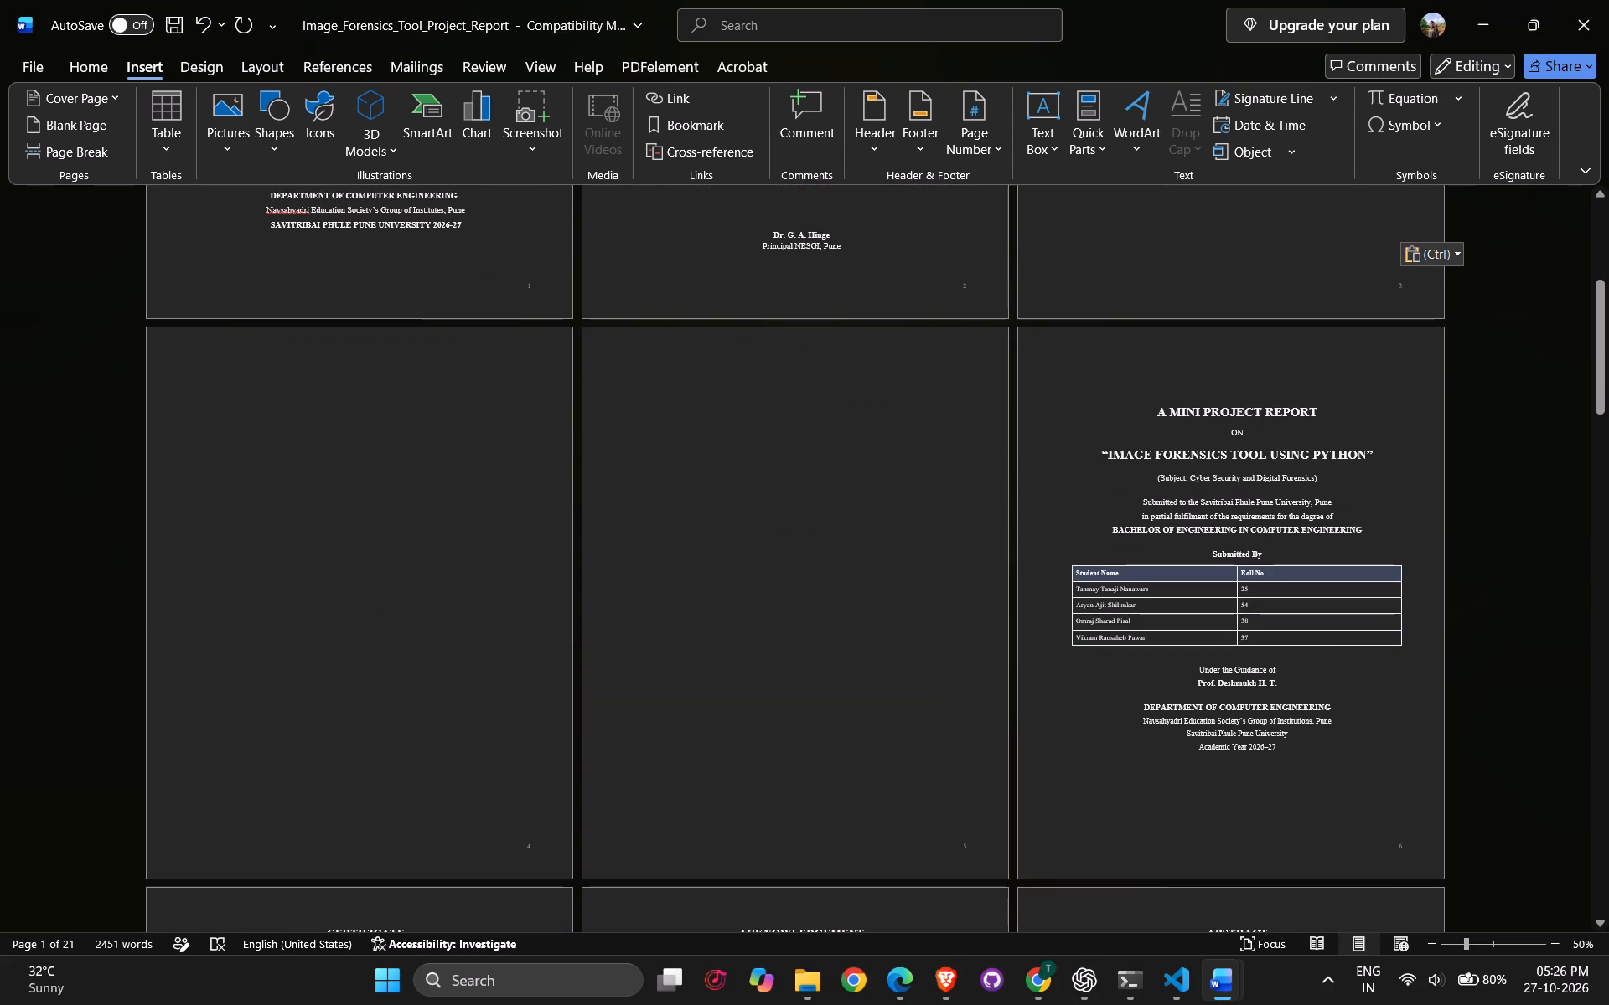
Copy the logo from the pasted Land Registry title page and paste it below the guide's name on the Image Forensics Tool title page.
scroll(525, 398, "up", 6)
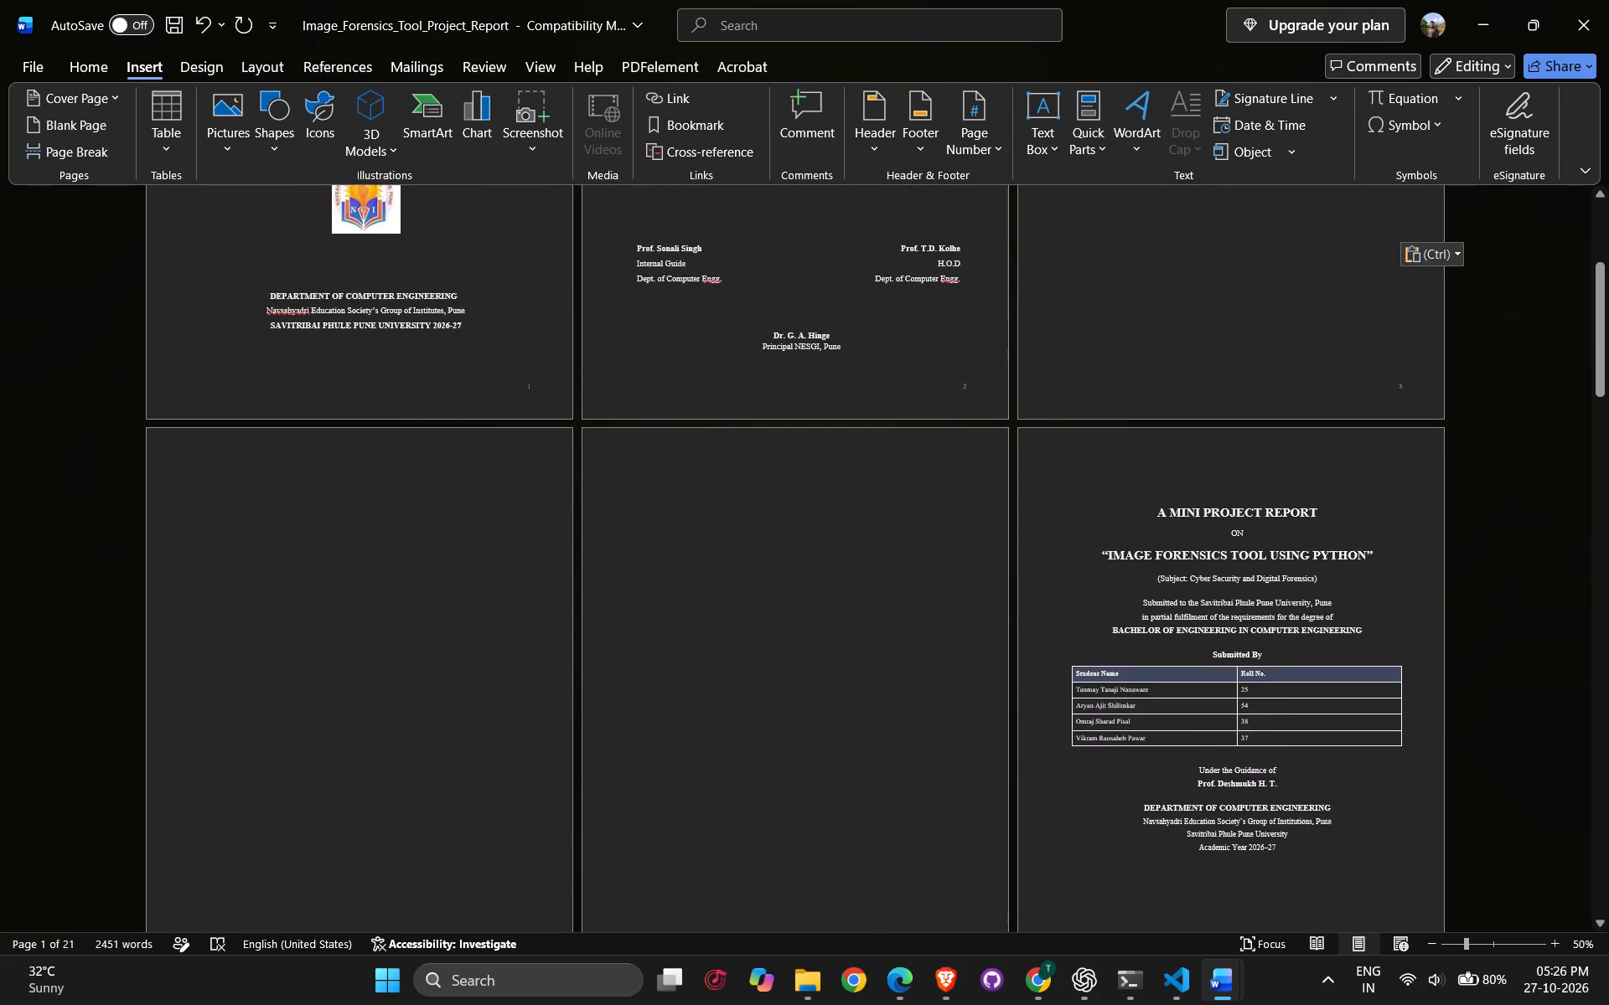
scroll(525, 398, "up", 12)
left_click(342, 492)
key("ctrl+c")
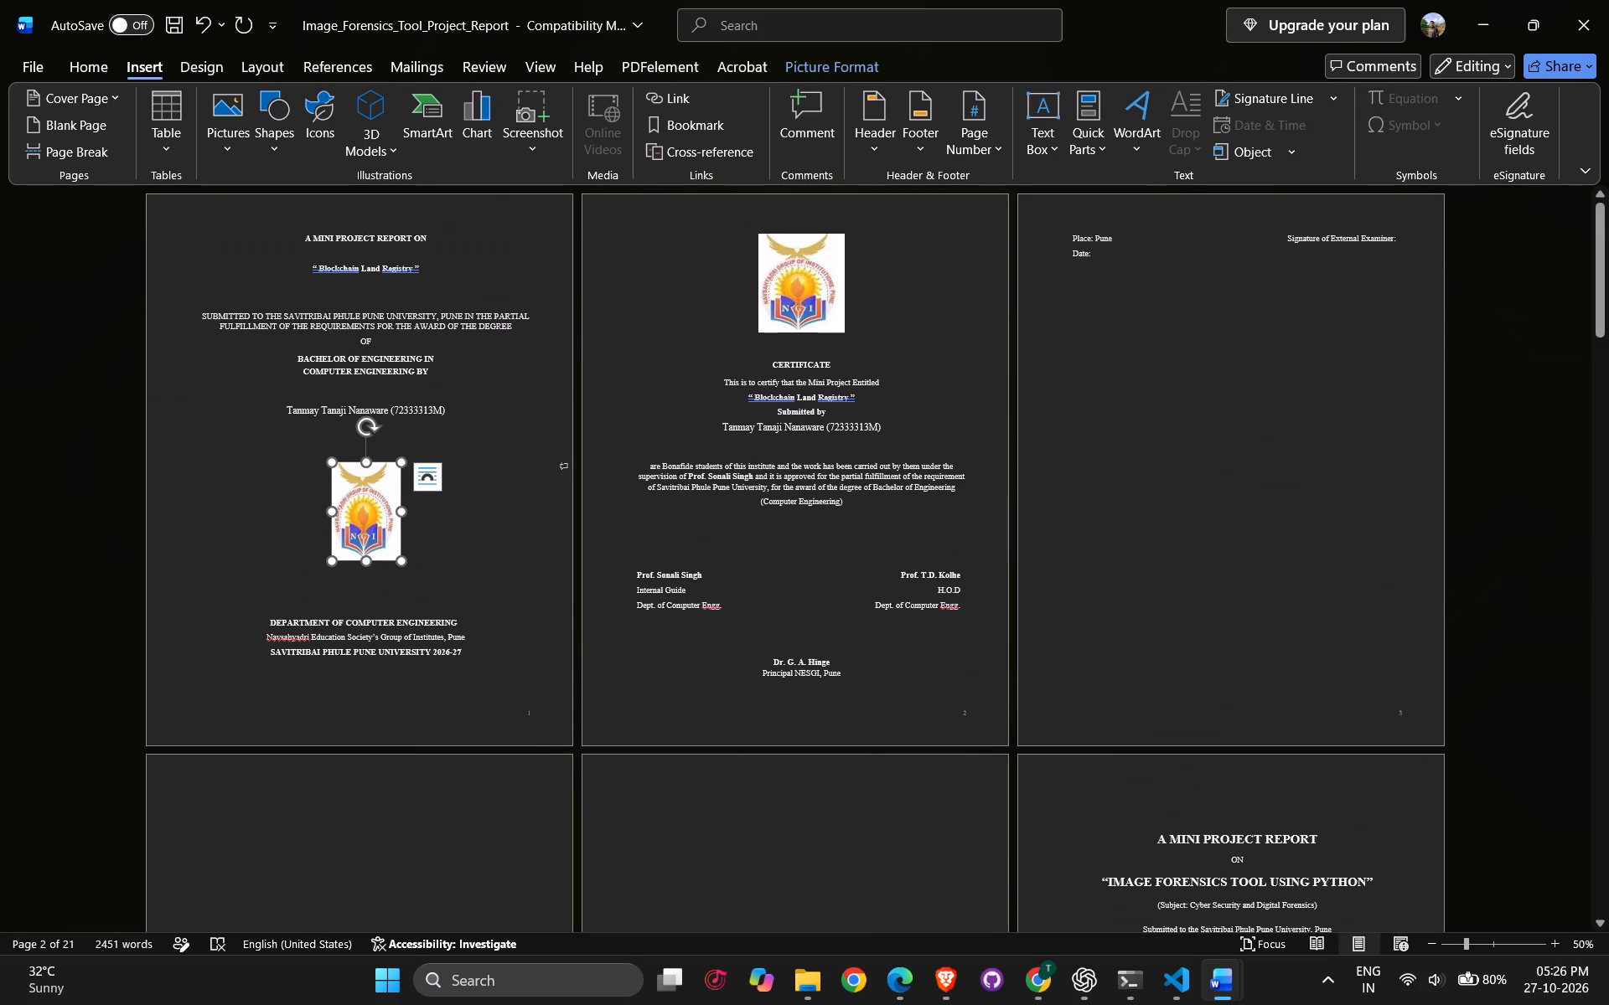
scroll(1083, 733, "down", 6)
scroll(1178, 768, "down", 4)
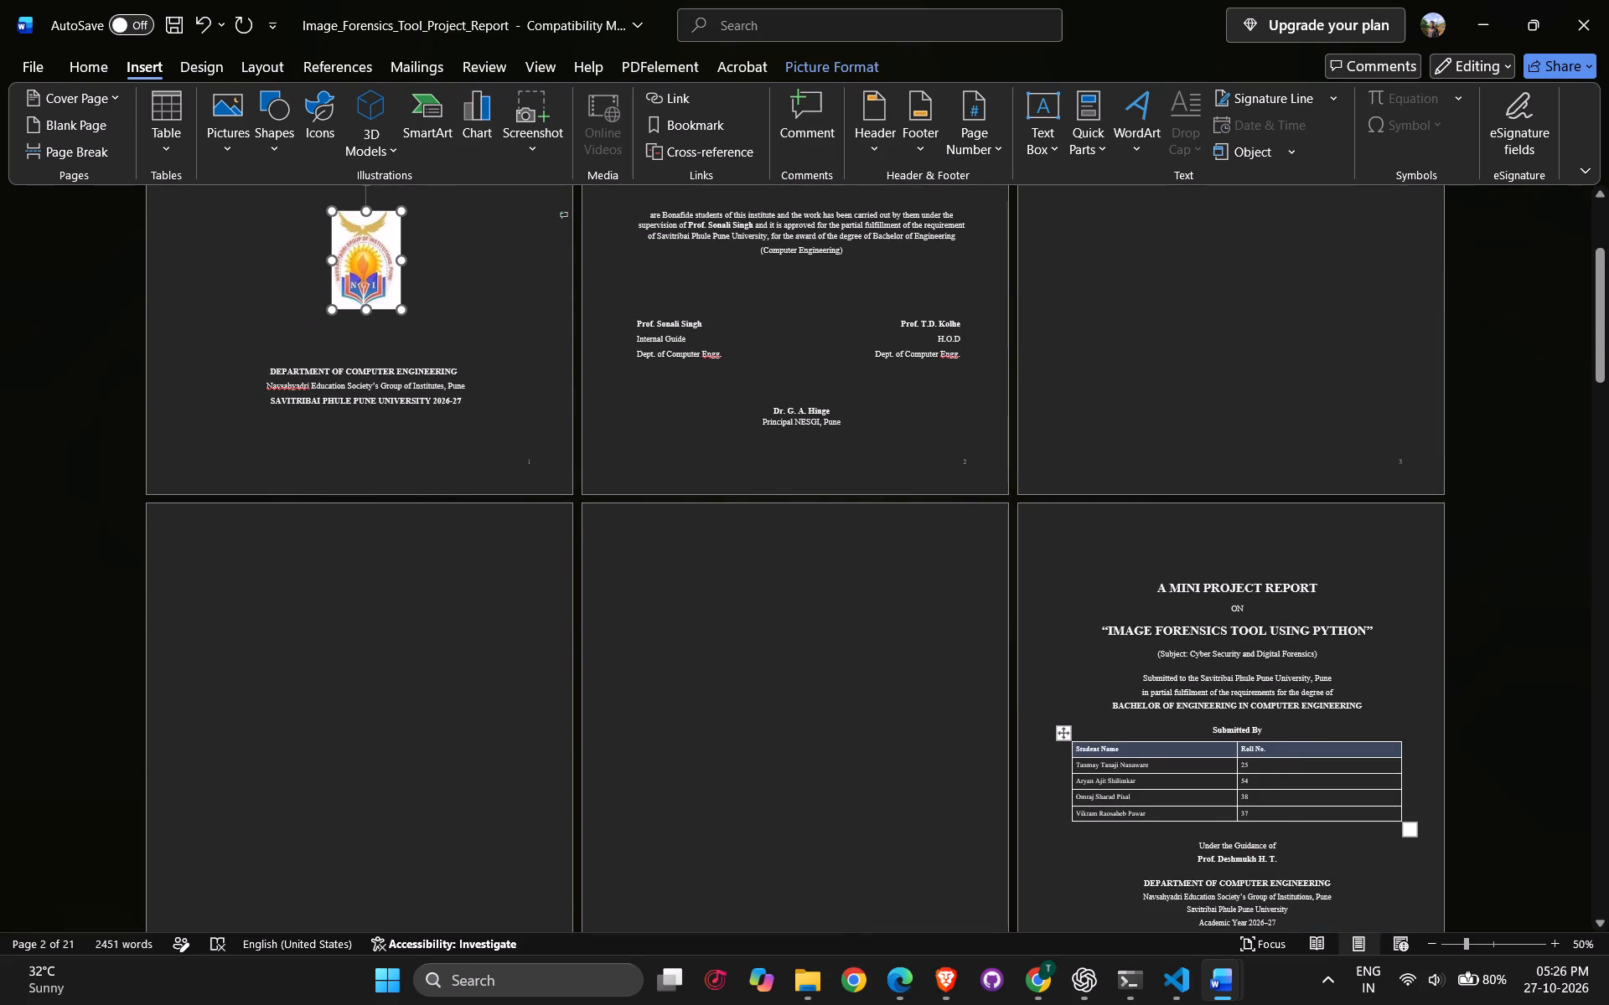
scroll(1243, 781, "down", 2)
scroll(1301, 792, "up", 1)
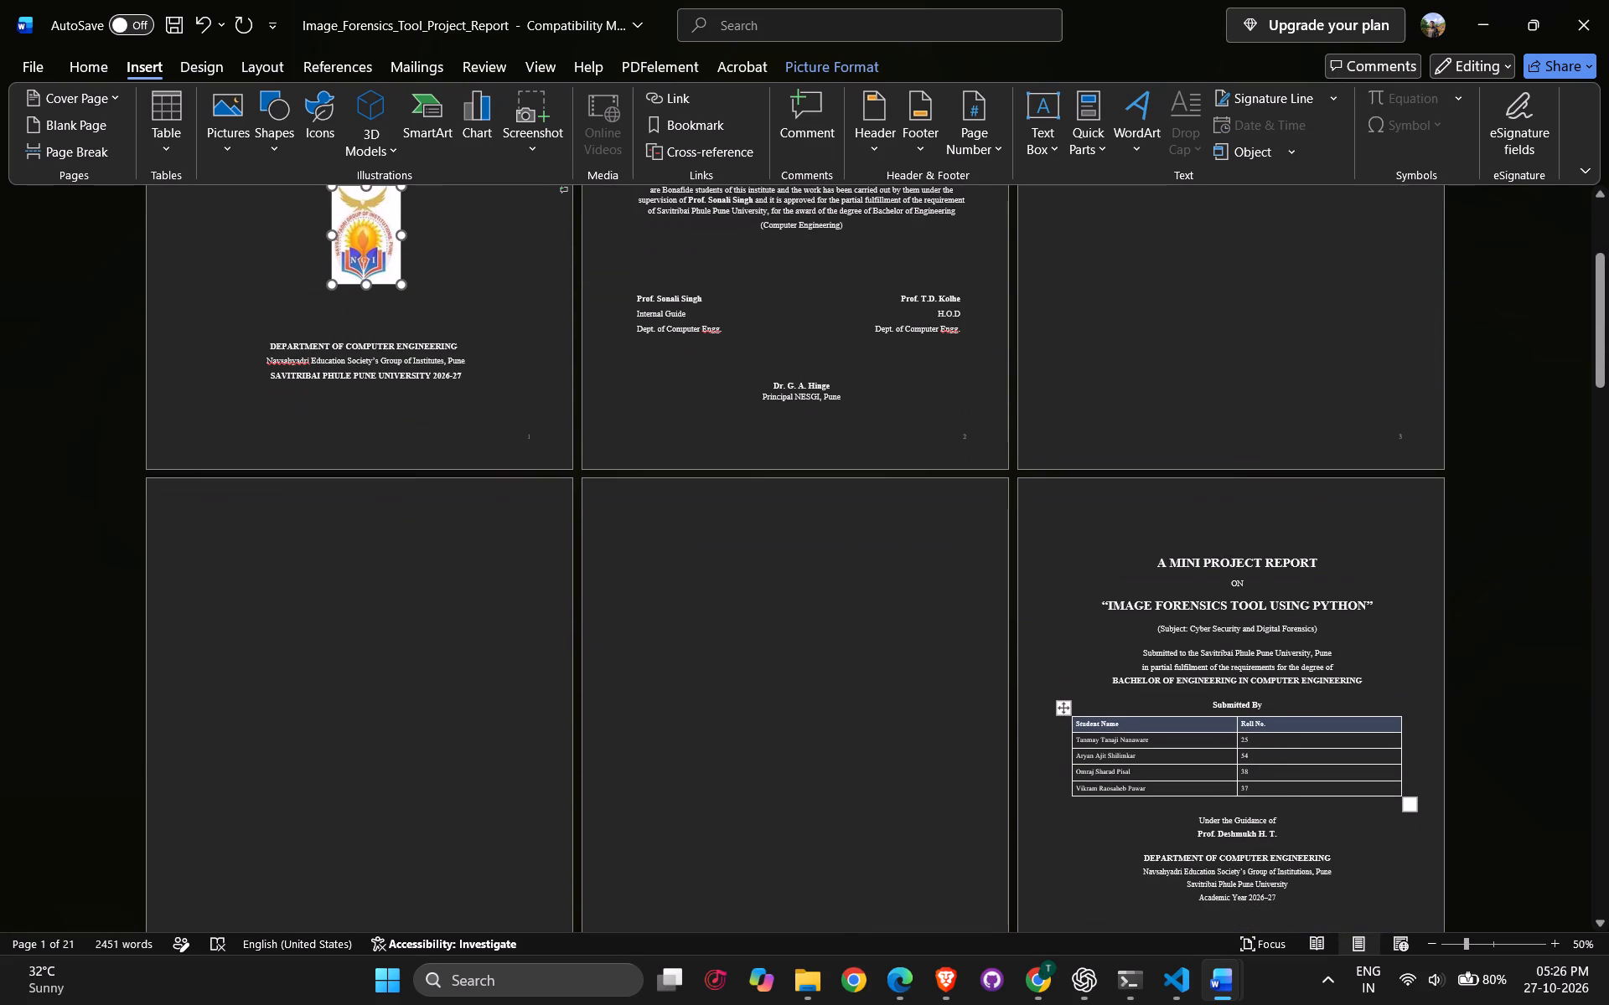
left_click(1299, 829)
key("Return")
key("Return")
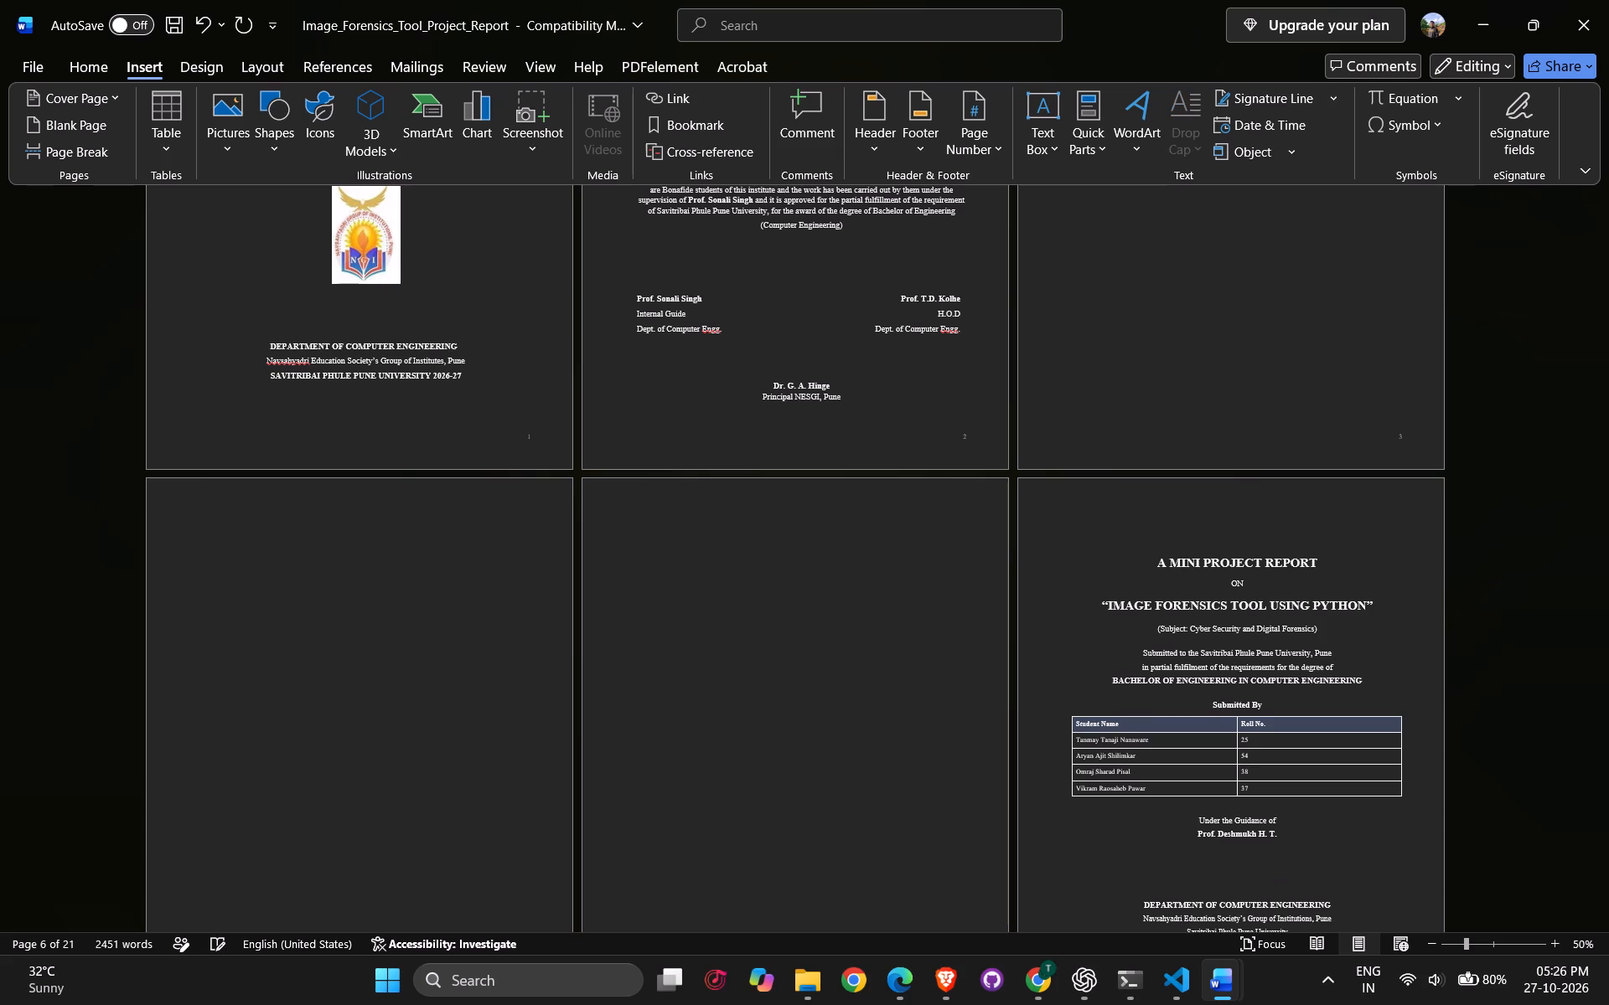
key("ctrl+v")
Shrink the pasted logo and move it up, closer to the guide's name on the Image Forensics Tool title page.
scroll(1321, 841, "down", 6)
left_click(1222, 698)
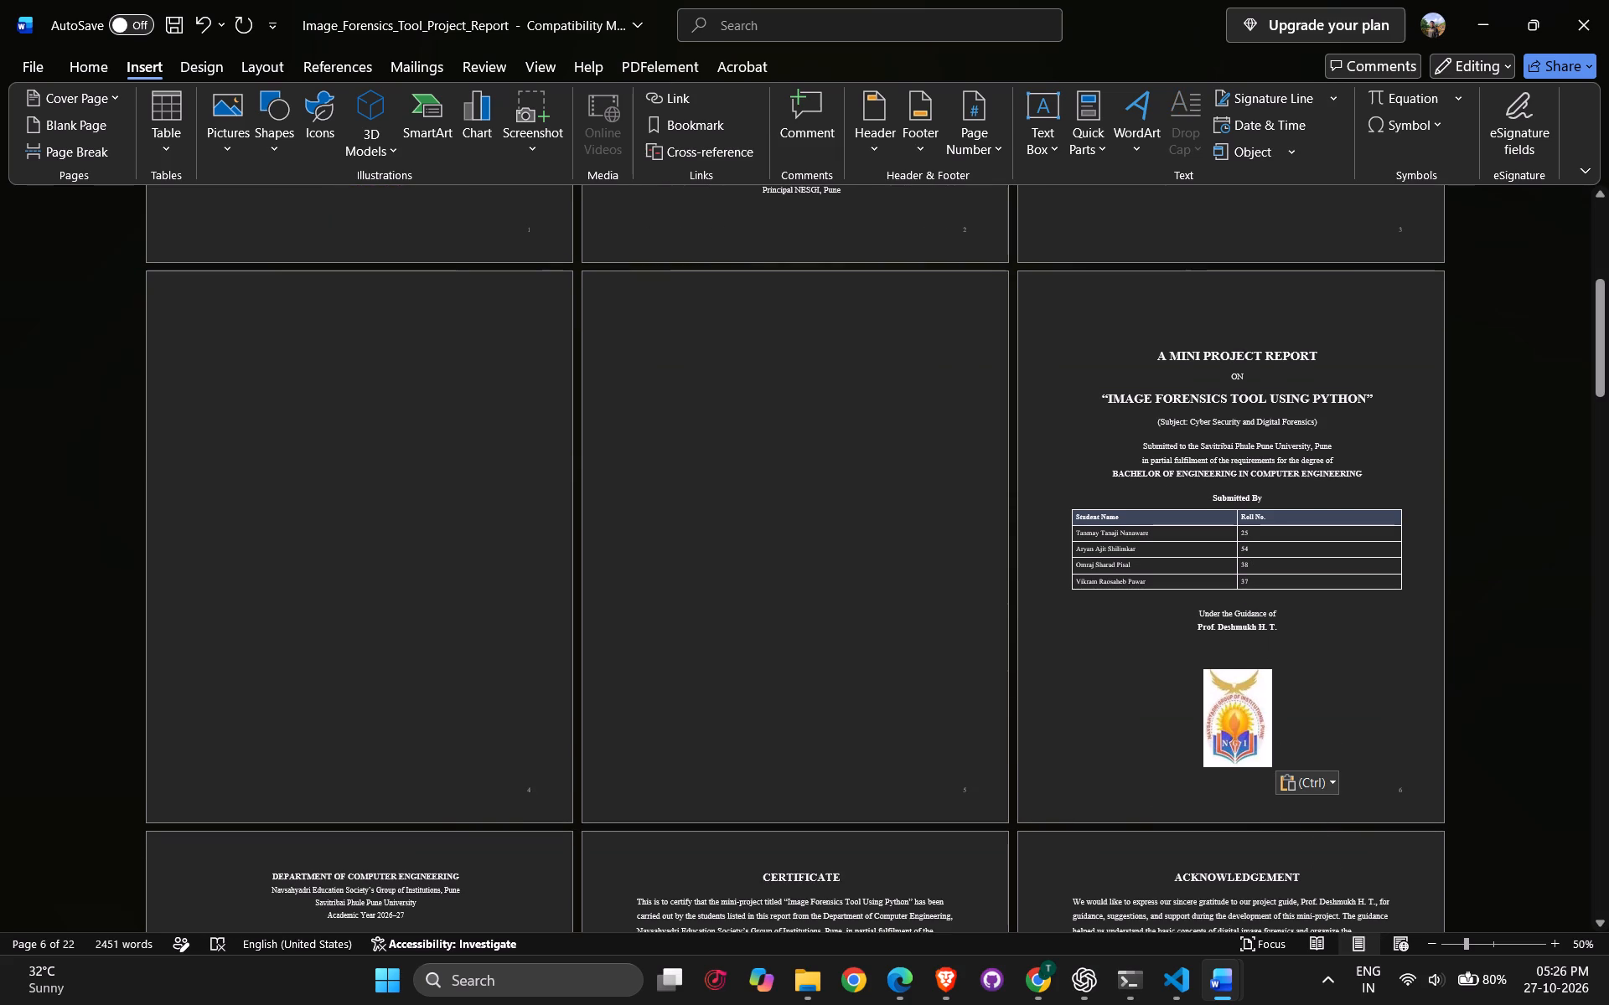
left_click_drag(1206, 769, 1221, 734)
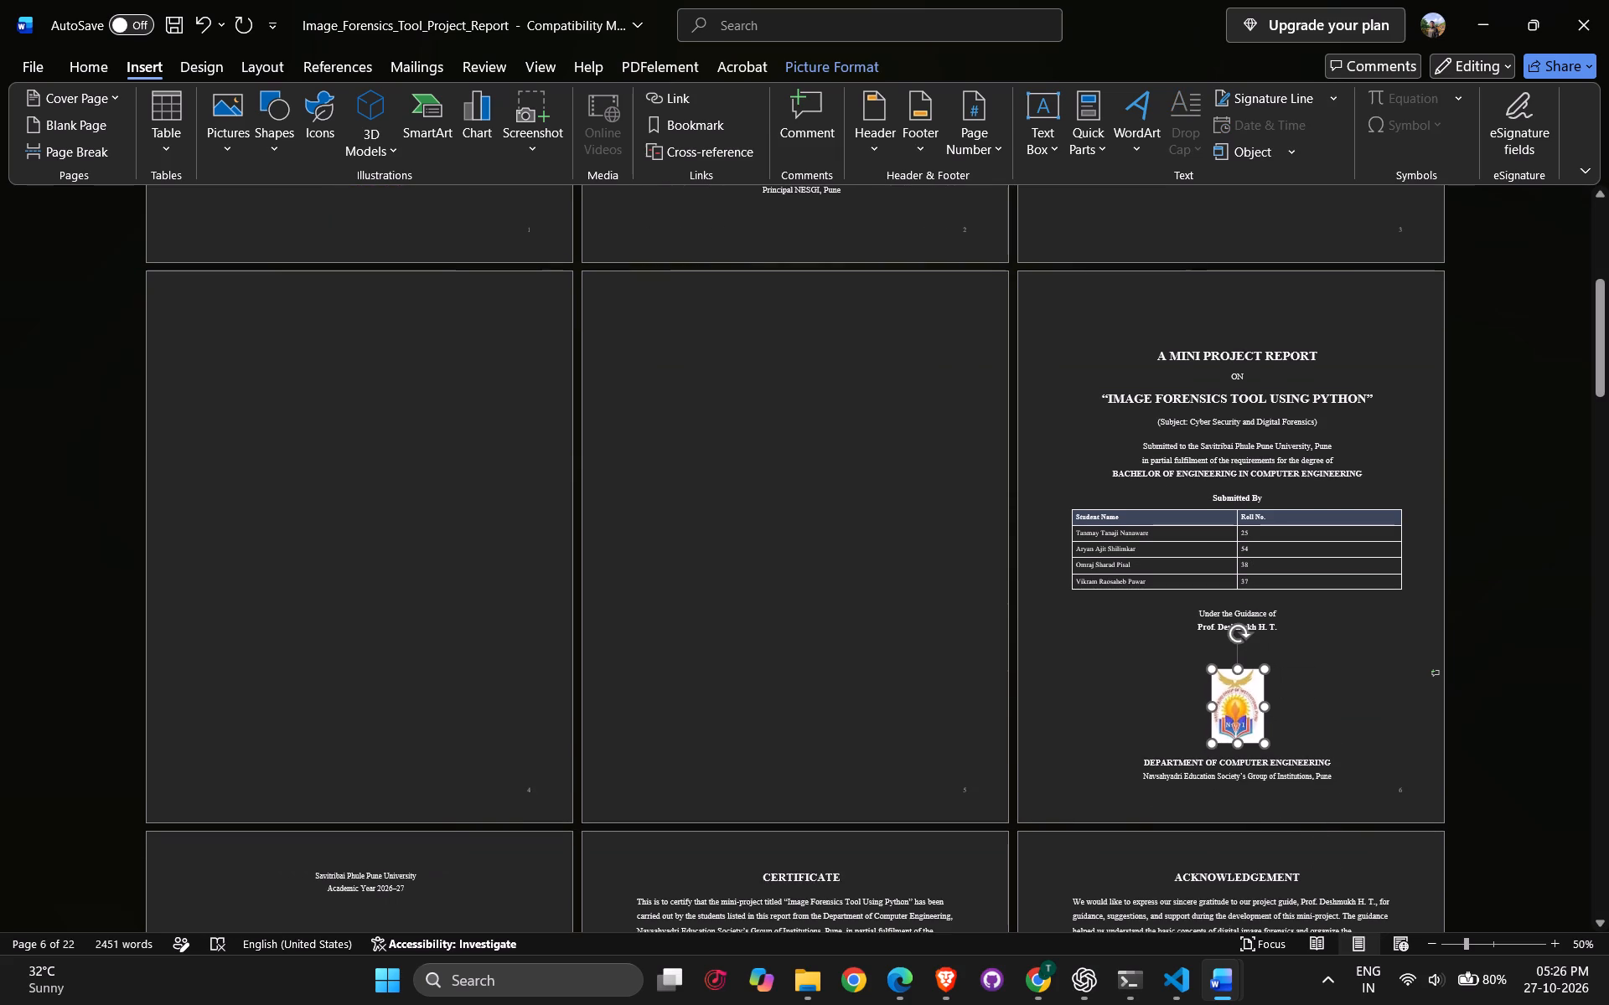
left_click_drag(1249, 697, 1249, 662)
Delete the student name and roll number table under "Submitted By" on the Image Forensics Tool title page.
left_click(1332, 580)
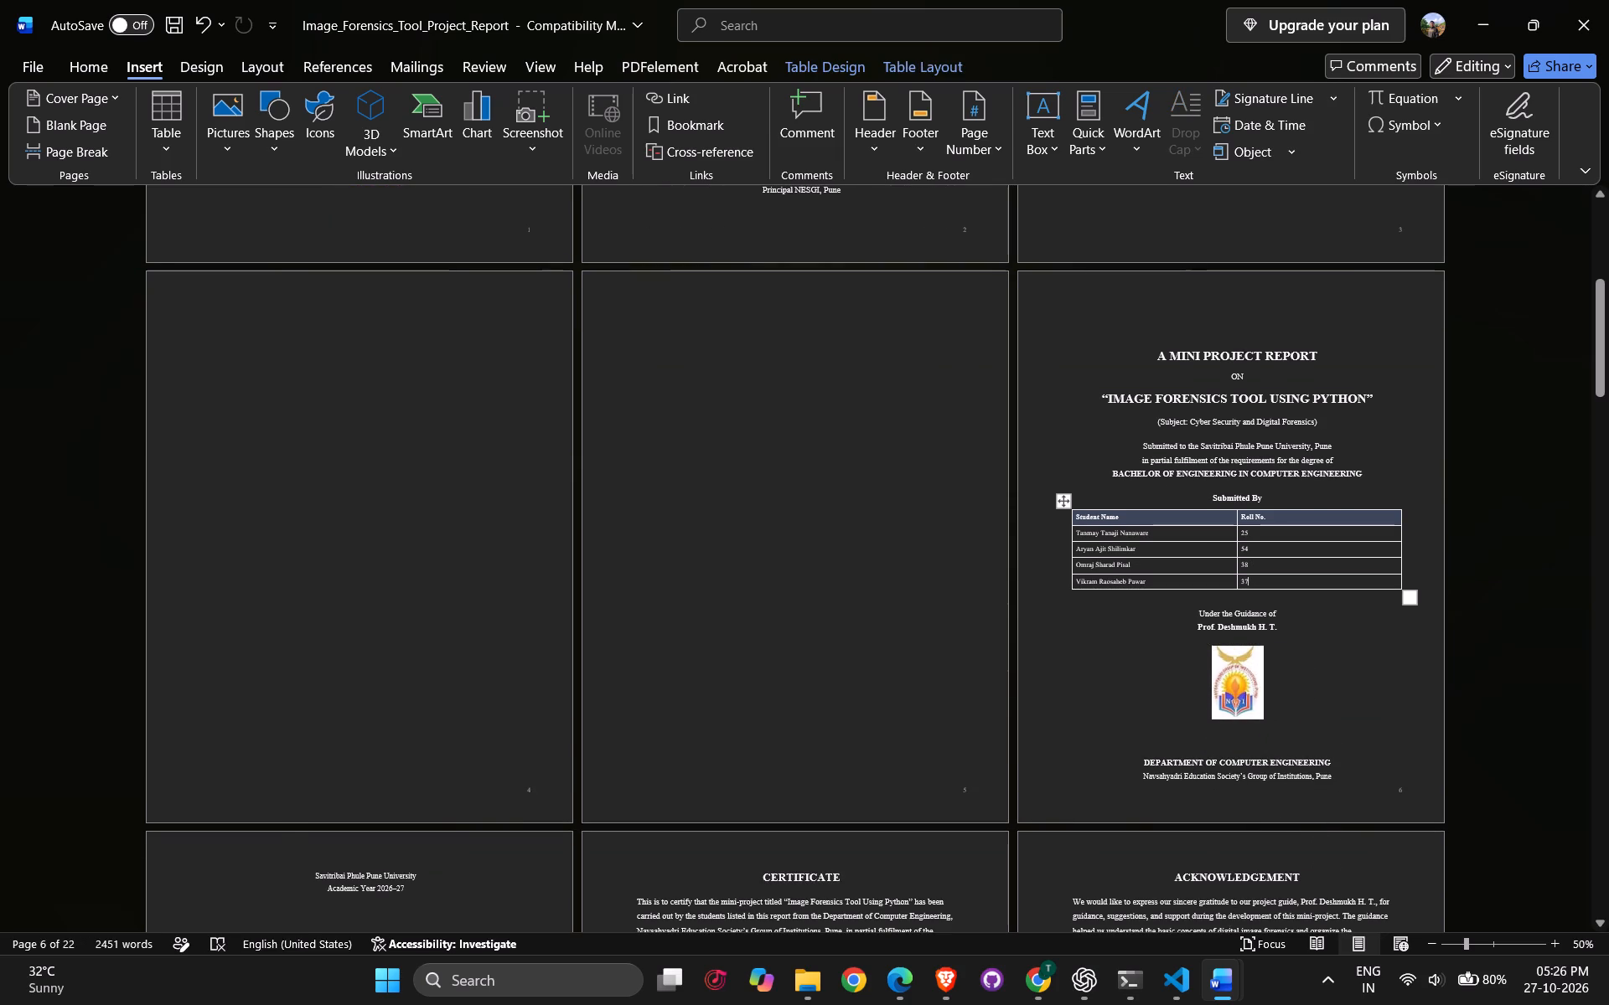
left_click_drag(1332, 580, 1093, 514)
key("BackSpace")
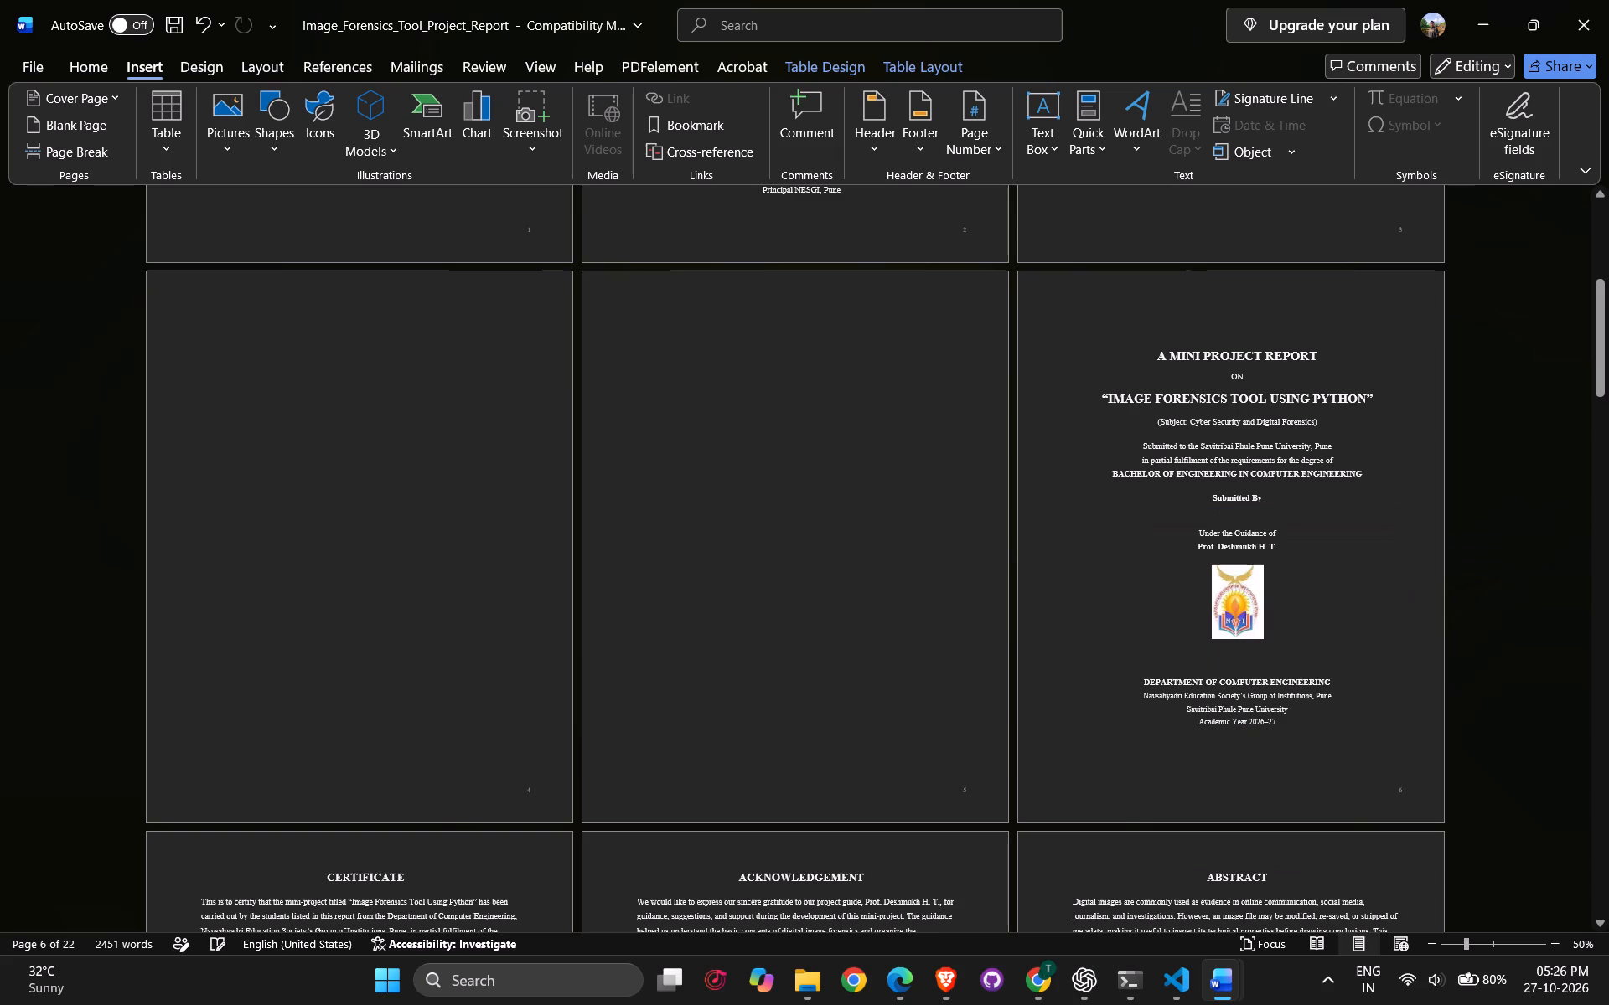
Copy the student name and number line from the Land Registry title page and paste it below "Submitted By" on the Image Forensics Tool title page.
scroll(682, 238, "up", 11)
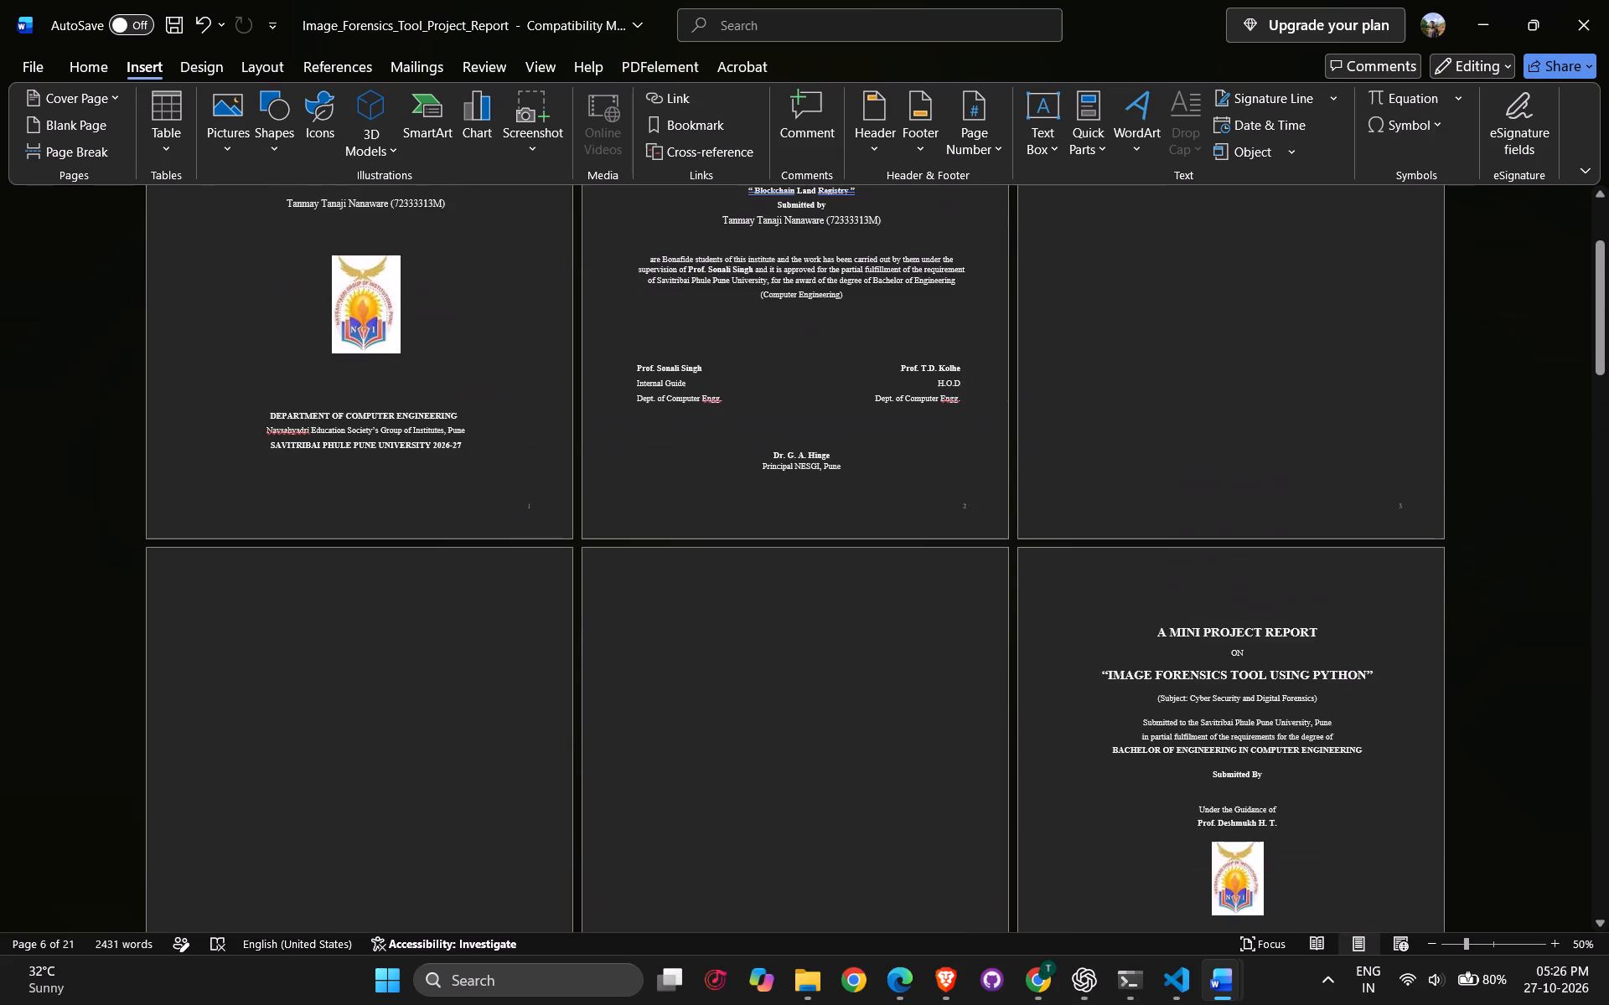
scroll(504, 248, "up", 3)
left_click_drag(448, 288, 246, 266)
key("ctrl+c")
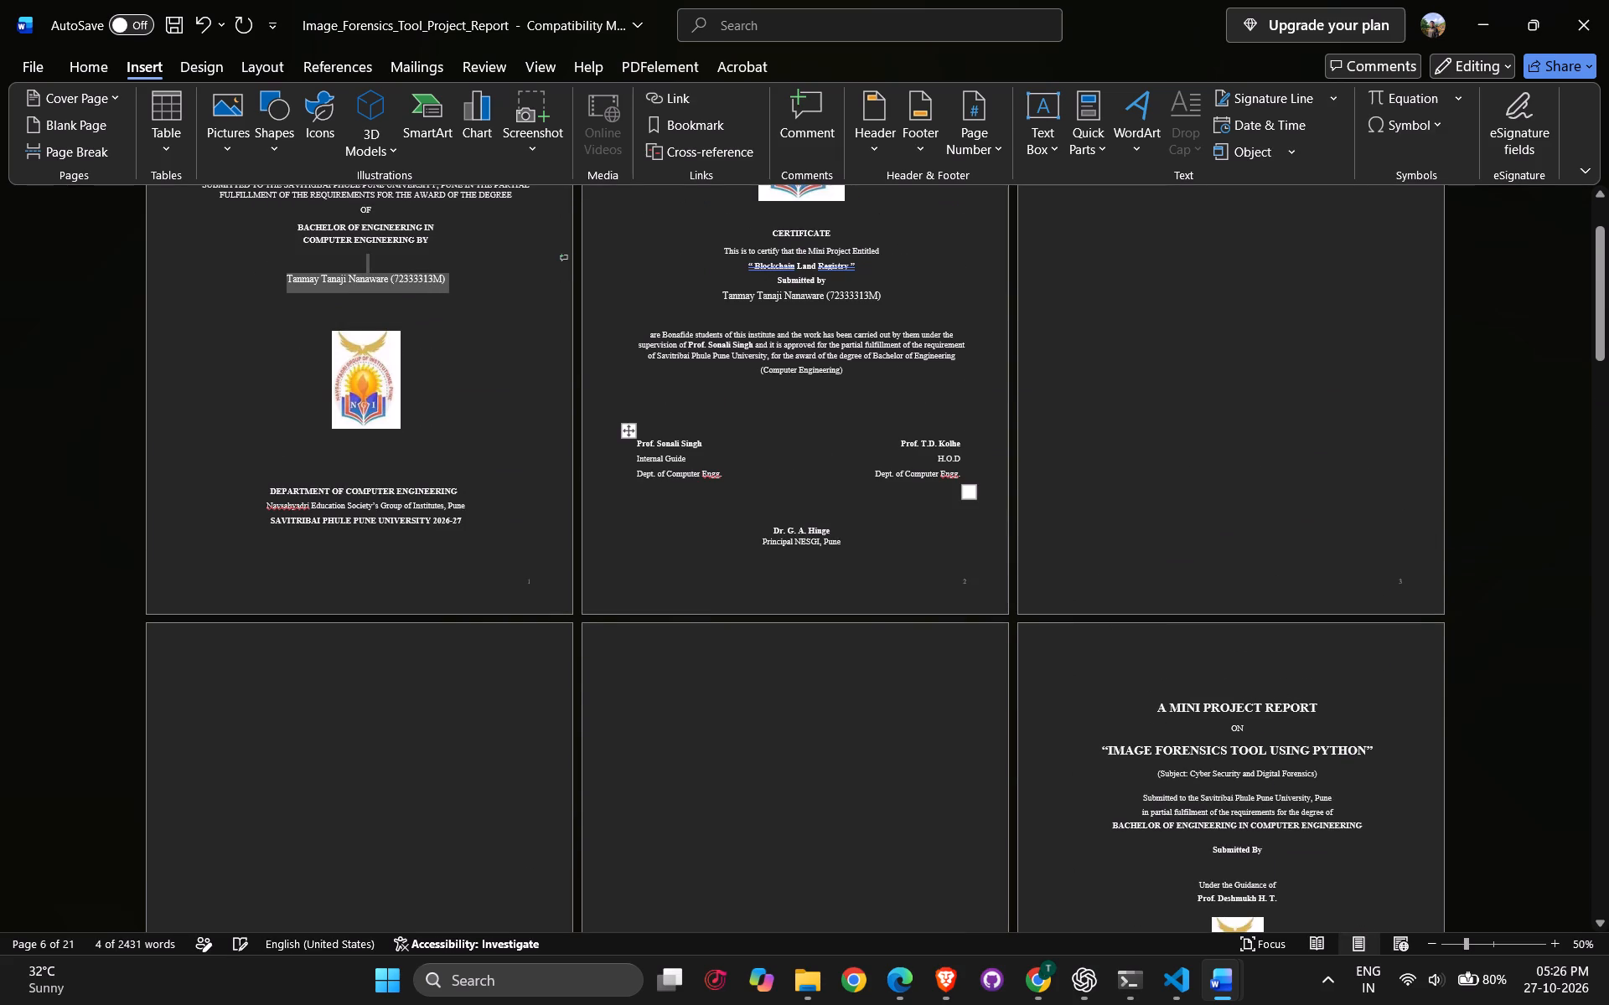
scroll(1410, 832, "down", 2)
left_click(1287, 796)
key("Return")
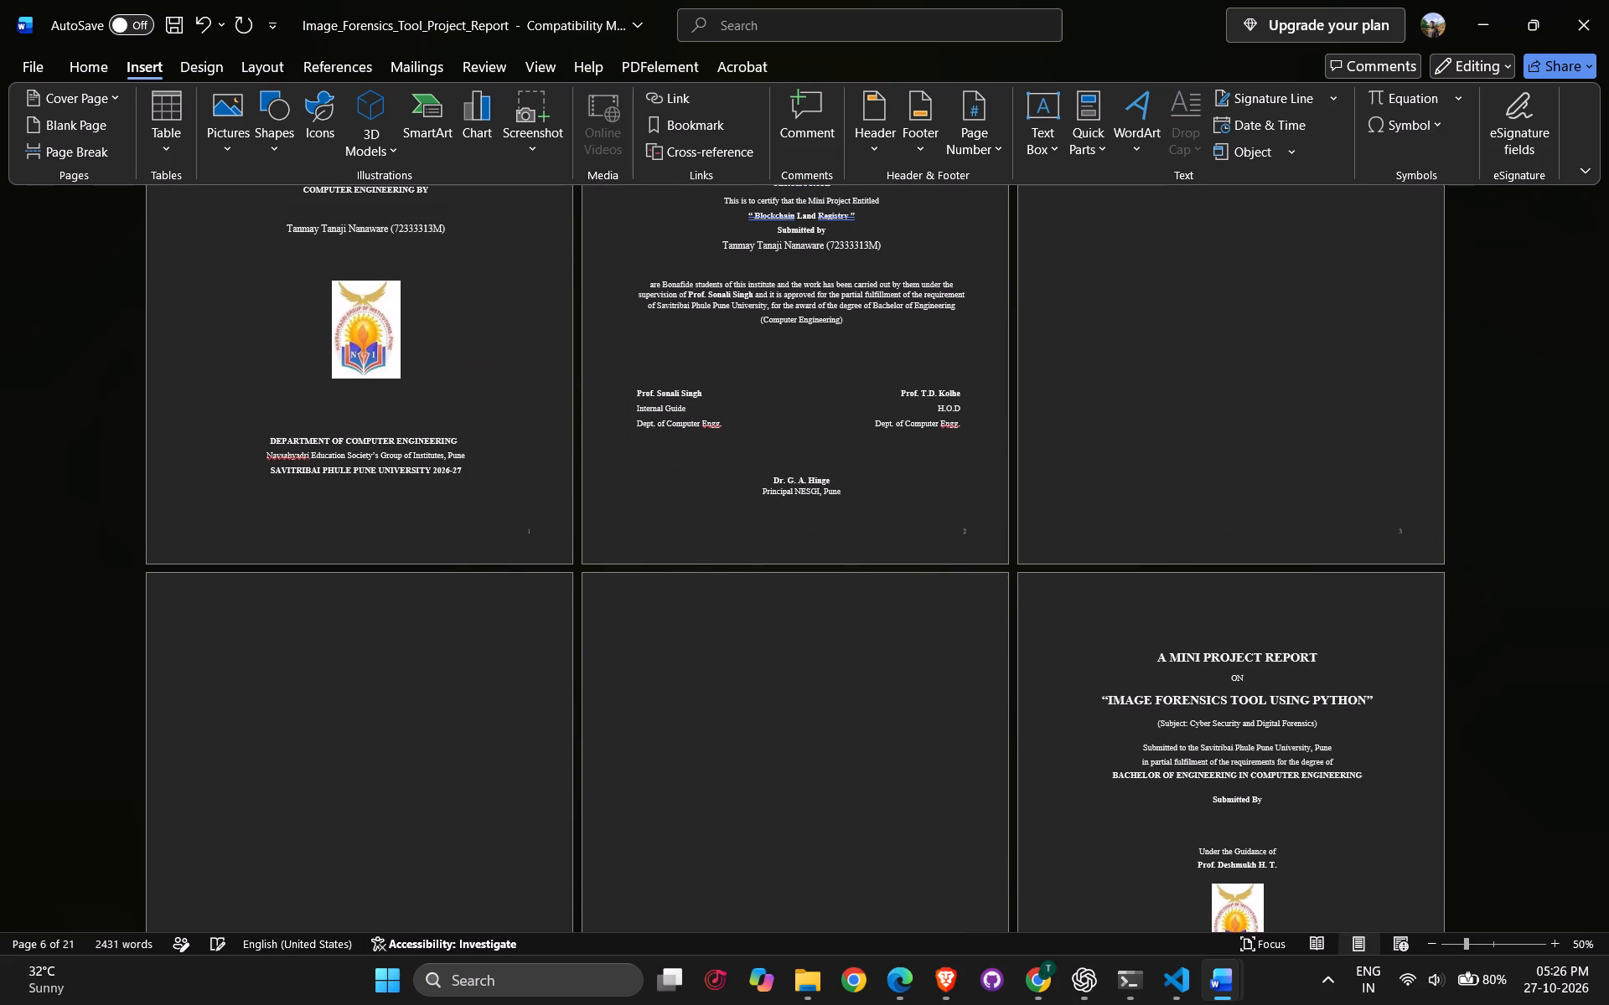
key("ctrl+v")
Remove the extra blank lines around the pasted student line, closing the gap before "Under the Guidance of".
left_click(1228, 876)
key("BackSpace")
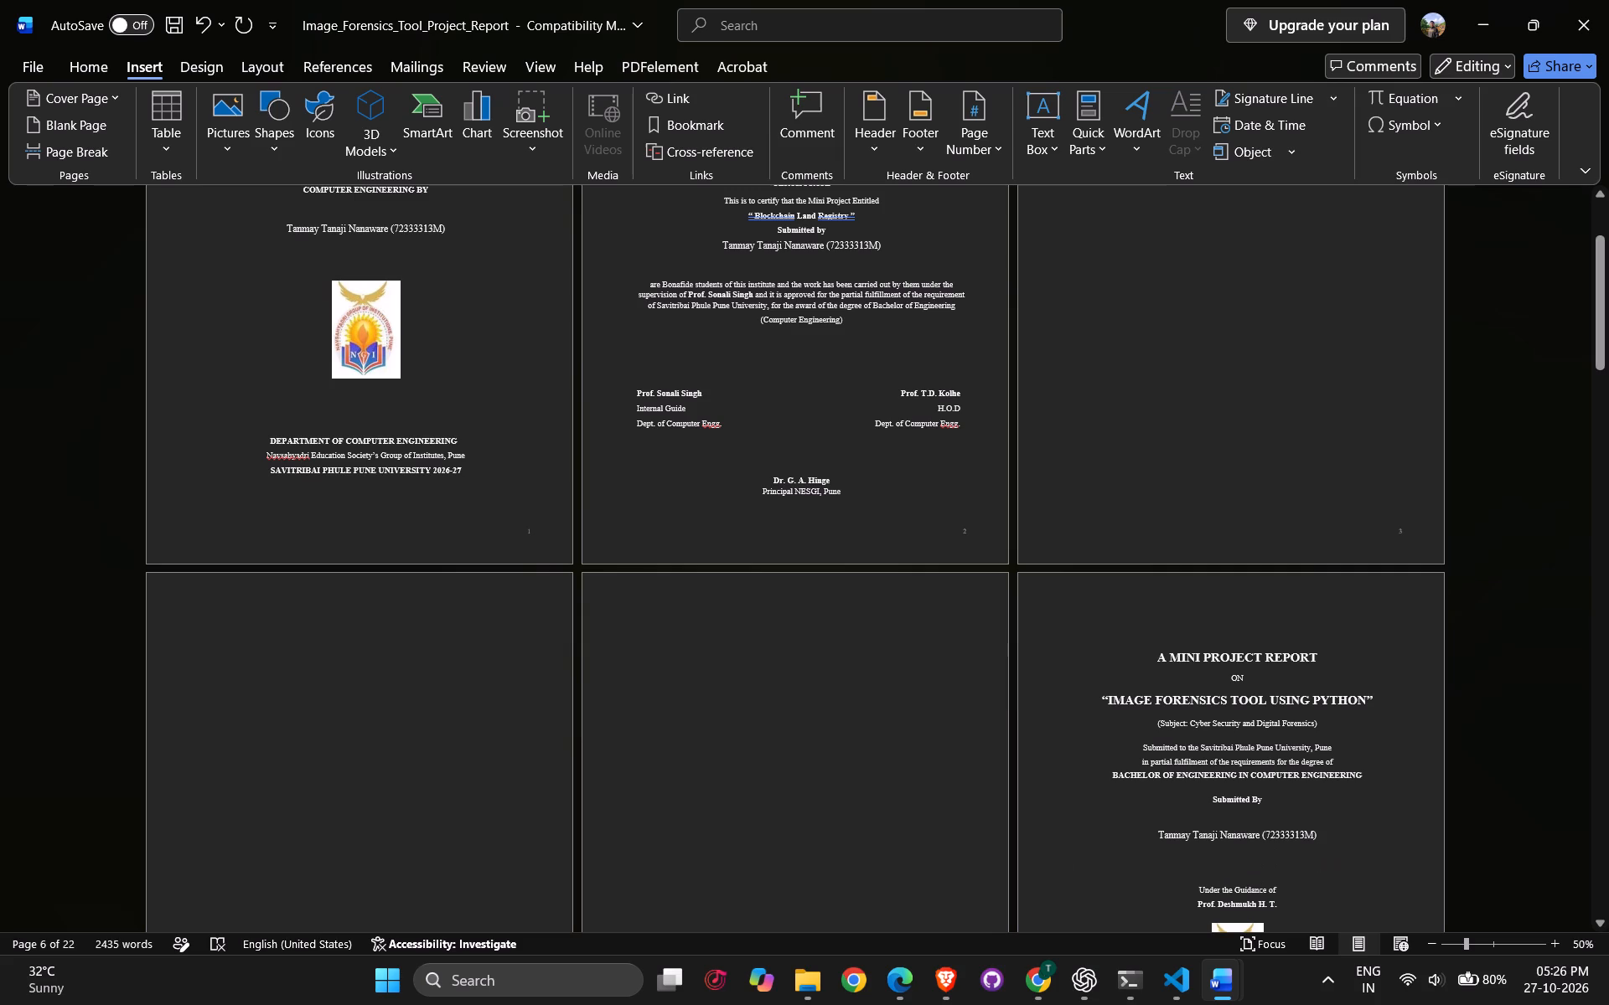
key("BackSpace")
scroll(1475, 860, "down", 3)
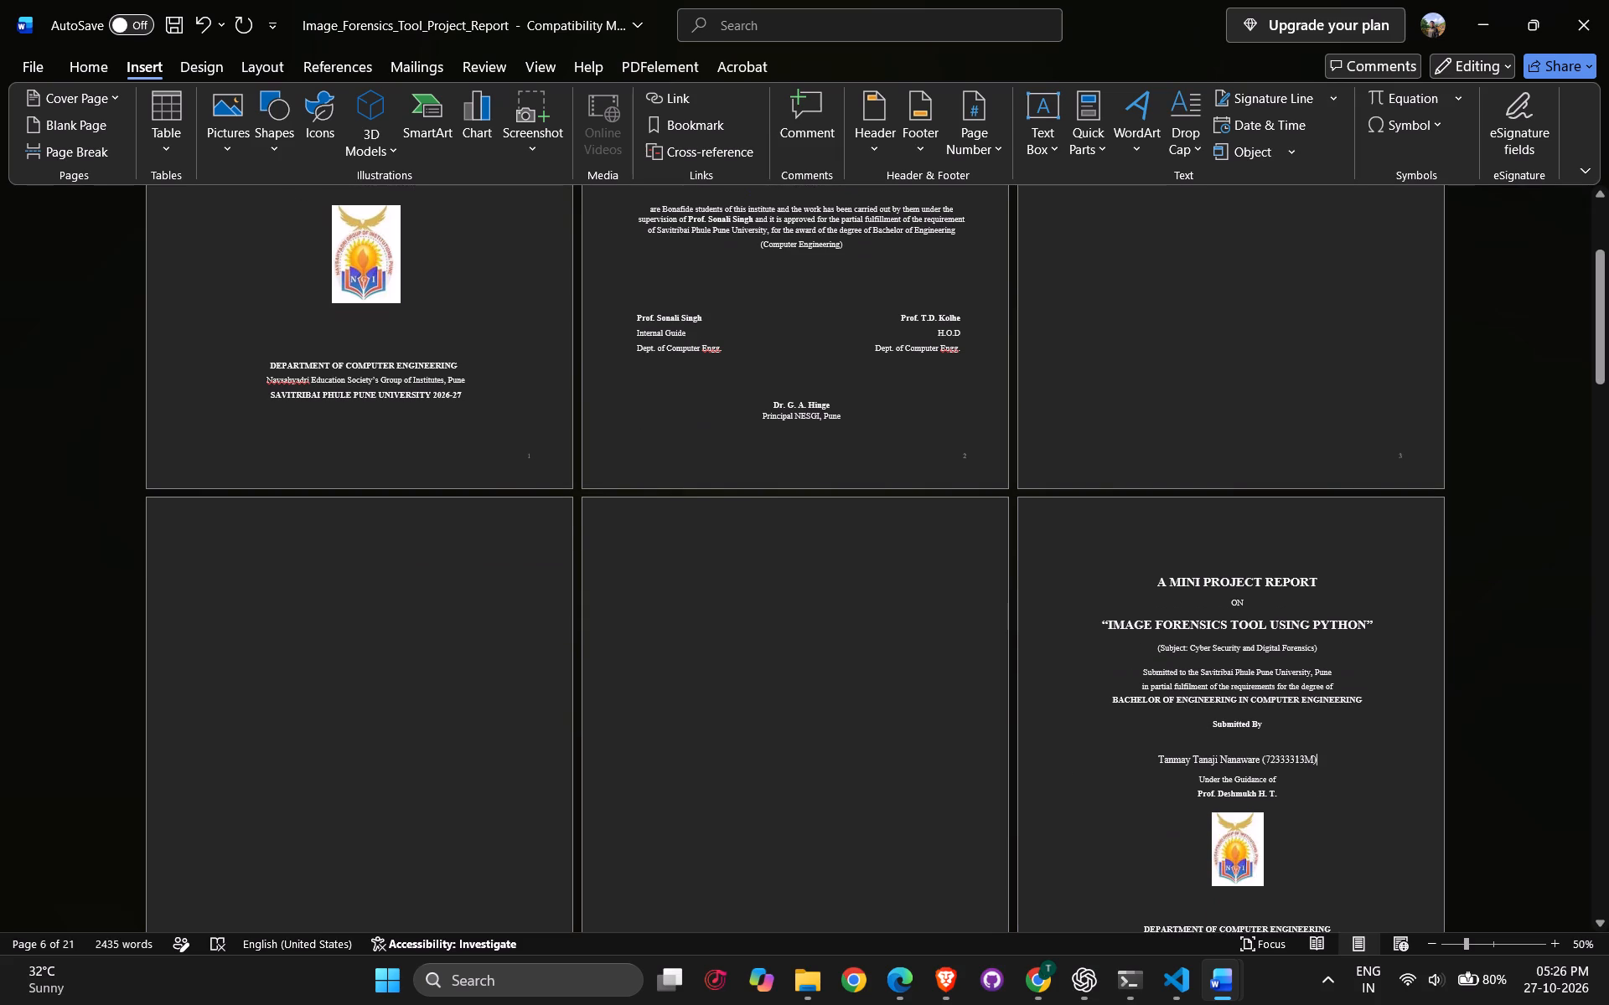
left_click(1243, 746)
key("BackSpace")
Copy the logo from the Land Registry certificate and paste it on a new line above the Image Forensics Tool certificate's heading.
scroll(1249, 758, "down", 18)
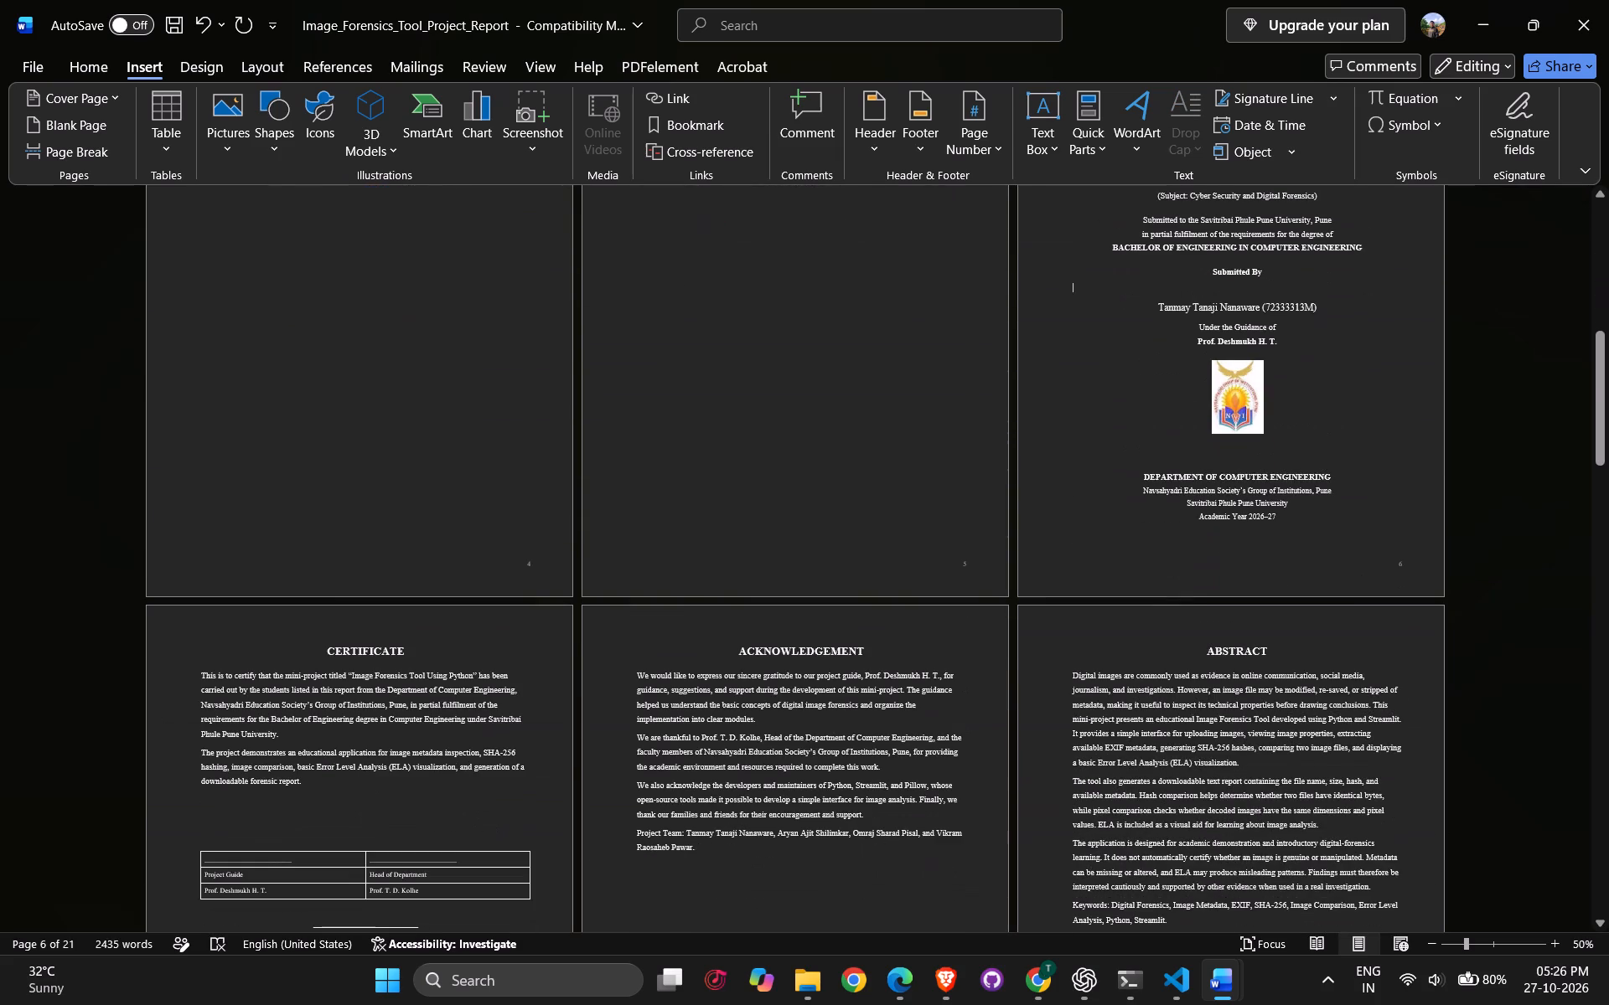
scroll(619, 657, "down", 1)
scroll(335, 673, "up", 20)
scroll(335, 673, "up", 3)
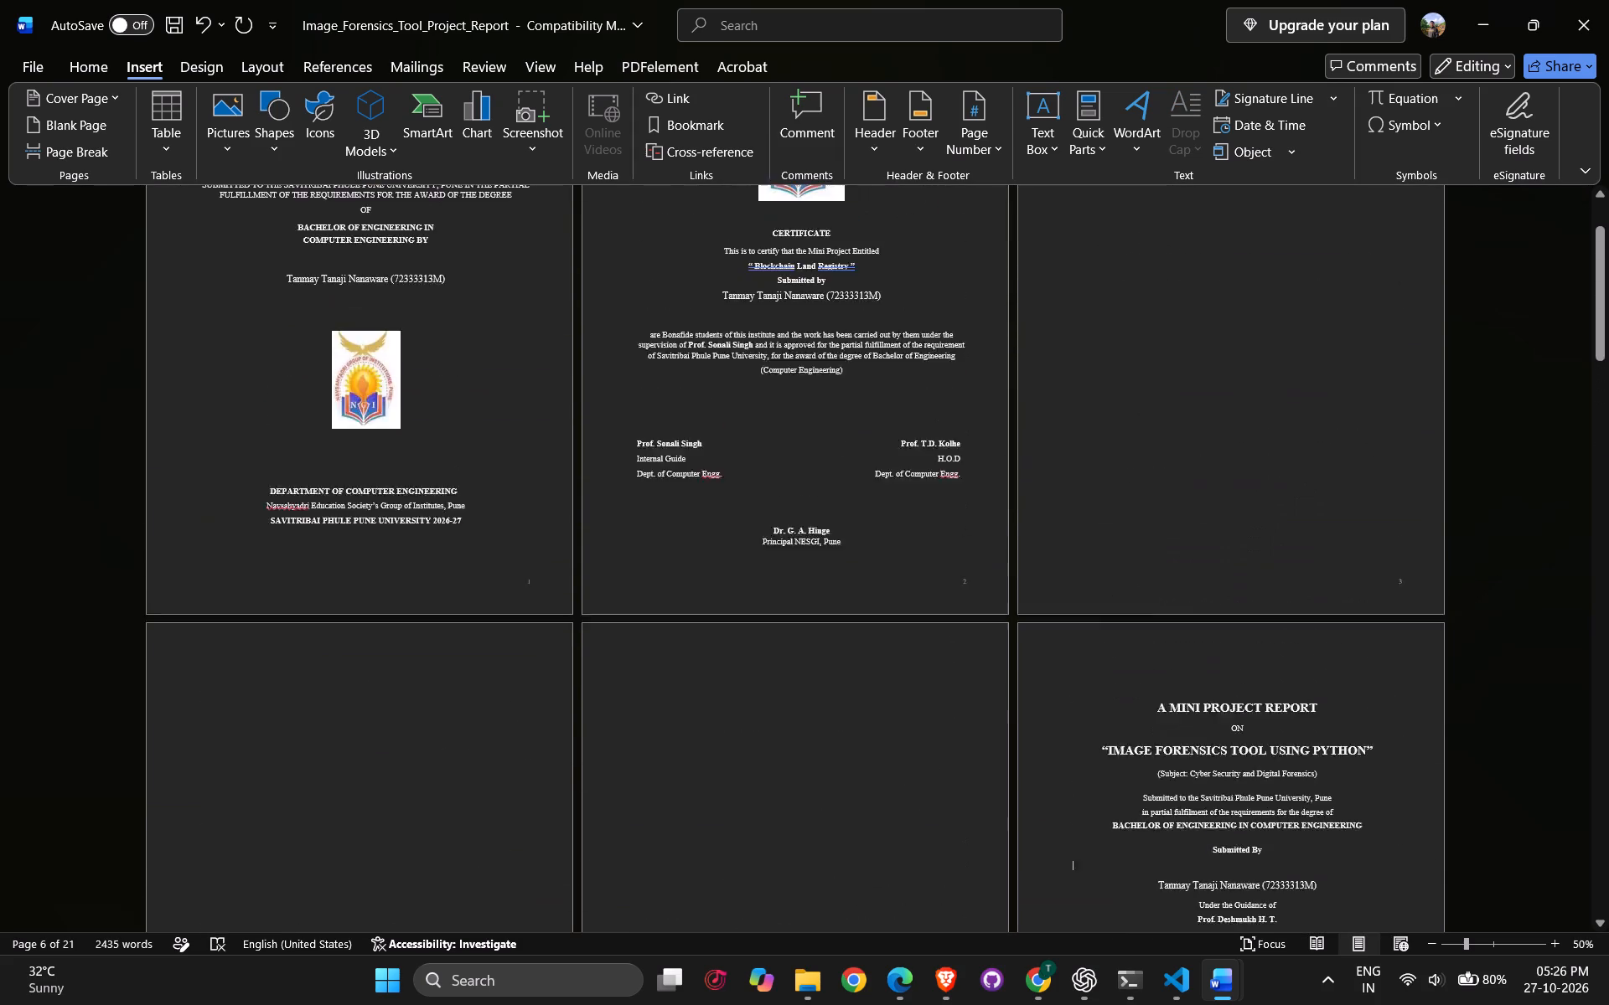
scroll(700, 561, "up", 5)
left_click(802, 247)
key("ctrl+c")
scroll(734, 413, "down", 7)
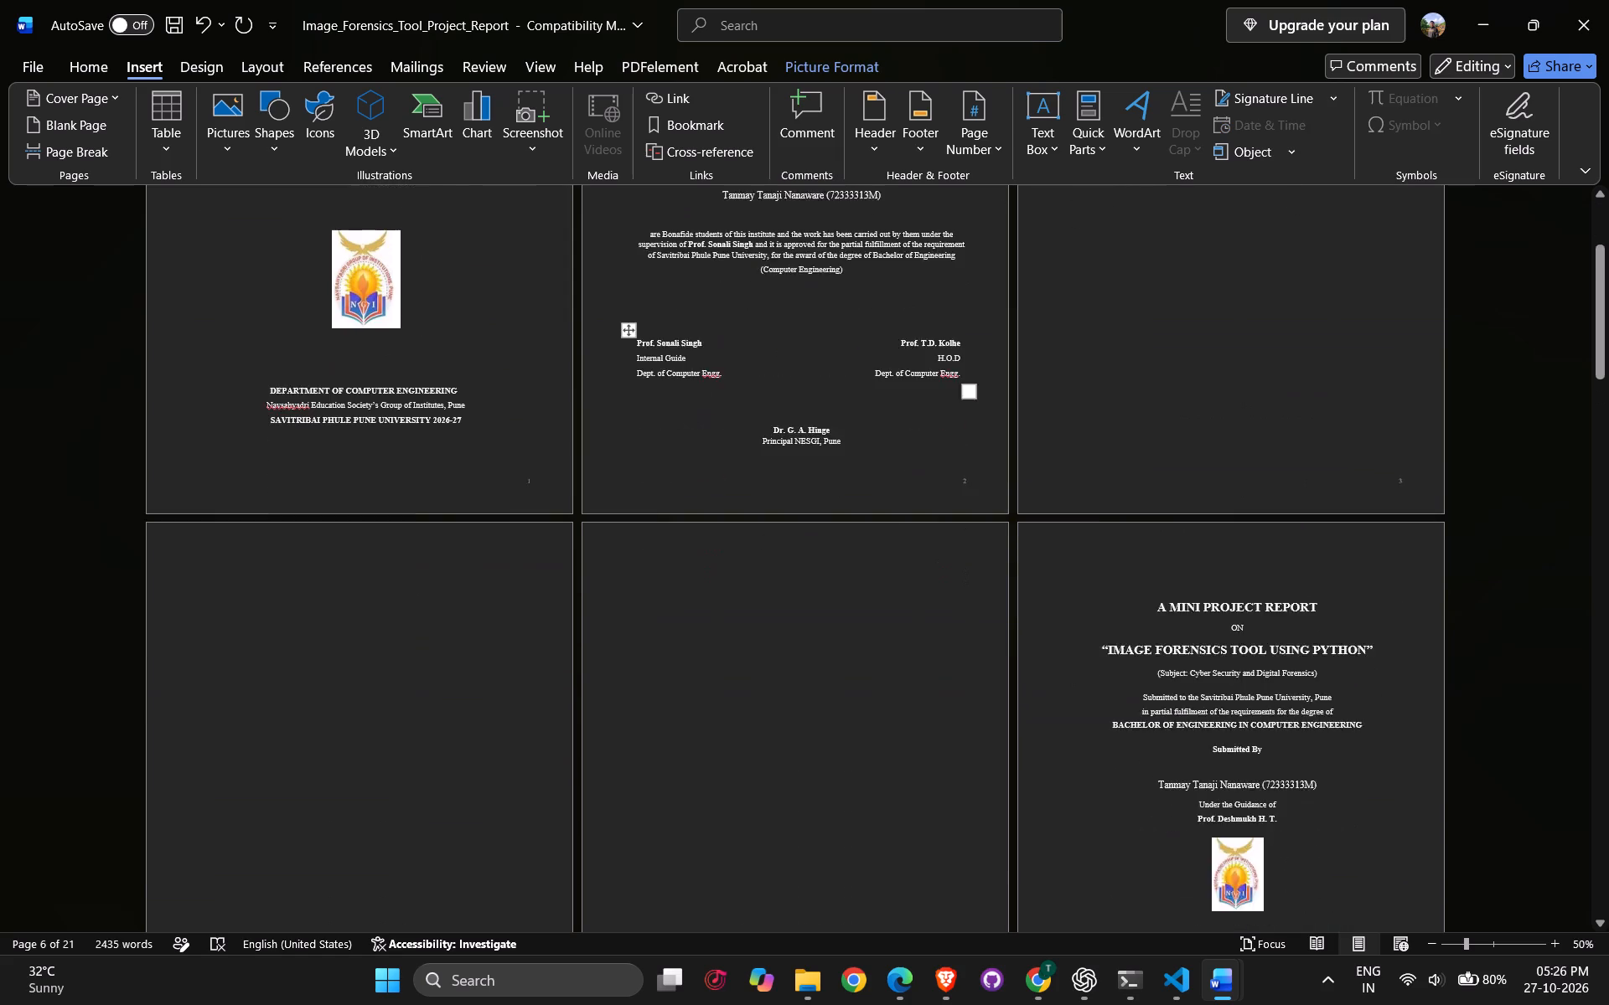
scroll(645, 465, "down", 18)
left_click(371, 683)
left_click(375, 670)
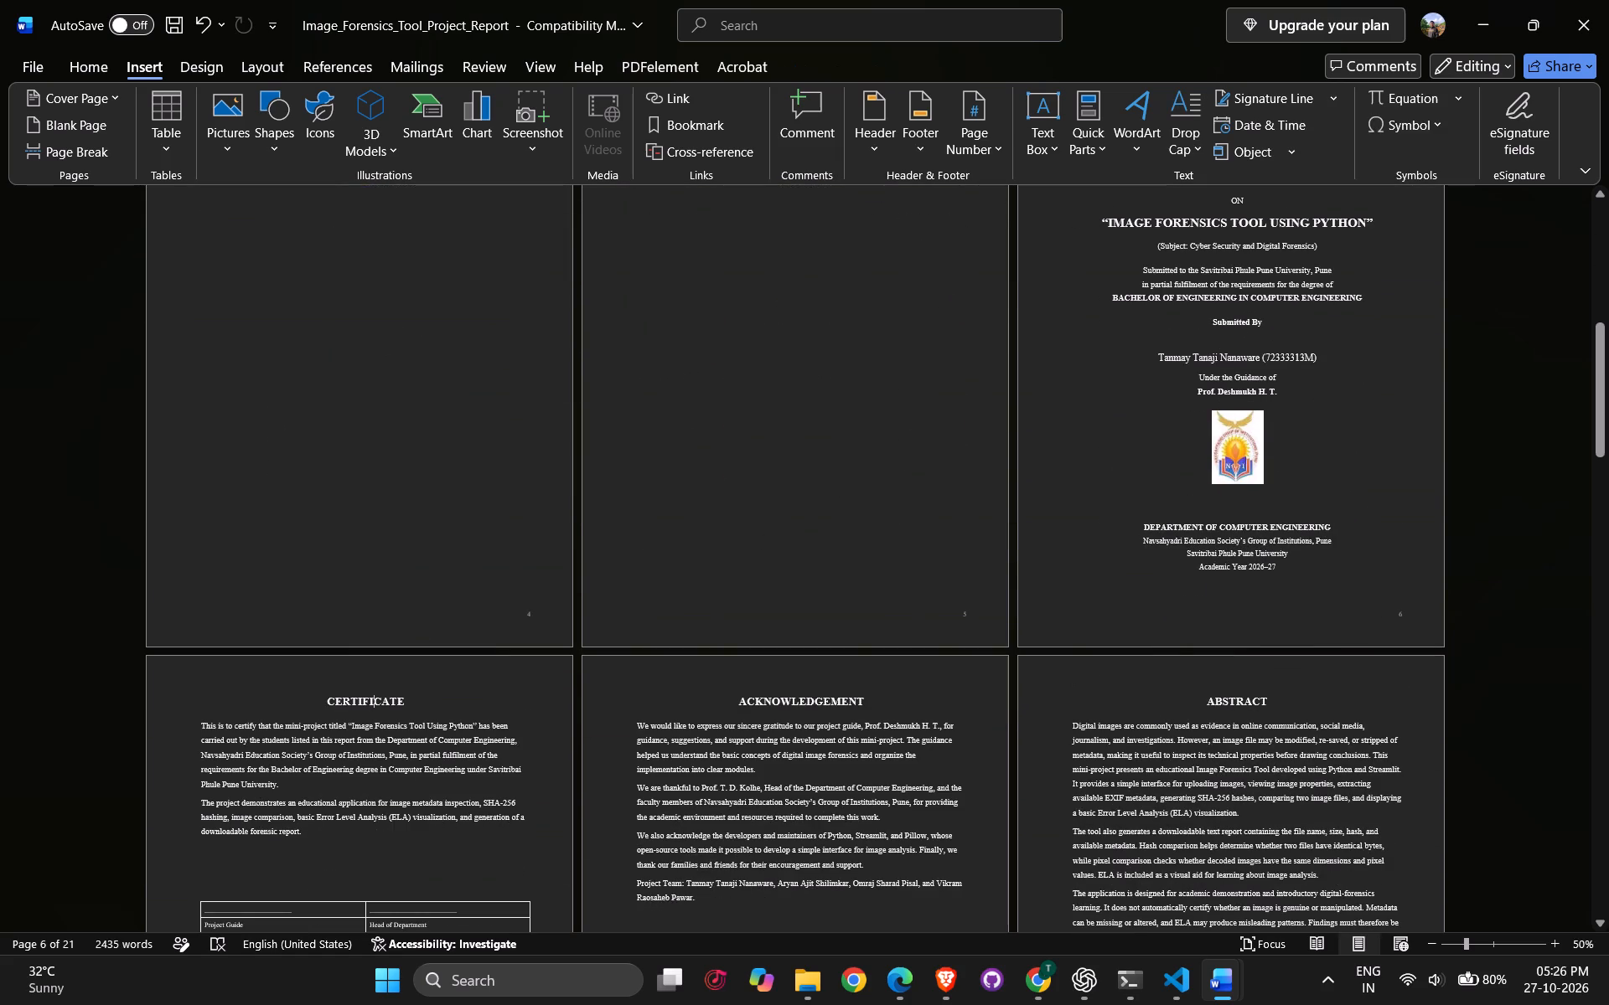
left_click(318, 683)
key("Return")
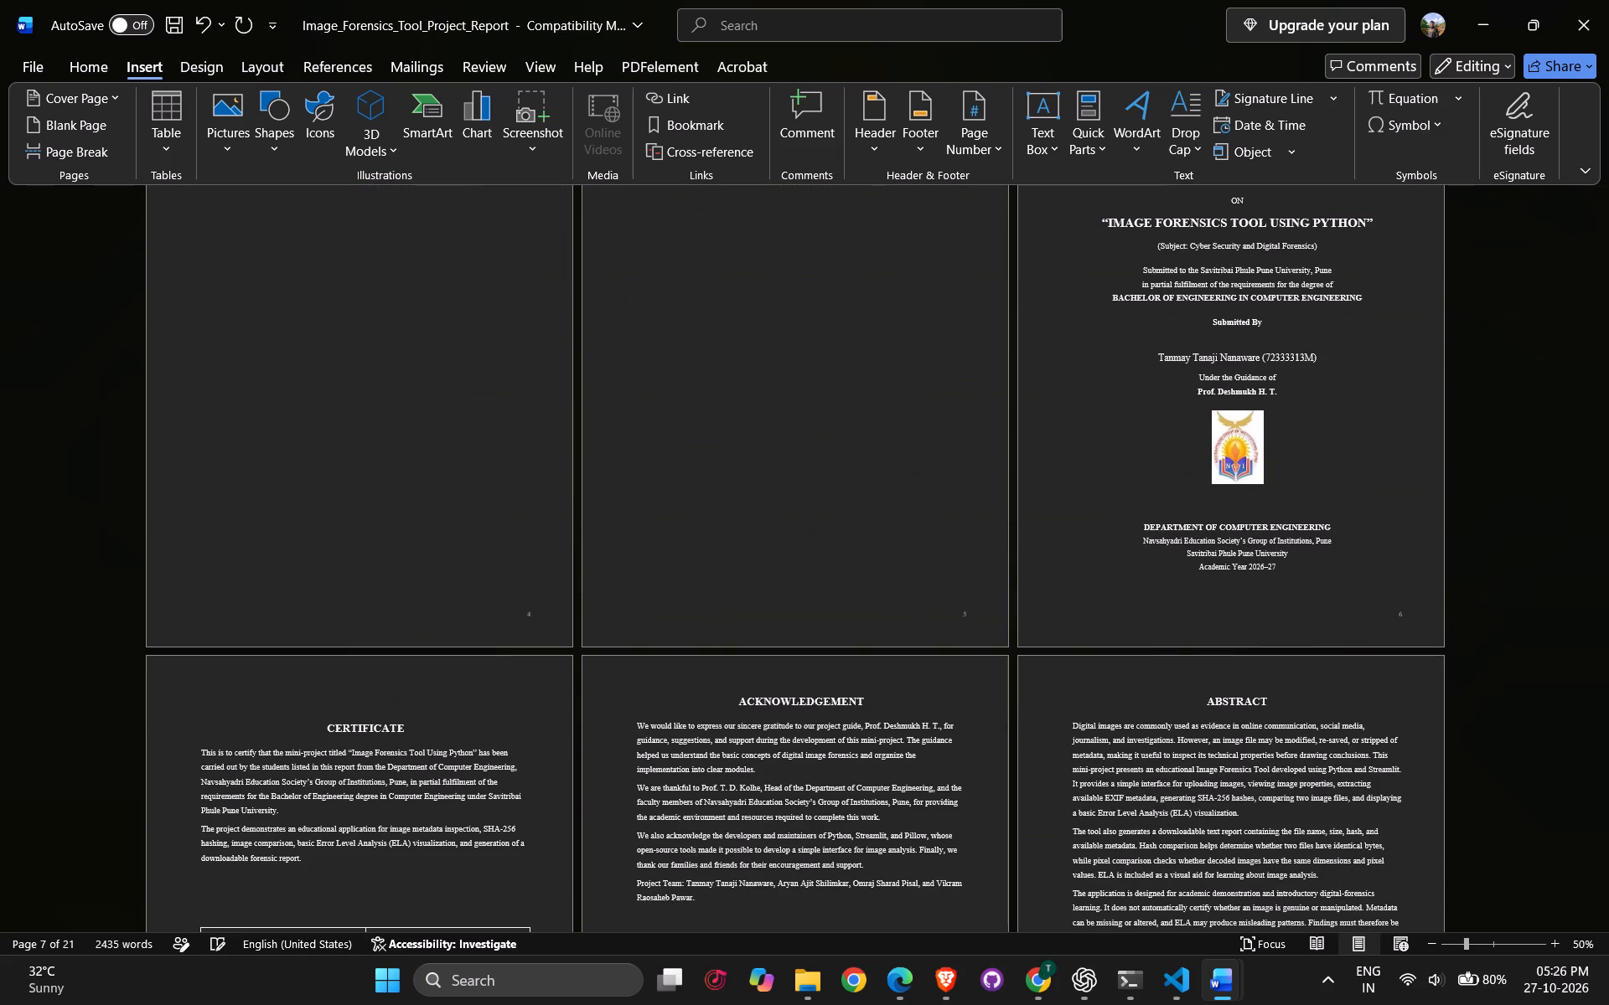
left_click(347, 714)
key("ctrl+v")
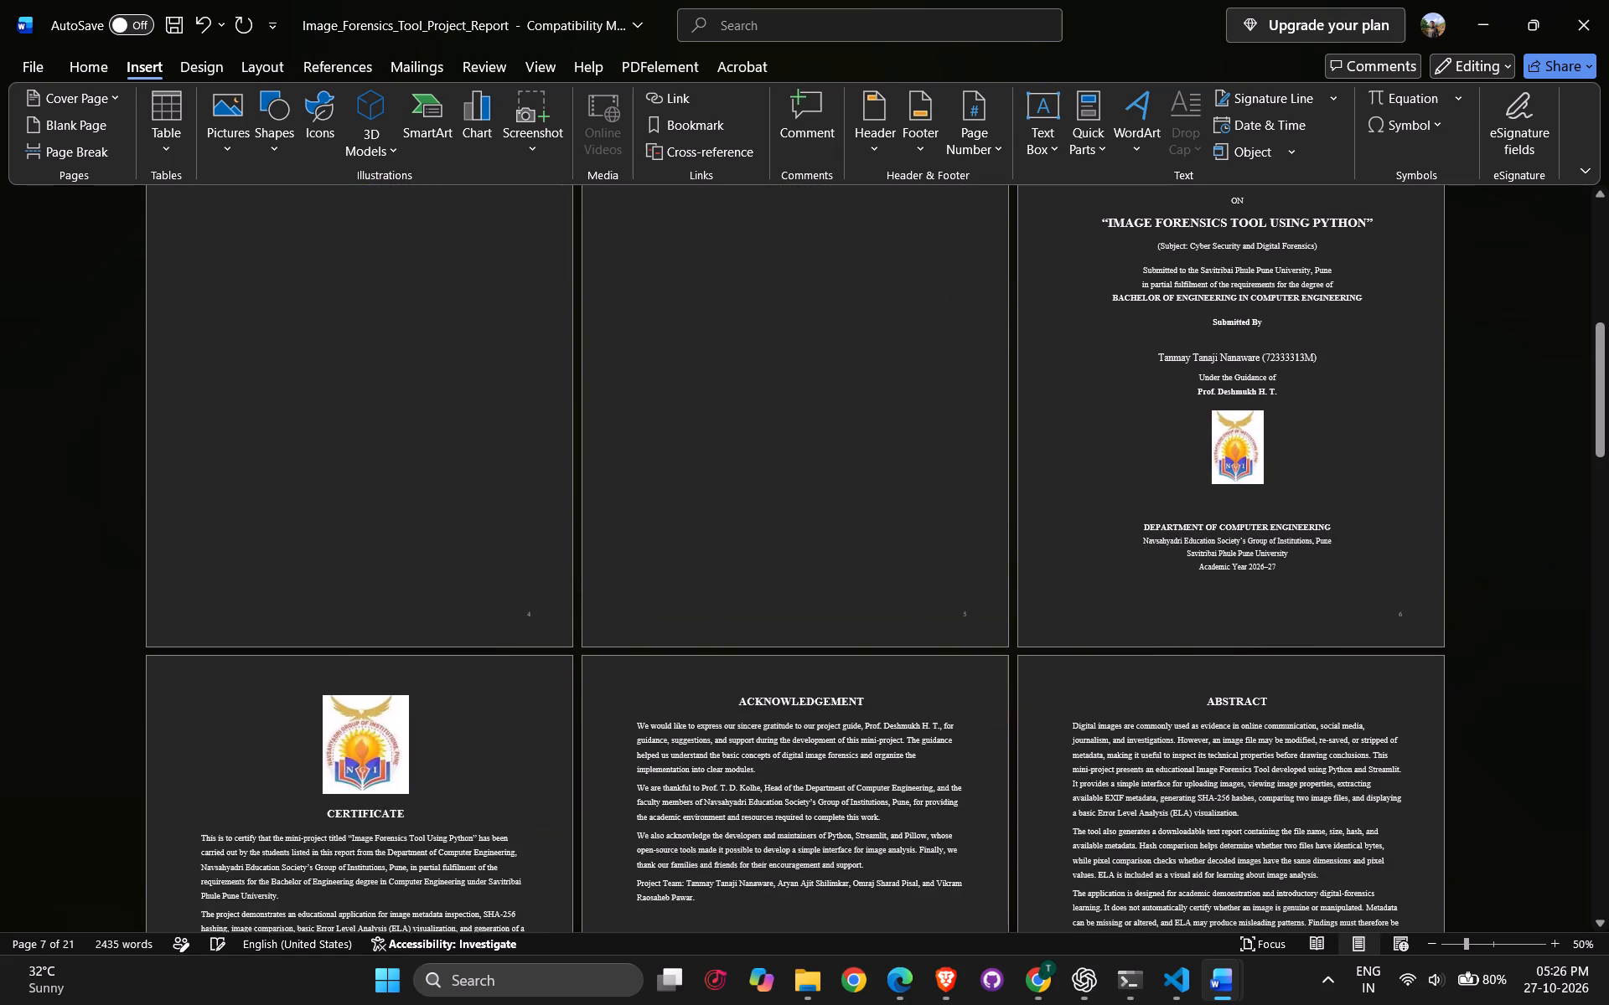
Delete the Project Guide and Head of Department signature table from the Image Forensics Tool certificate page.
scroll(356, 709, "down", 13)
left_click(378, 720)
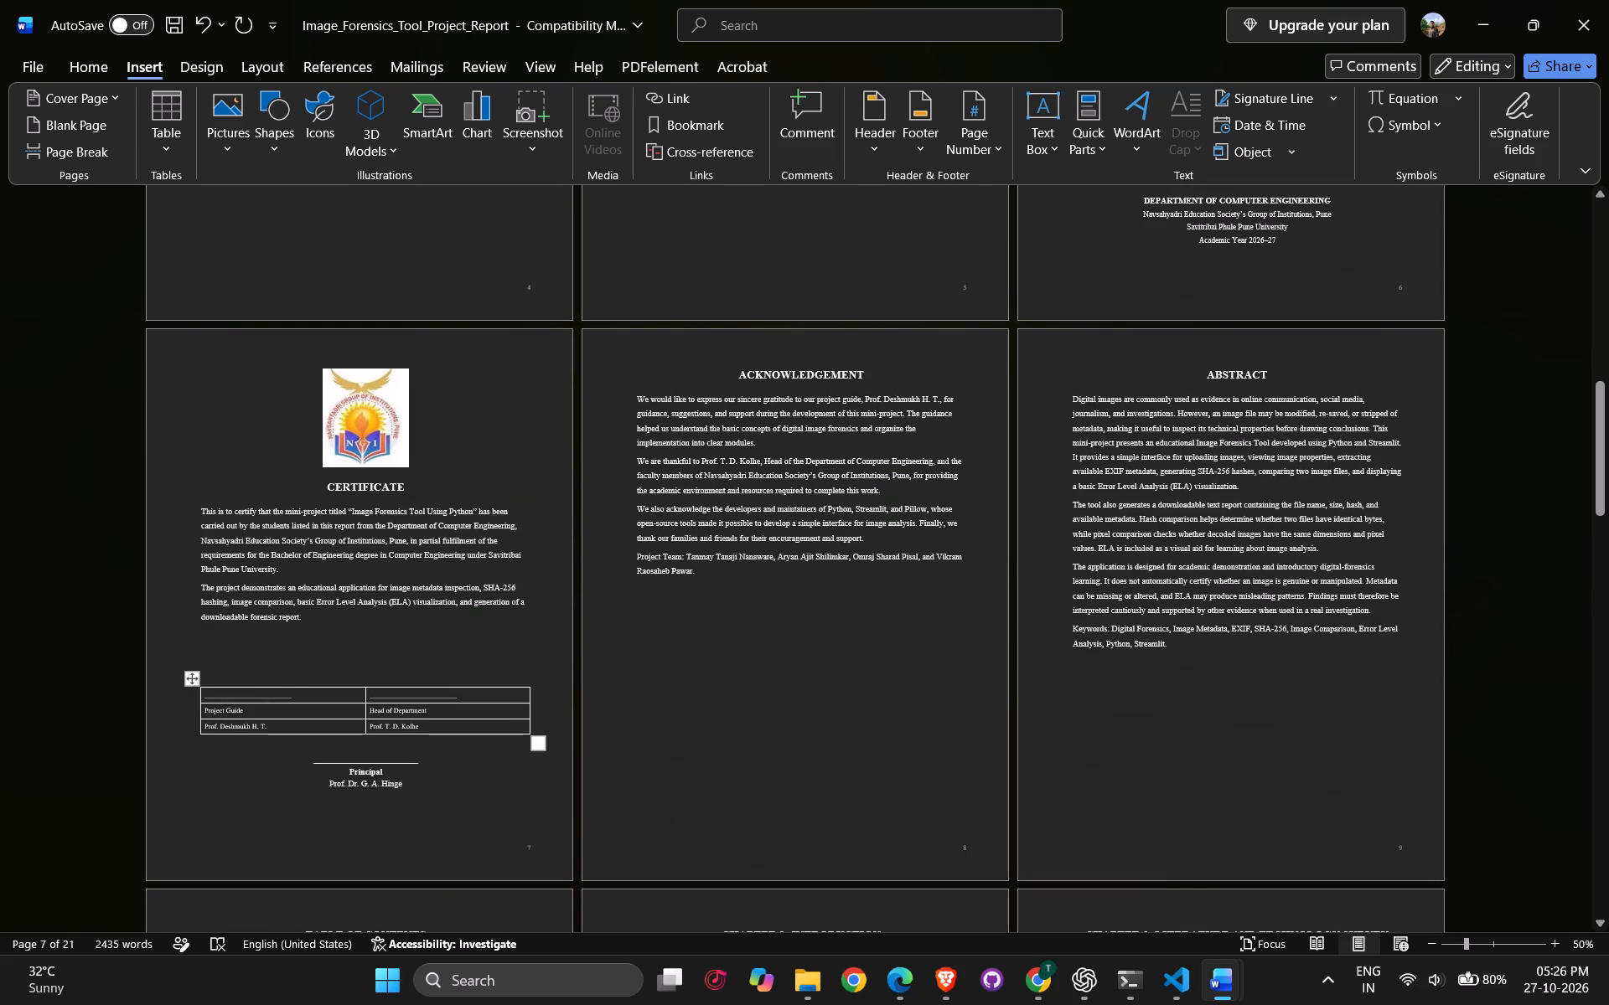
left_click(421, 724)
left_click_drag(436, 724, 189, 698)
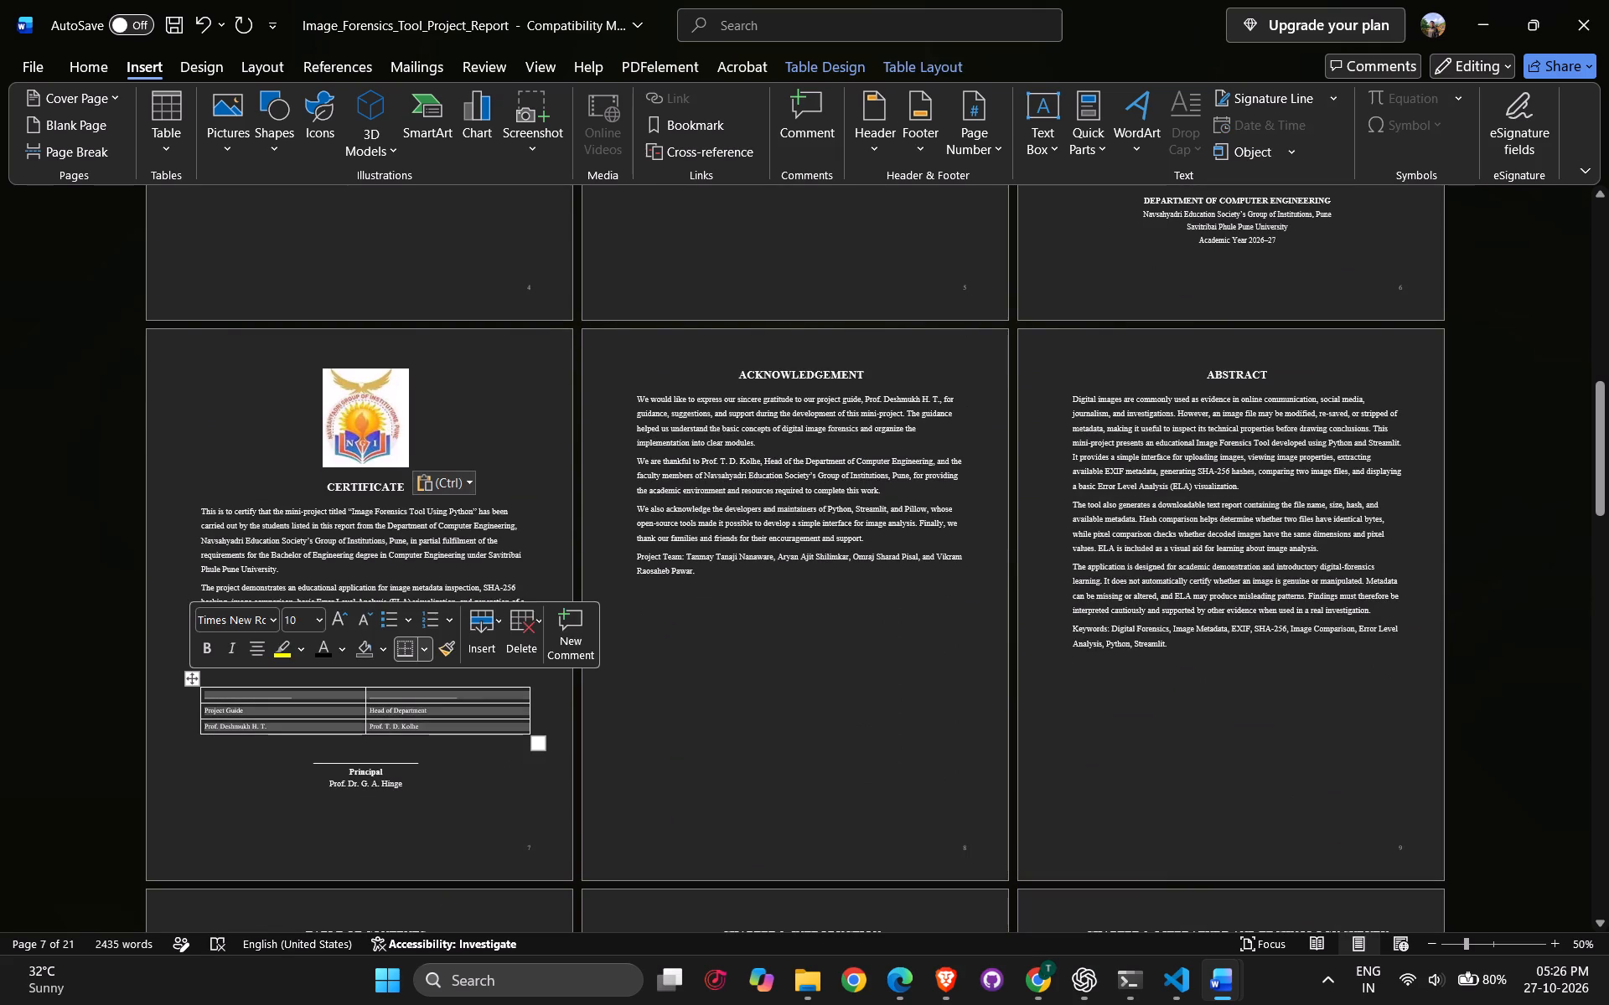
key("BackSpace")
Copy the Land Registry certificate's signature section, from the internal guide and H.O.D block through the Place, Date and External Examiner lines.
scroll(1244, 612, "up", 16)
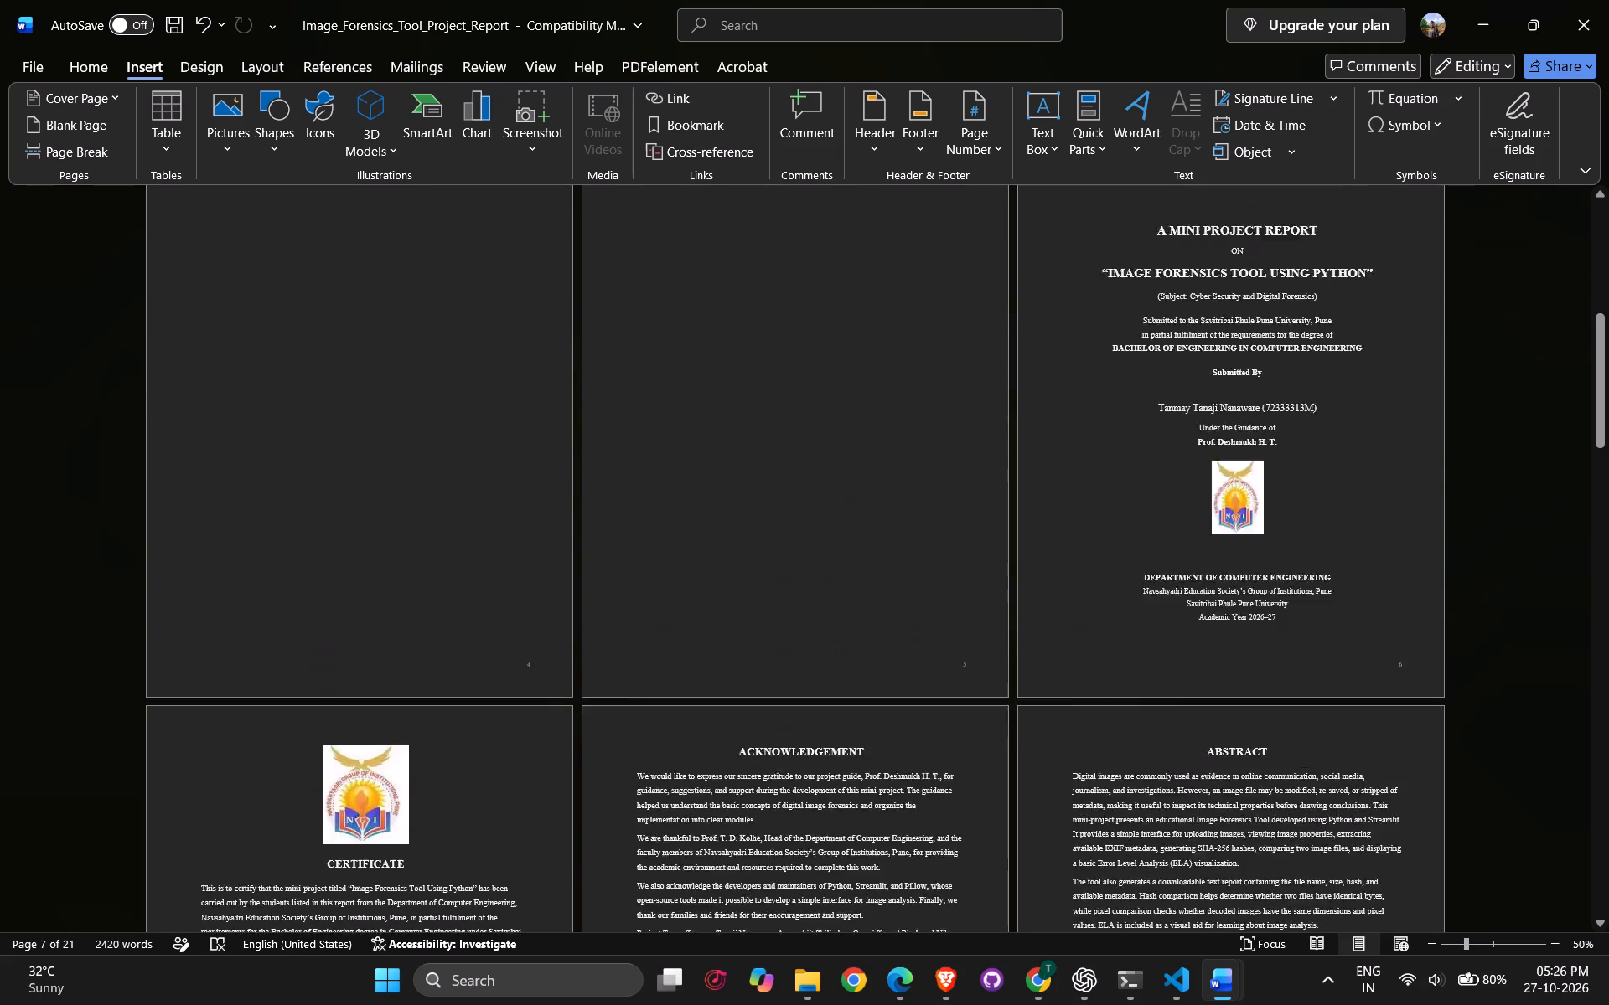
scroll(1218, 595, "up", 13)
scroll(1108, 551, "up", 2)
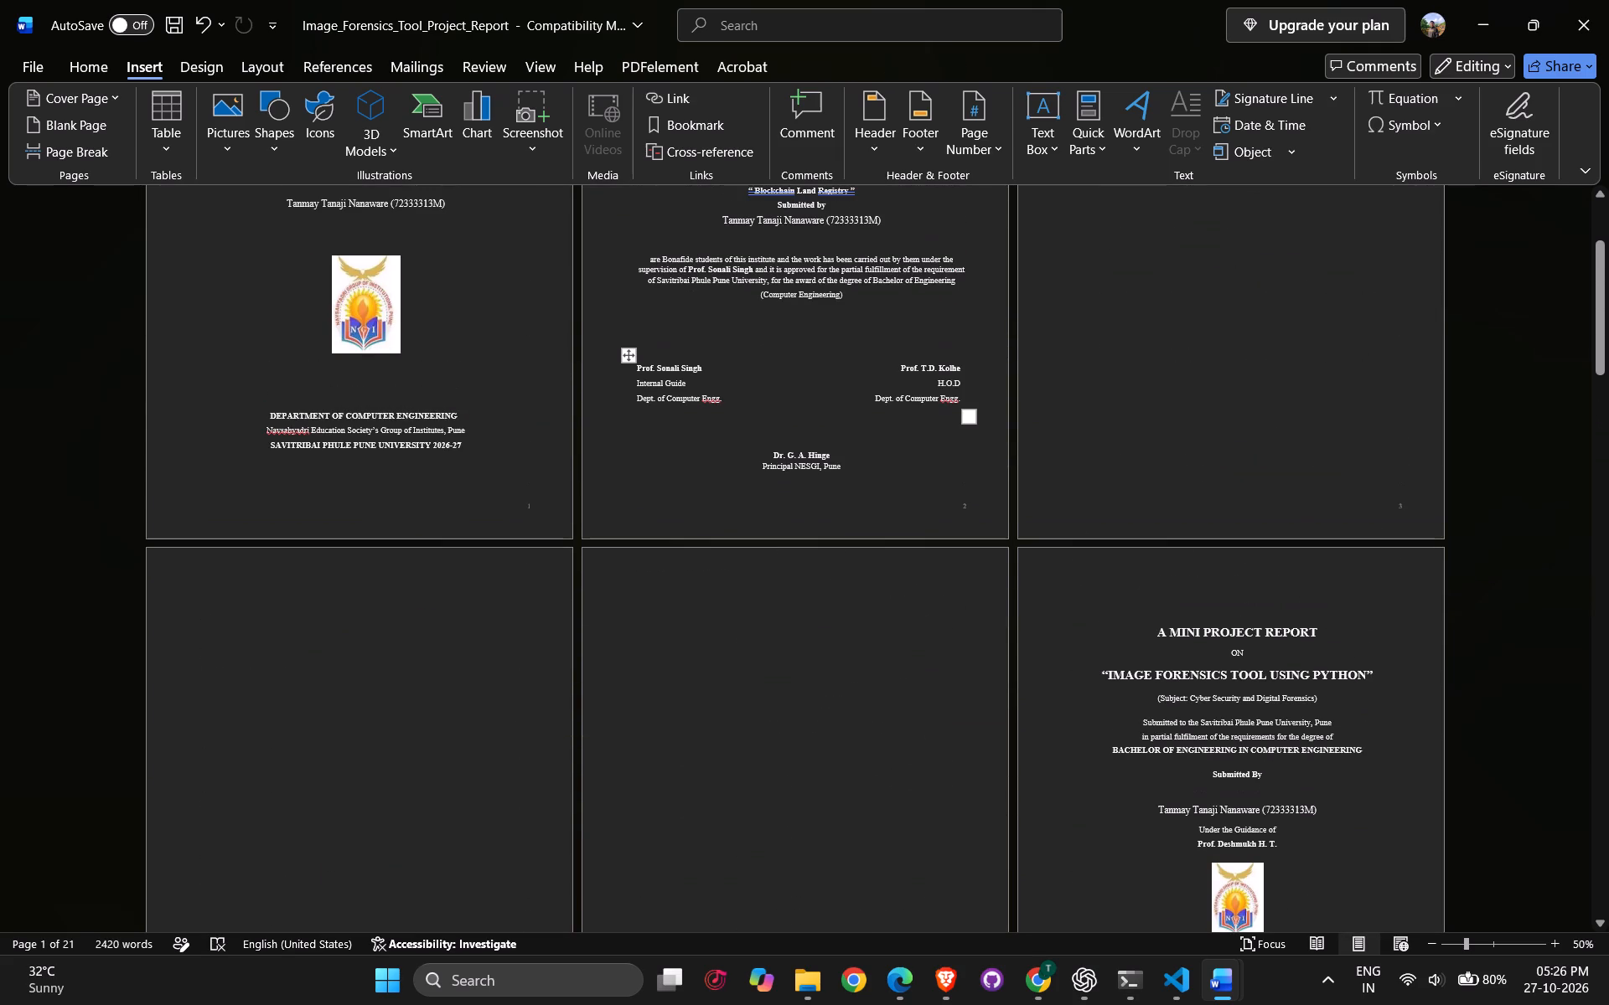
left_click_drag(637, 374, 1276, 205)
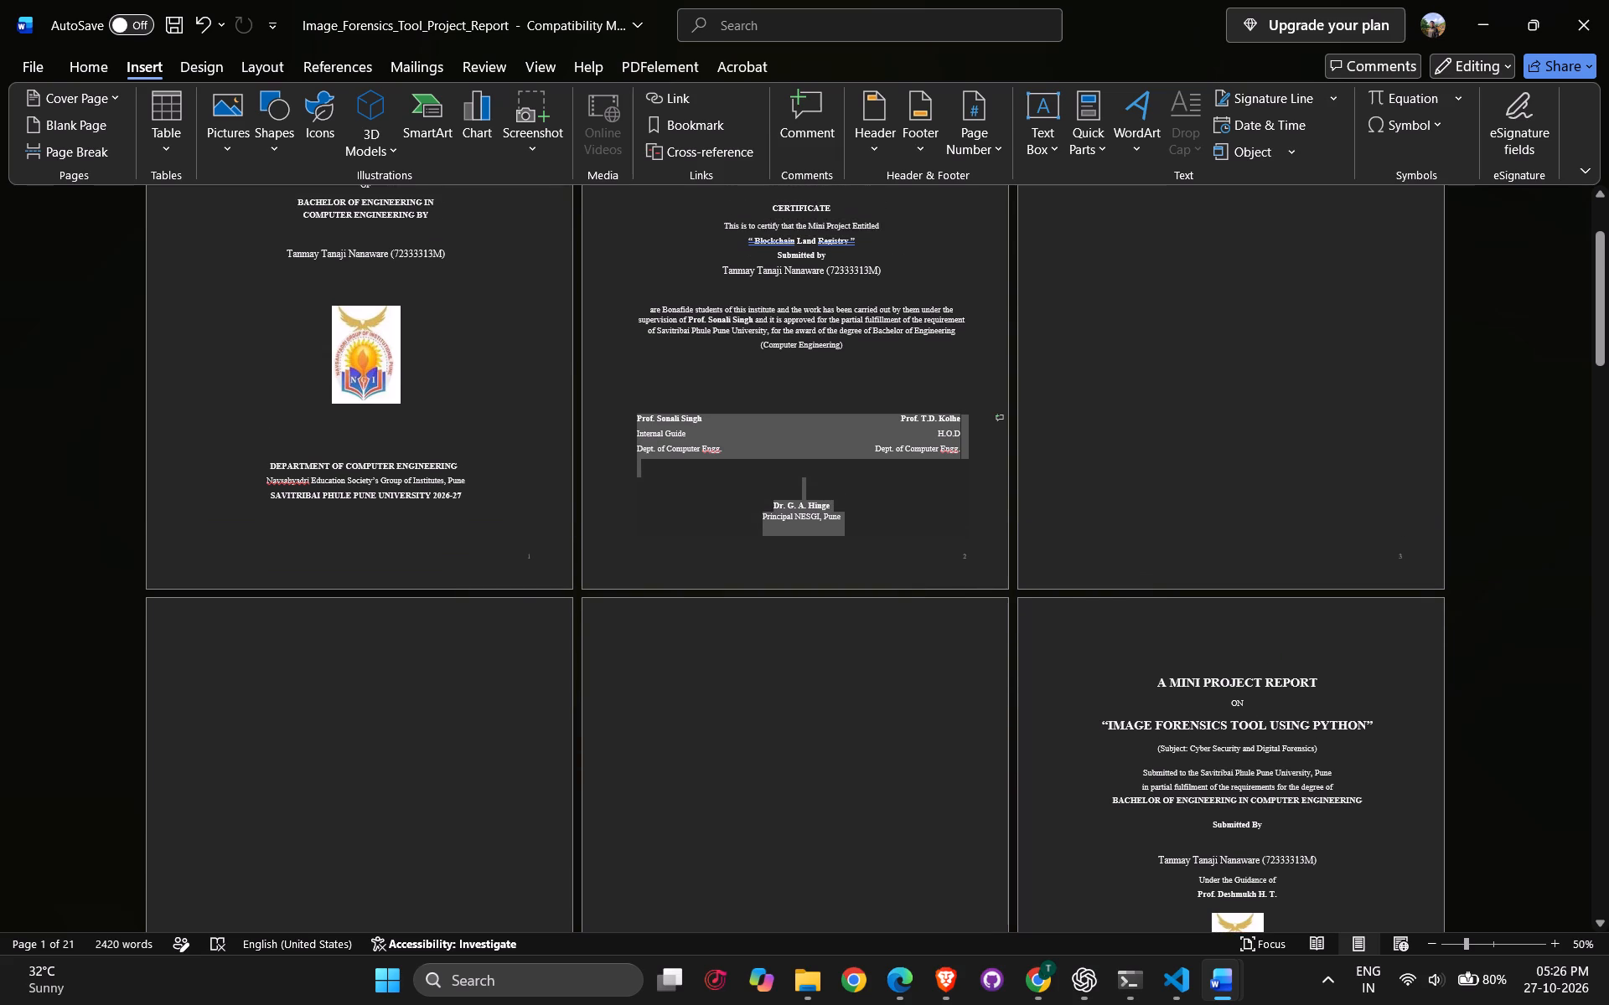
left_click_drag(1276, 205, 1322, 299)
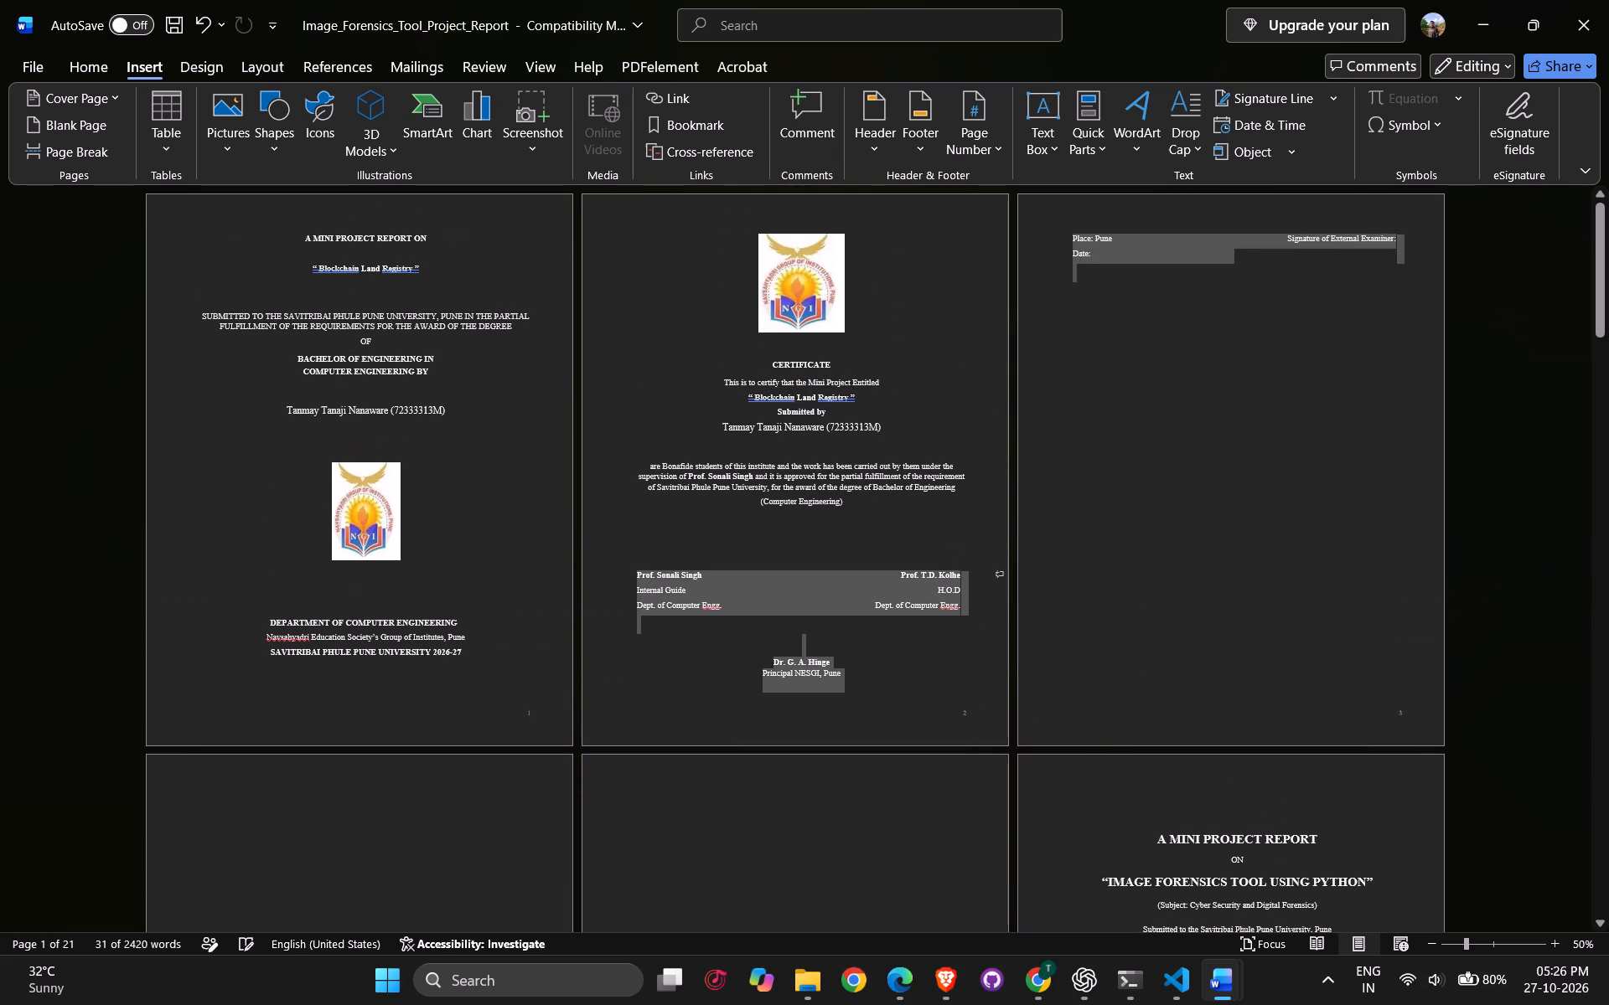
key("ctrl+c")
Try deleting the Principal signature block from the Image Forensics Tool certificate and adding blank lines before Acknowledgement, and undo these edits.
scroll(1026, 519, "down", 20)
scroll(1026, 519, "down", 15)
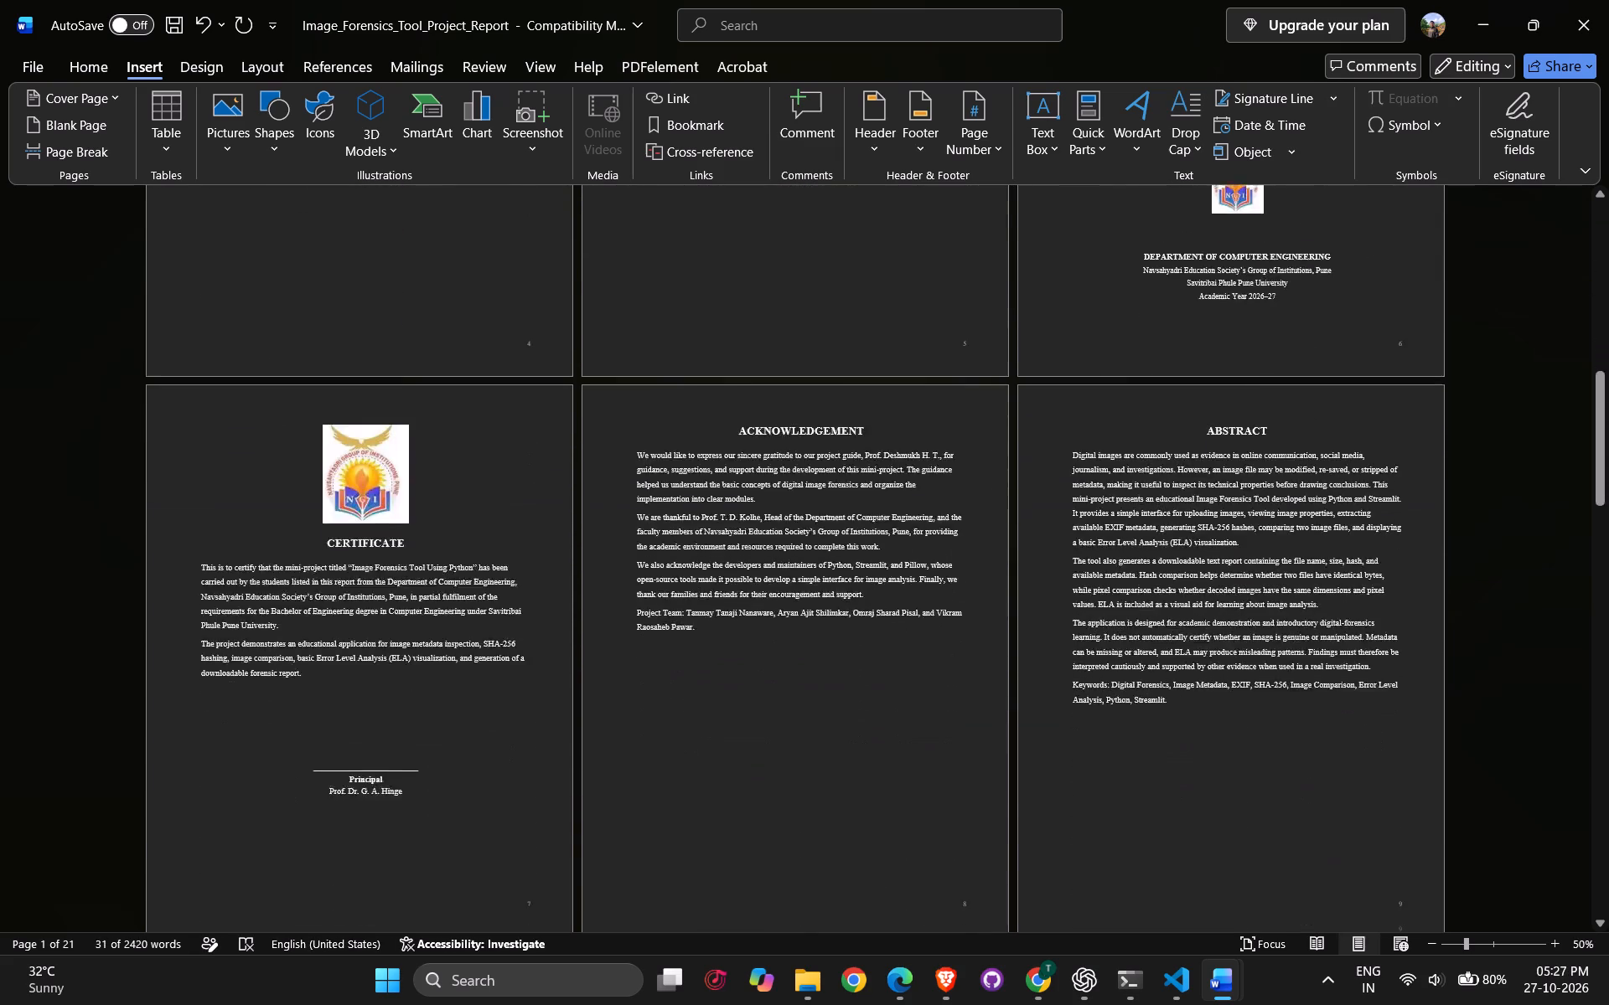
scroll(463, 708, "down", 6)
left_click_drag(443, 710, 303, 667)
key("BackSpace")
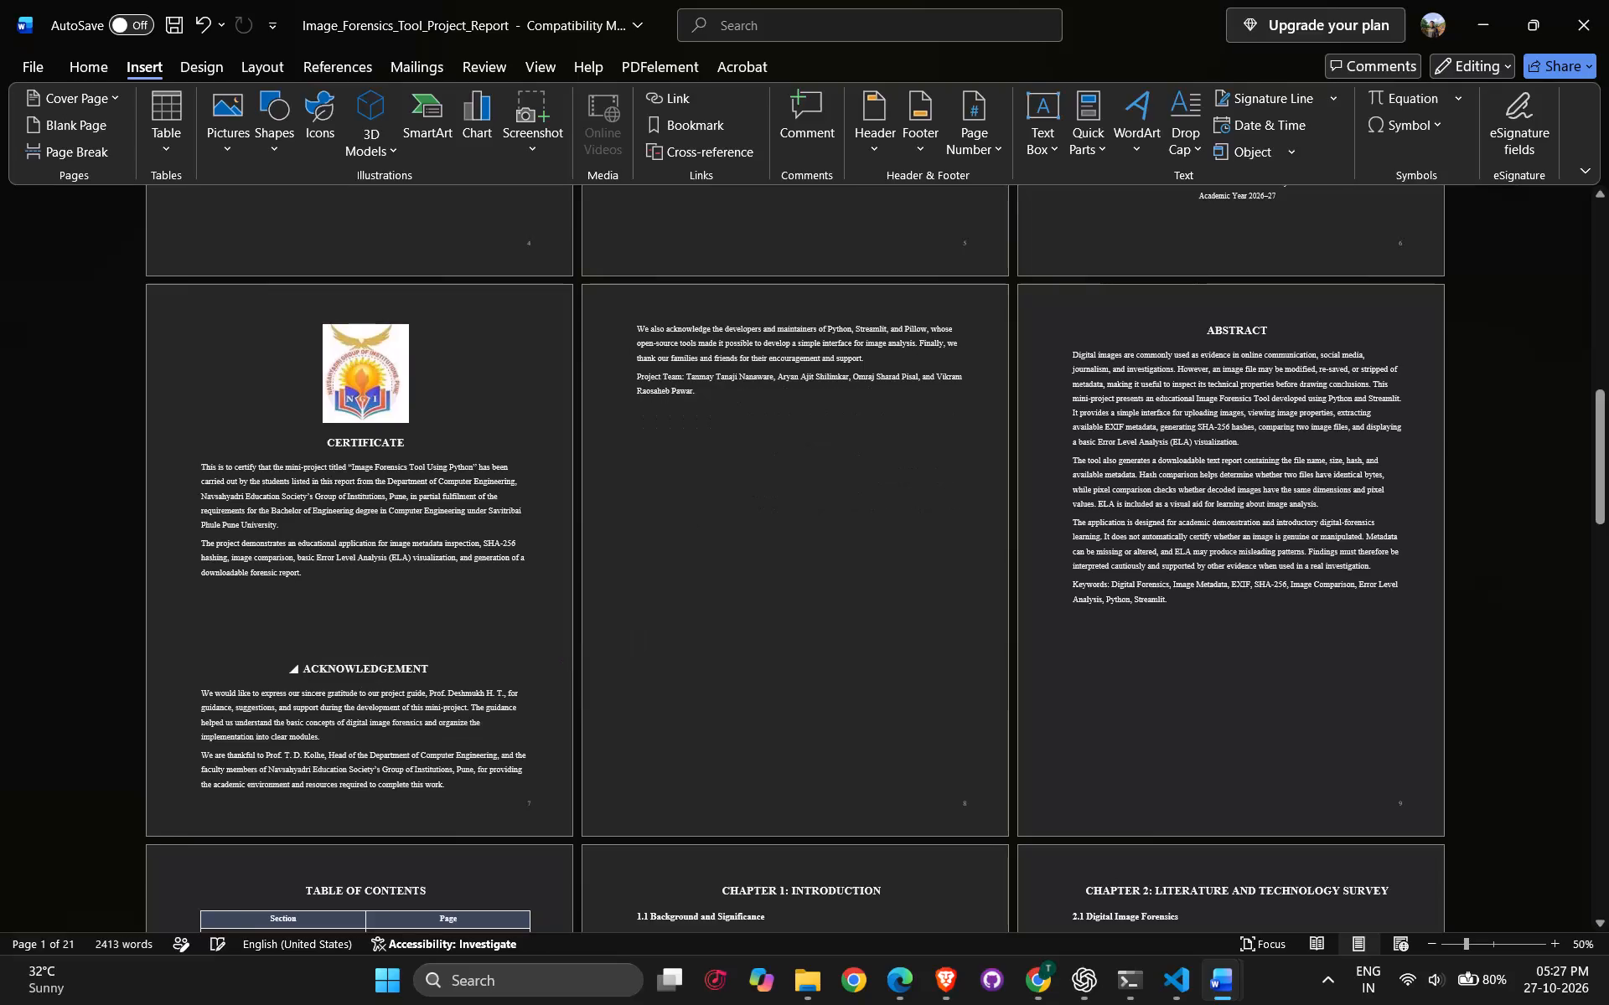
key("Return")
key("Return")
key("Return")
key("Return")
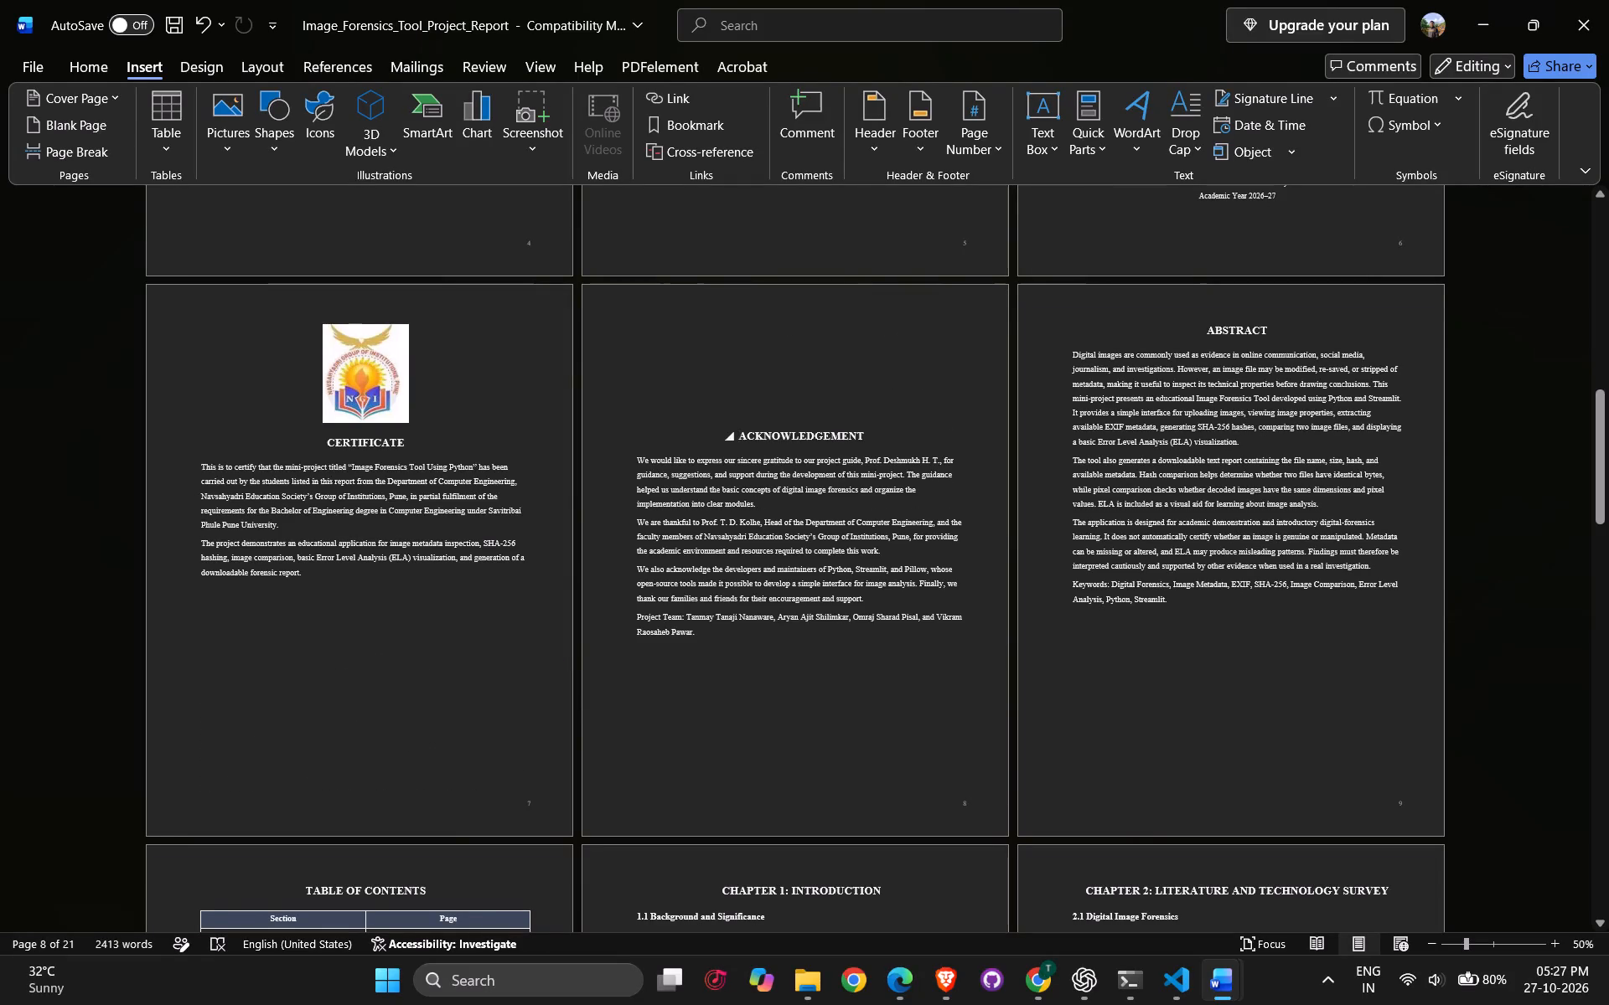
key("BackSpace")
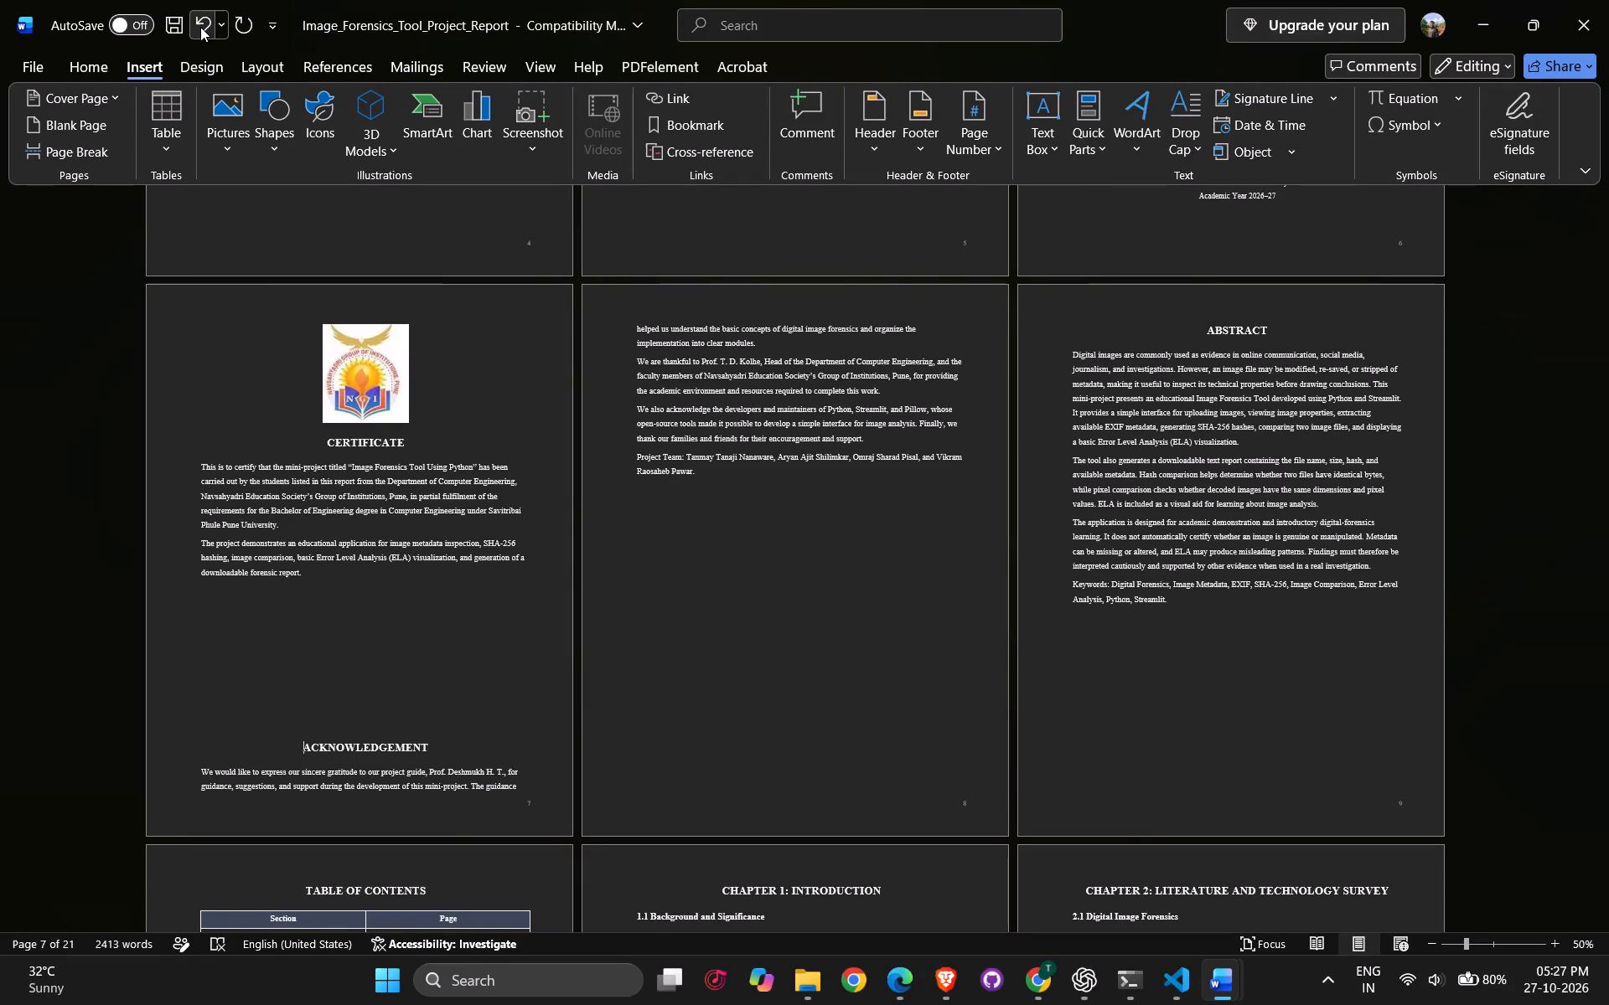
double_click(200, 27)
Paste the copied signature section on a new line directly below the Image Forensics Tool certificate's last paragraph.
left_click(296, 568)
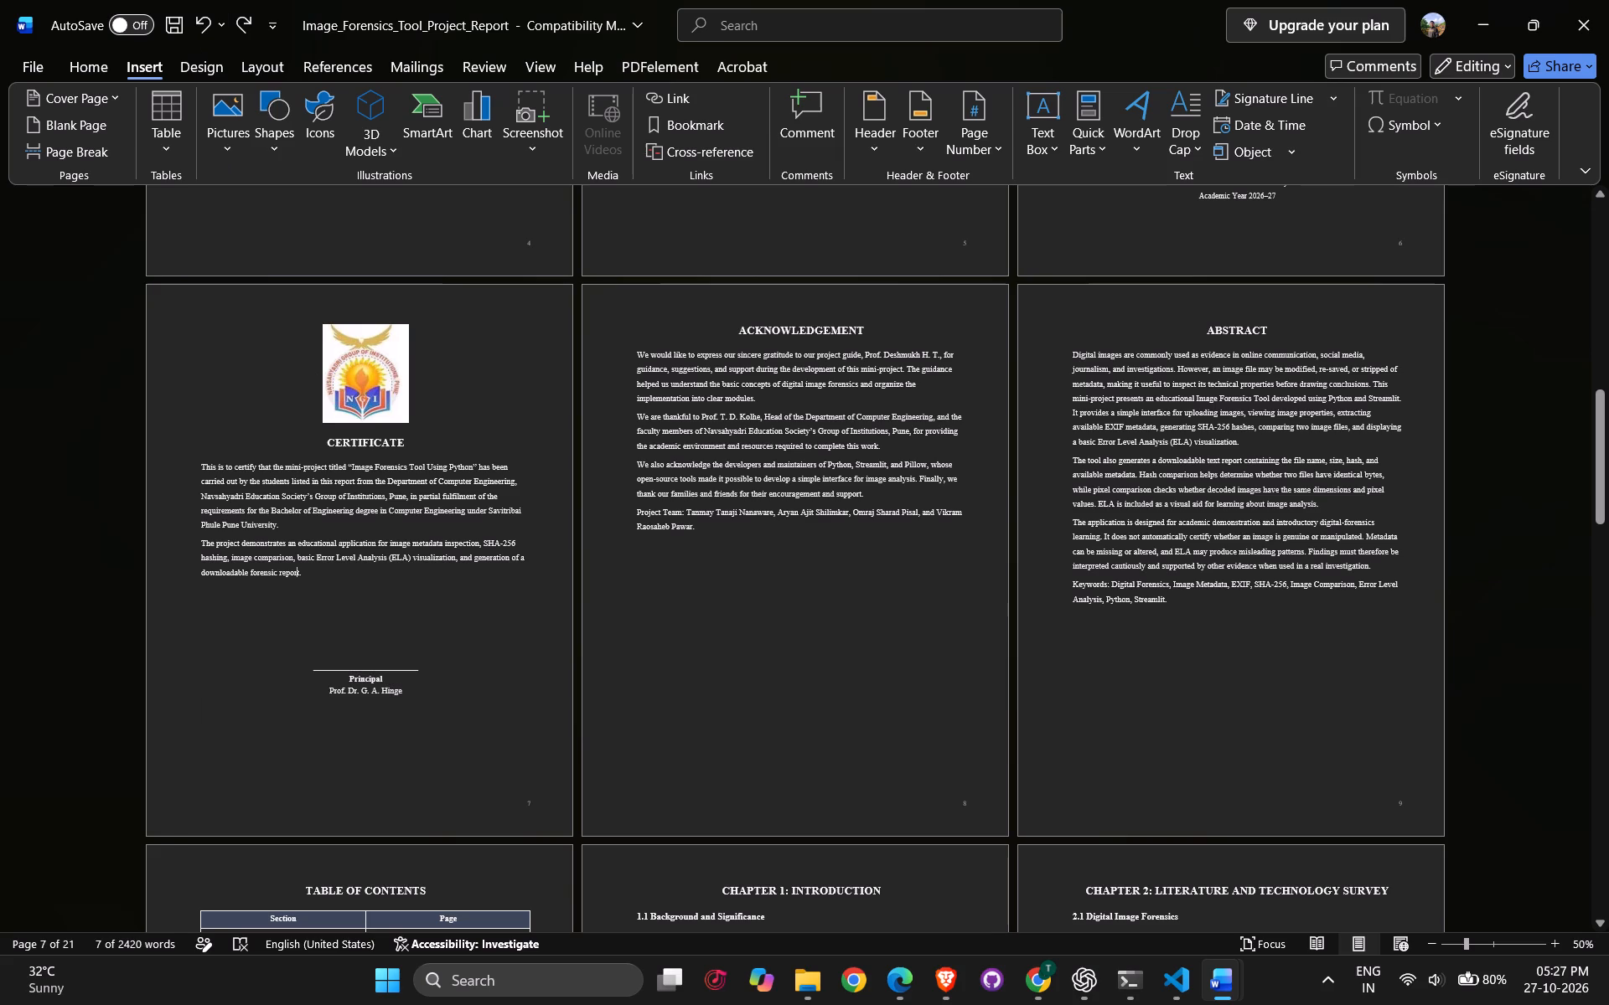
left_click(315, 581)
key("Return")
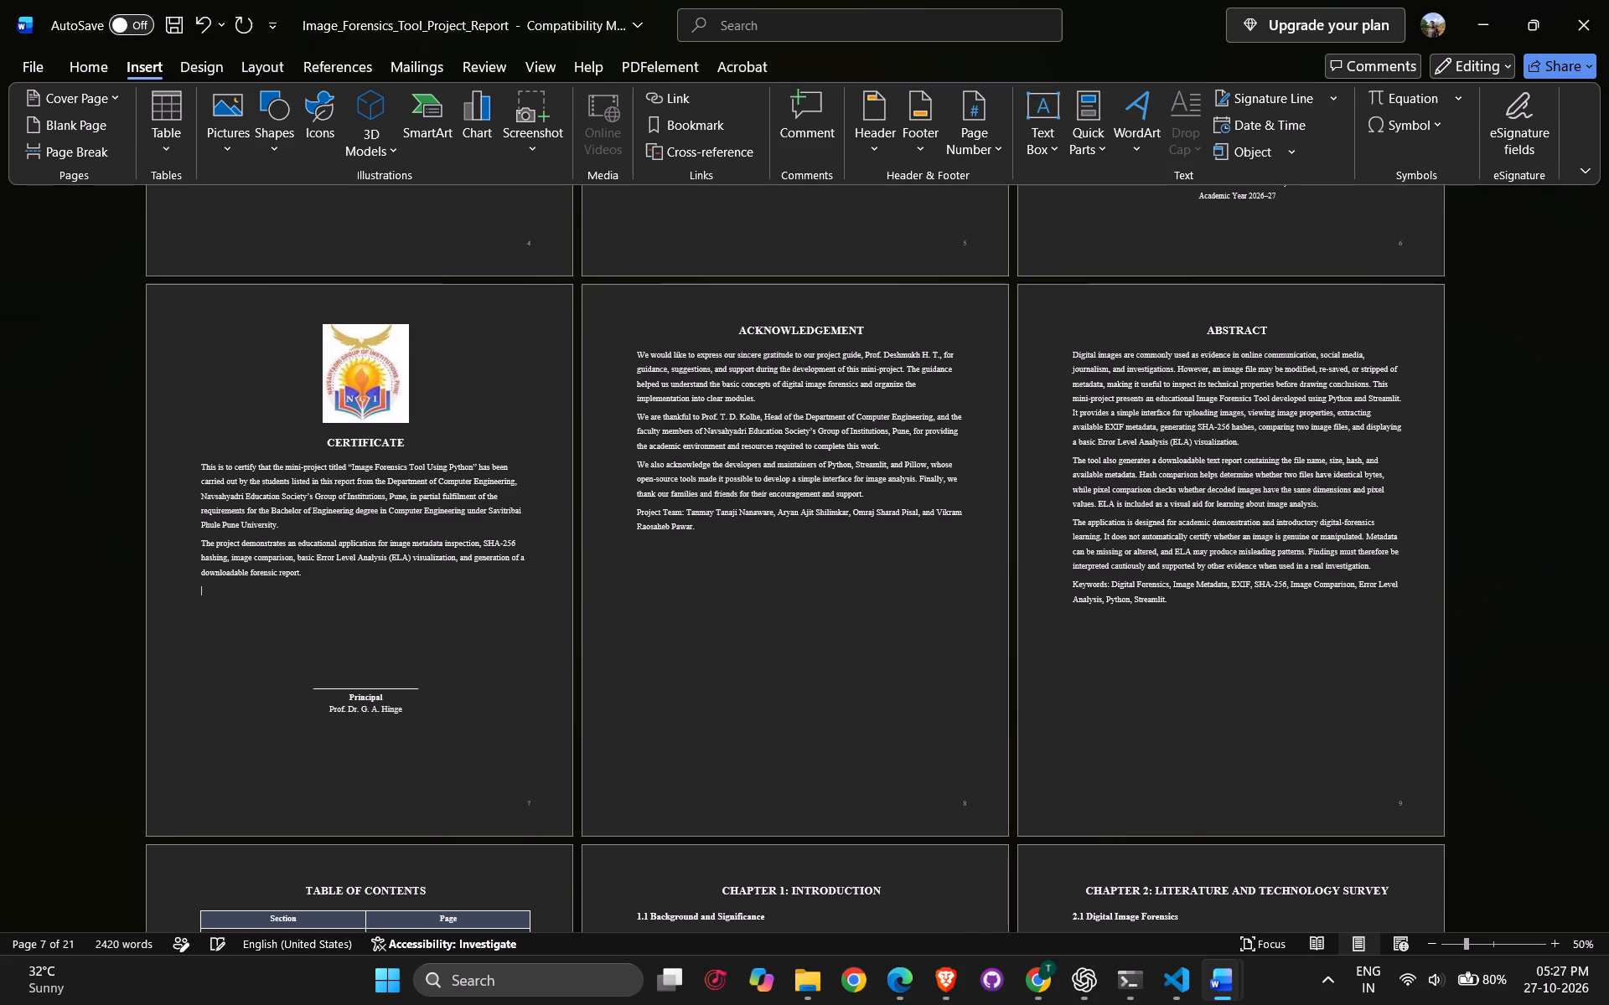
key("ctrl+v")
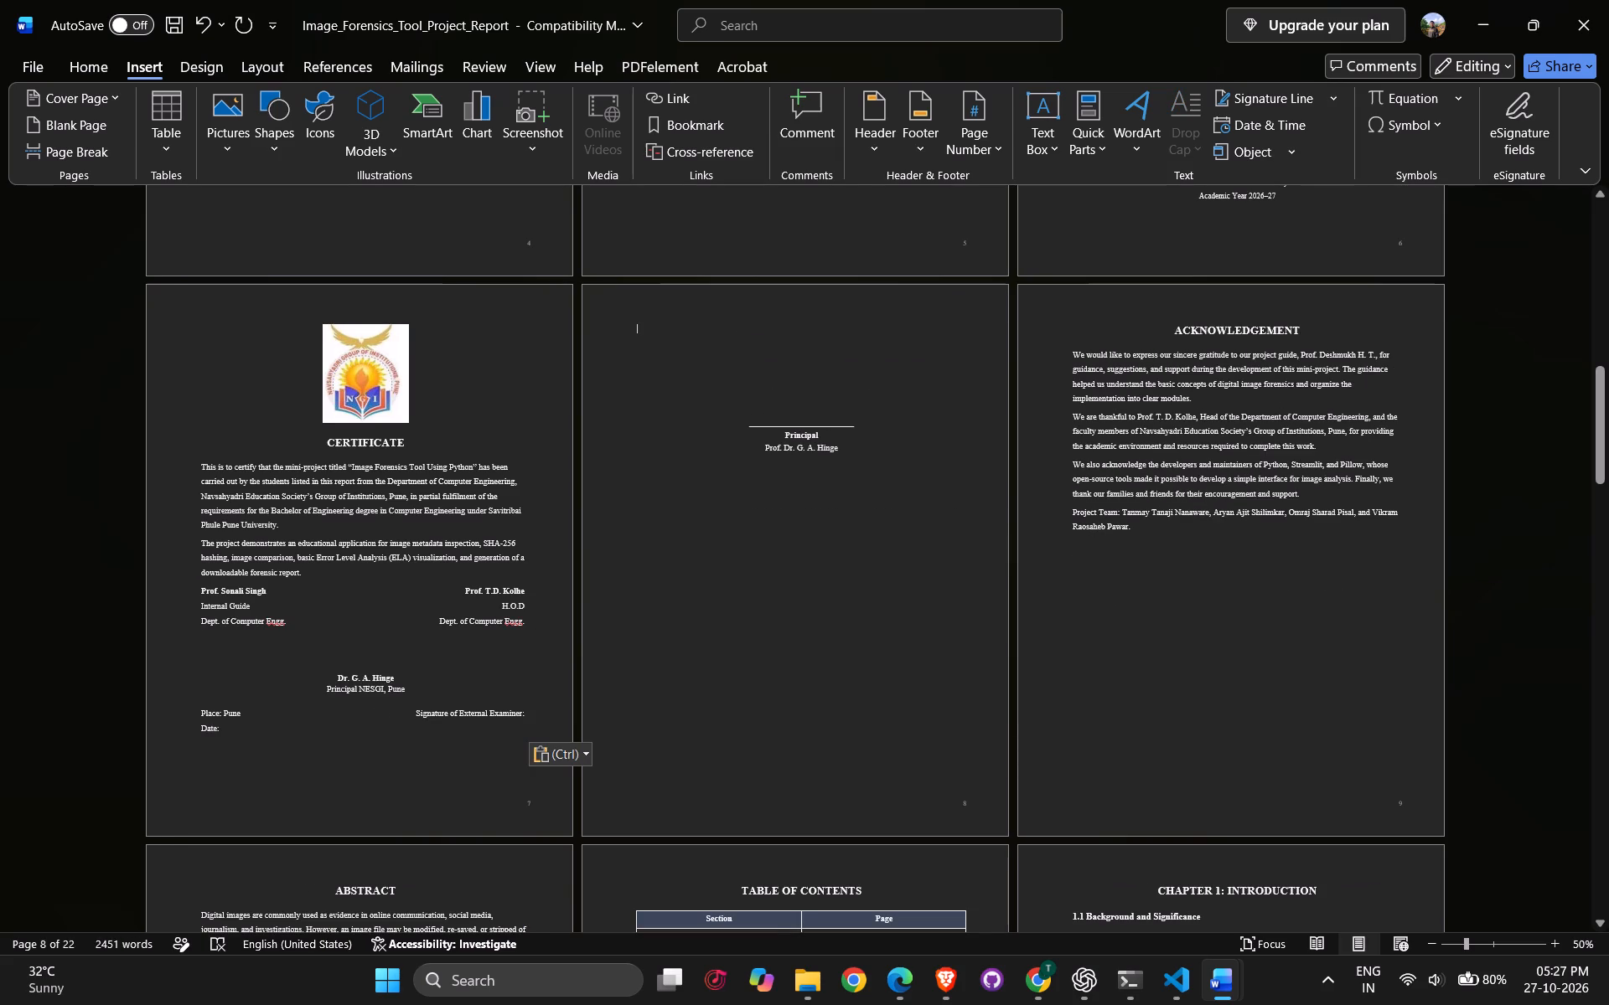
Delete the leftover Principal signature block below the Image Forensics Tool certificate and the blank lines before the Acknowledgement heading.
left_click_drag(859, 465, 748, 422)
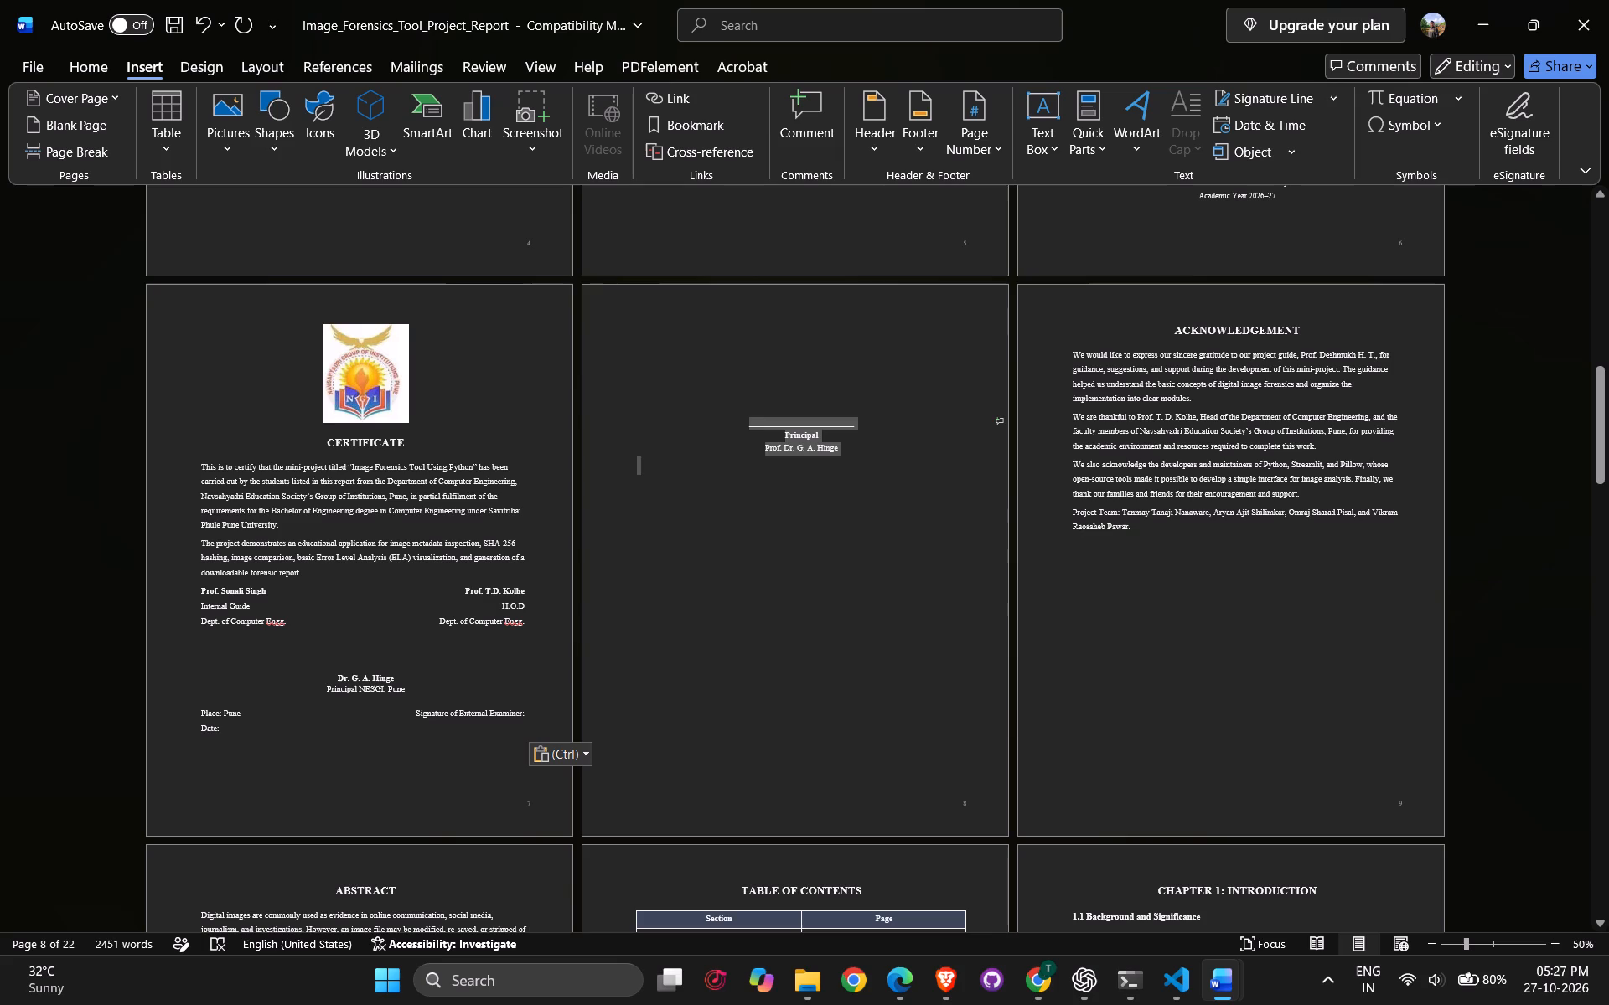
left_click_drag(748, 422, 748, 419)
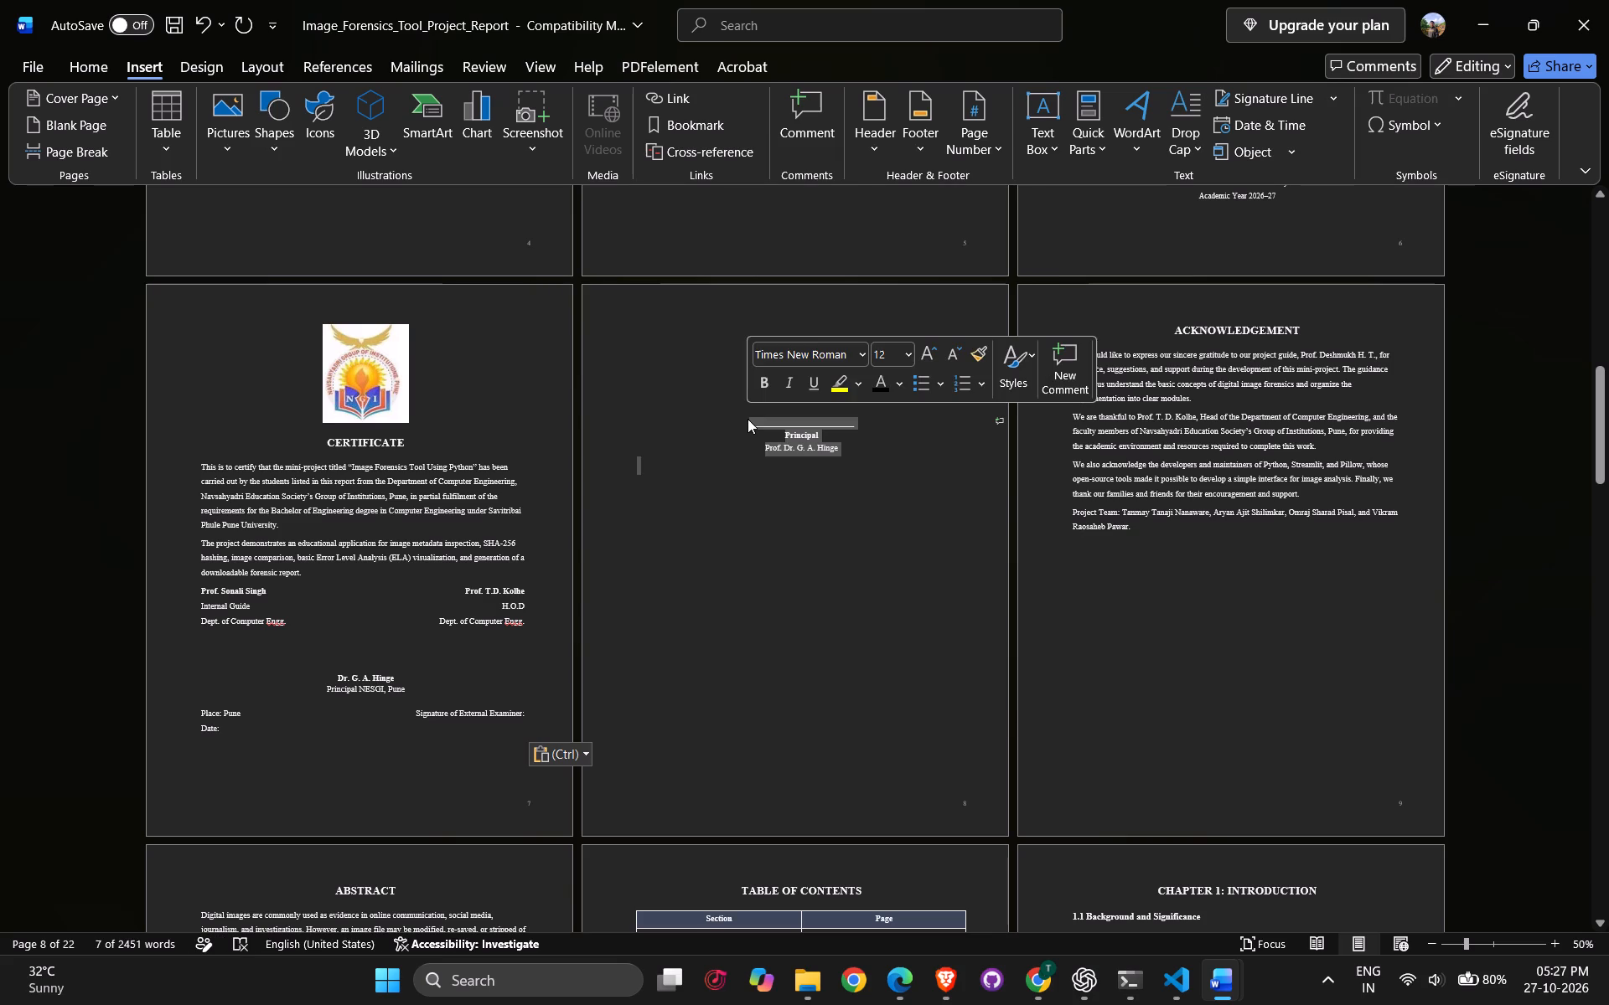
key("BackSpace")
key("BackSpace")
key("BackSpace")
key("BackSpace")
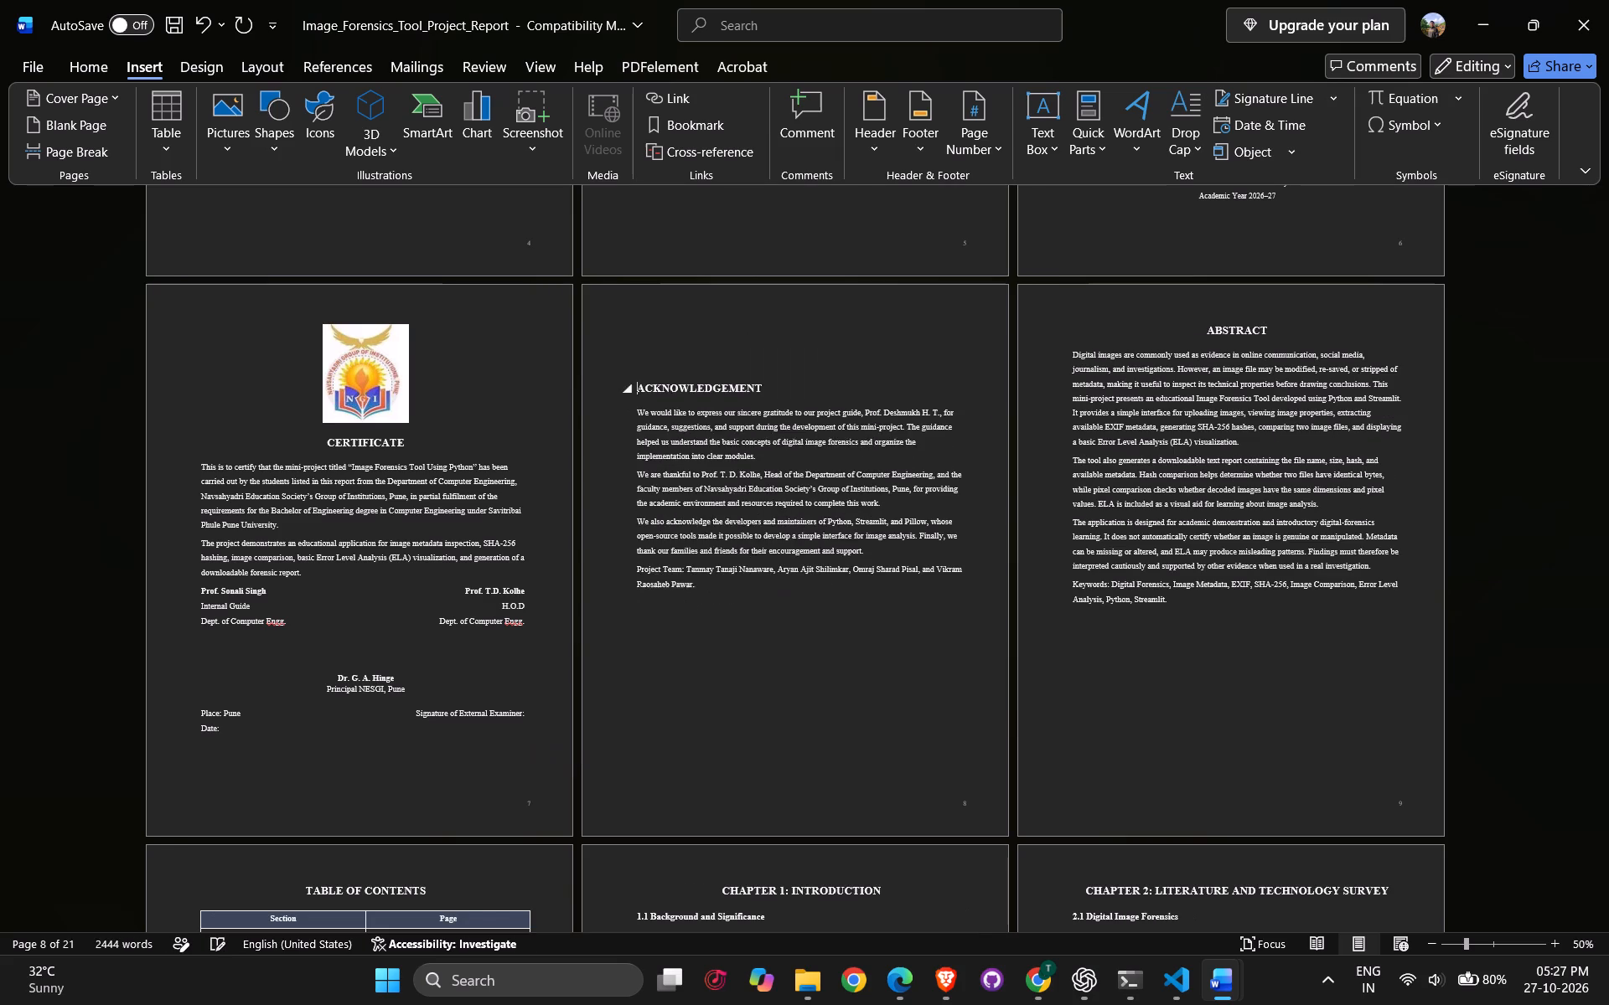
key("BackSpace")
key("BackSpace")
key("BackSpace")
Put two spaces in front of the Acknowledgement heading and centre the heading on its page.
key("space")
key("space")
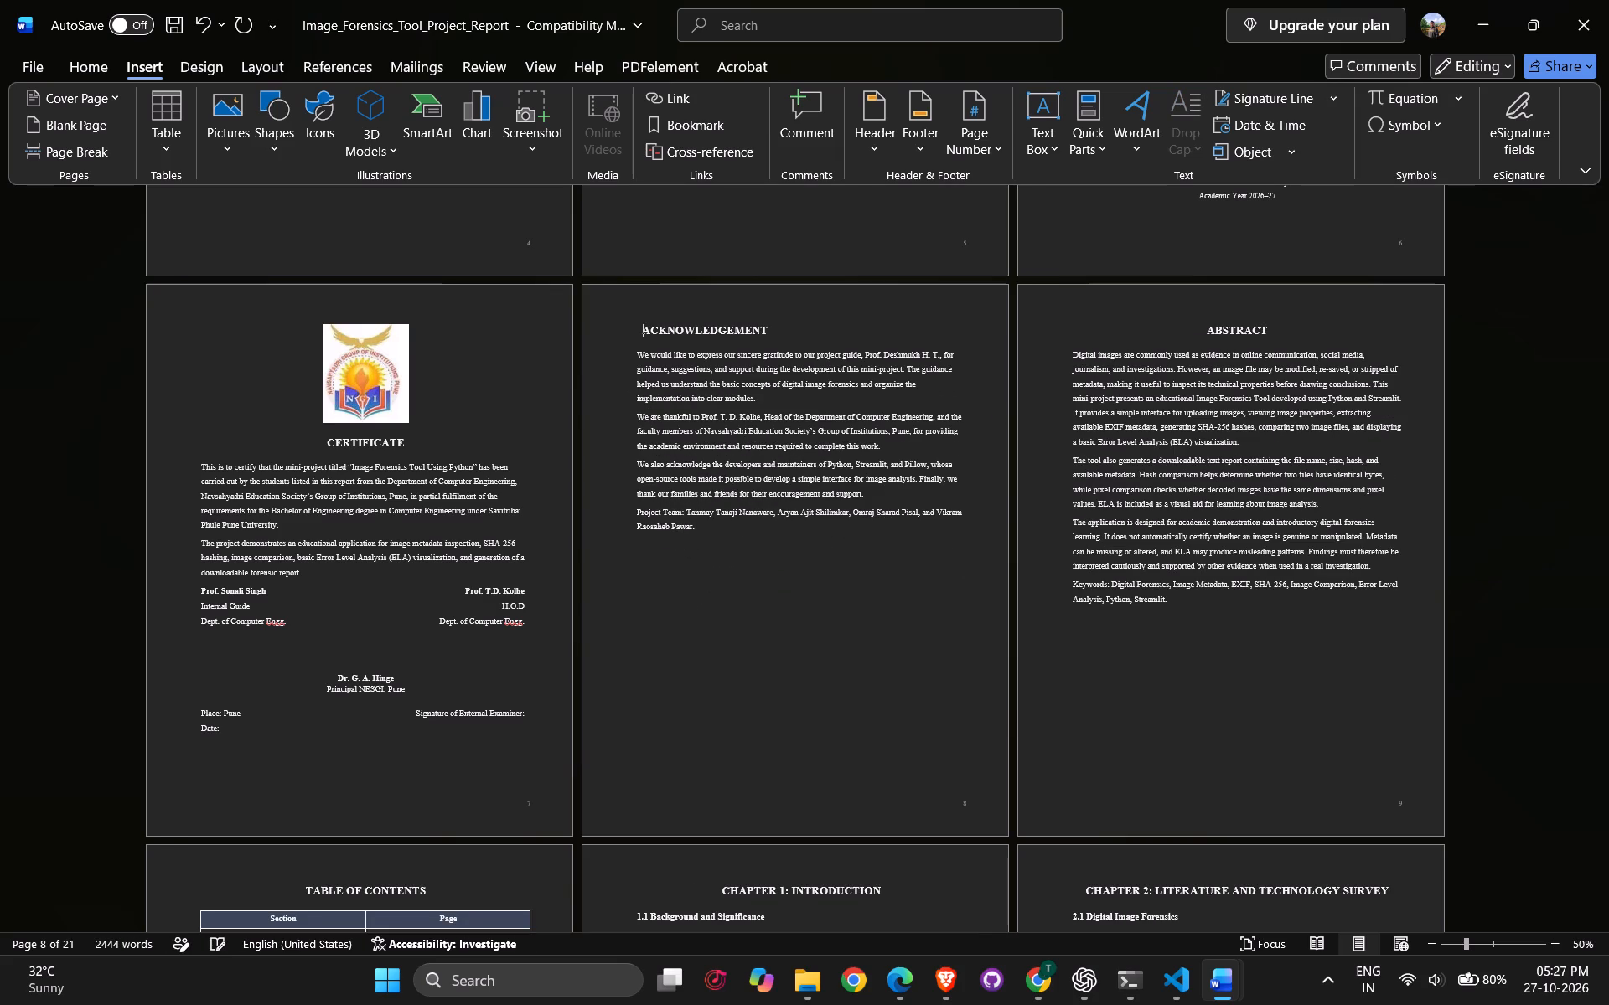
left_click_drag(797, 323, 646, 322)
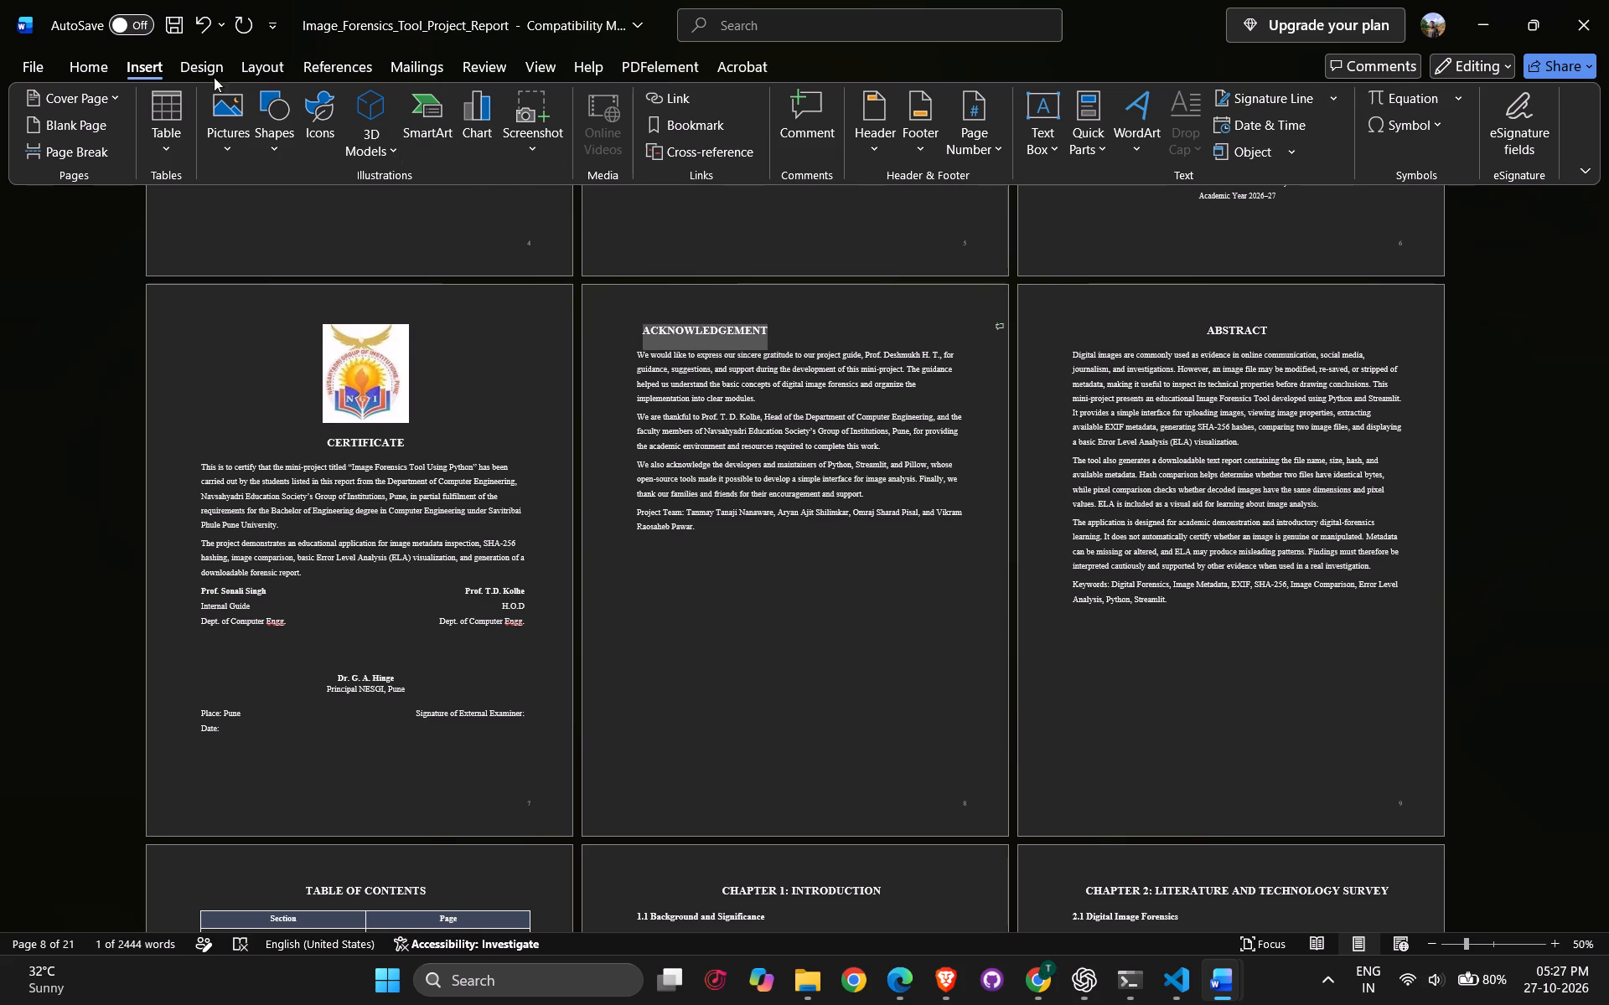
left_click(75, 66)
left_click(460, 137)
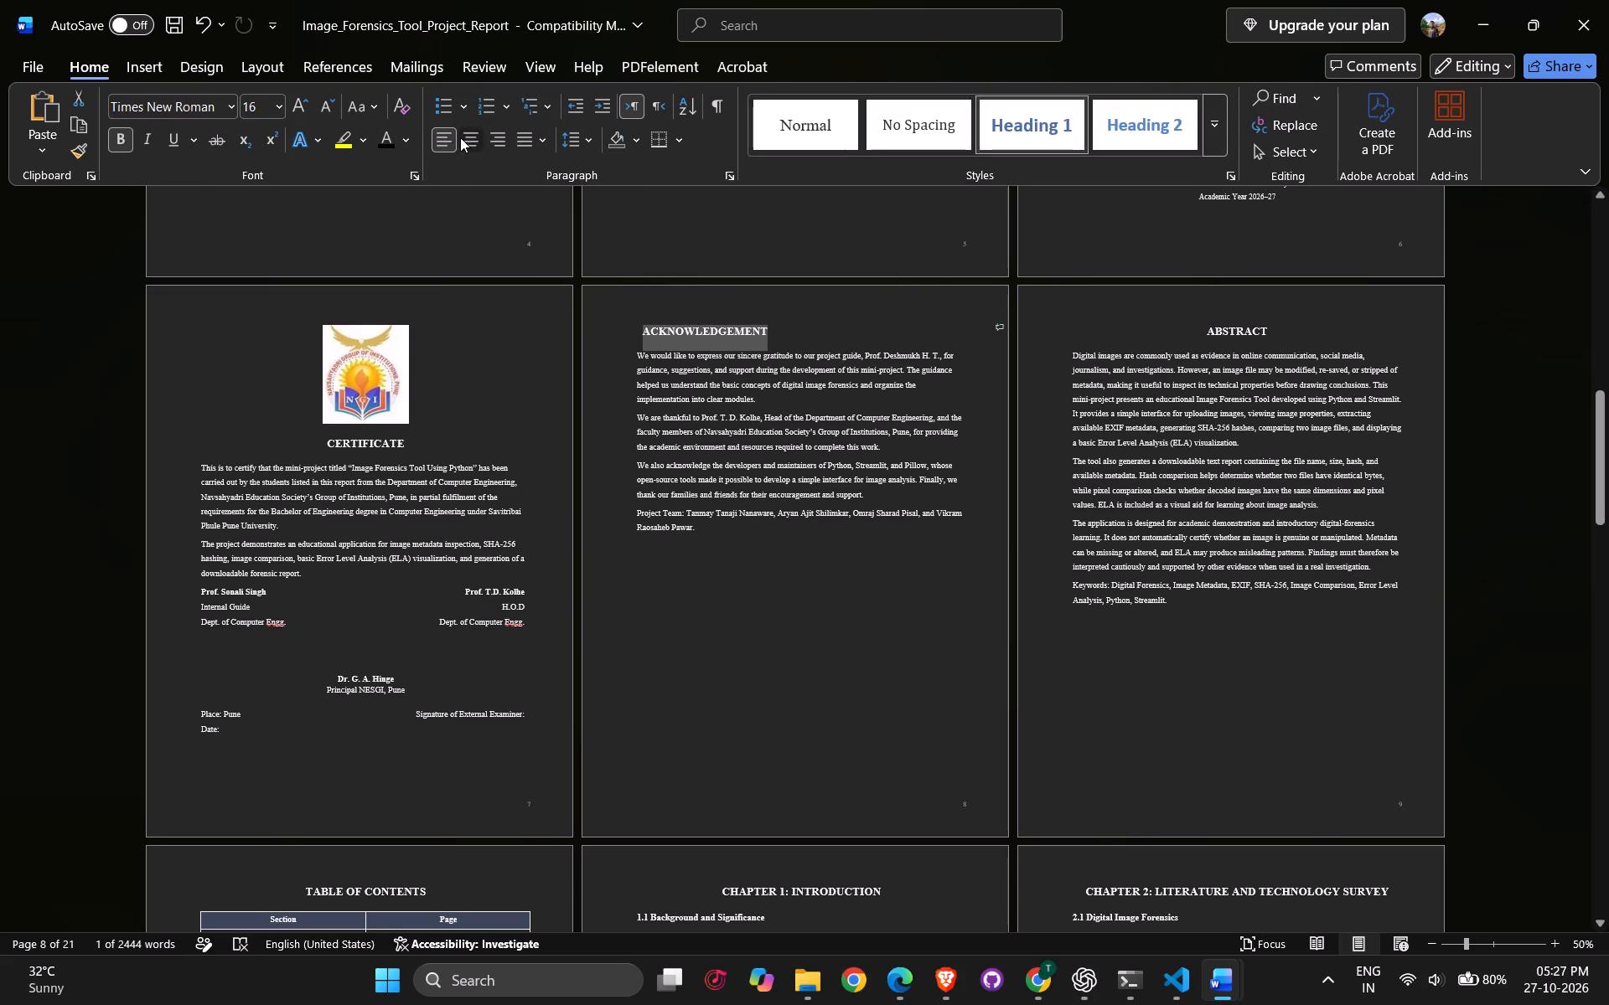
left_click(739, 740)
Add two blank lines between the Image Forensics Tool certificate's last paragraph and the internal guide and H.O.D signature section.
scroll(313, 795, "down", 2)
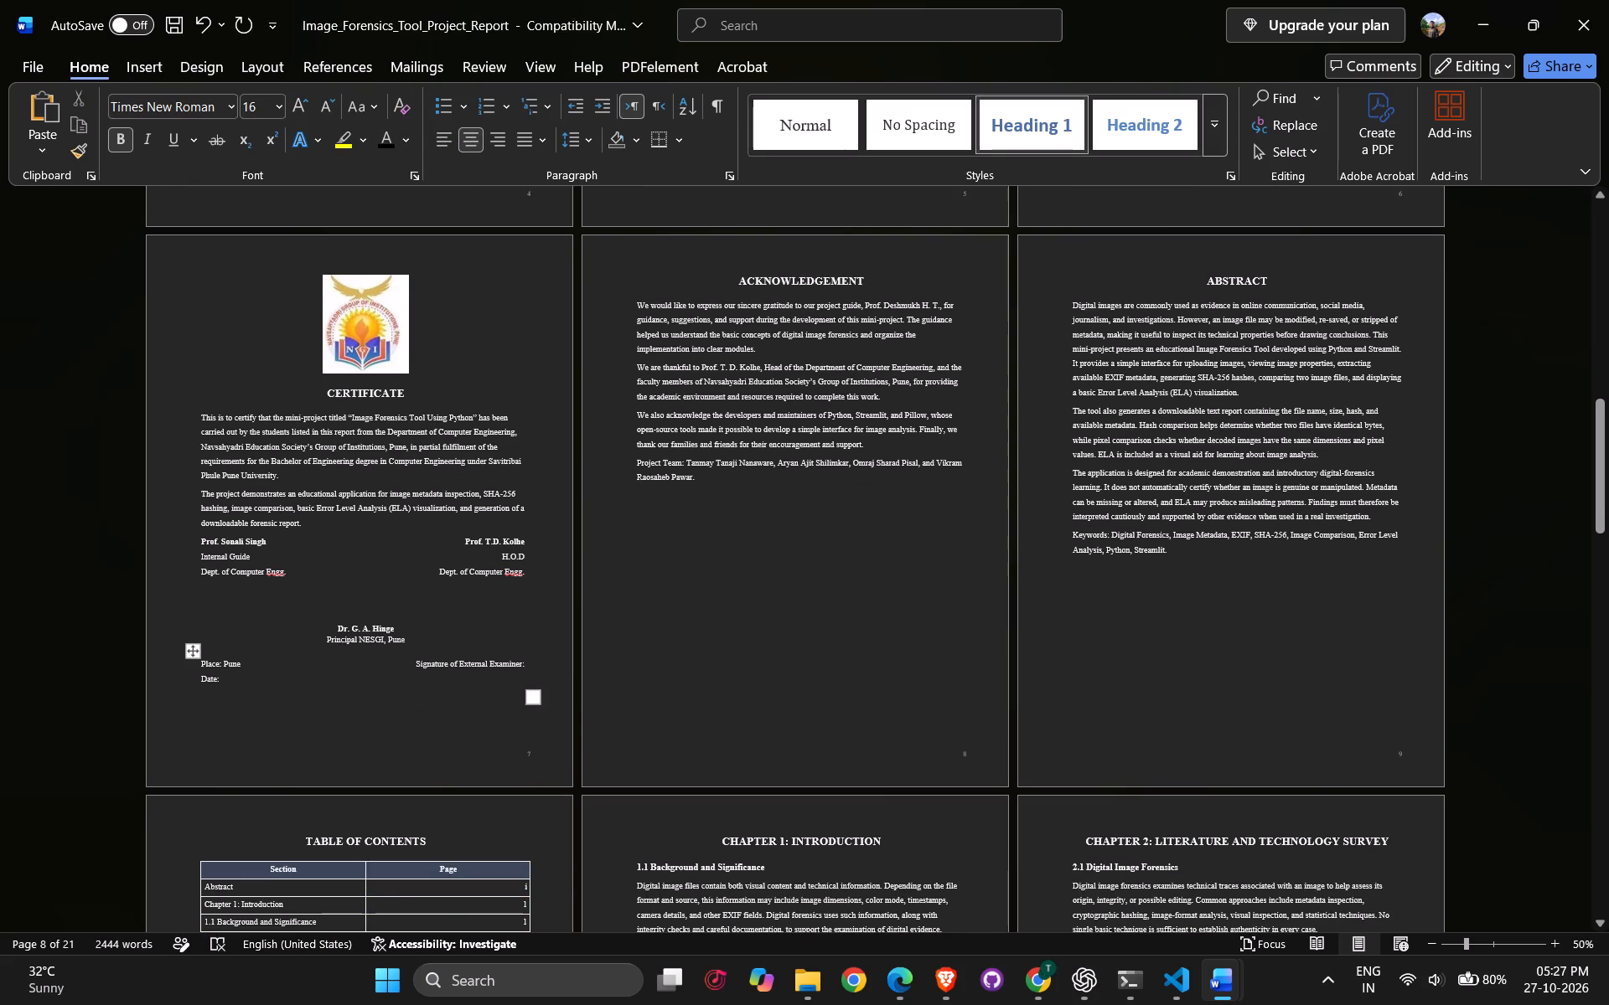
left_click(295, 543)
left_click(309, 530)
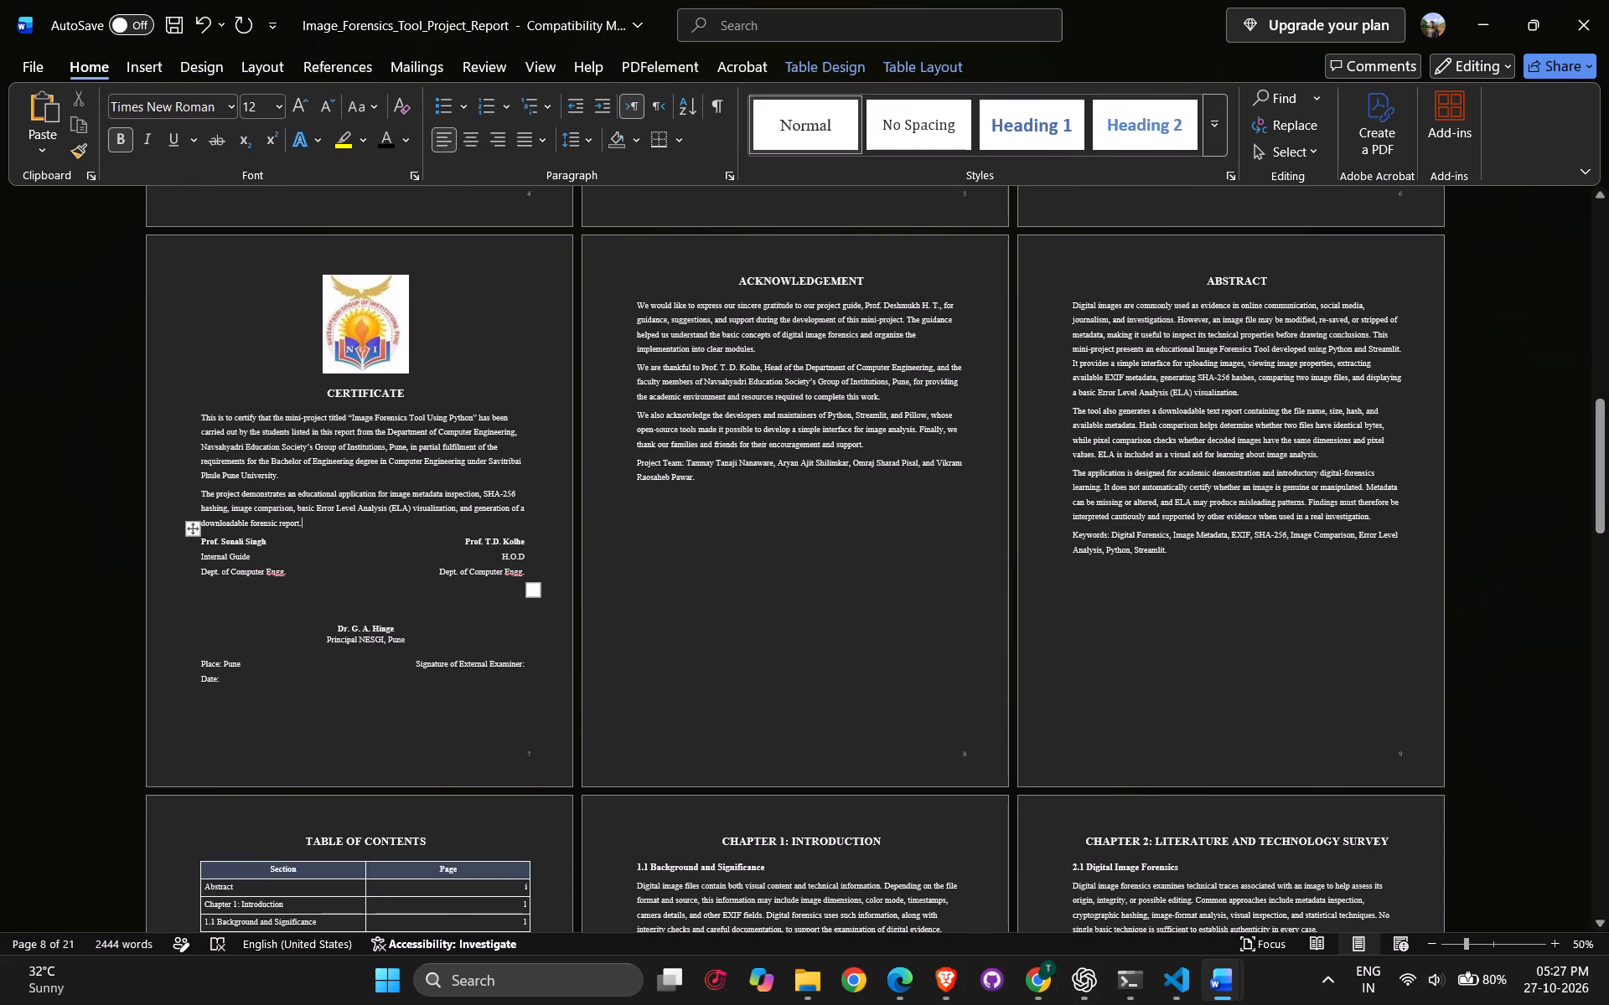
key("Return")
key("Return")
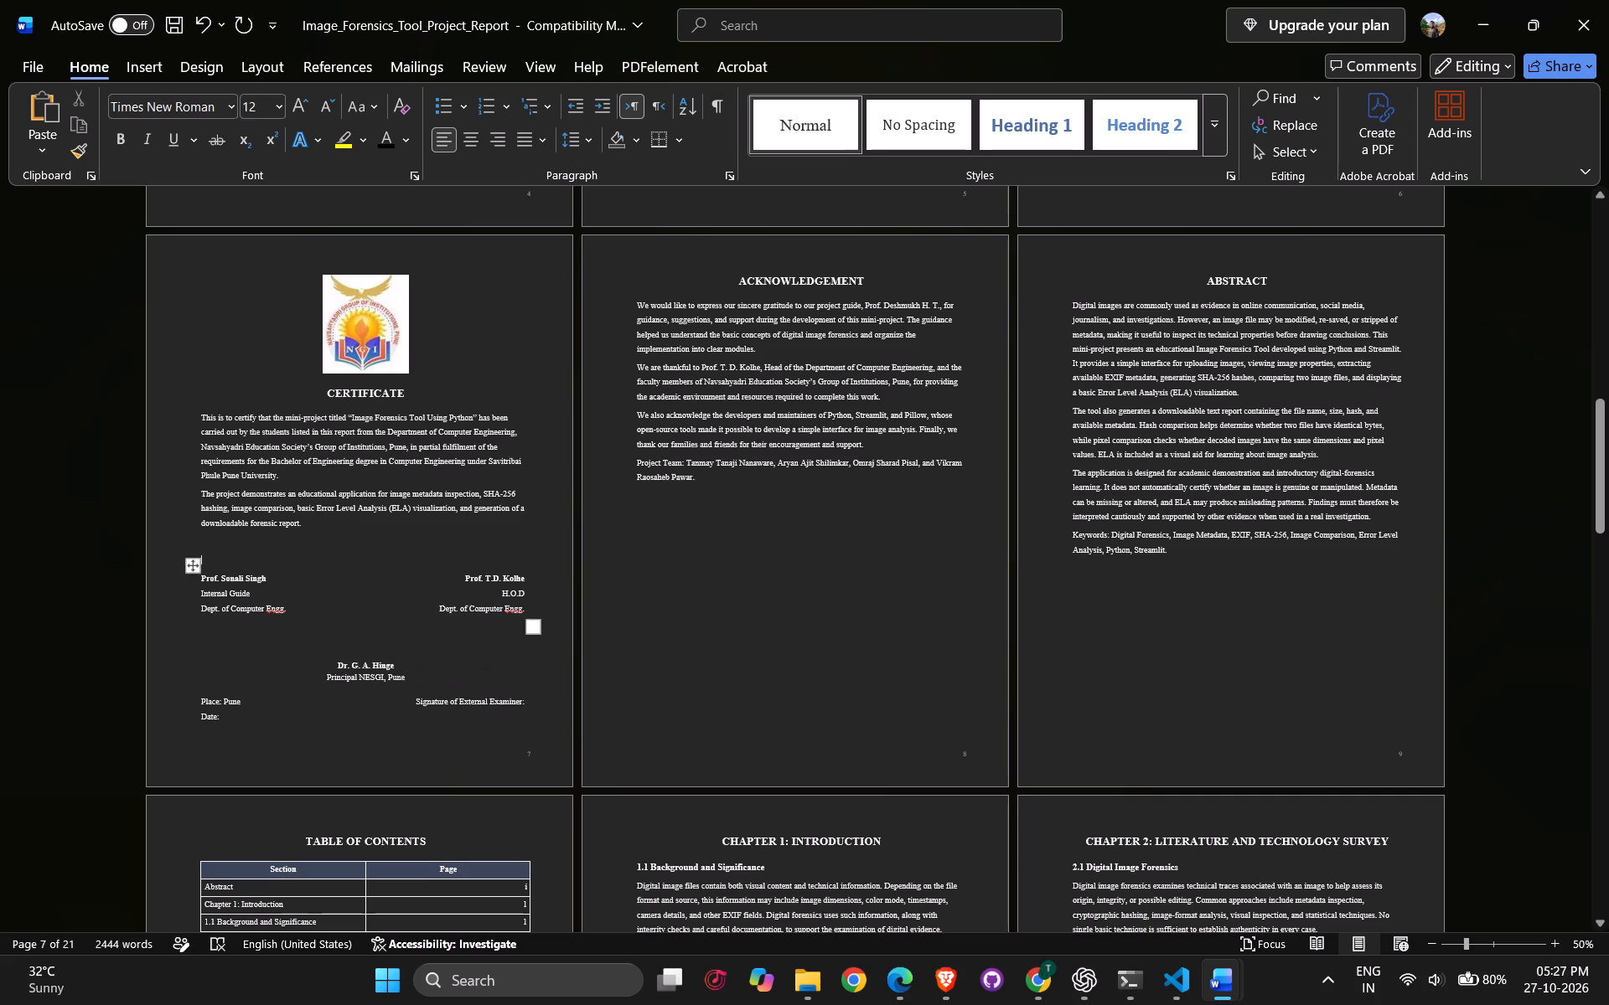
left_click(463, 666)
Crop the Image Forensics Tool certificate's logo slightly narrower and reposition the picture inside the crop so the emblem sits centred.
scroll(516, 616, "up", 5)
left_click(381, 465)
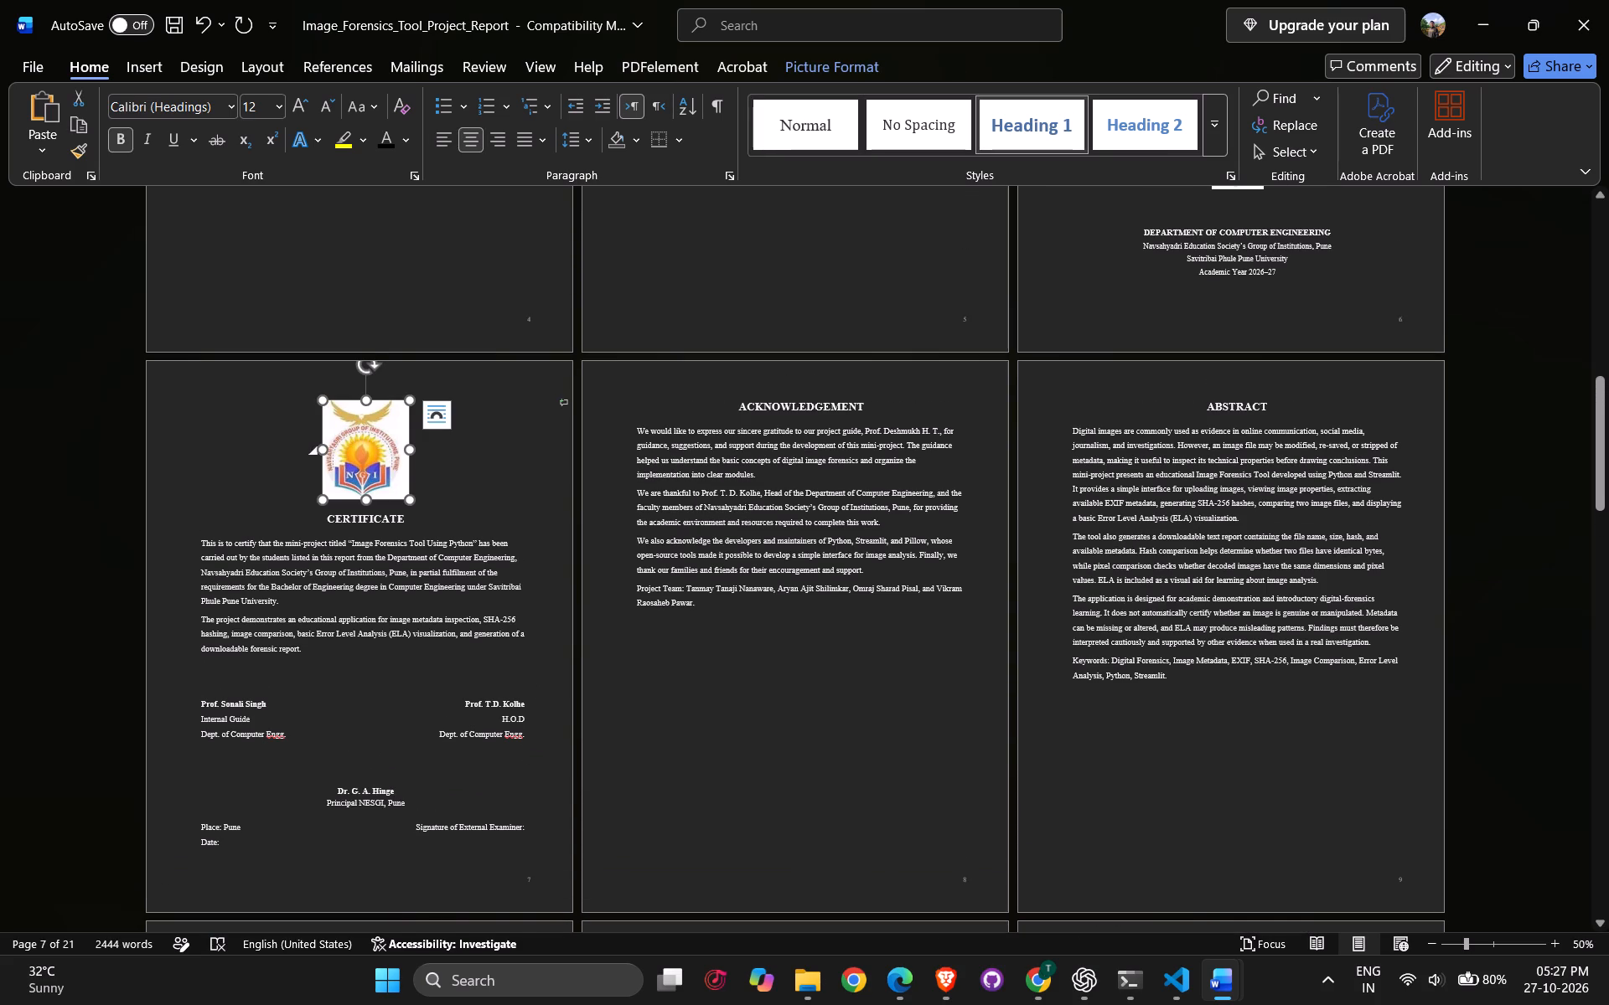
right_click(389, 429)
left_click(448, 287)
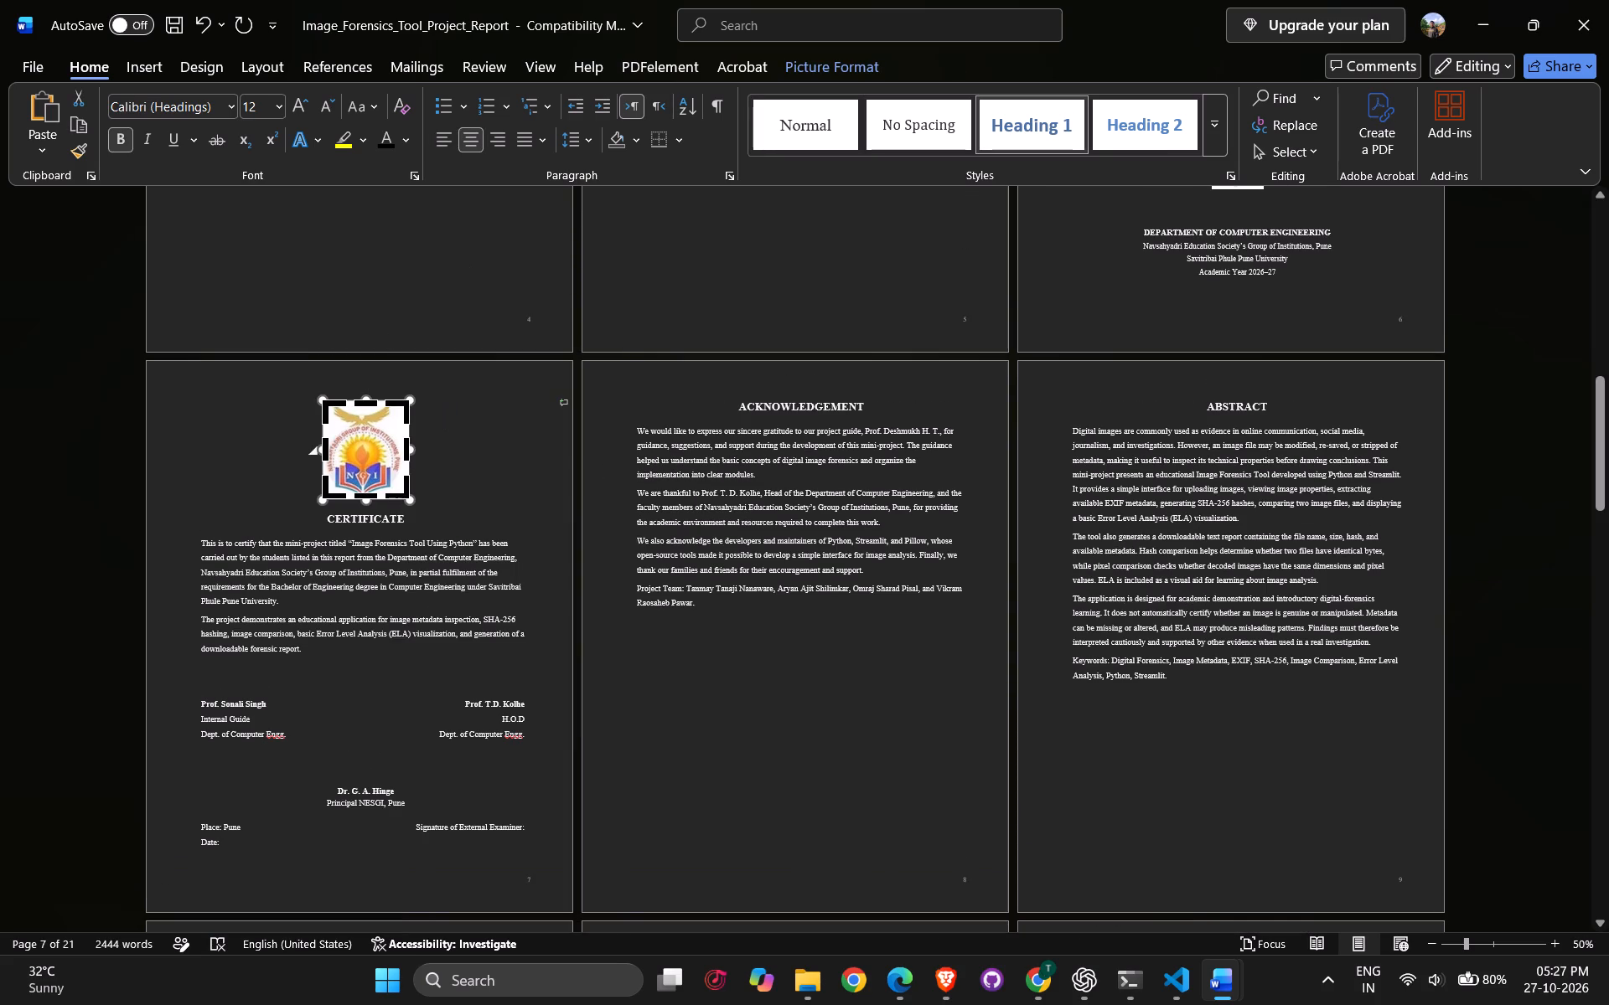
left_click(405, 447)
scroll(364, 466, "up", 6, "ctrl")
scroll(561, 509, "up", 3, "ctrl")
scroll(898, 544, "up", 7, "ctrl")
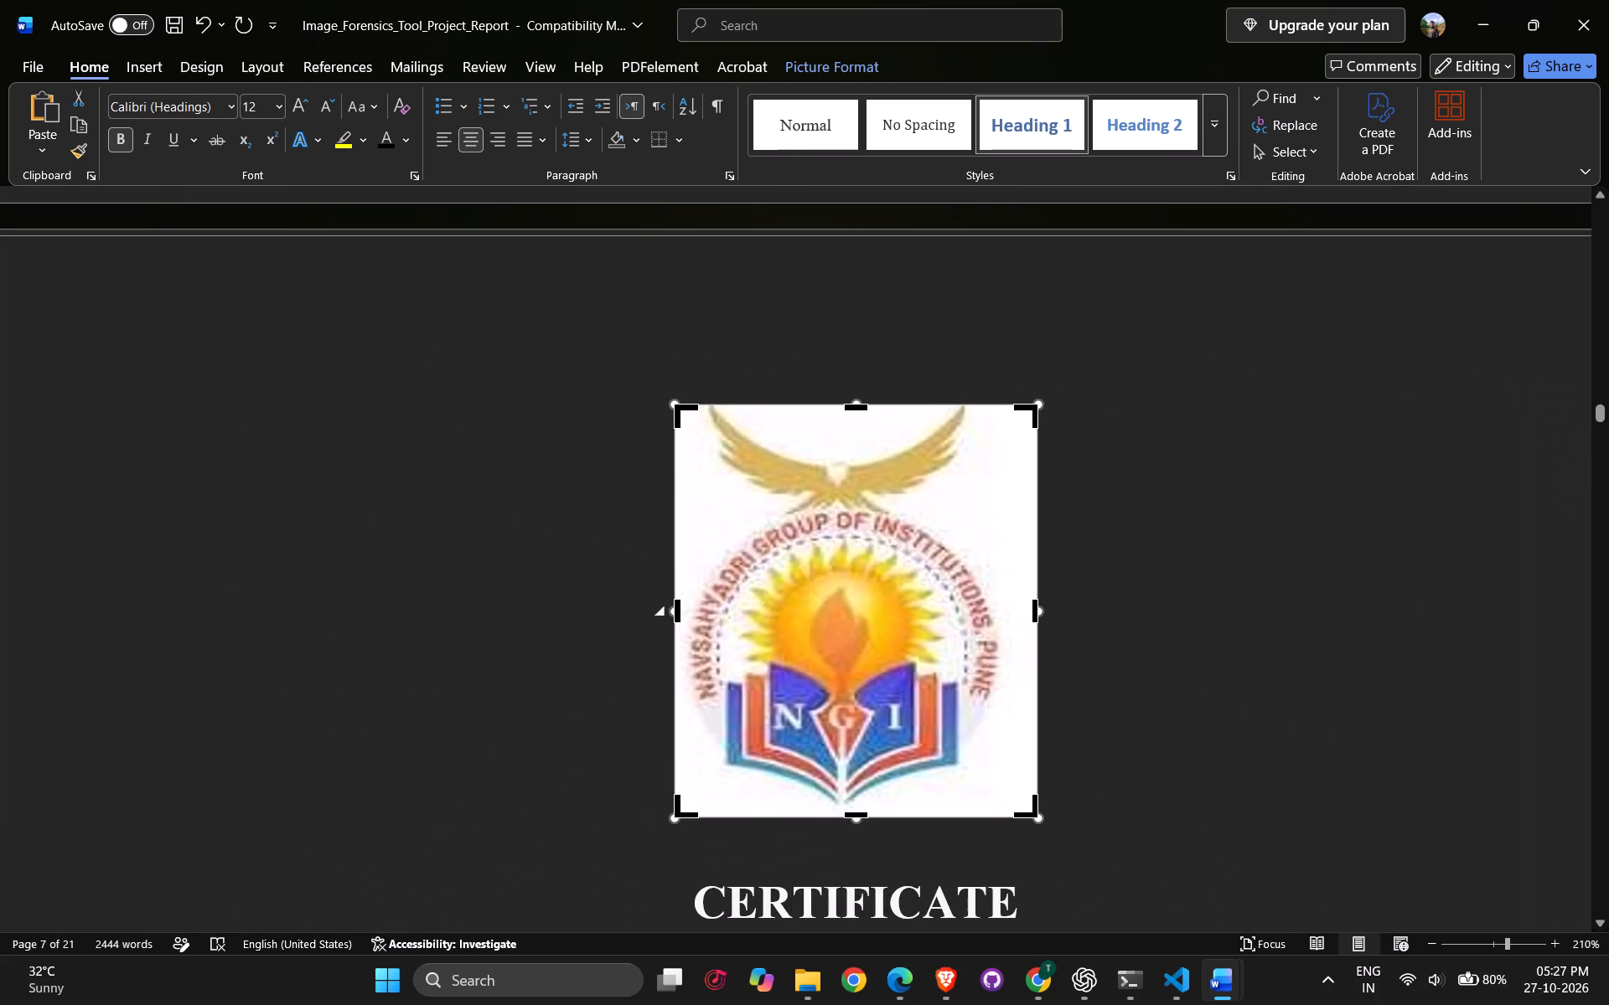
left_click_drag(1032, 612, 1005, 613)
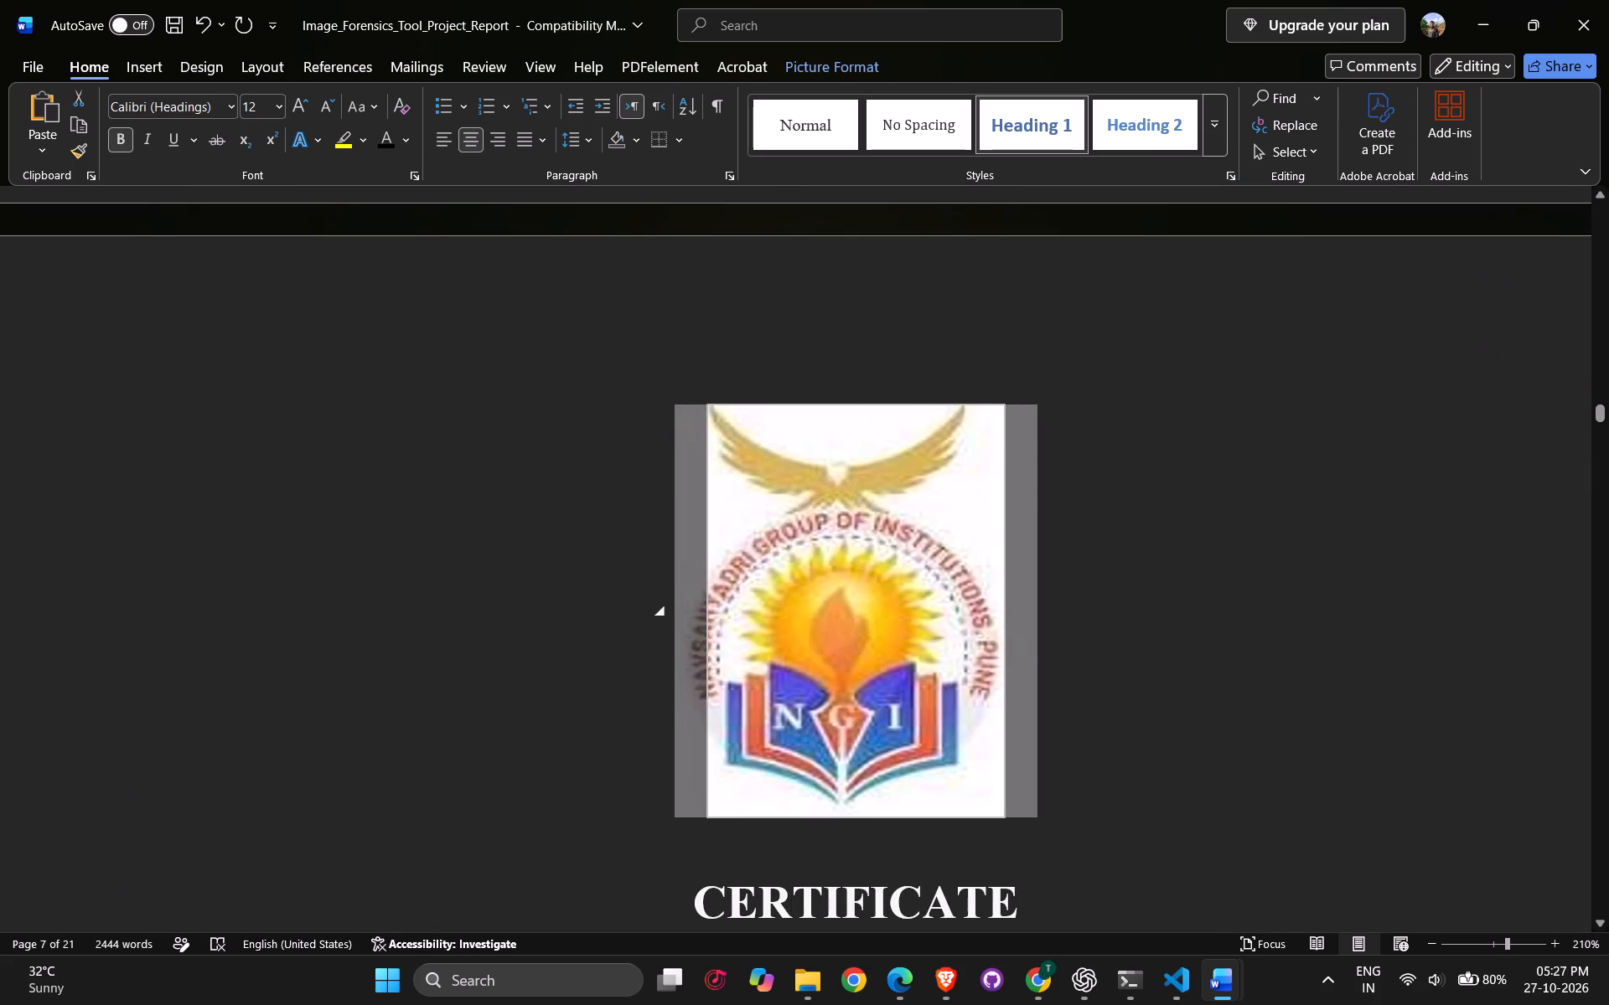
left_click_drag(1005, 613, 1023, 613)
left_click_drag(924, 611, 906, 613)
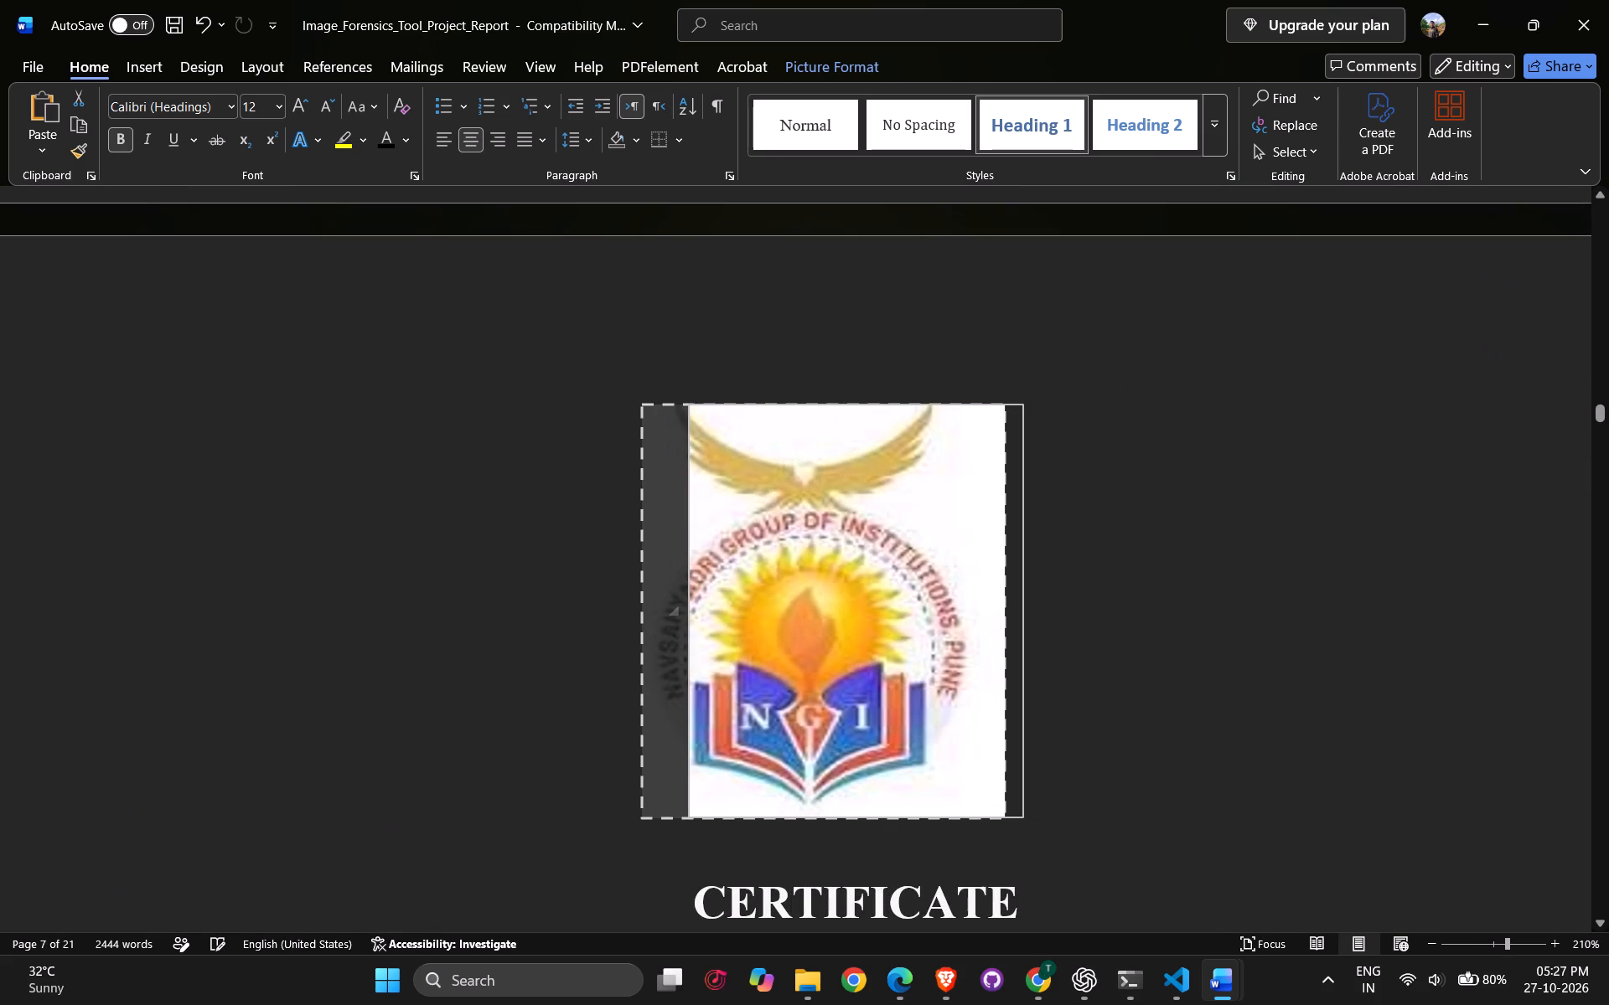
left_click_drag(906, 613, 934, 614)
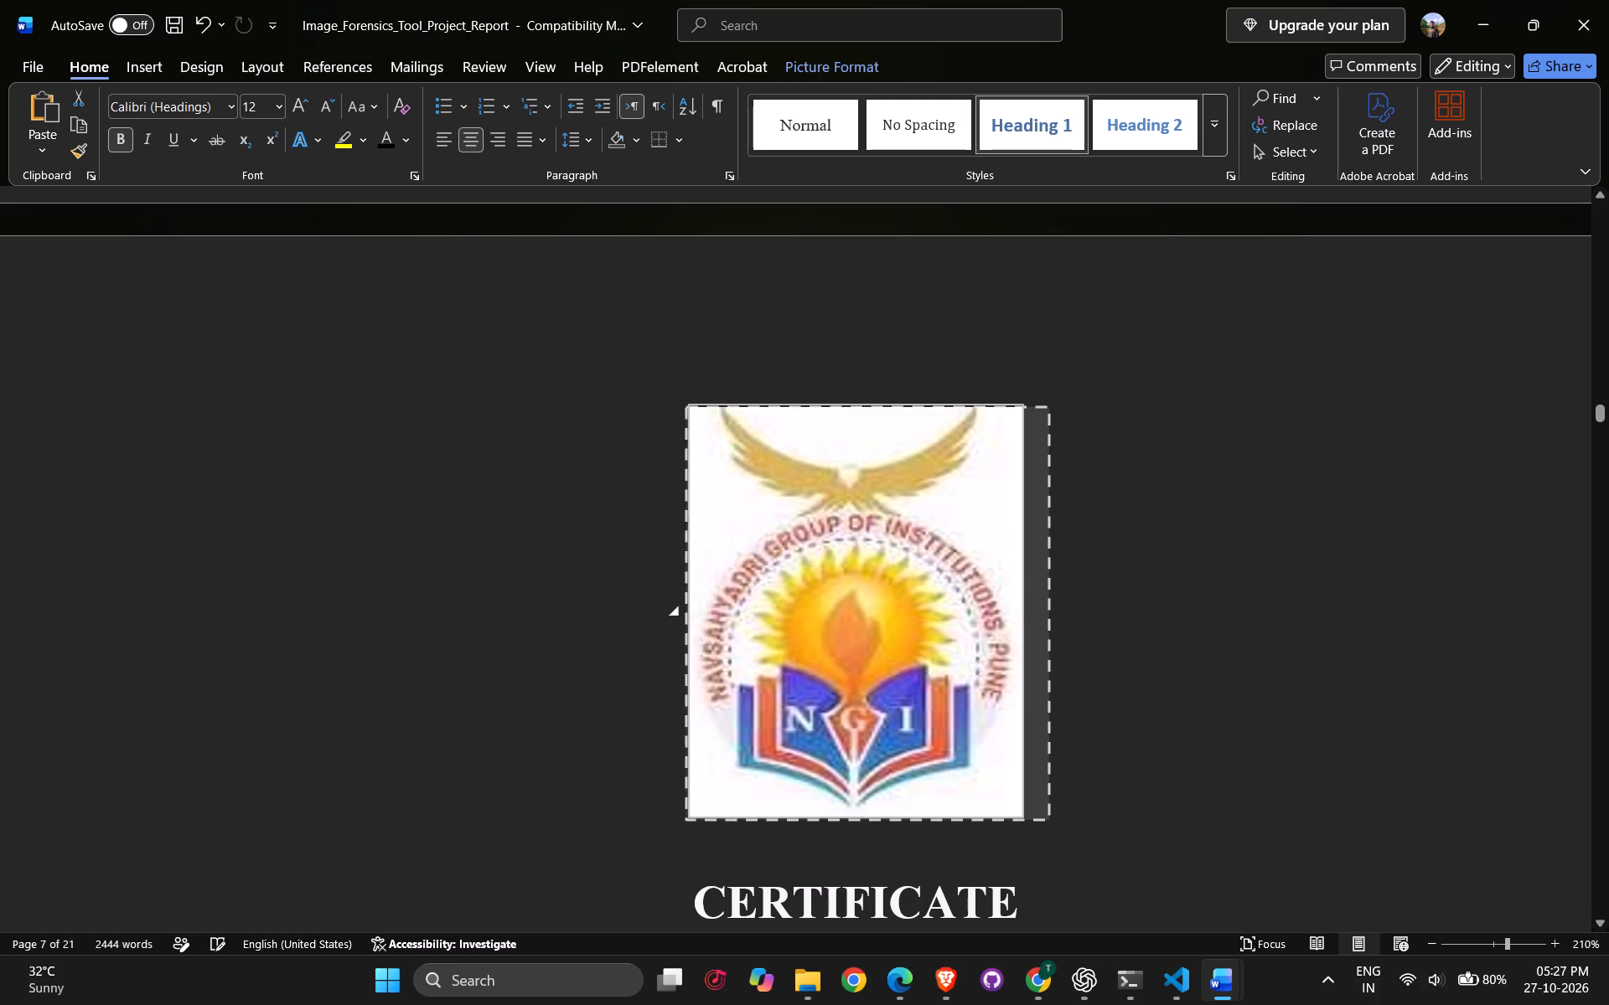
left_click_drag(934, 614, 941, 616)
left_click(1145, 614)
left_click(1147, 622)
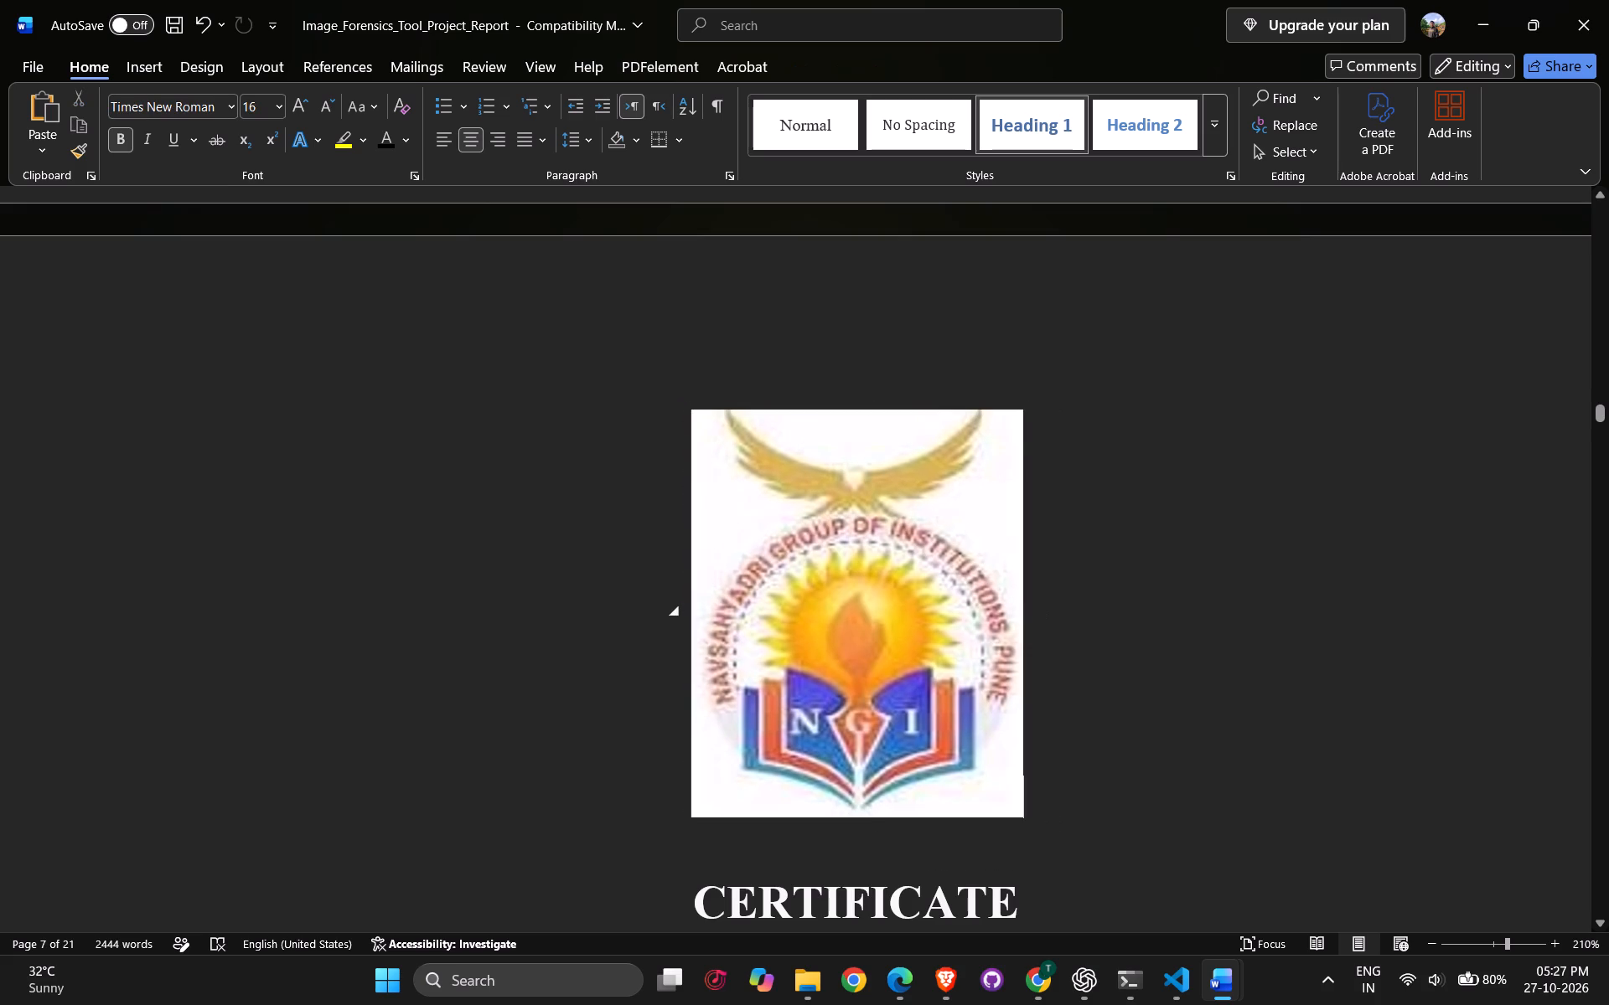
Apply centre alignment to the cropped logo on the Image Forensics Tool certificate page.
scroll(1149, 622, "down", 7)
scroll(1150, 622, "up", 4, "ctrl")
scroll(1150, 622, "down", 20, "ctrl")
scroll(874, 537, "up", 3)
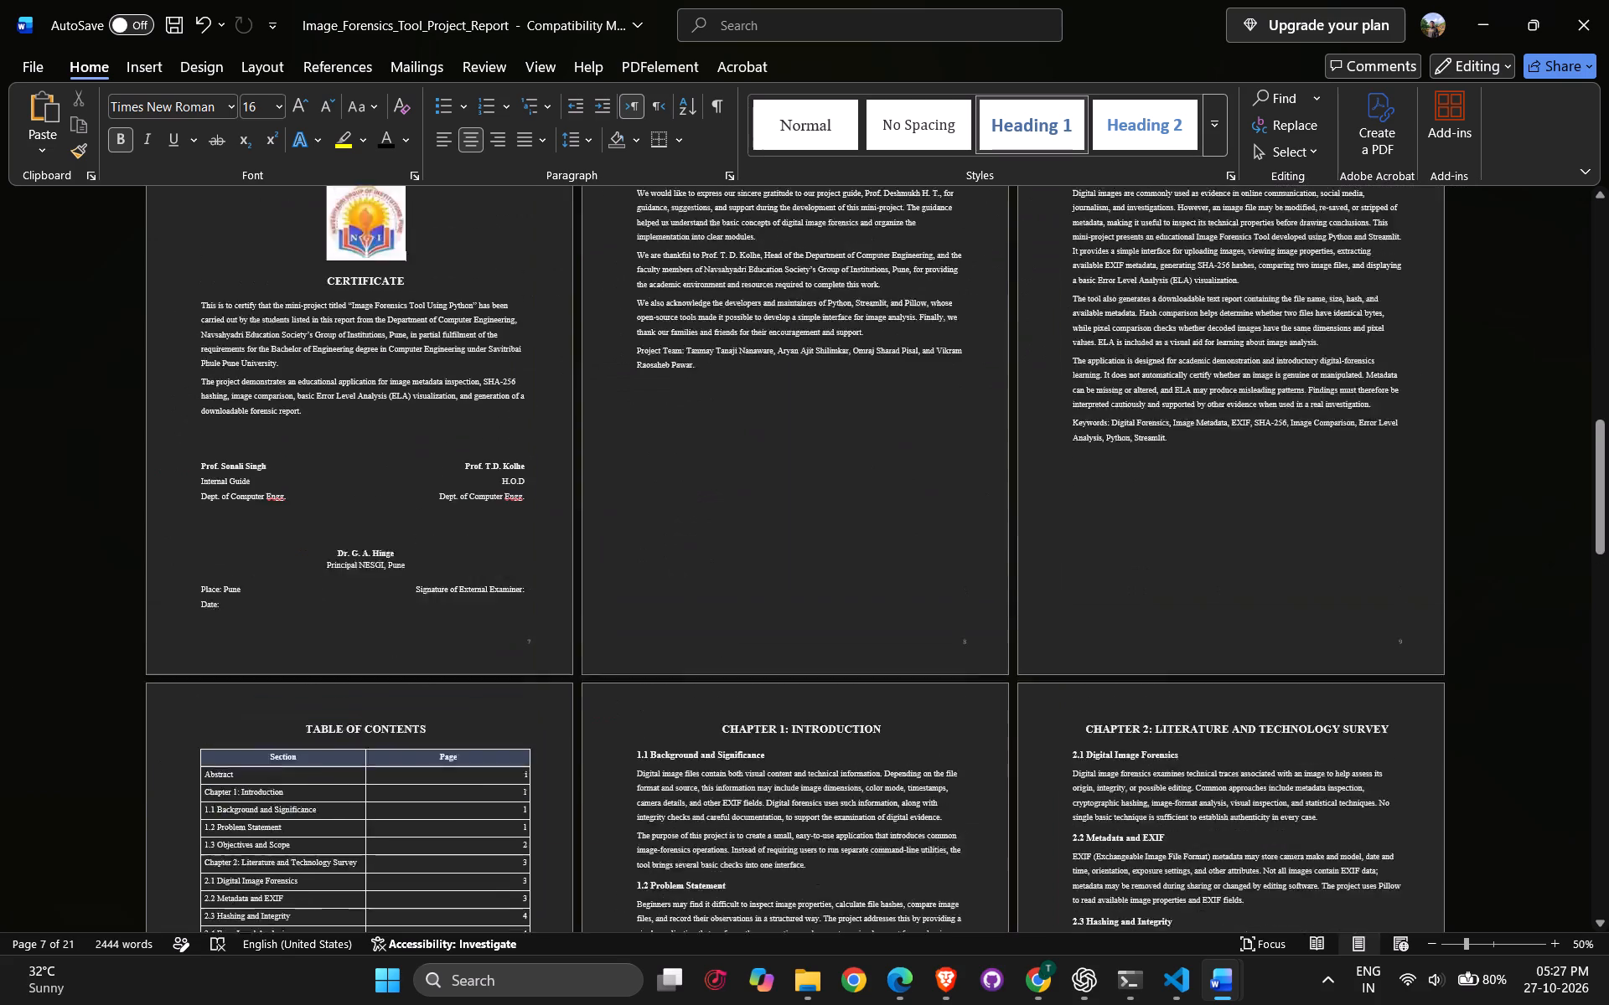
scroll(823, 519, "up", 8)
left_click(382, 414)
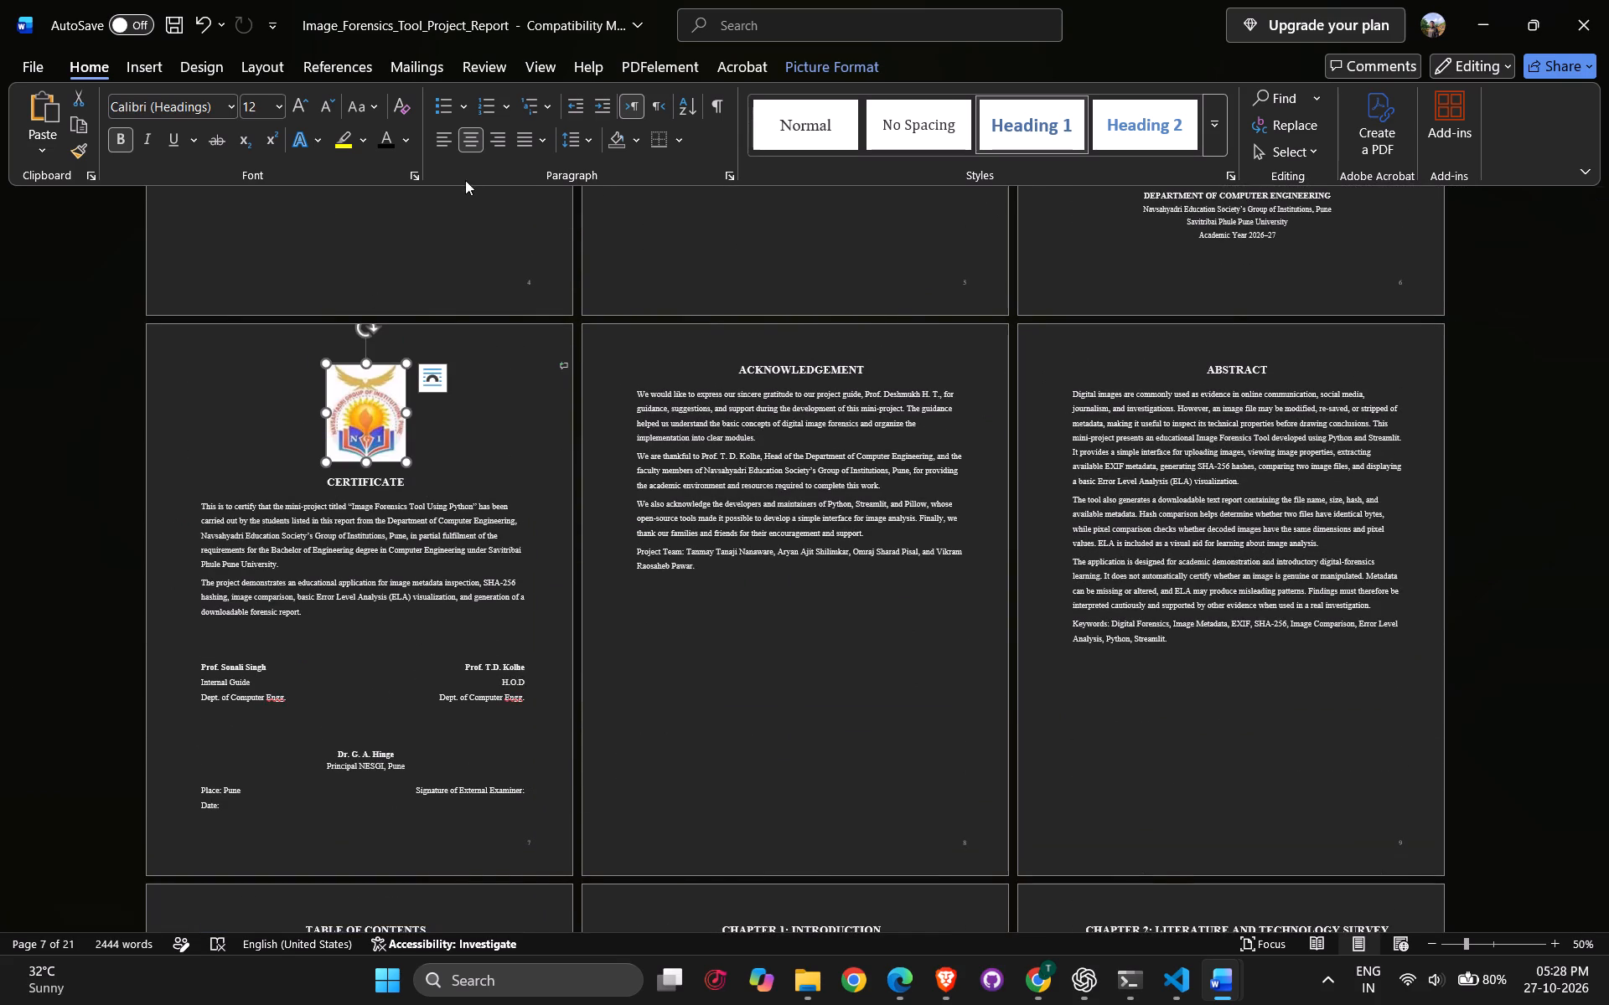
left_click(473, 144)
left_click(473, 144)
Enlarge the logo on the Image Forensics Tool title page slightly, keeping its proportions.
scroll(840, 884, "up", 7)
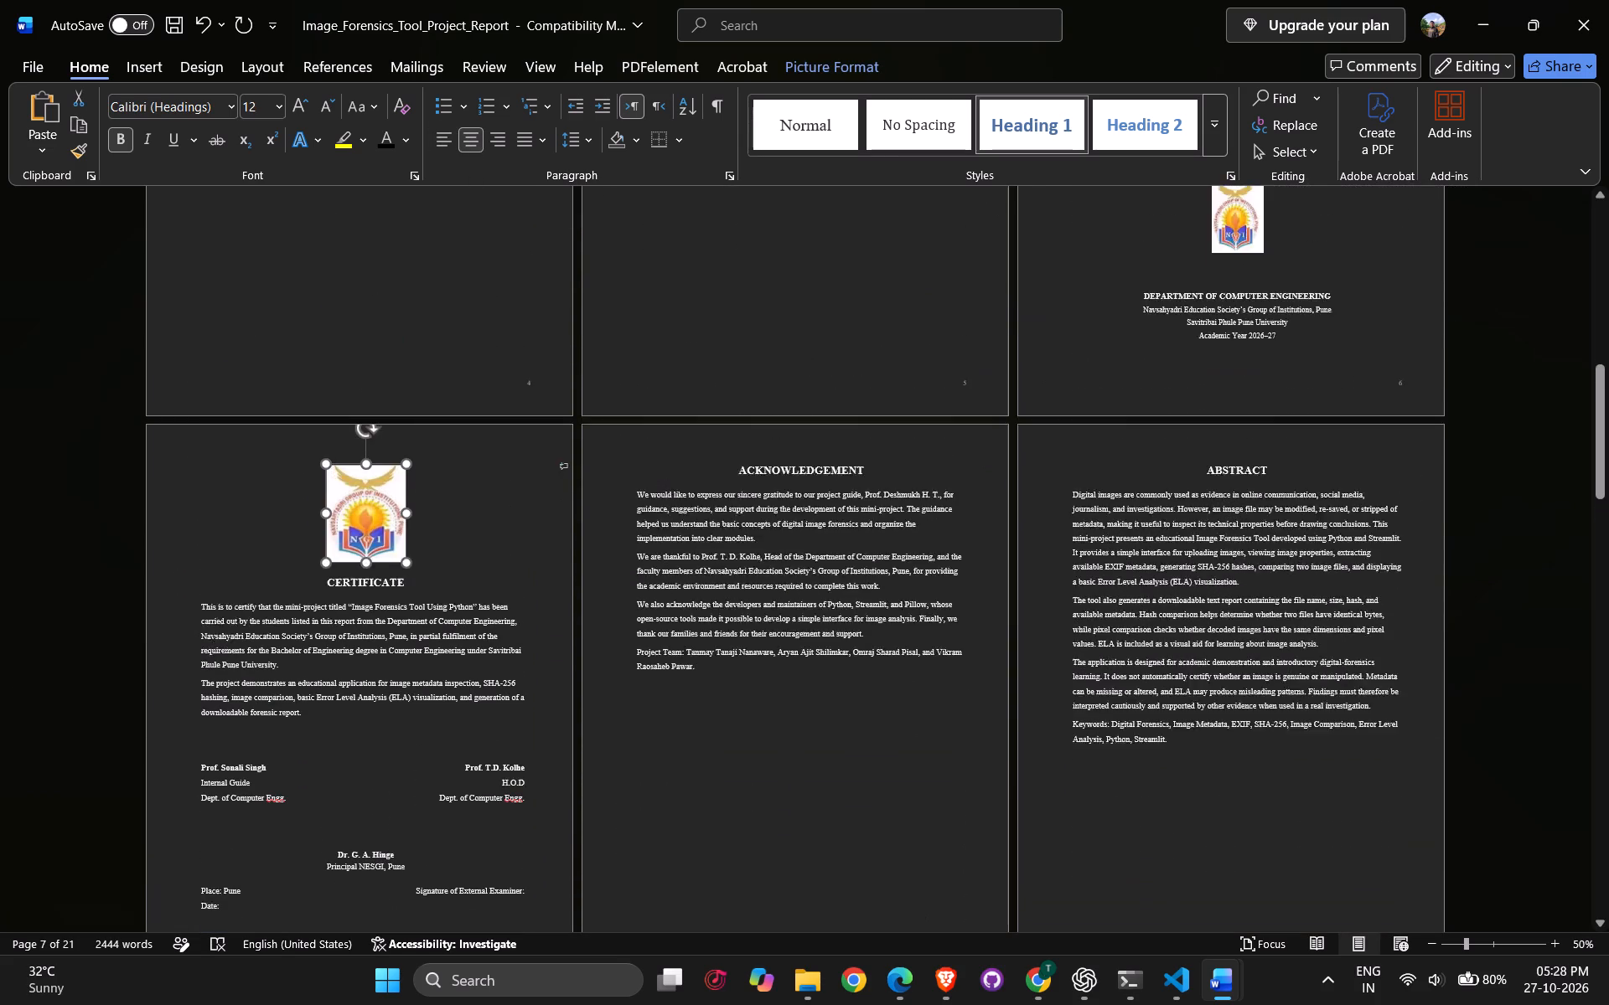
scroll(920, 910, "up", 8)
left_click(1241, 501)
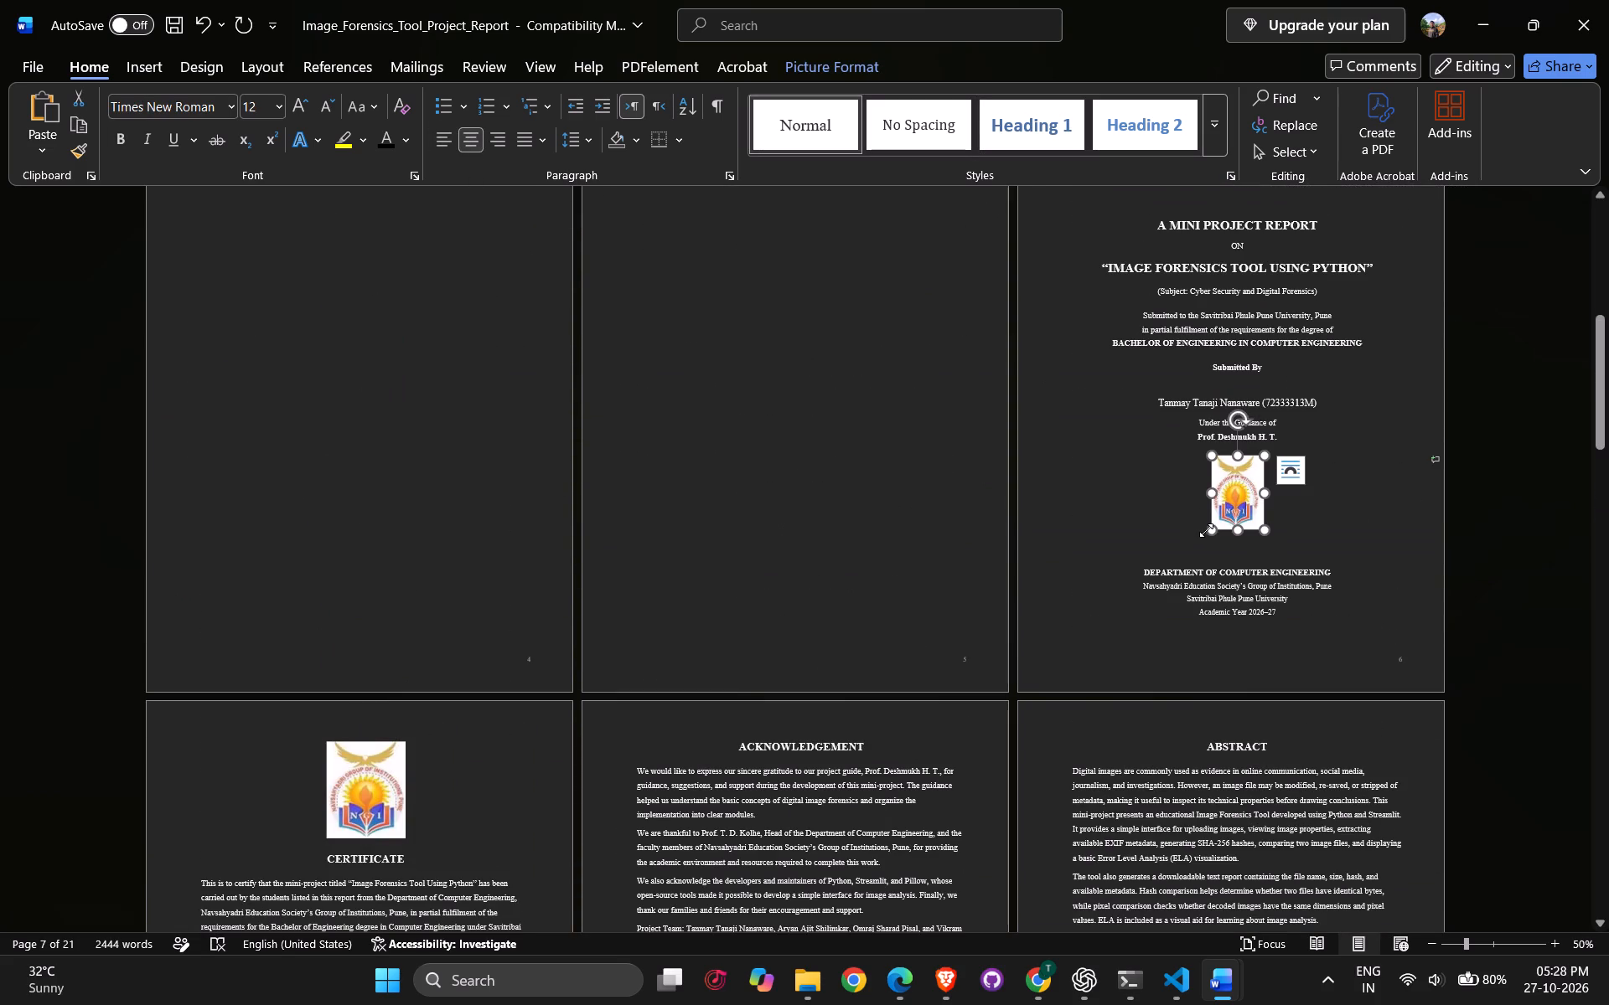
left_click_drag(1212, 532, 1211, 533)
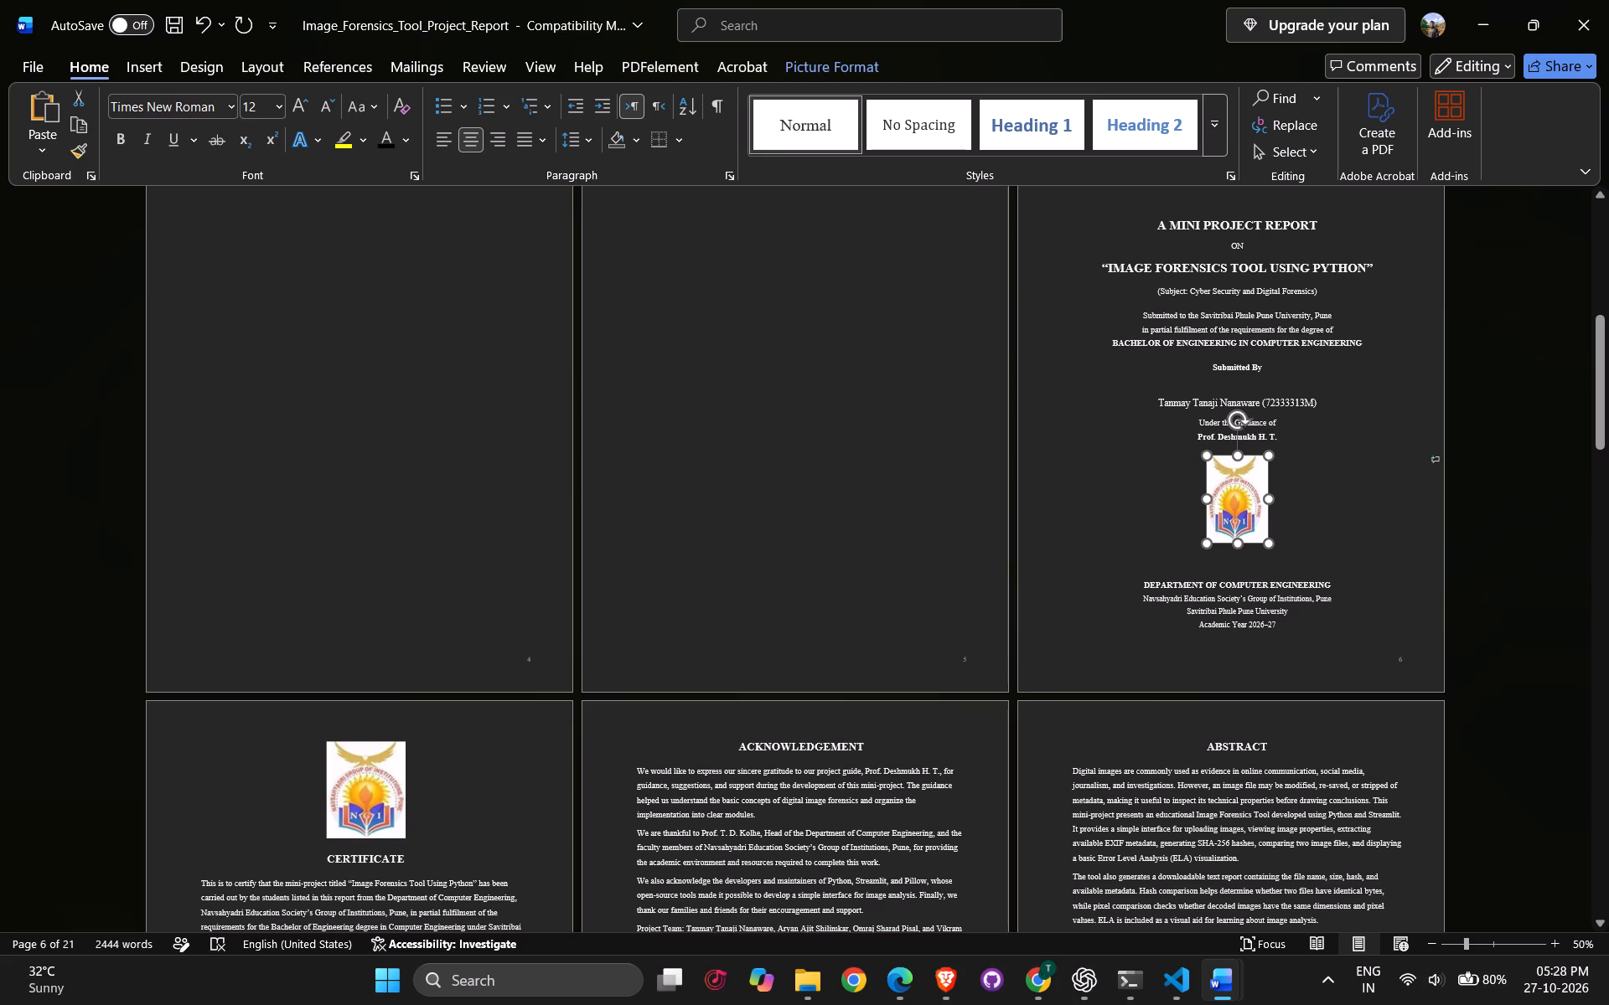
left_click_drag(1211, 533, 1201, 535)
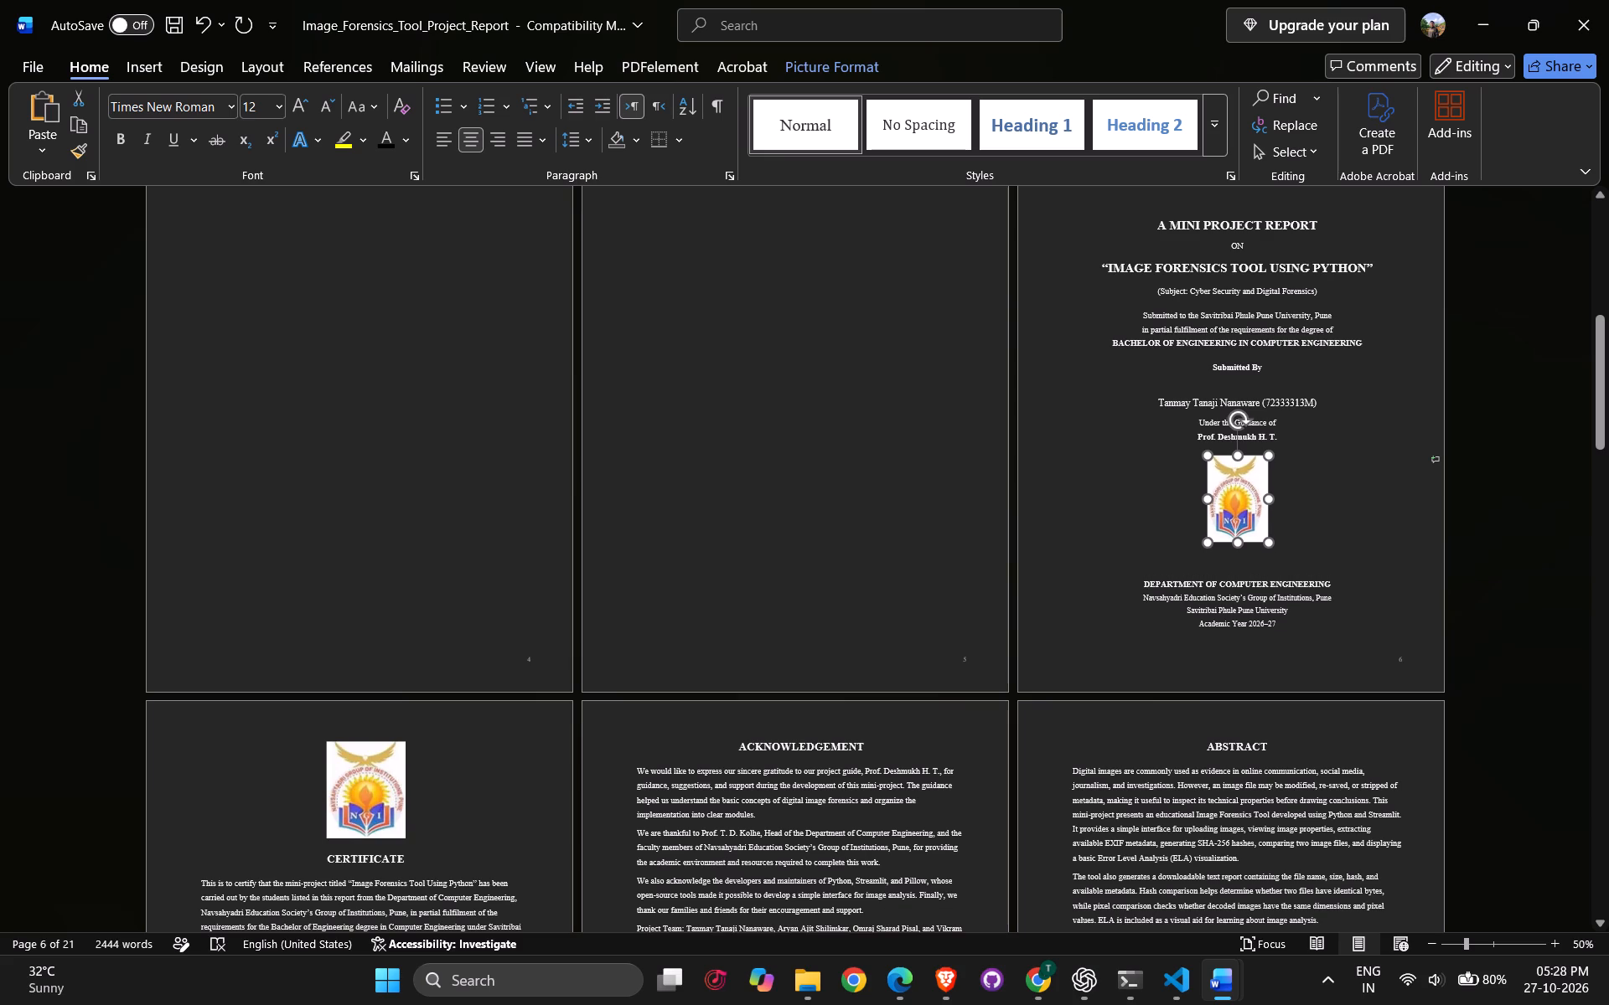
left_click(1325, 511)
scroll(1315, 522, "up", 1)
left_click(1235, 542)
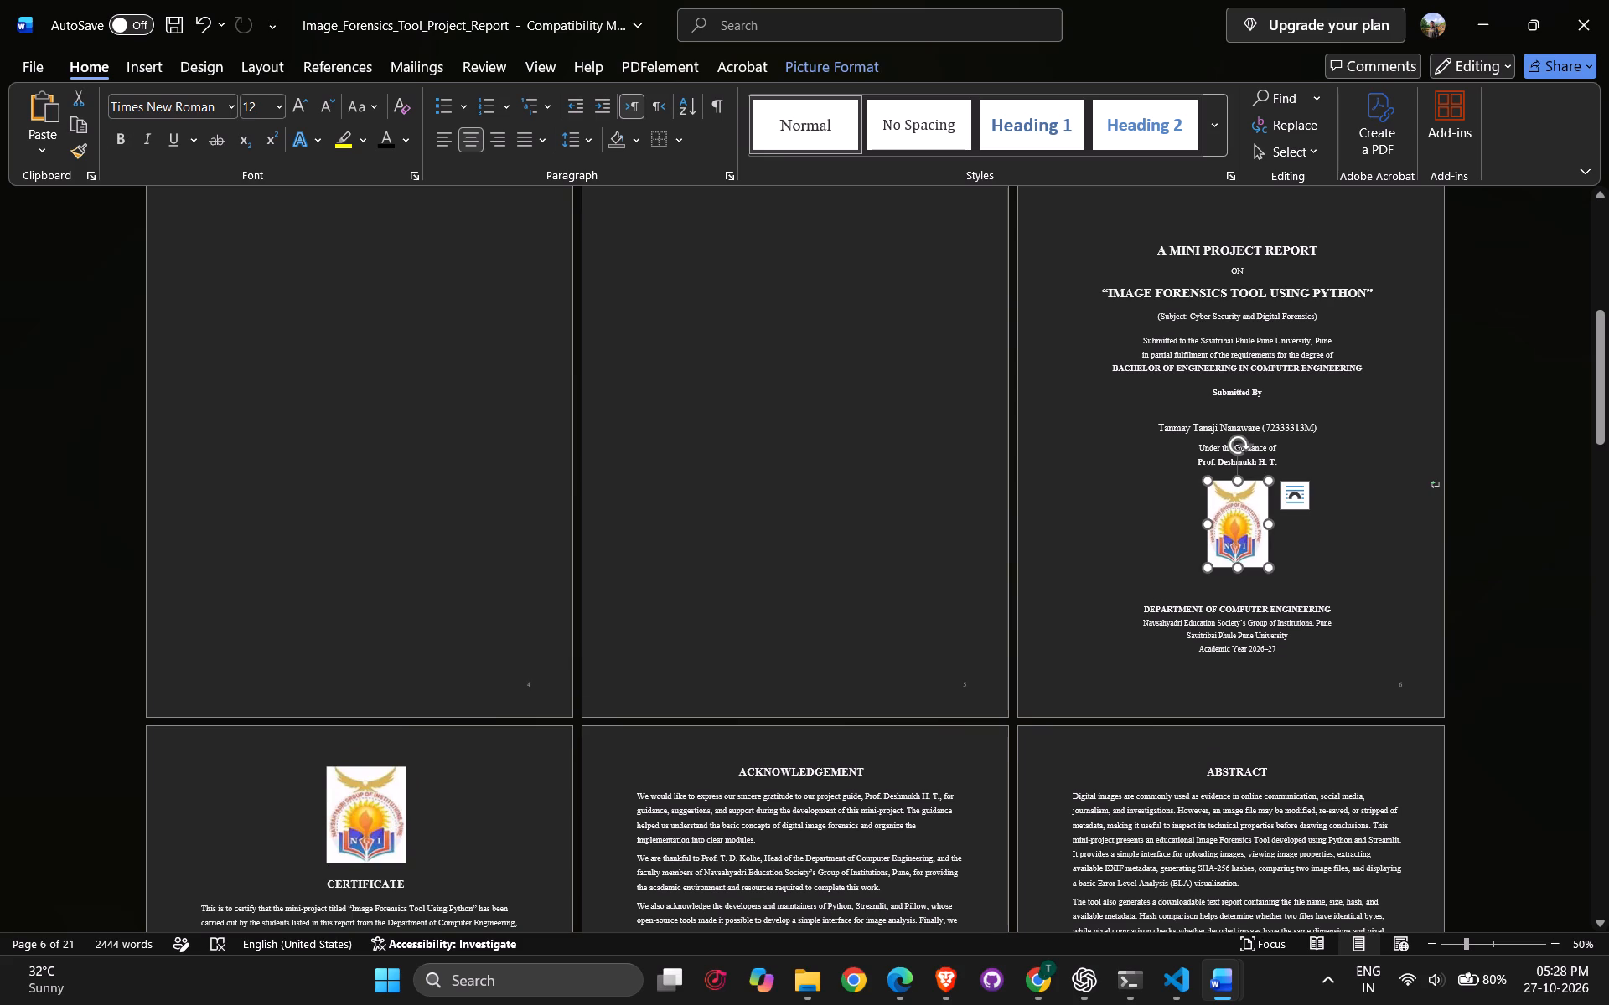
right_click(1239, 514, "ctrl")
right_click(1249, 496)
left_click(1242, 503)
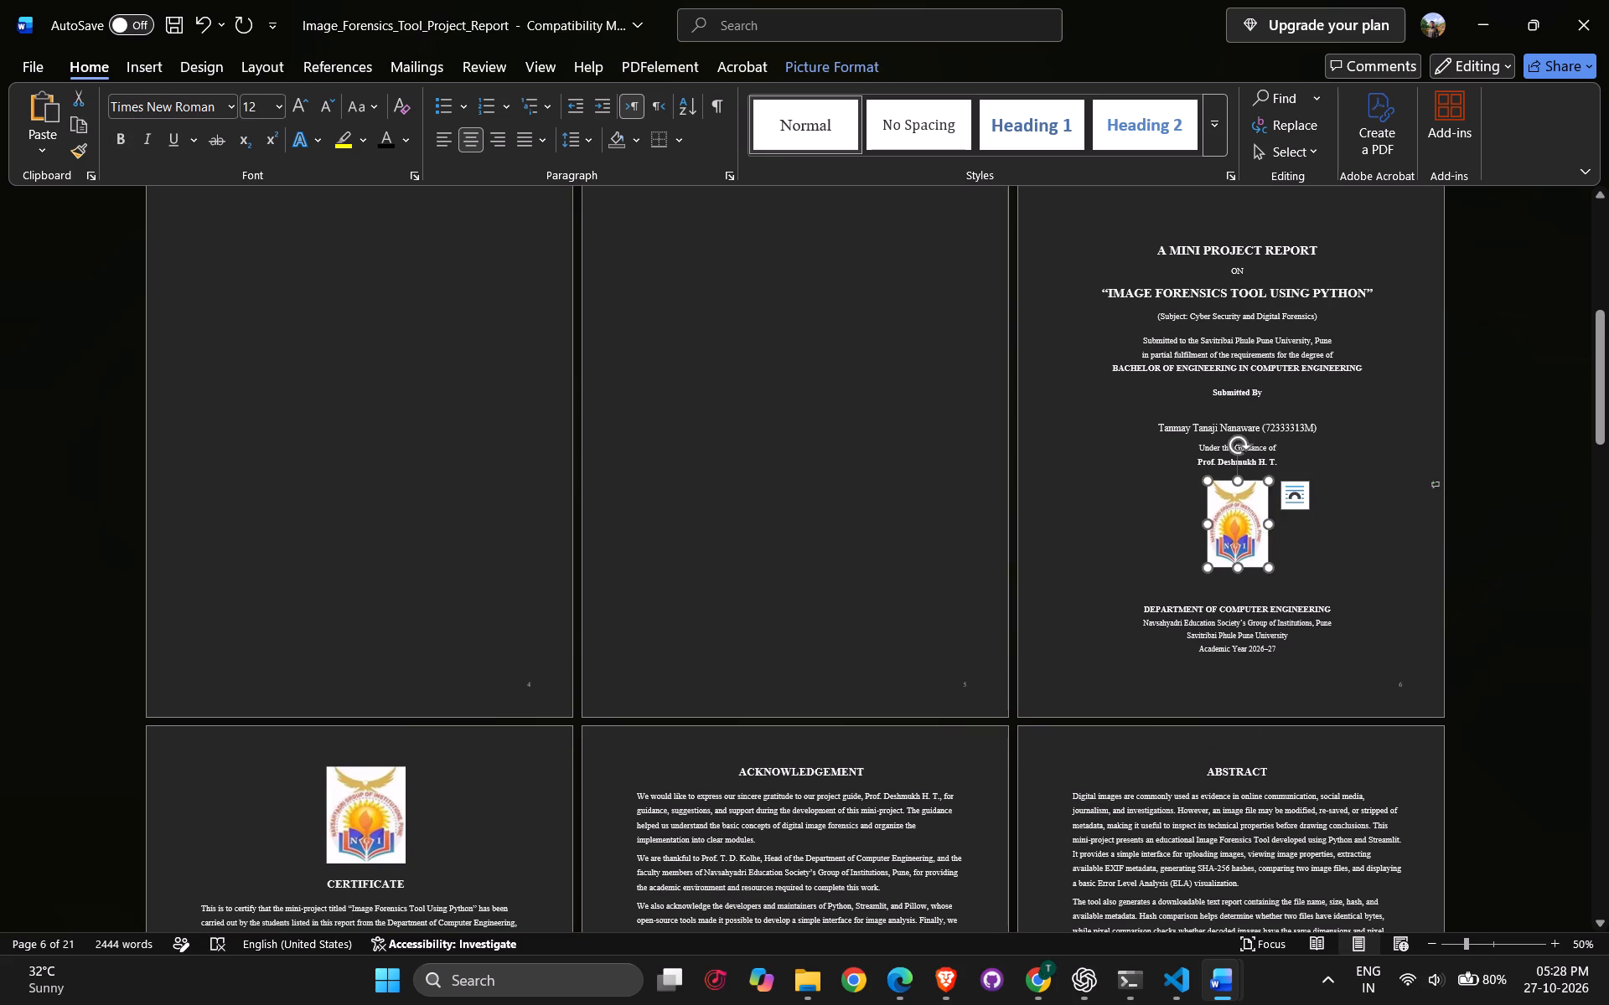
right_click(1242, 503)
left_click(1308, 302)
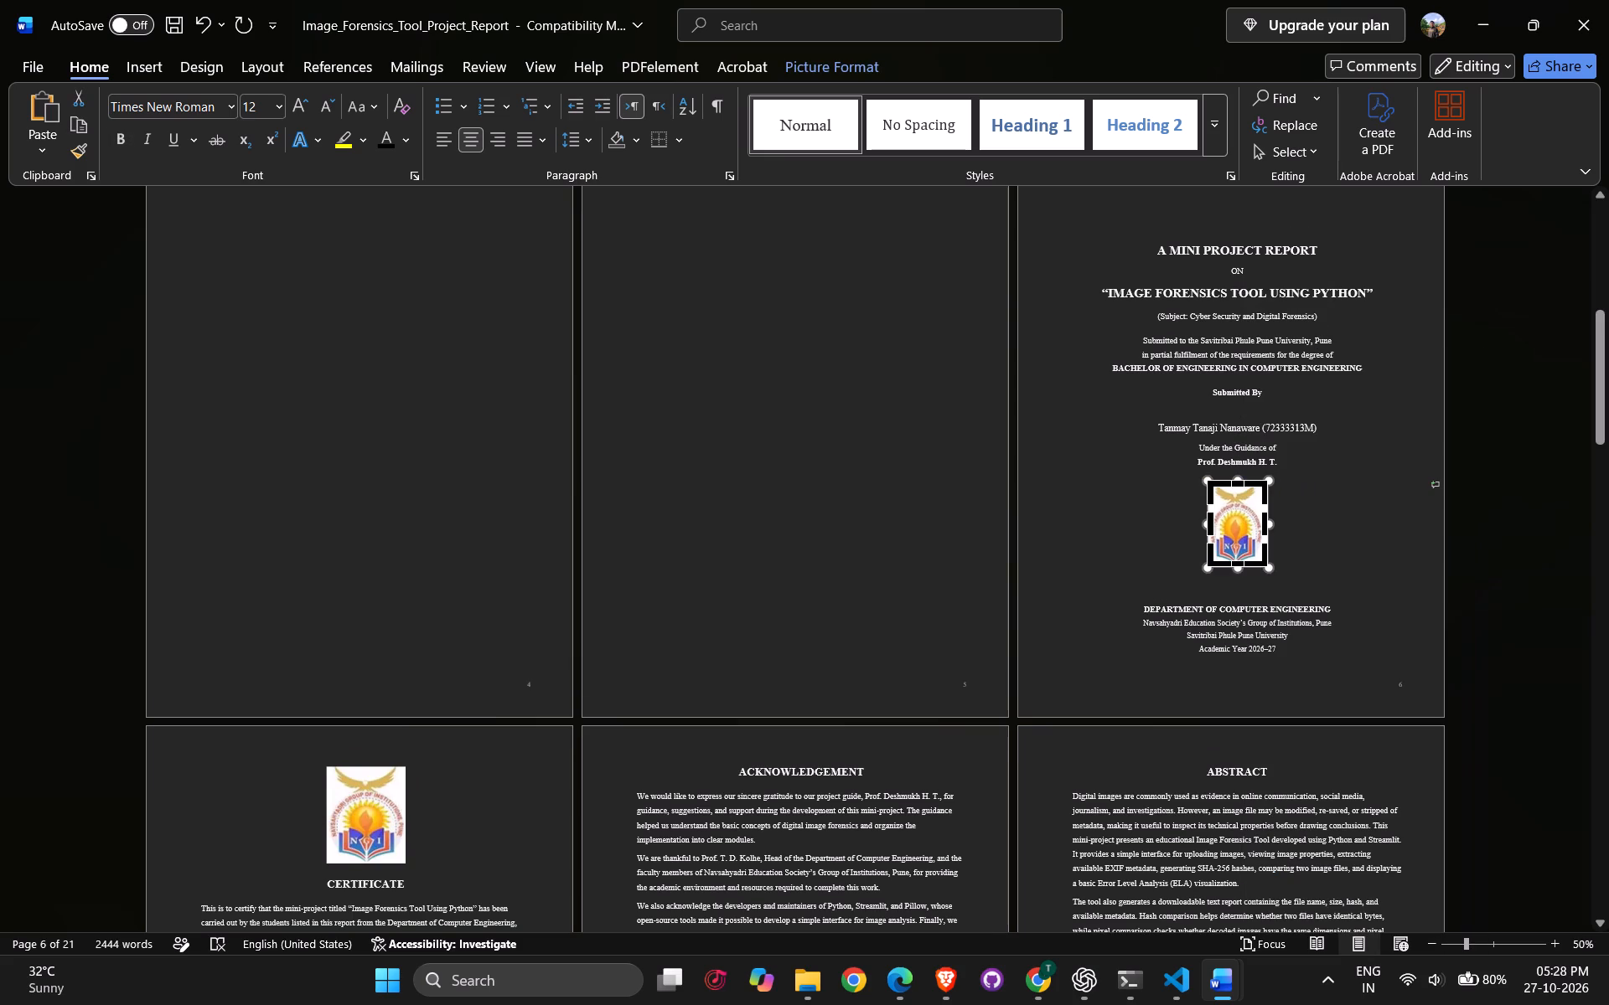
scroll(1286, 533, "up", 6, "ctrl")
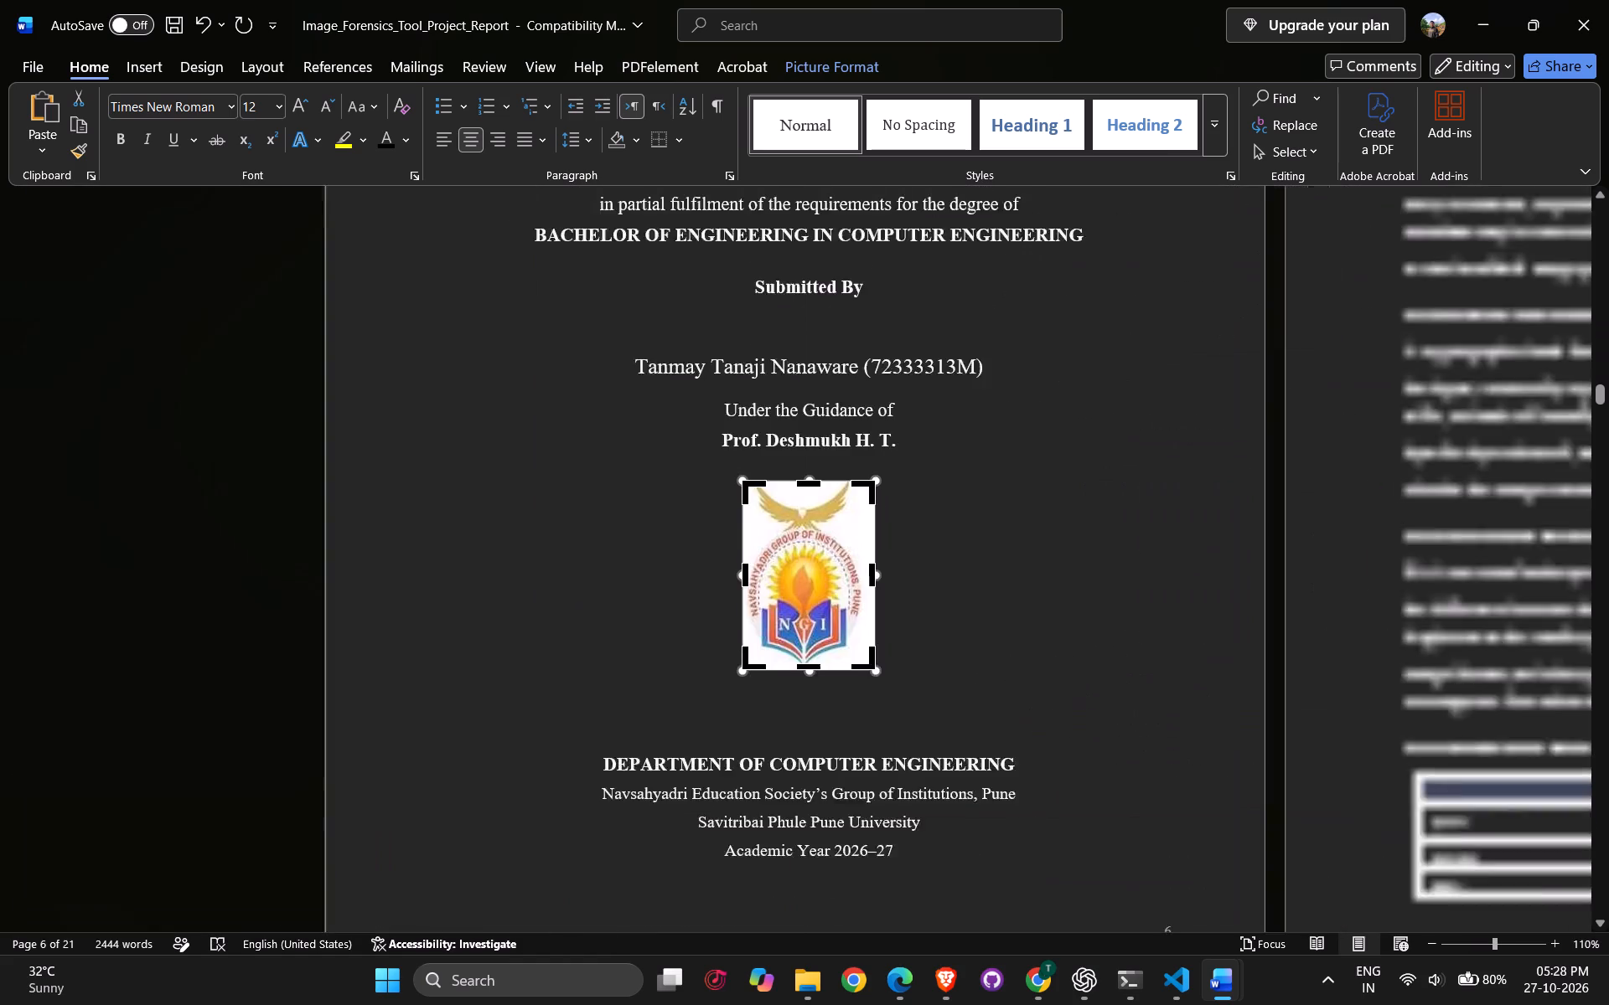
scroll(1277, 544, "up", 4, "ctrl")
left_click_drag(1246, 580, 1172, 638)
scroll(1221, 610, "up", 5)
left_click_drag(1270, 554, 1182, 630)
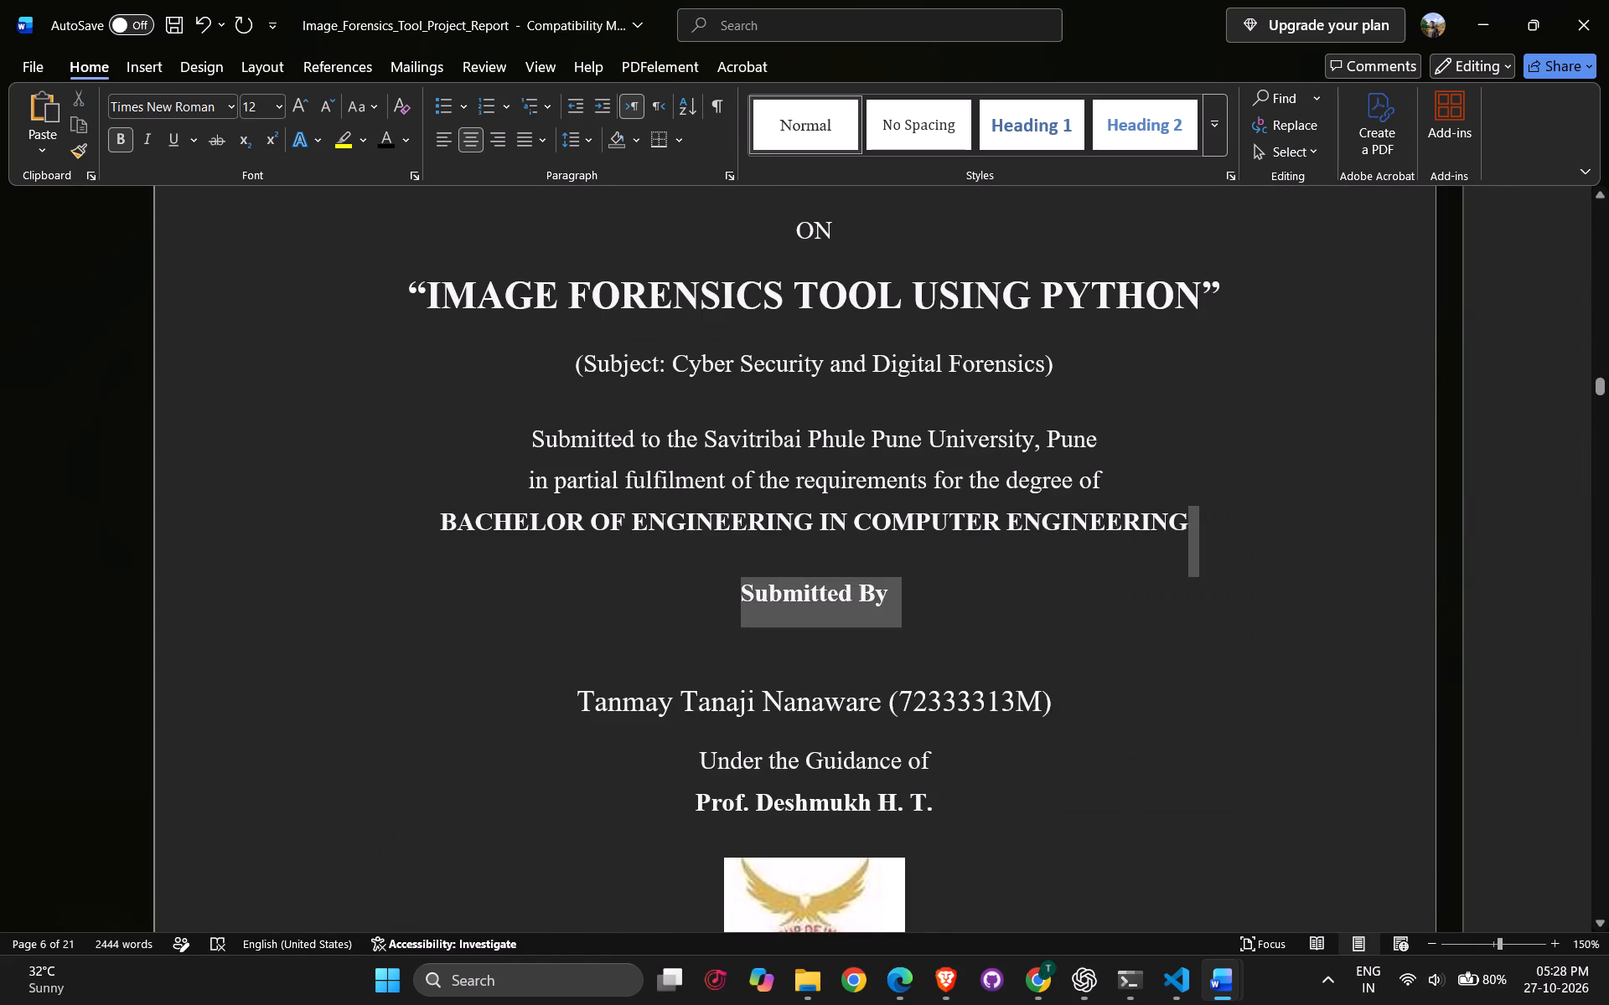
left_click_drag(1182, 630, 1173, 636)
Delete the two blank pages between the Land Registry pages and the Image Forensics Tool title page.
scroll(1227, 597, "down", 15, "ctrl")
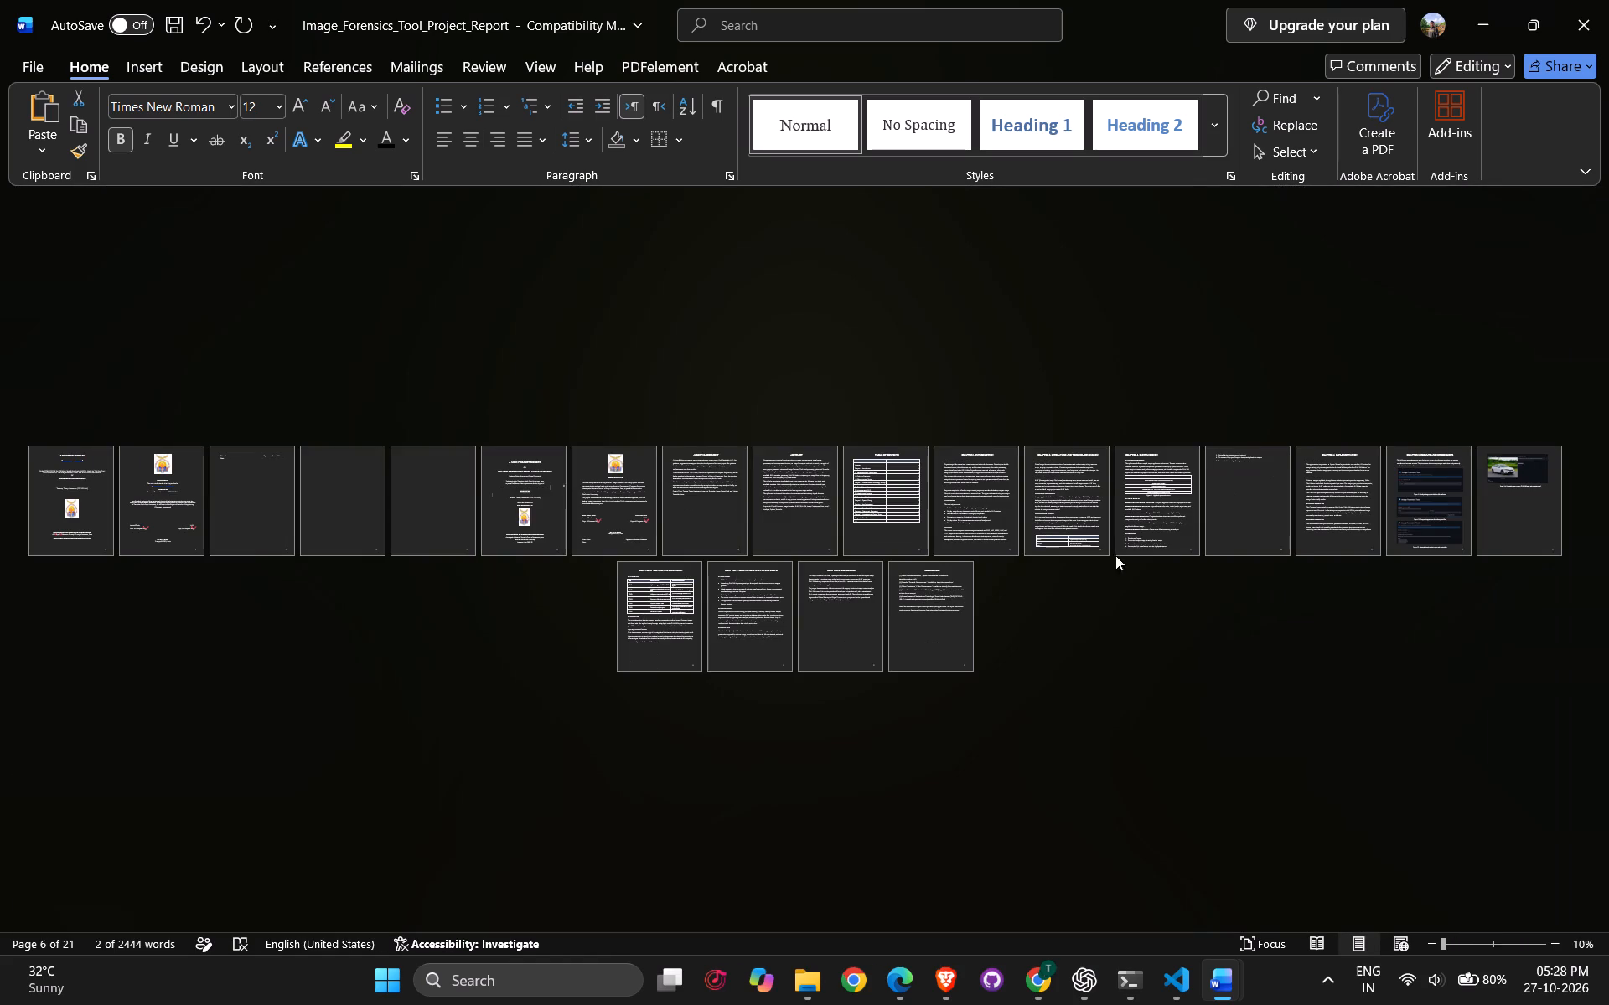
scroll(1095, 564, "up", 5, "ctrl")
scroll(1148, 556, "up", 9)
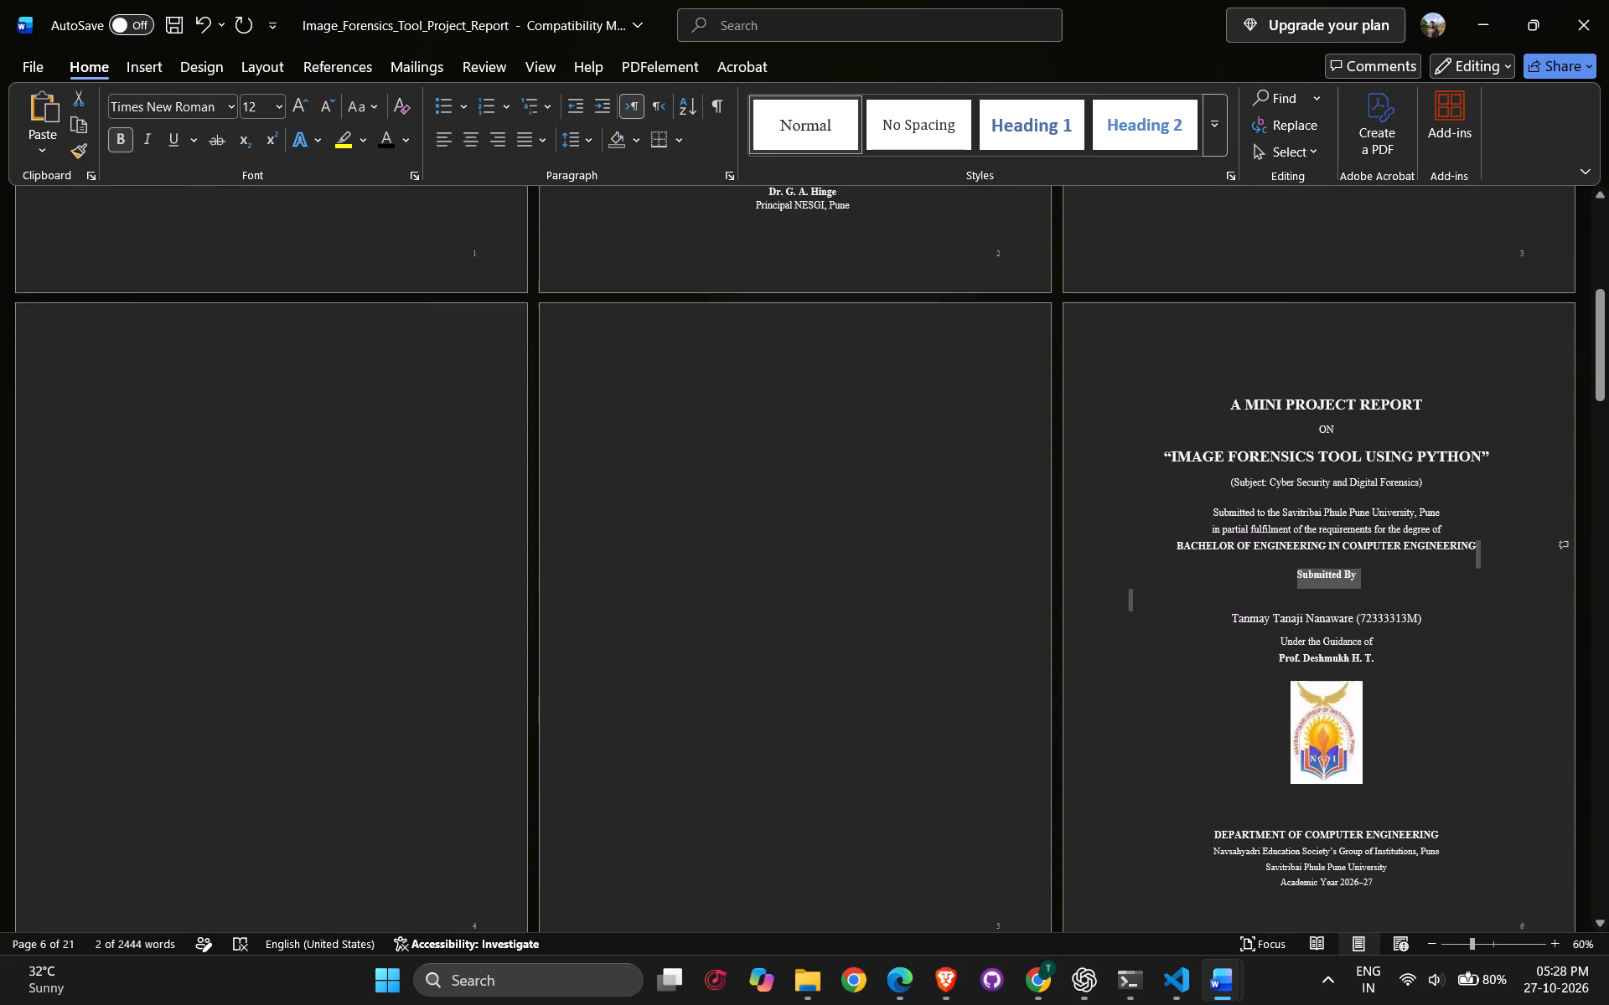
scroll(960, 595, "up", 1)
left_click(918, 563)
key("BackSpace")
key("BackSpace")
key("BackSpace")
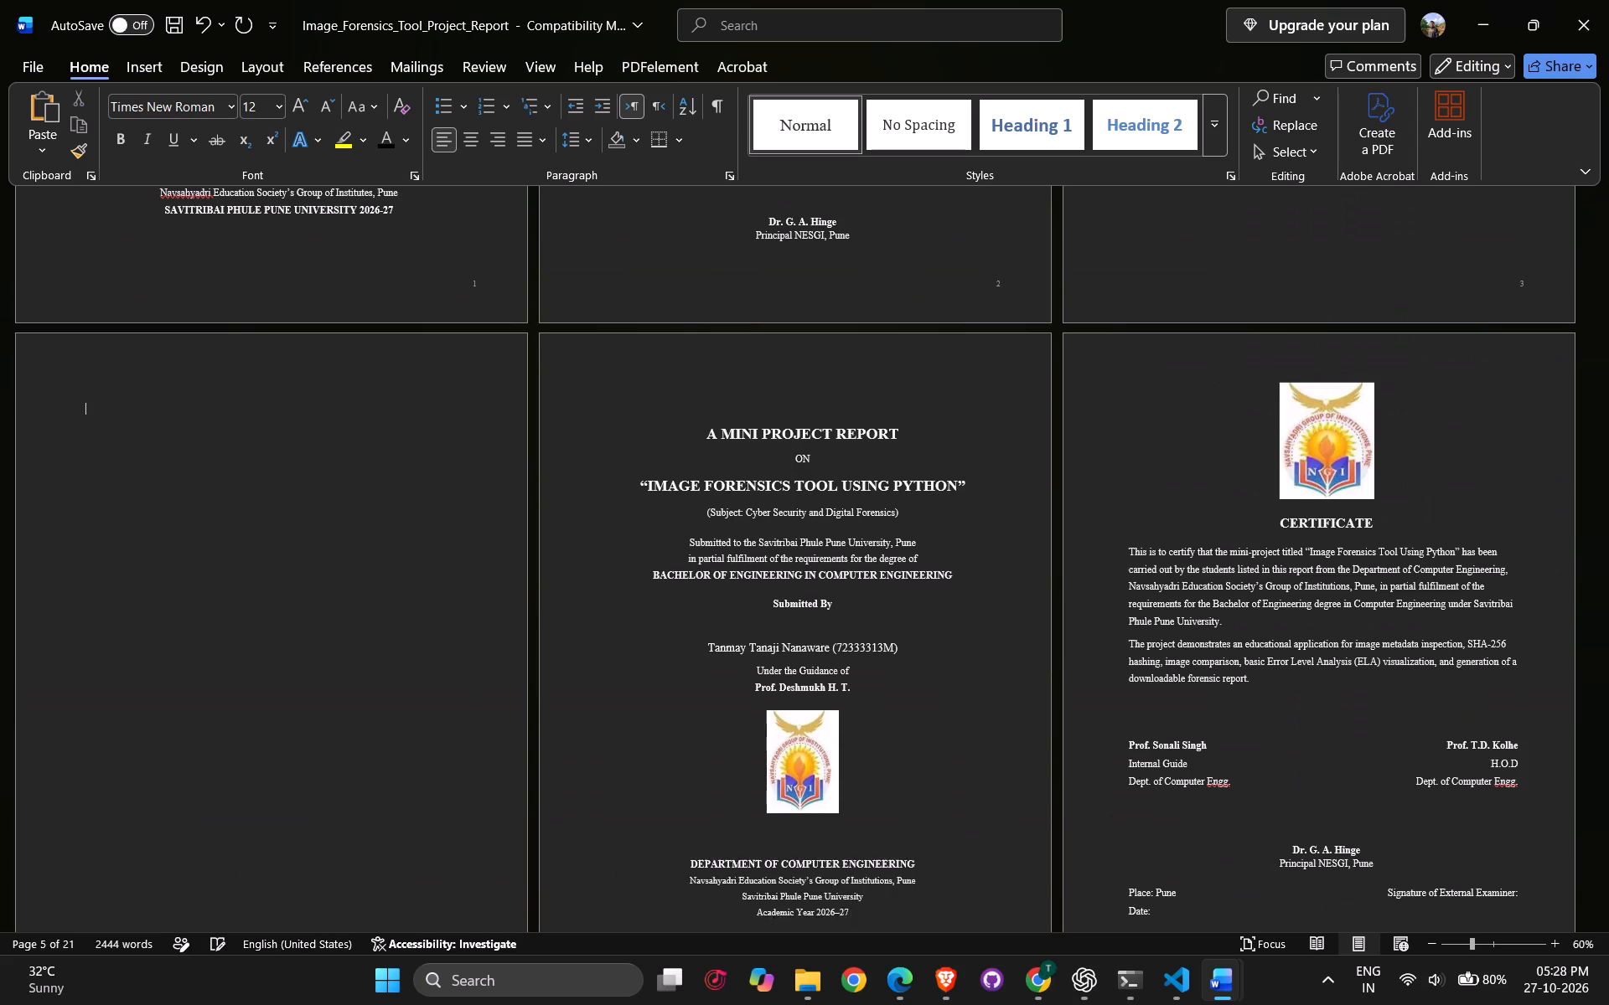
key("BackSpace")
key("BackSpace")
key("BackSpace")
key("BackSpace")
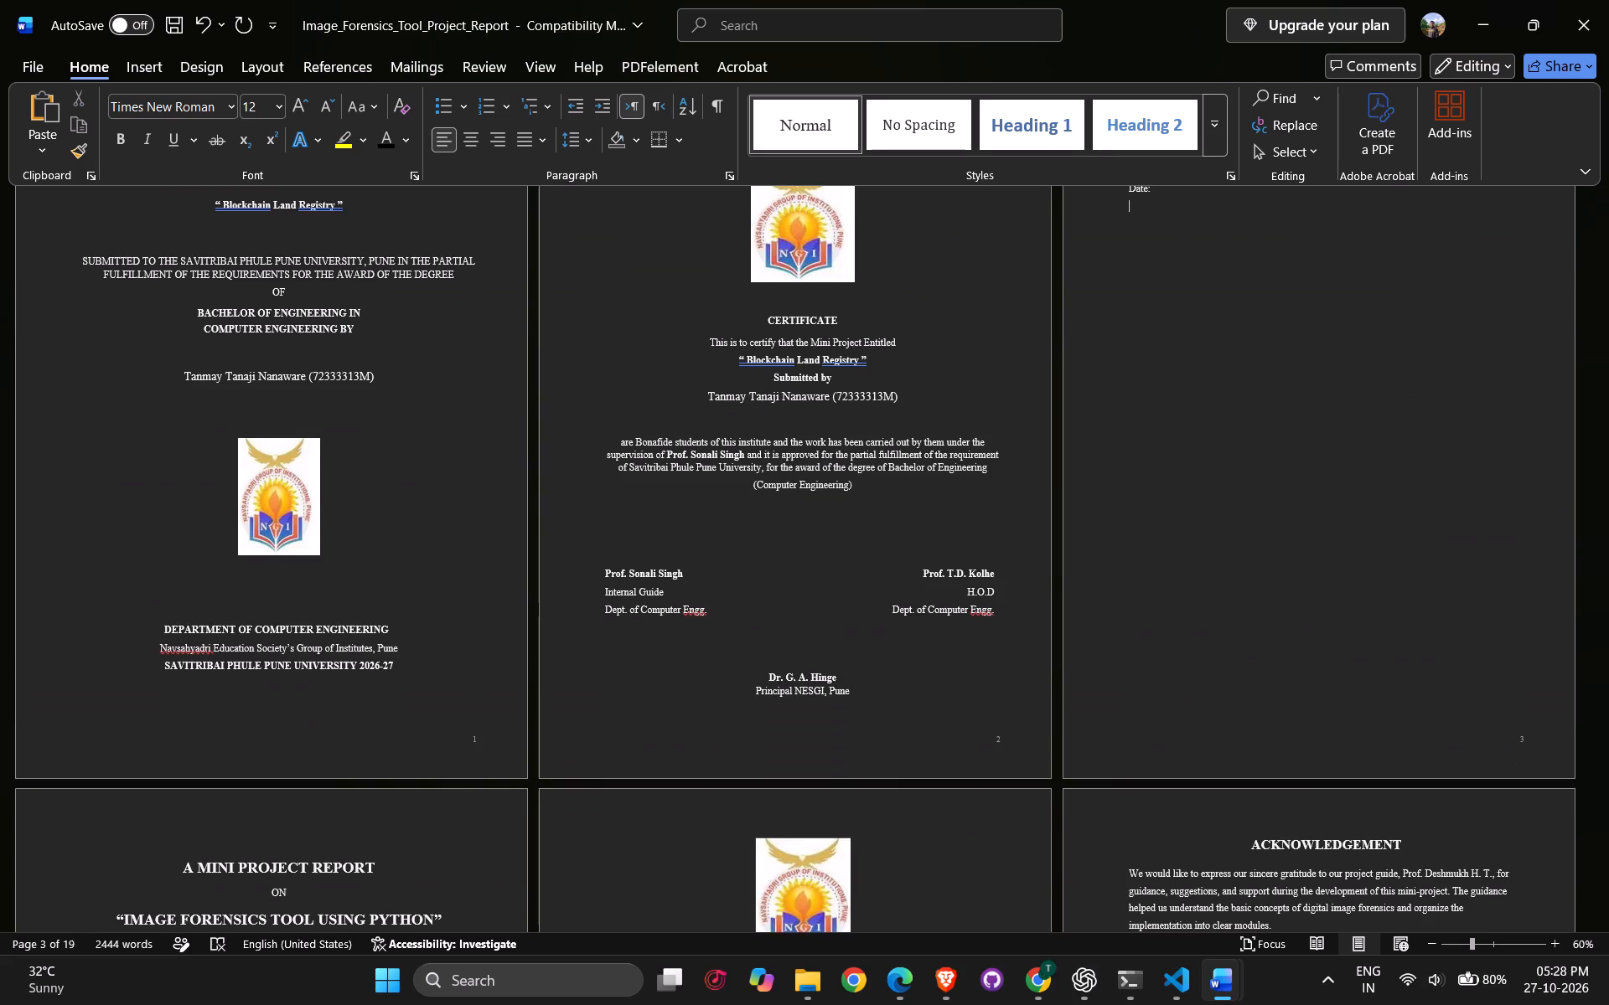
Delete all copied Land Registry content before the Image Forensics Tool title page, including its title, certificate and external examiner lines.
scroll(1033, 517, "down", 4)
scroll(1004, 553, "up", 3)
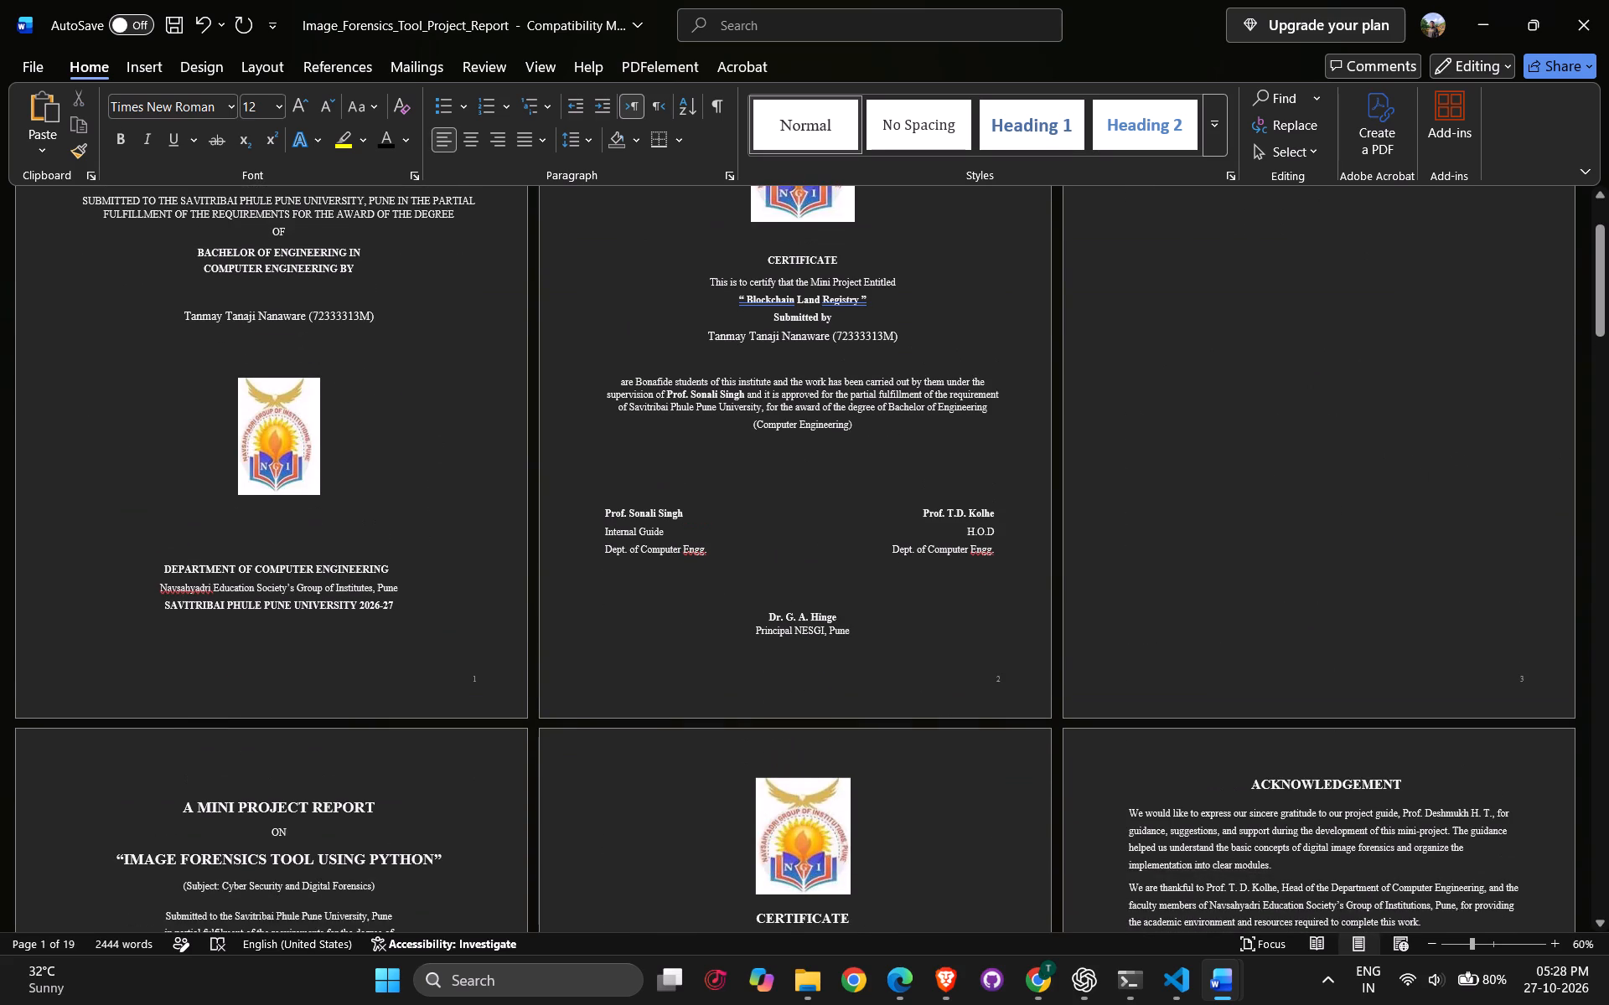
left_click_drag(960, 679, 697, 260)
left_click(697, 260)
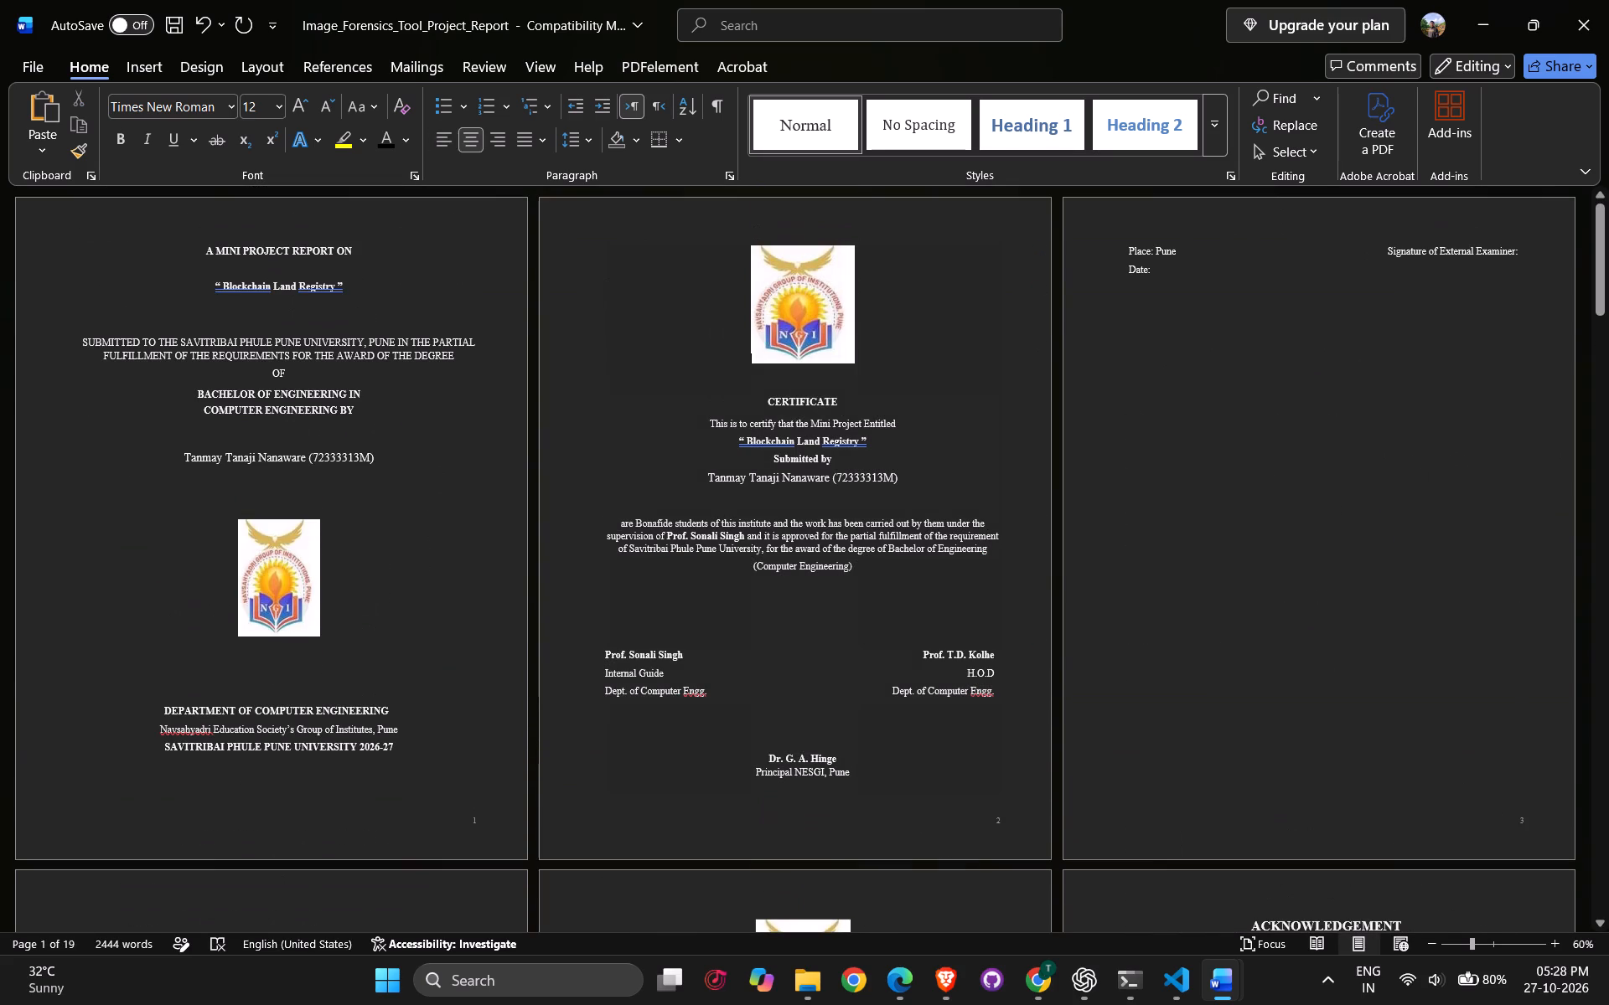
left_click_drag(1404, 341, 1380, 333)
left_click_drag(1380, 333, 49, 236)
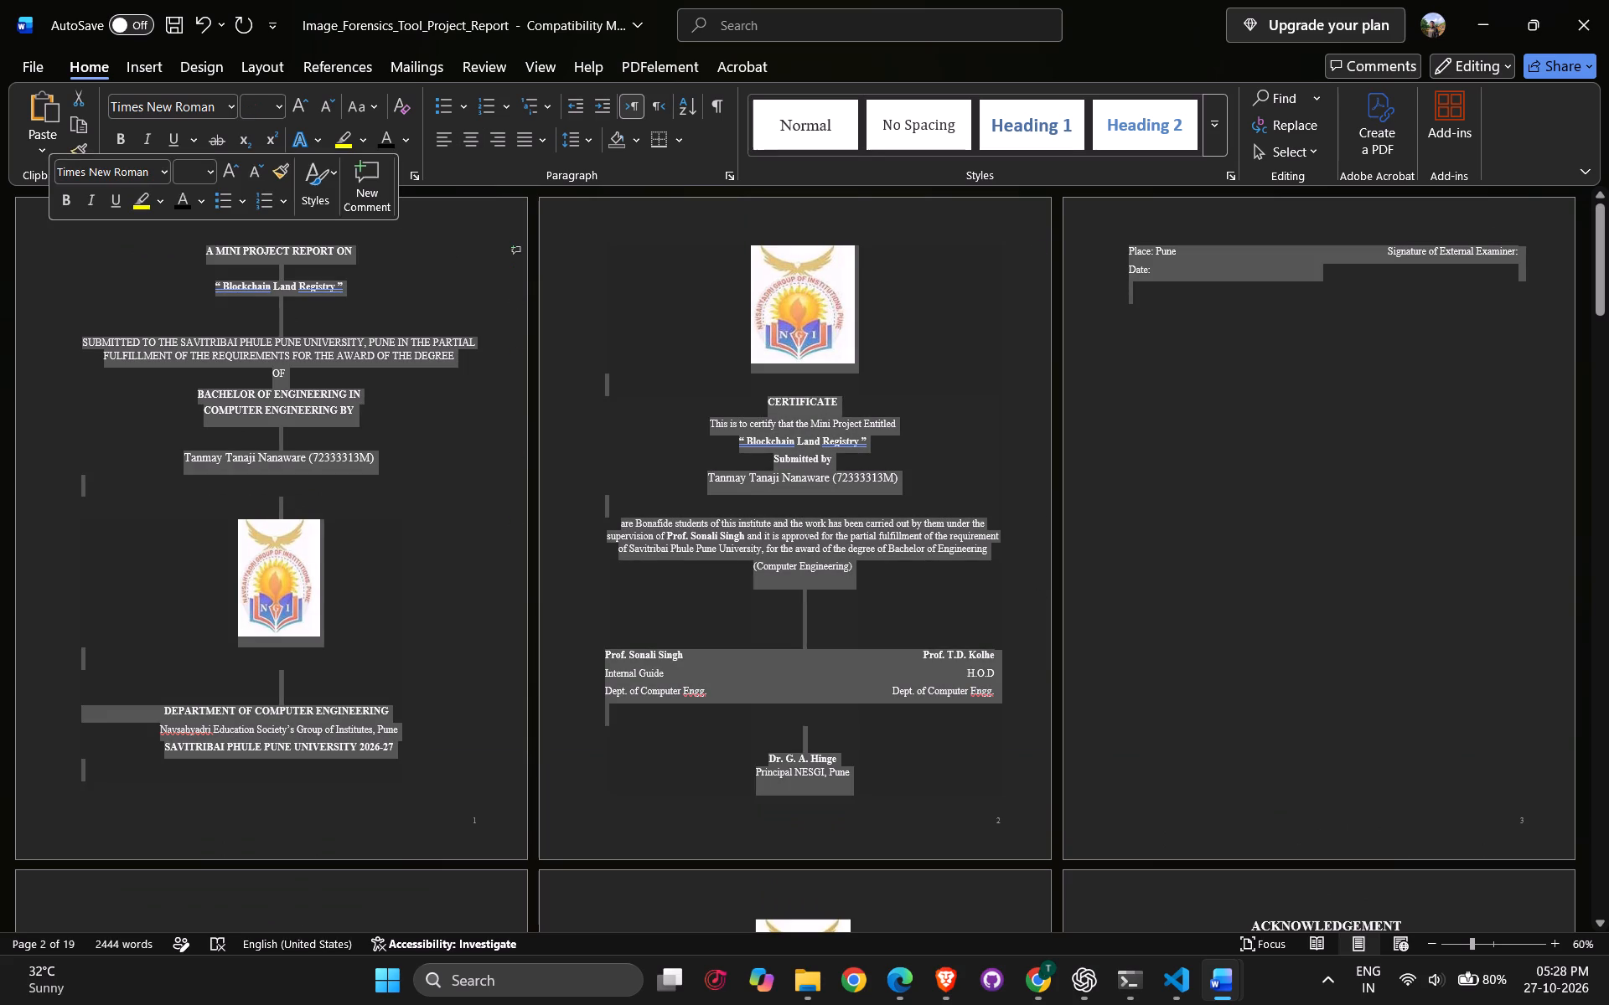
key("BackSpace")
key("BackSpace")
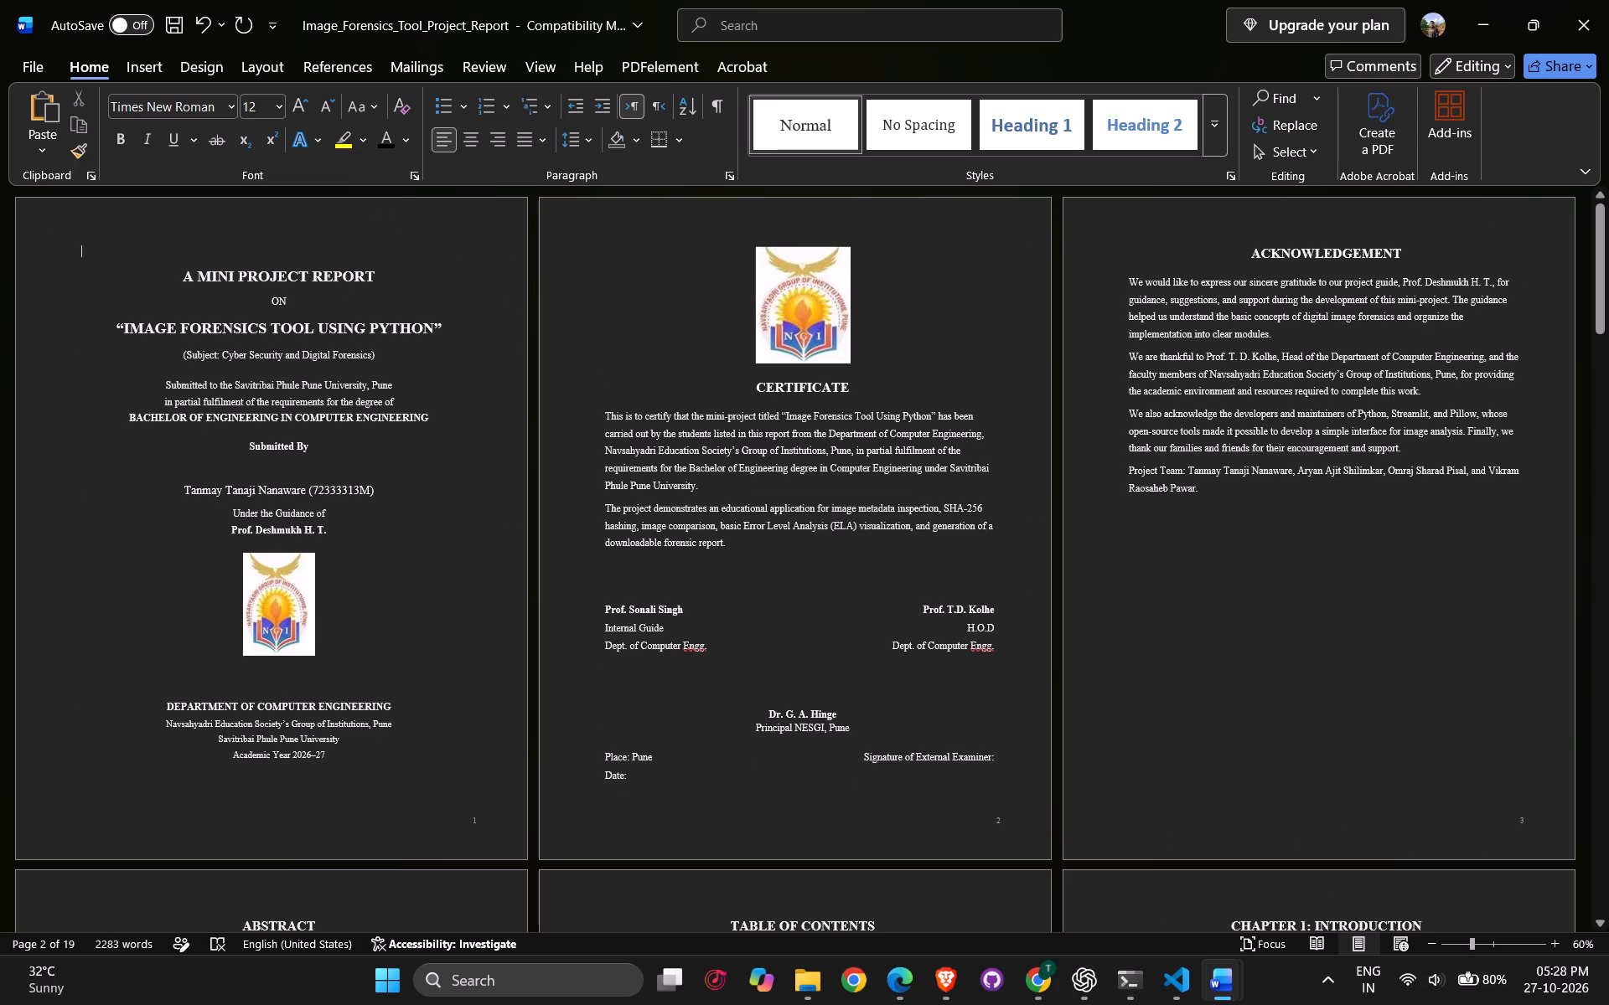
Compare the Image Forensics Tool certificate page with the certificate page in the Land Registry report.
scroll(837, 625, "down", 2)
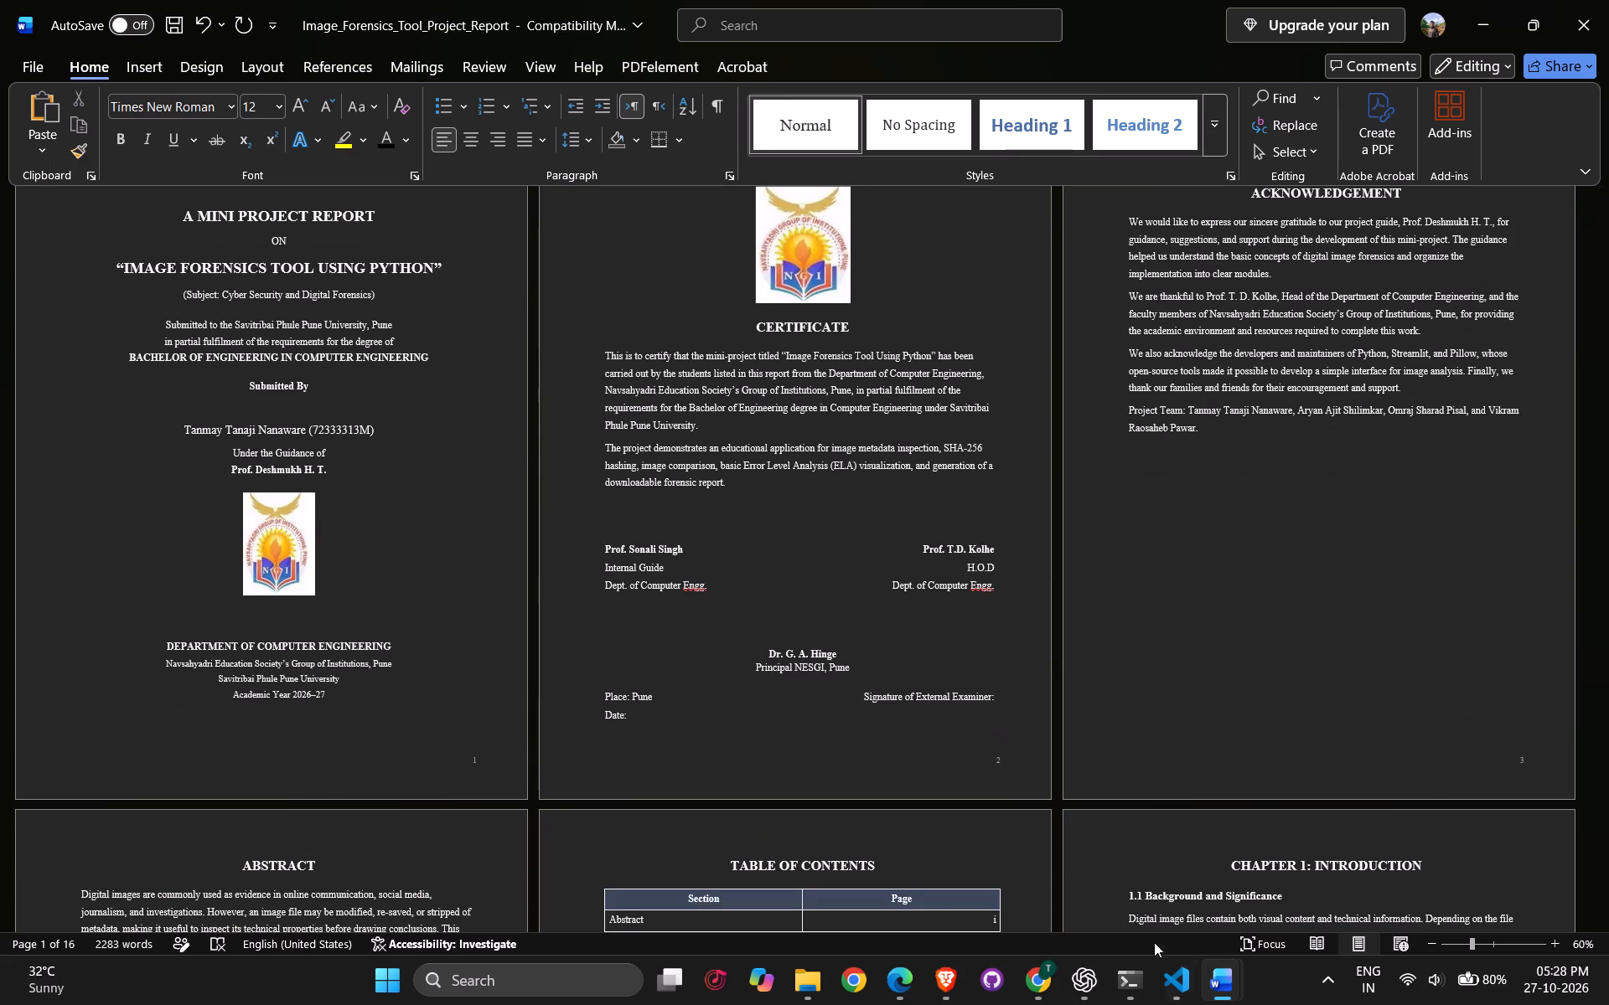
left_click(1322, 894)
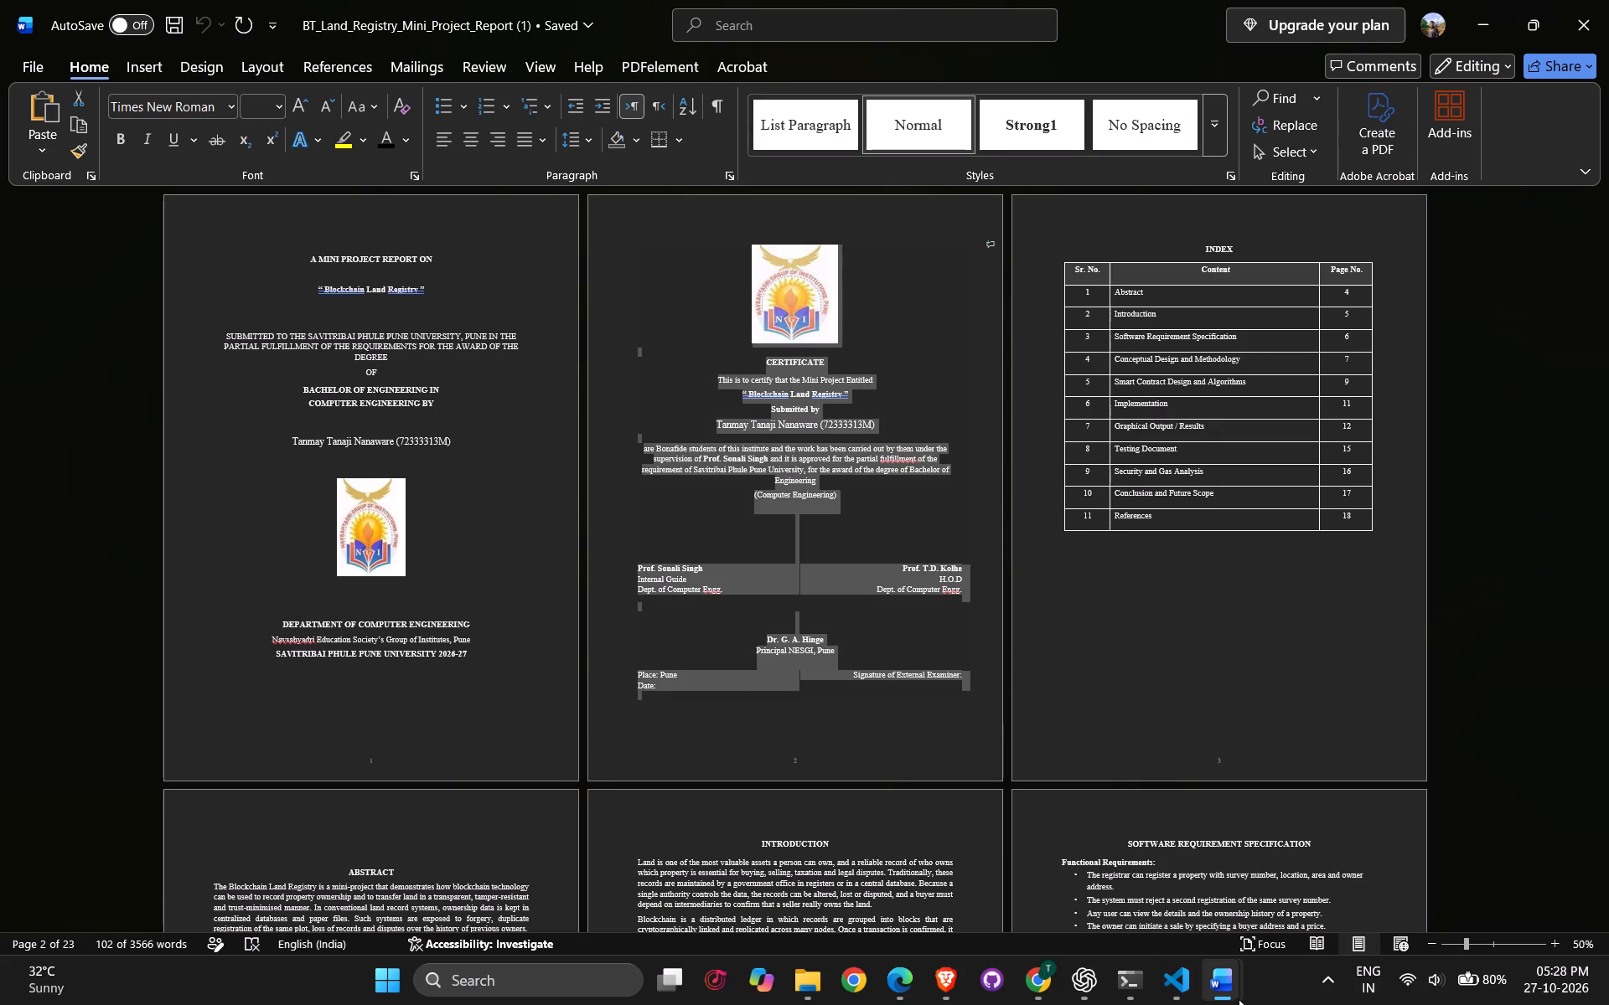
left_click(1303, 878)
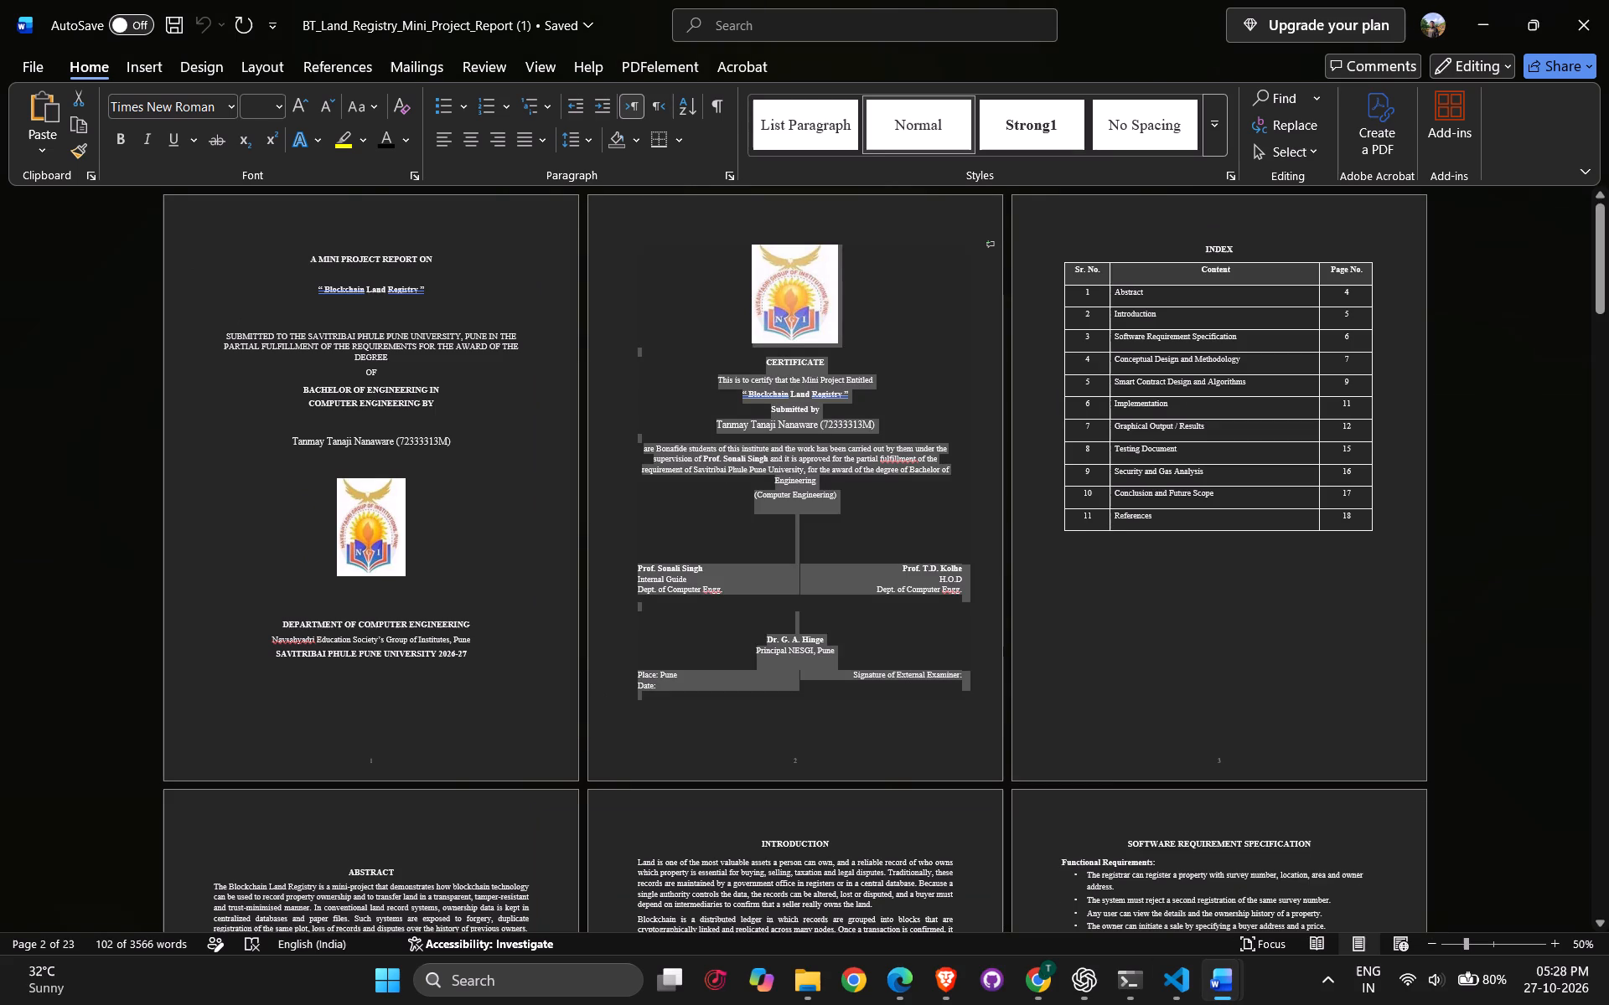
left_click(1124, 678)
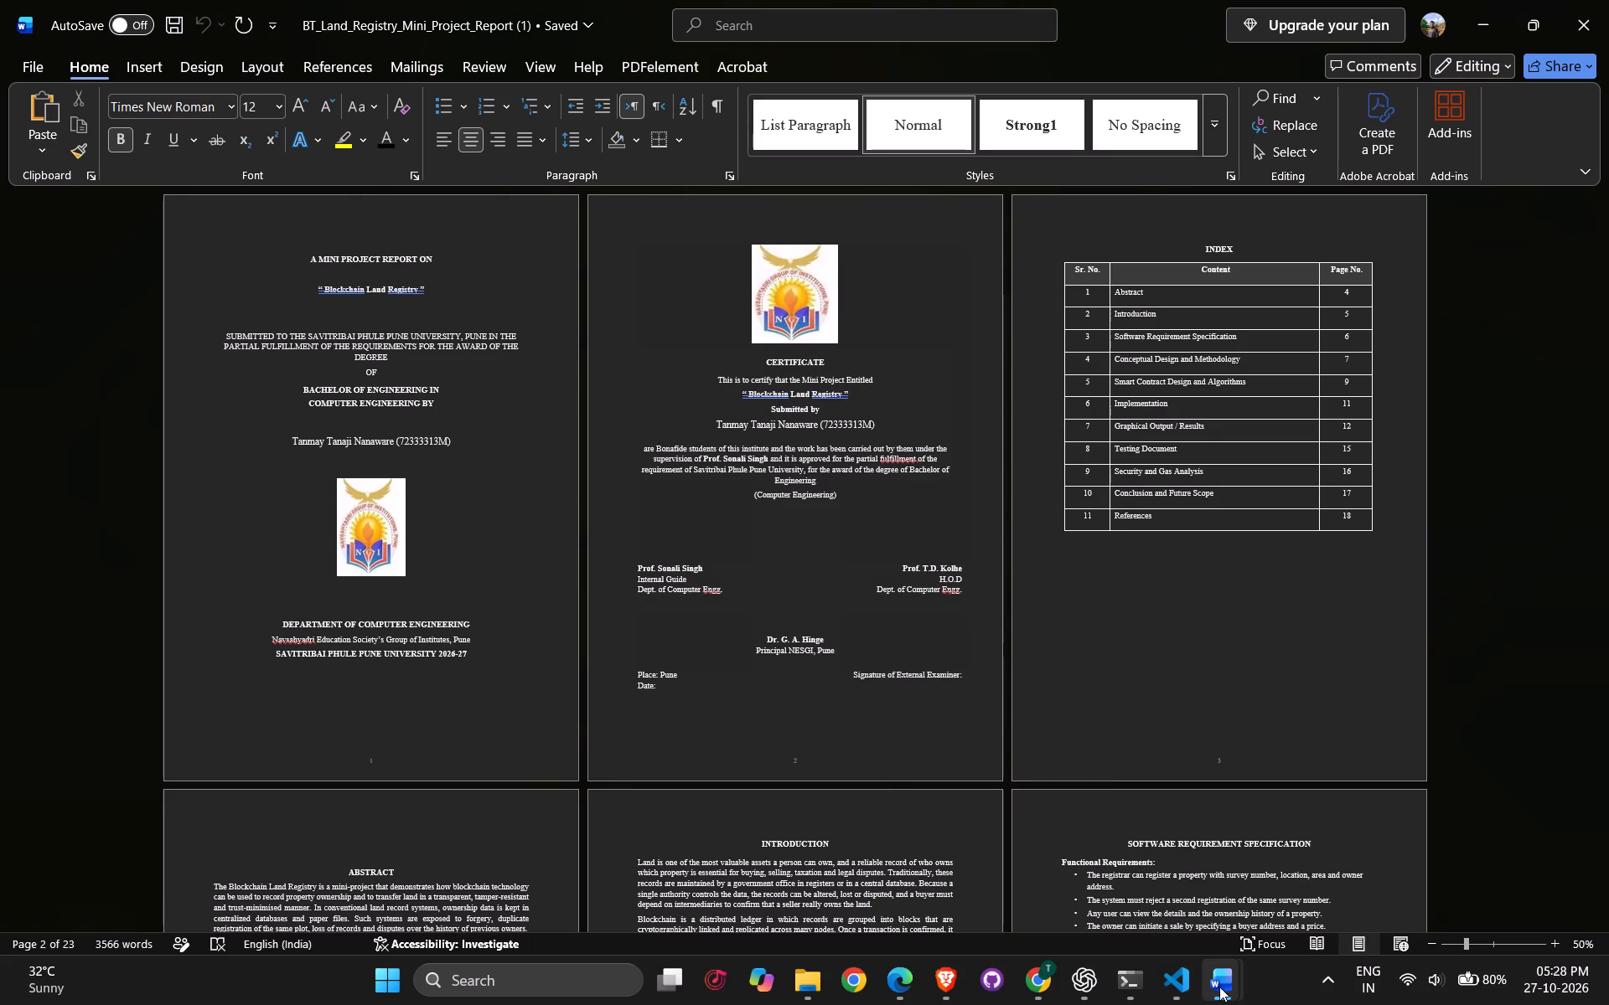
left_click(1219, 987)
left_click(1084, 894)
scroll(1036, 682, "up", 2)
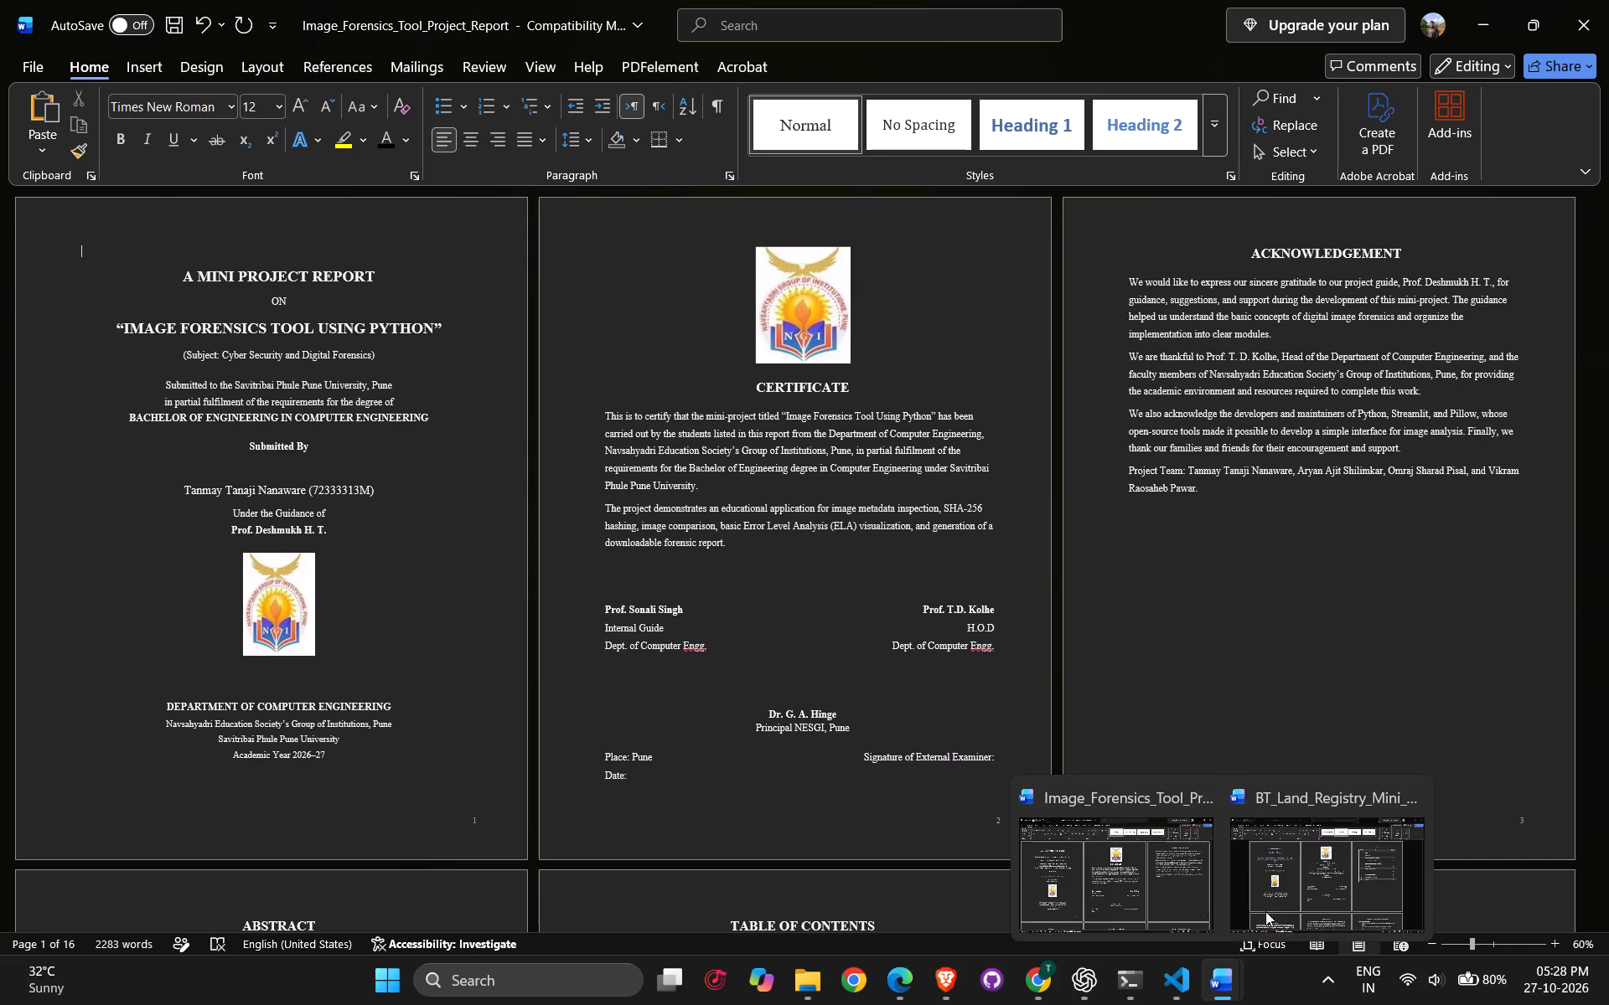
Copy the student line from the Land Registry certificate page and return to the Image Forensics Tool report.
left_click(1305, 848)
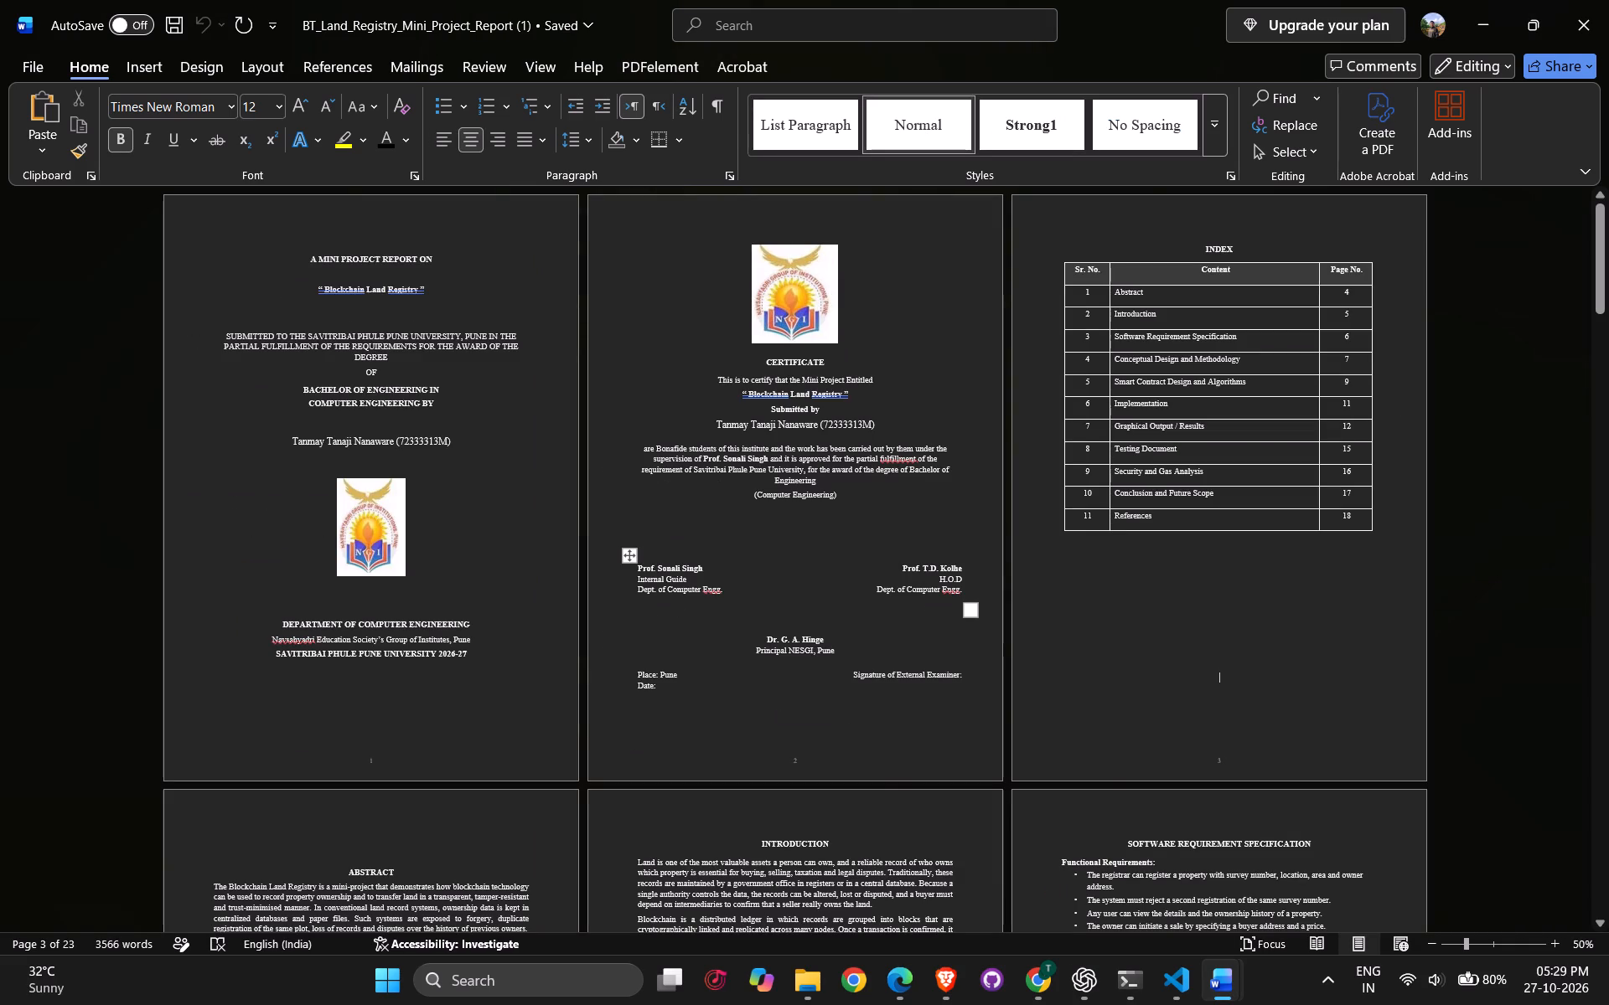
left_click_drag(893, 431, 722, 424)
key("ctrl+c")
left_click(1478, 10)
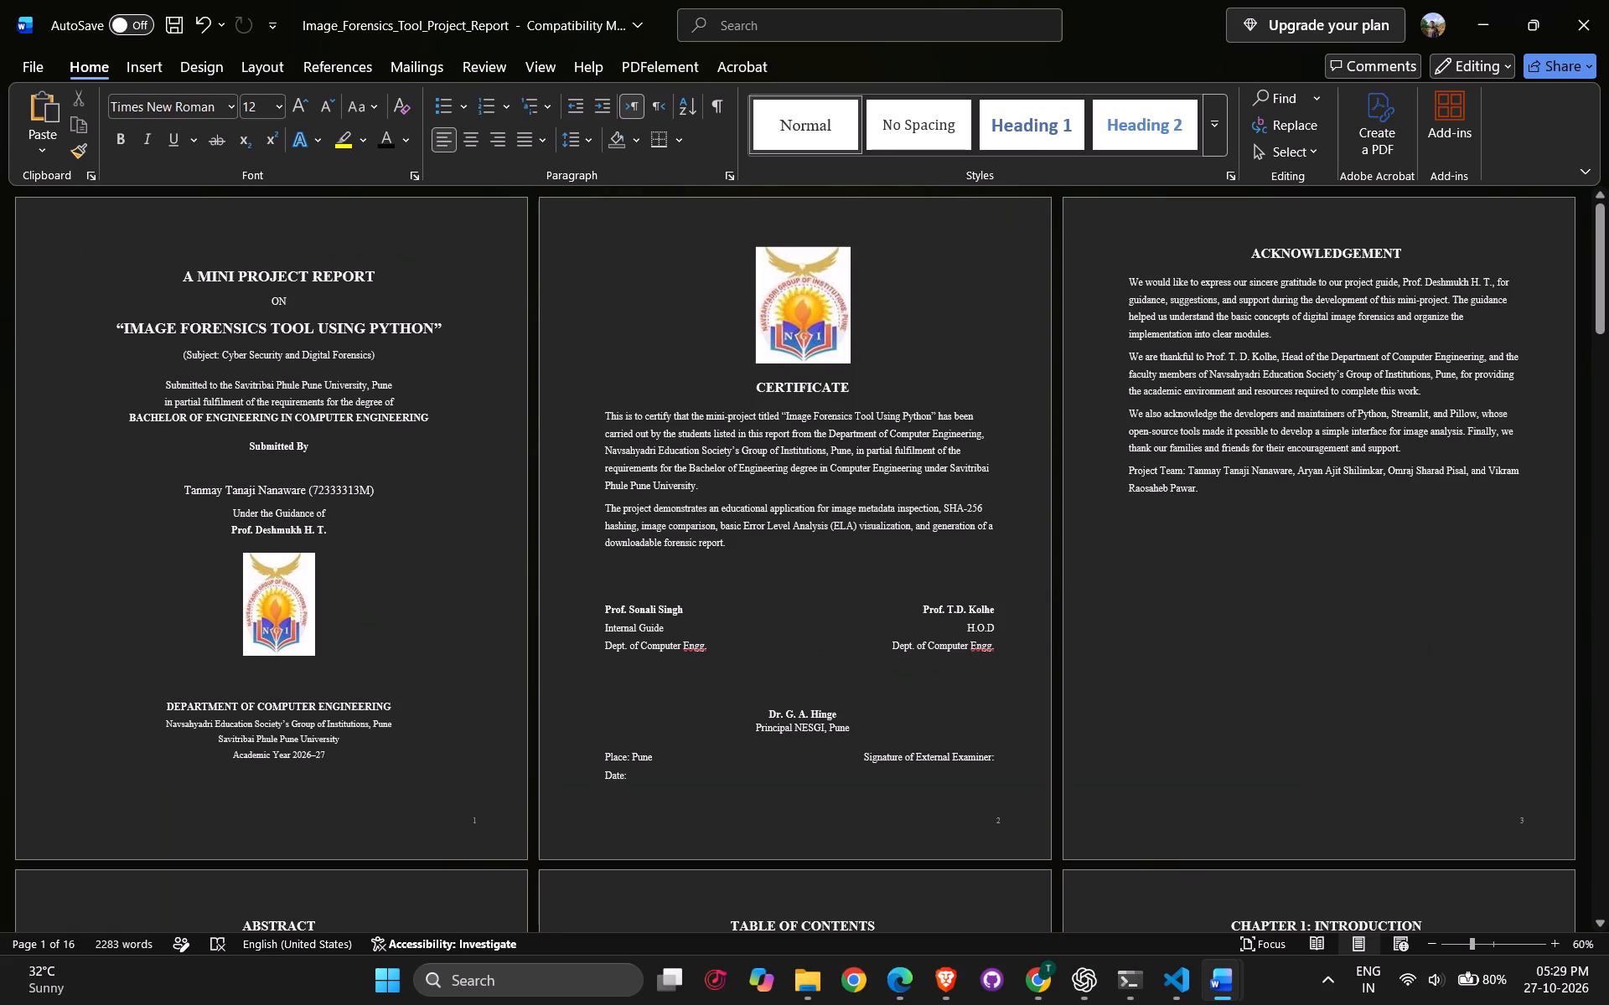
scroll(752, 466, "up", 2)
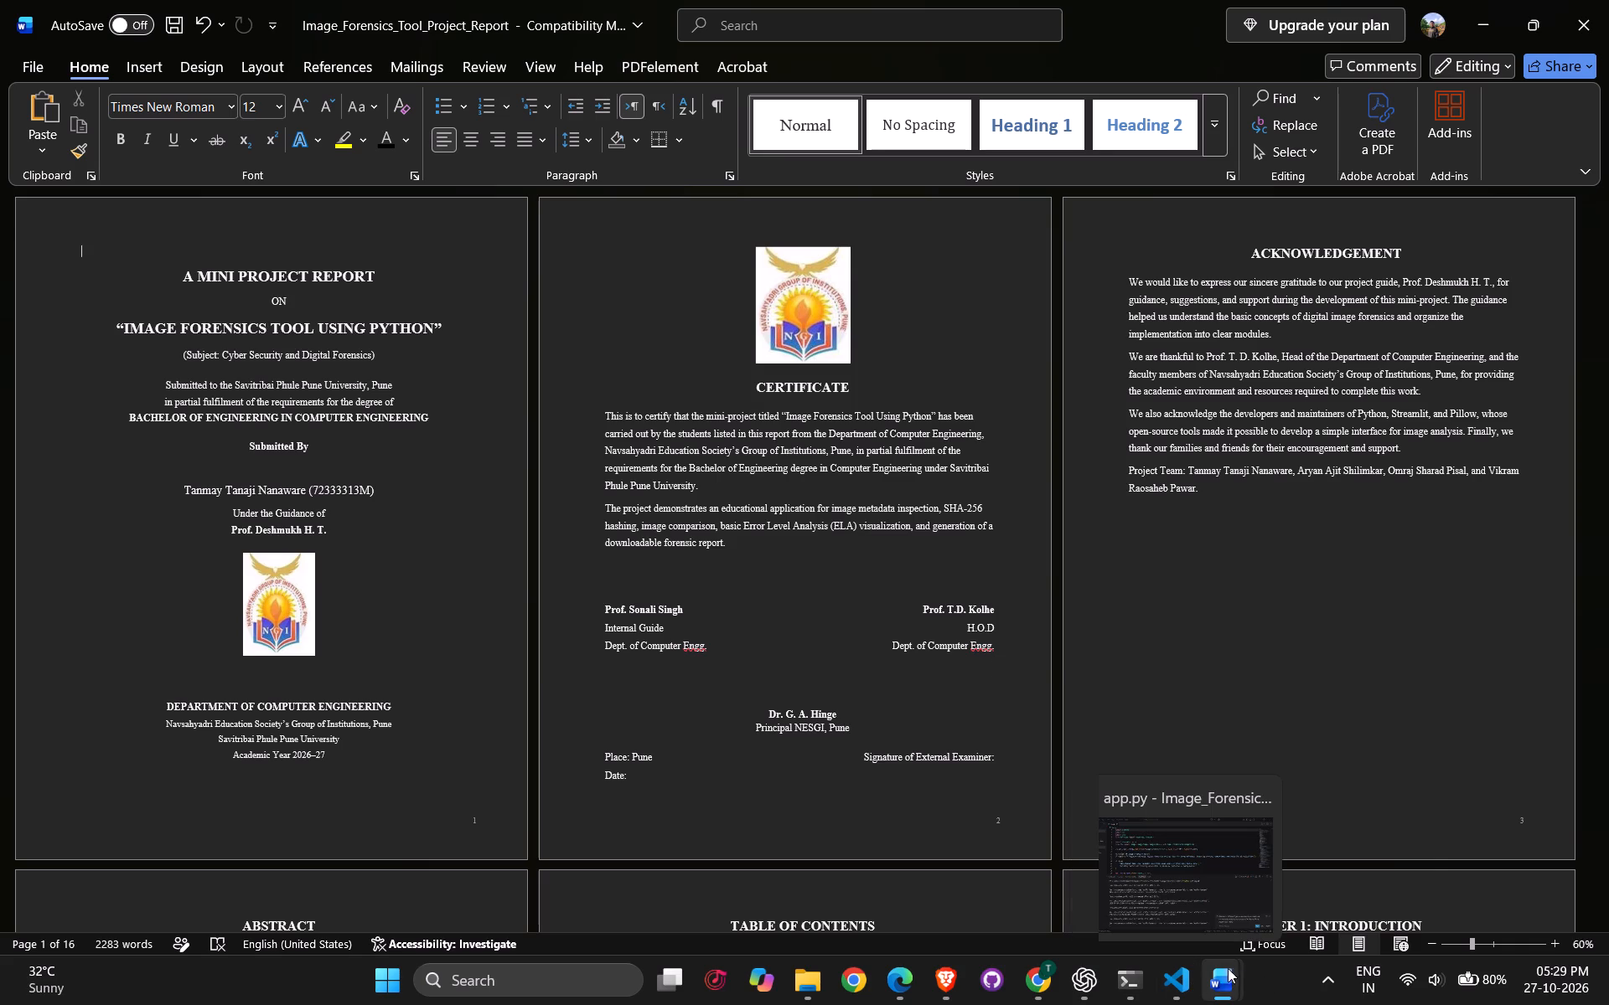
Copy the Land Registry certificate wording from "This is to certify that the Mini Project Entitled" through "(Computer Engineering)".
left_click(1277, 894)
left_click(880, 523)
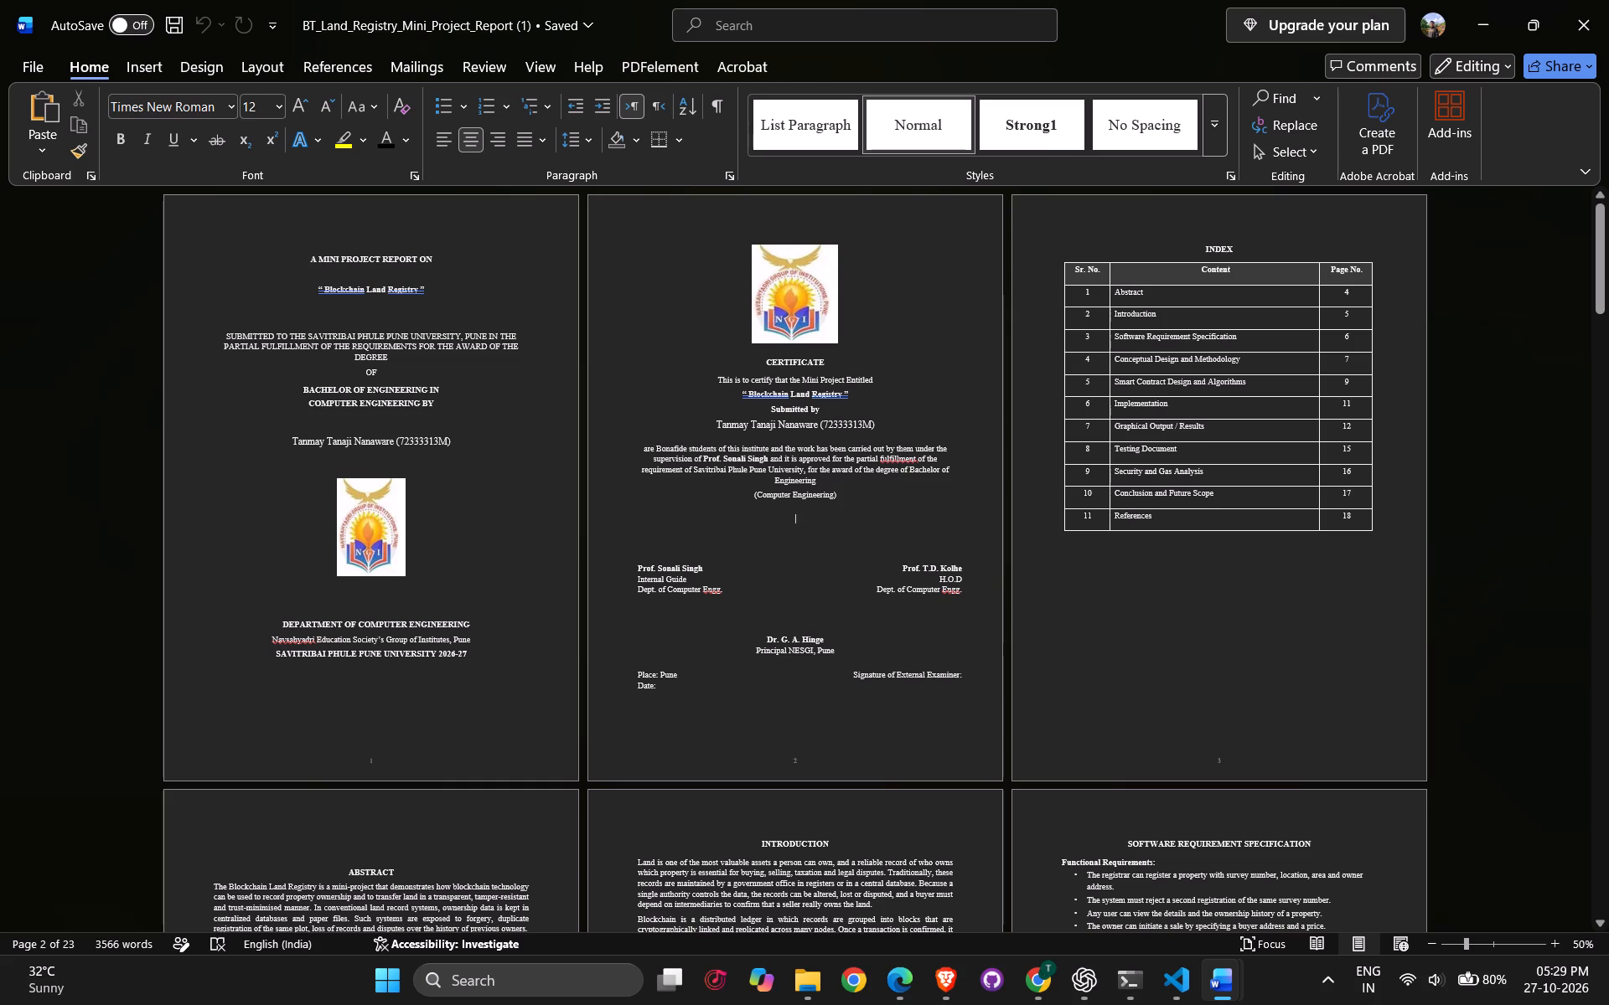
left_click_drag(719, 373, 838, 501)
left_click(853, 464)
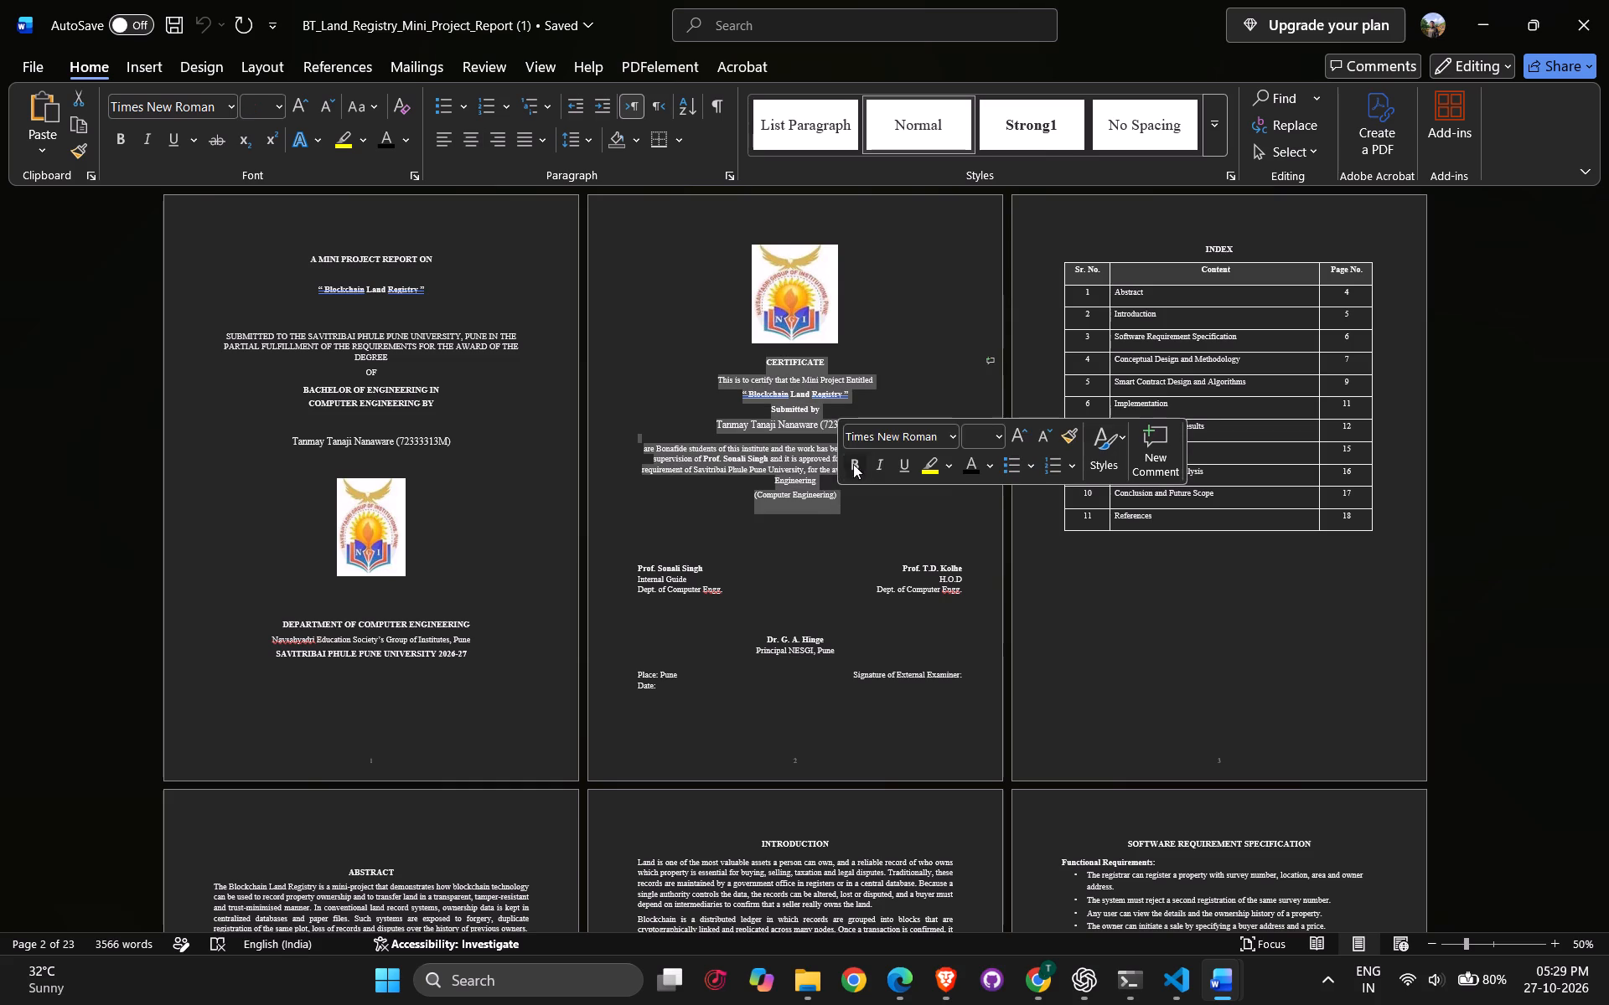
left_click(197, 27)
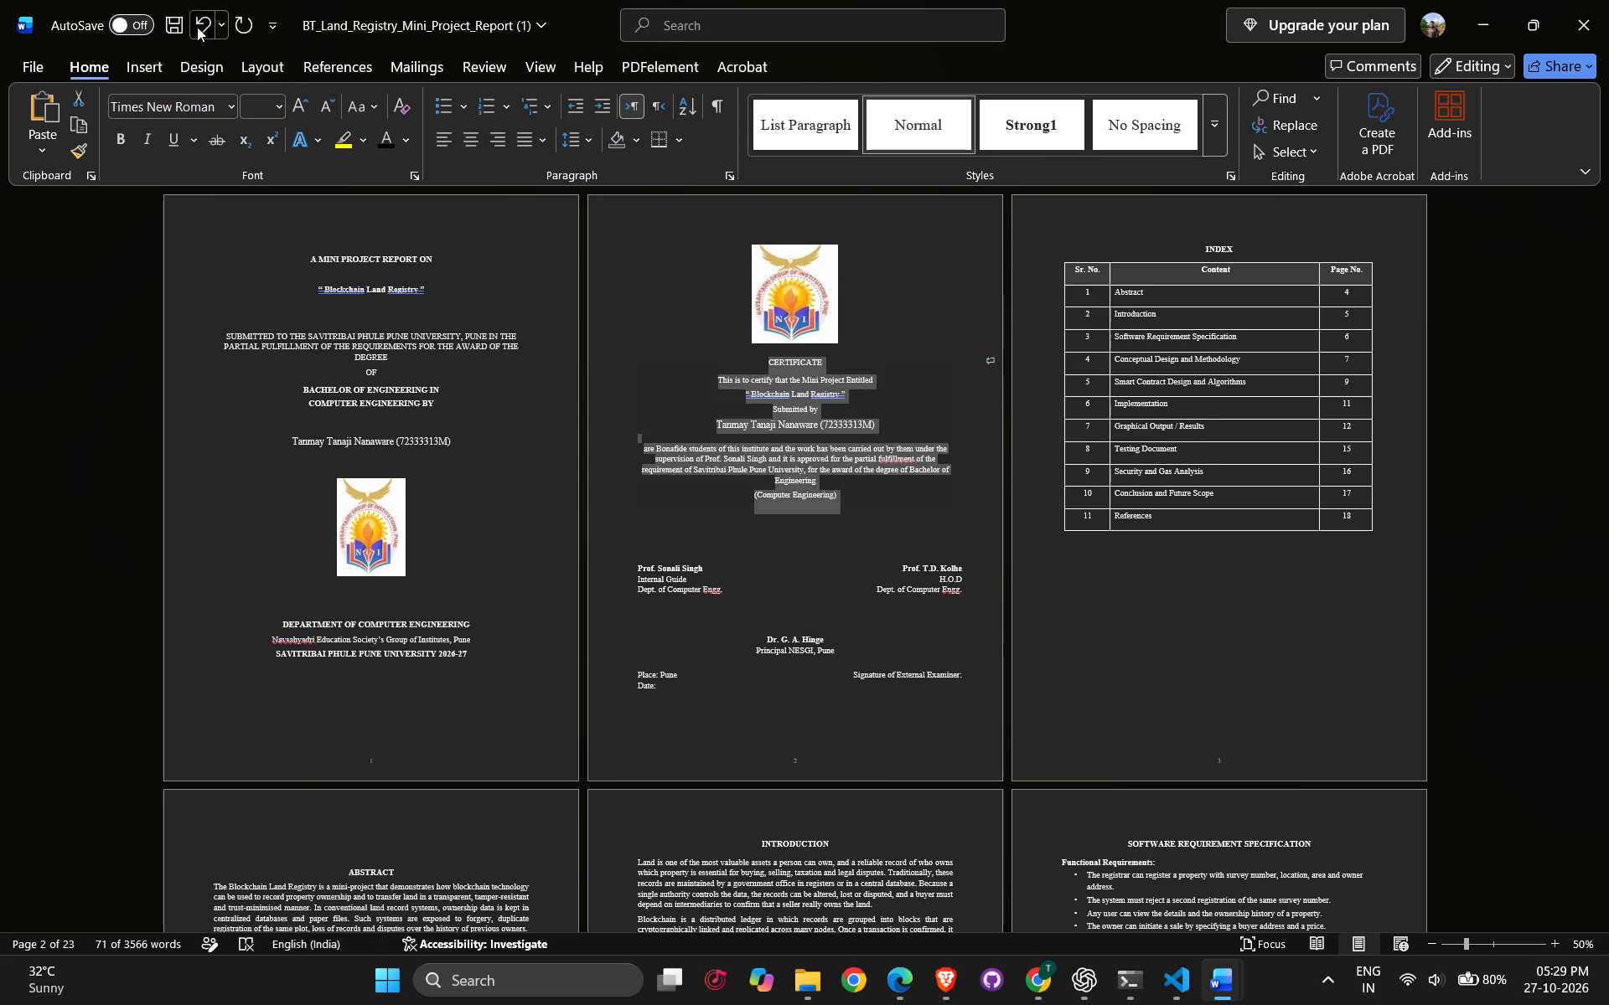
left_click(877, 498)
left_click_drag(873, 497, 693, 400)
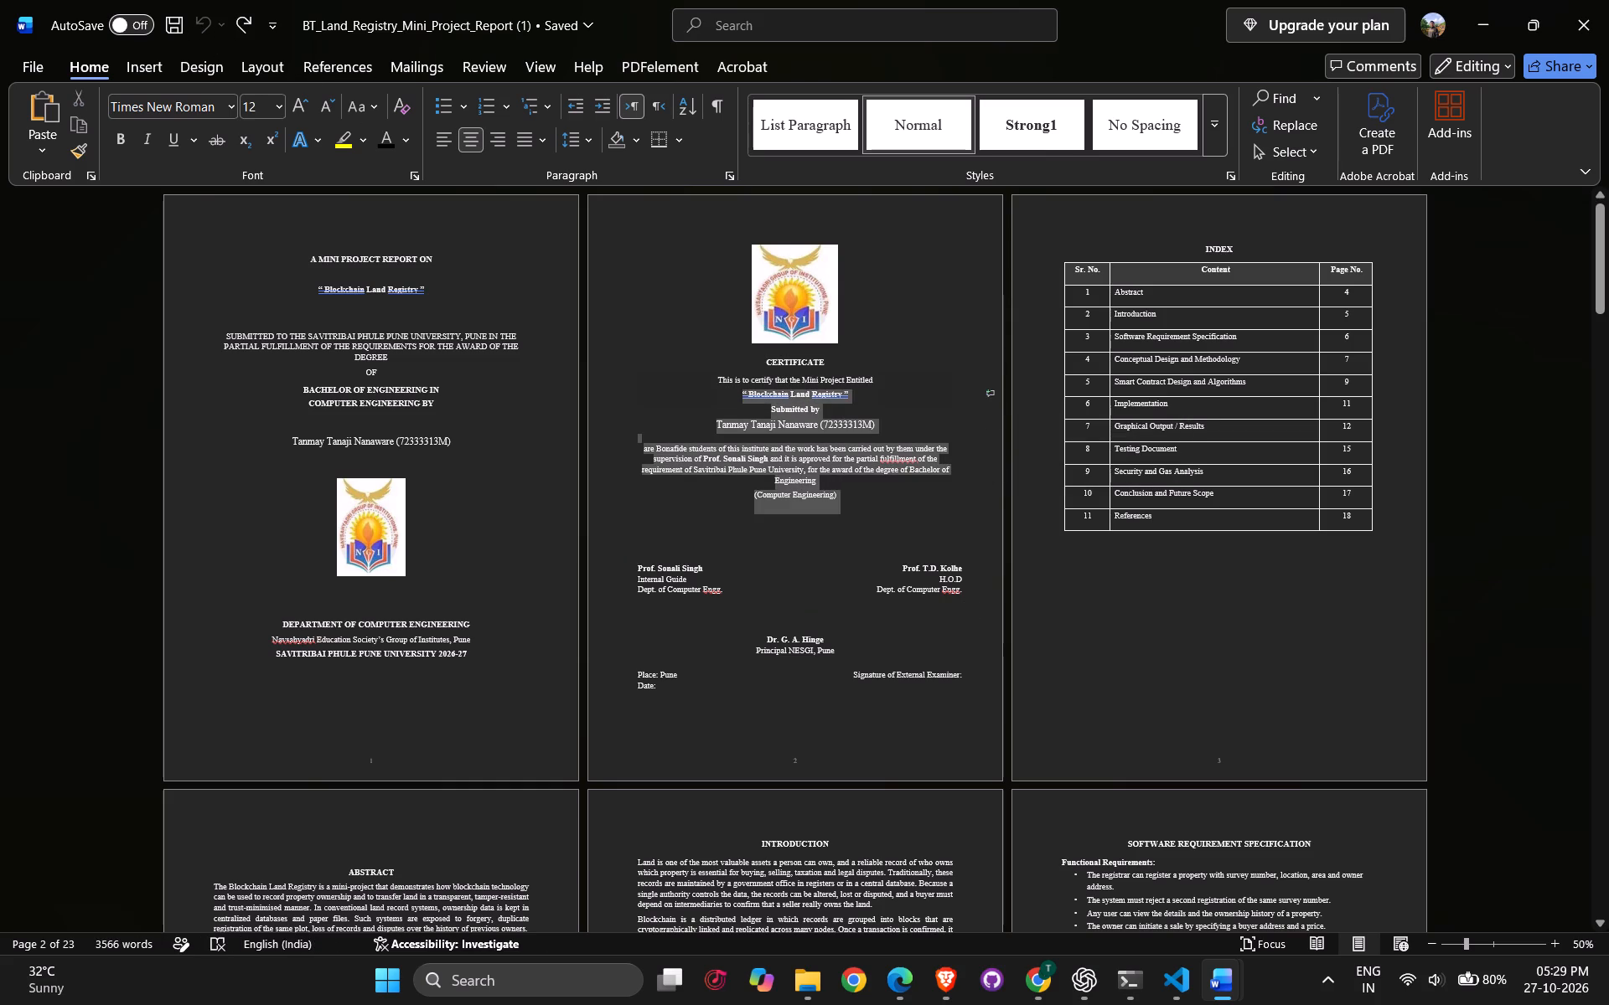
left_click_drag(693, 400, 713, 378)
key("ctrl+c")
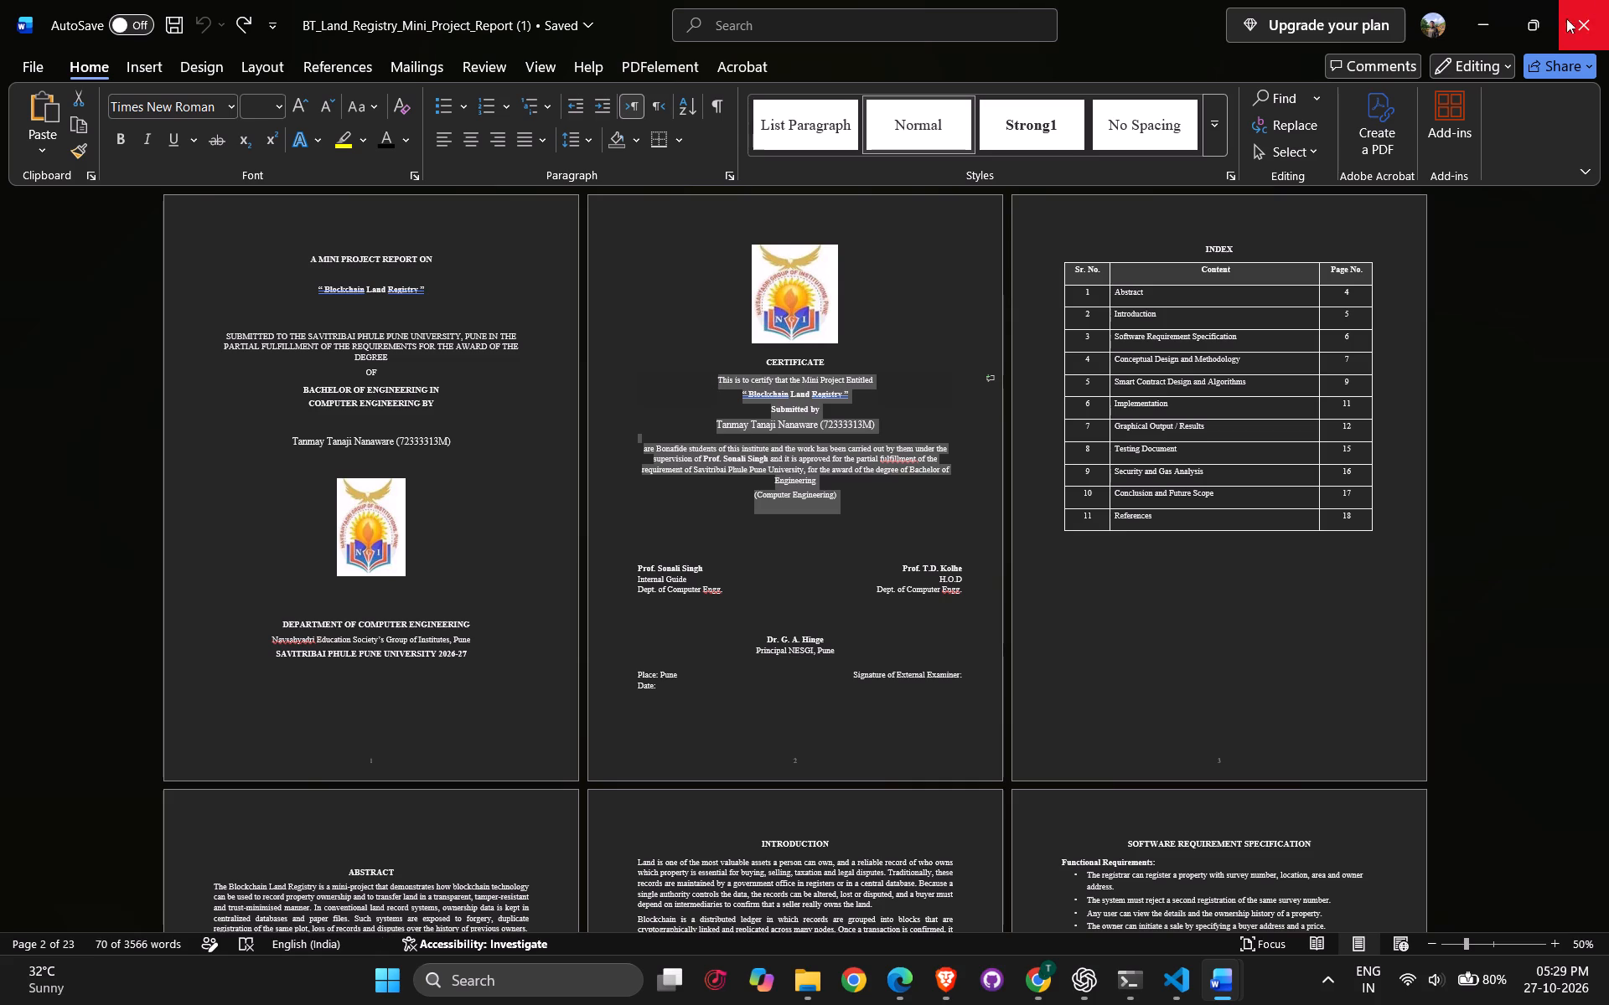
Replace the two body paragraphs on the Image Forensics Tool certificate page with the copied Land Registry certificate wording.
left_click(1484, 18)
left_click_drag(773, 555, 688, 516)
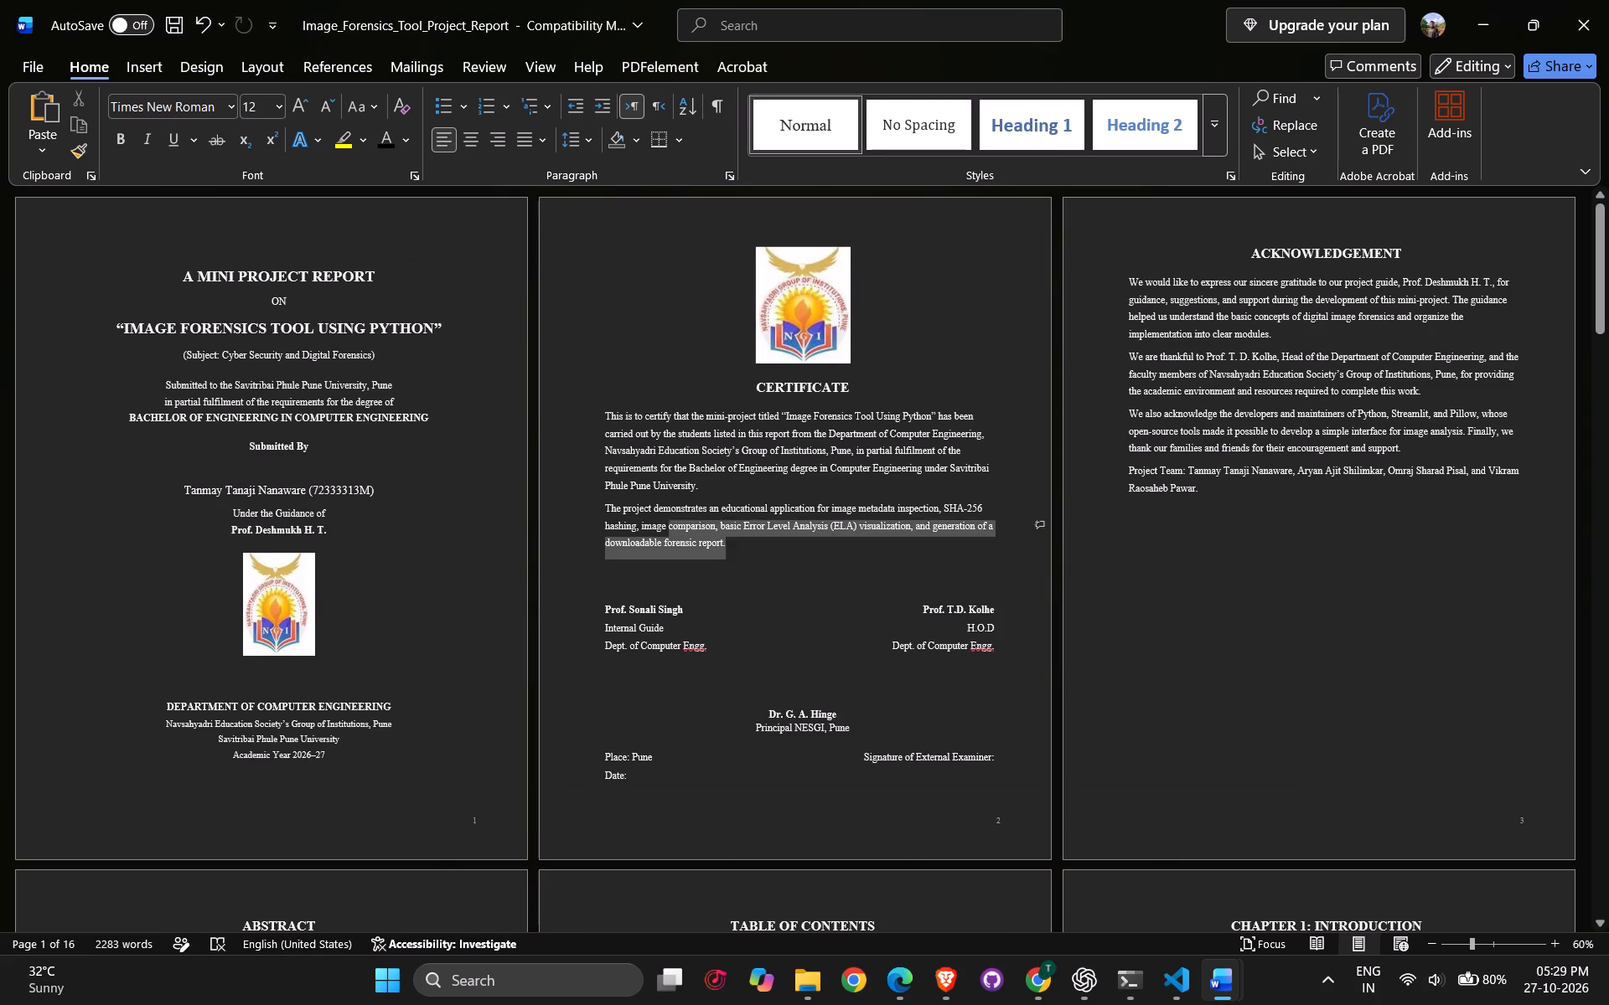
left_click_drag(688, 516, 601, 421)
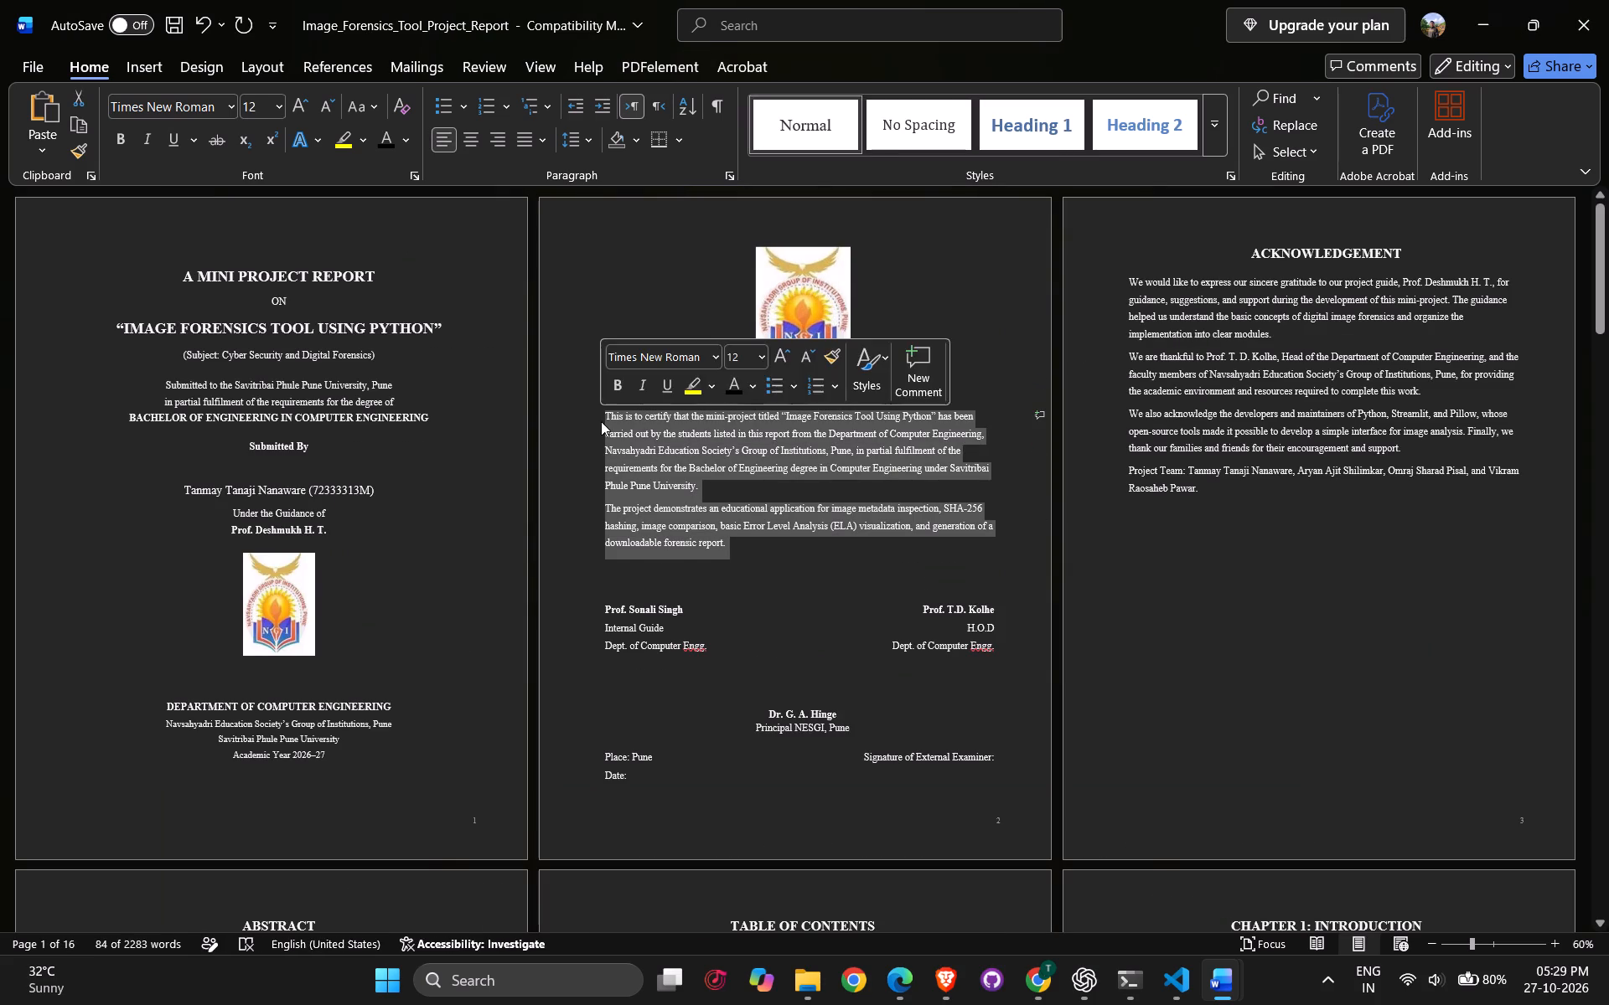
key("BackSpace")
key("ctrl+v")
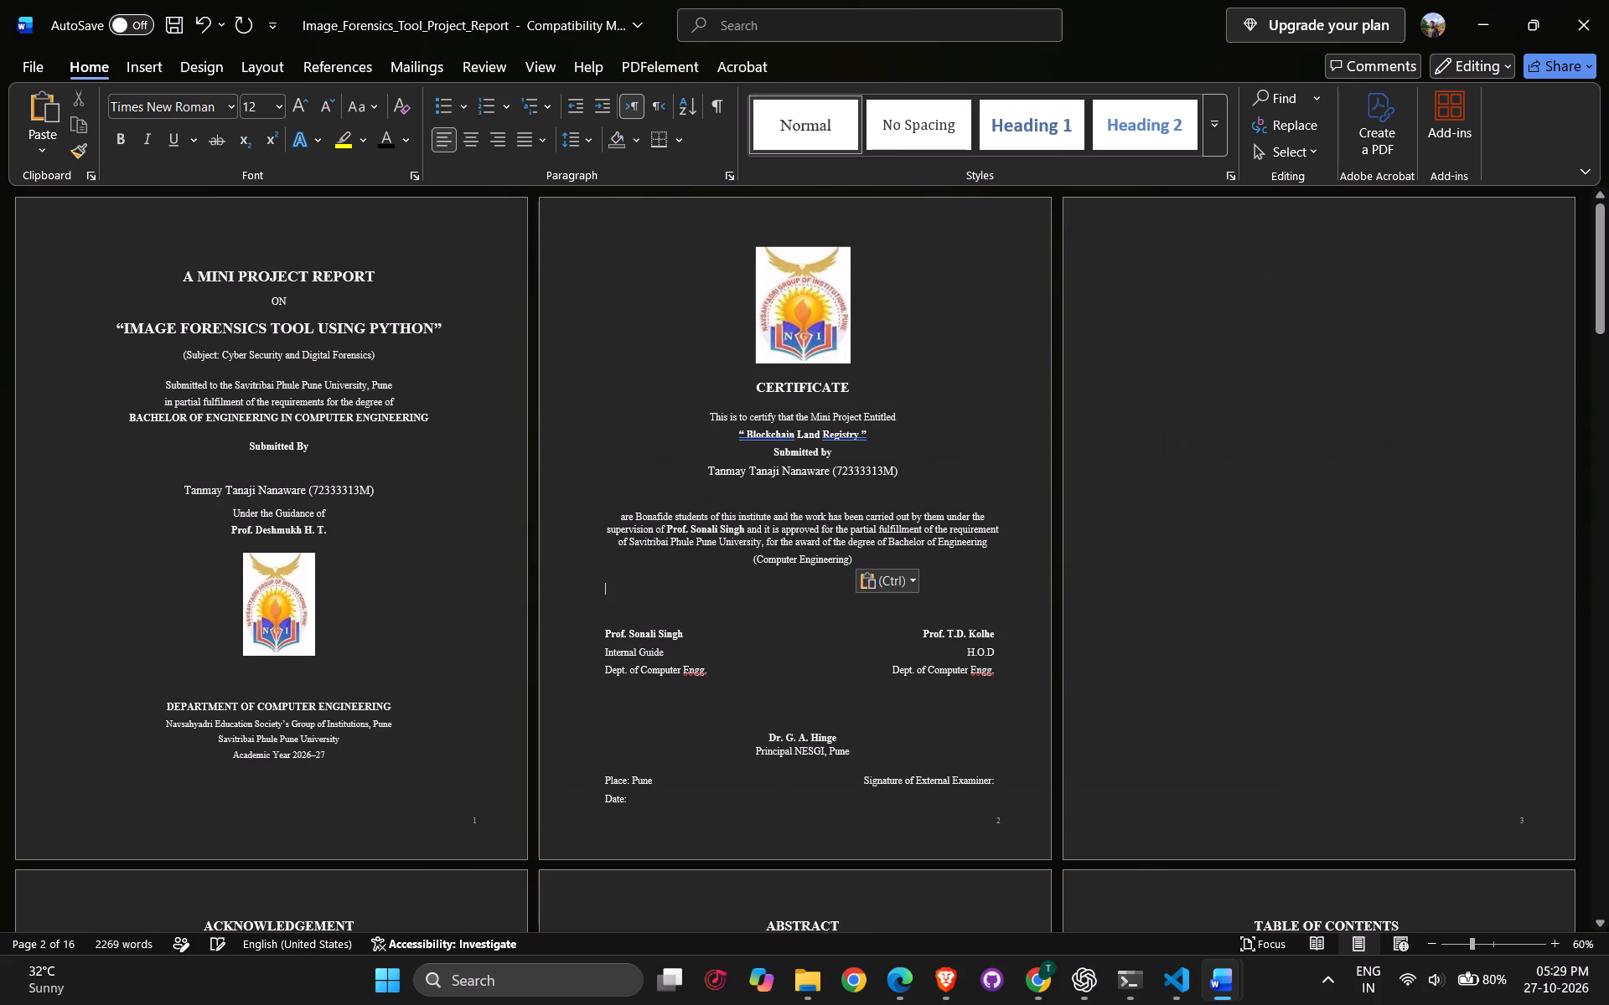
Delete the blank page between the certificate page and the Acknowledgement page.
scroll(1034, 662, "down", 11)
scroll(1034, 662, "up", 7)
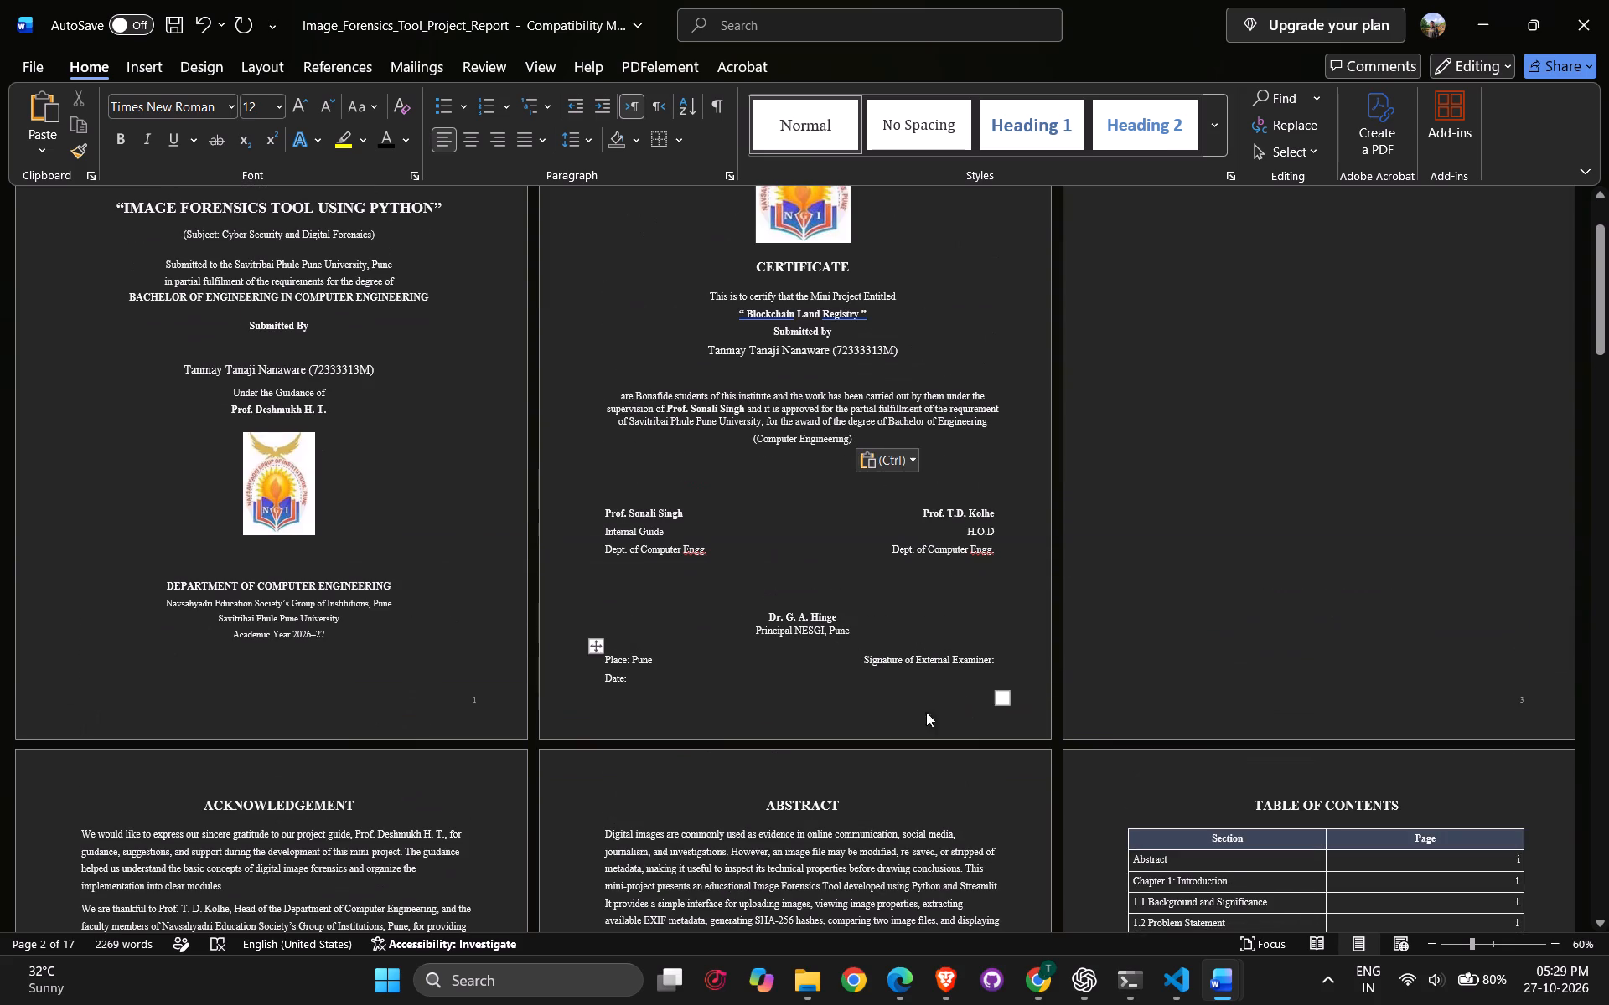
left_click(1356, 581)
key("BackSpace")
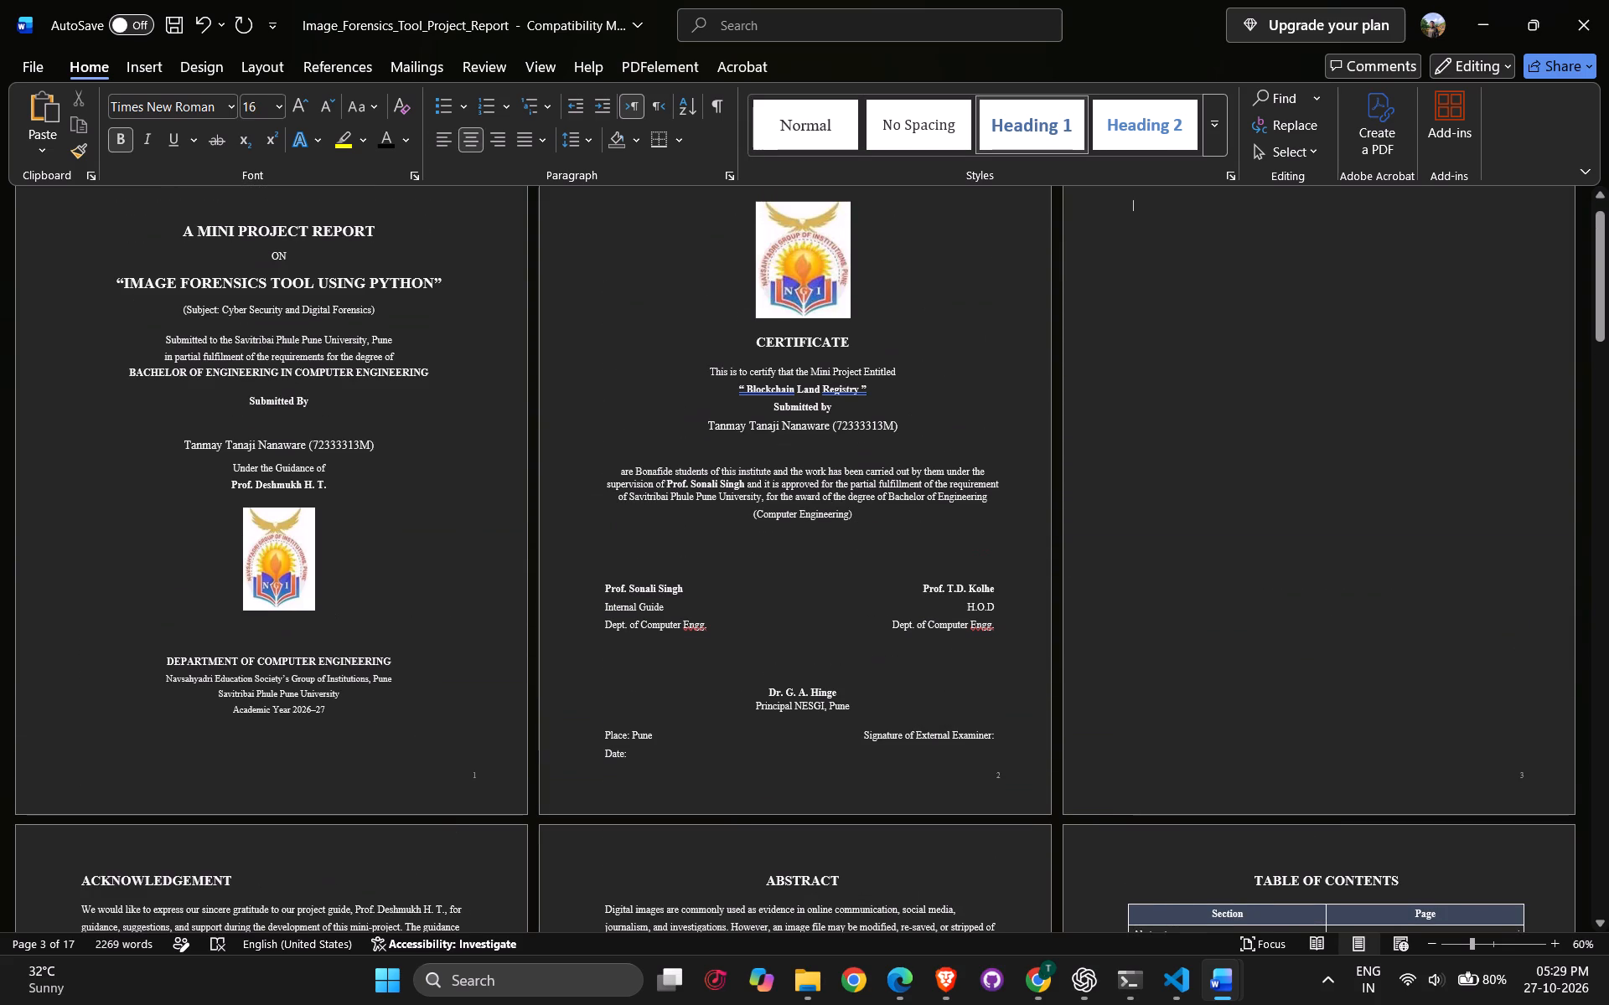
key("BackSpace")
Remove the title "Blockchain Land Registry" from between the quotation marks on the certificate page.
scroll(1389, 676, "down", 7)
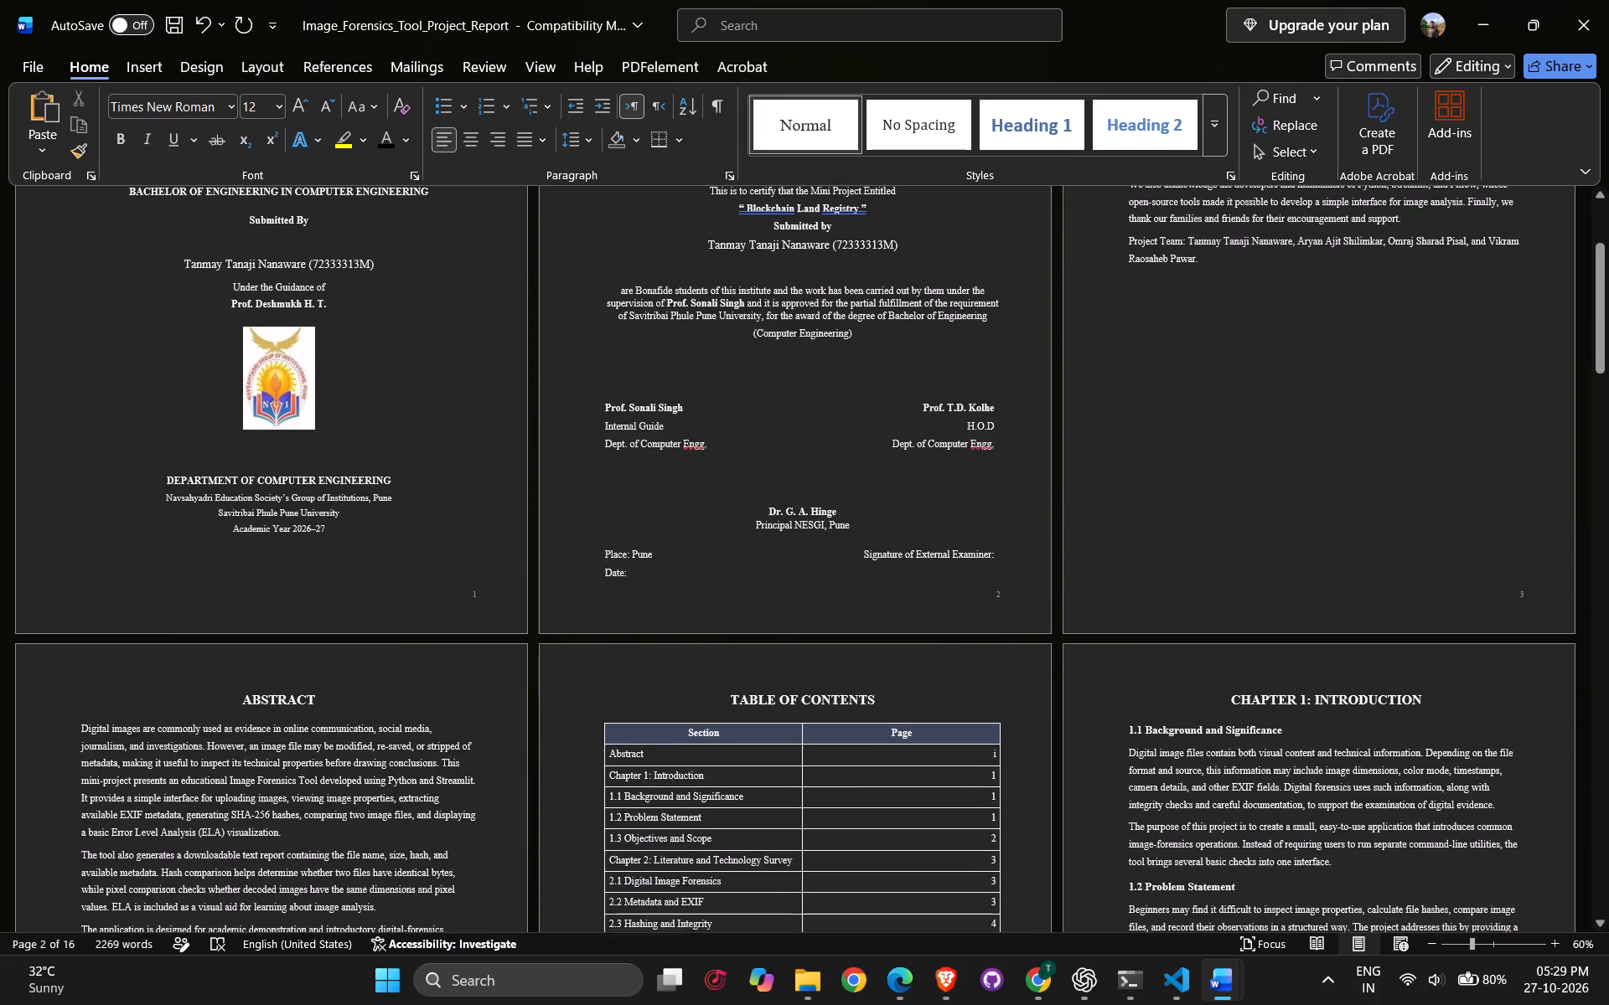
scroll(1346, 682, "down", 17)
scroll(1344, 650, "up", 19)
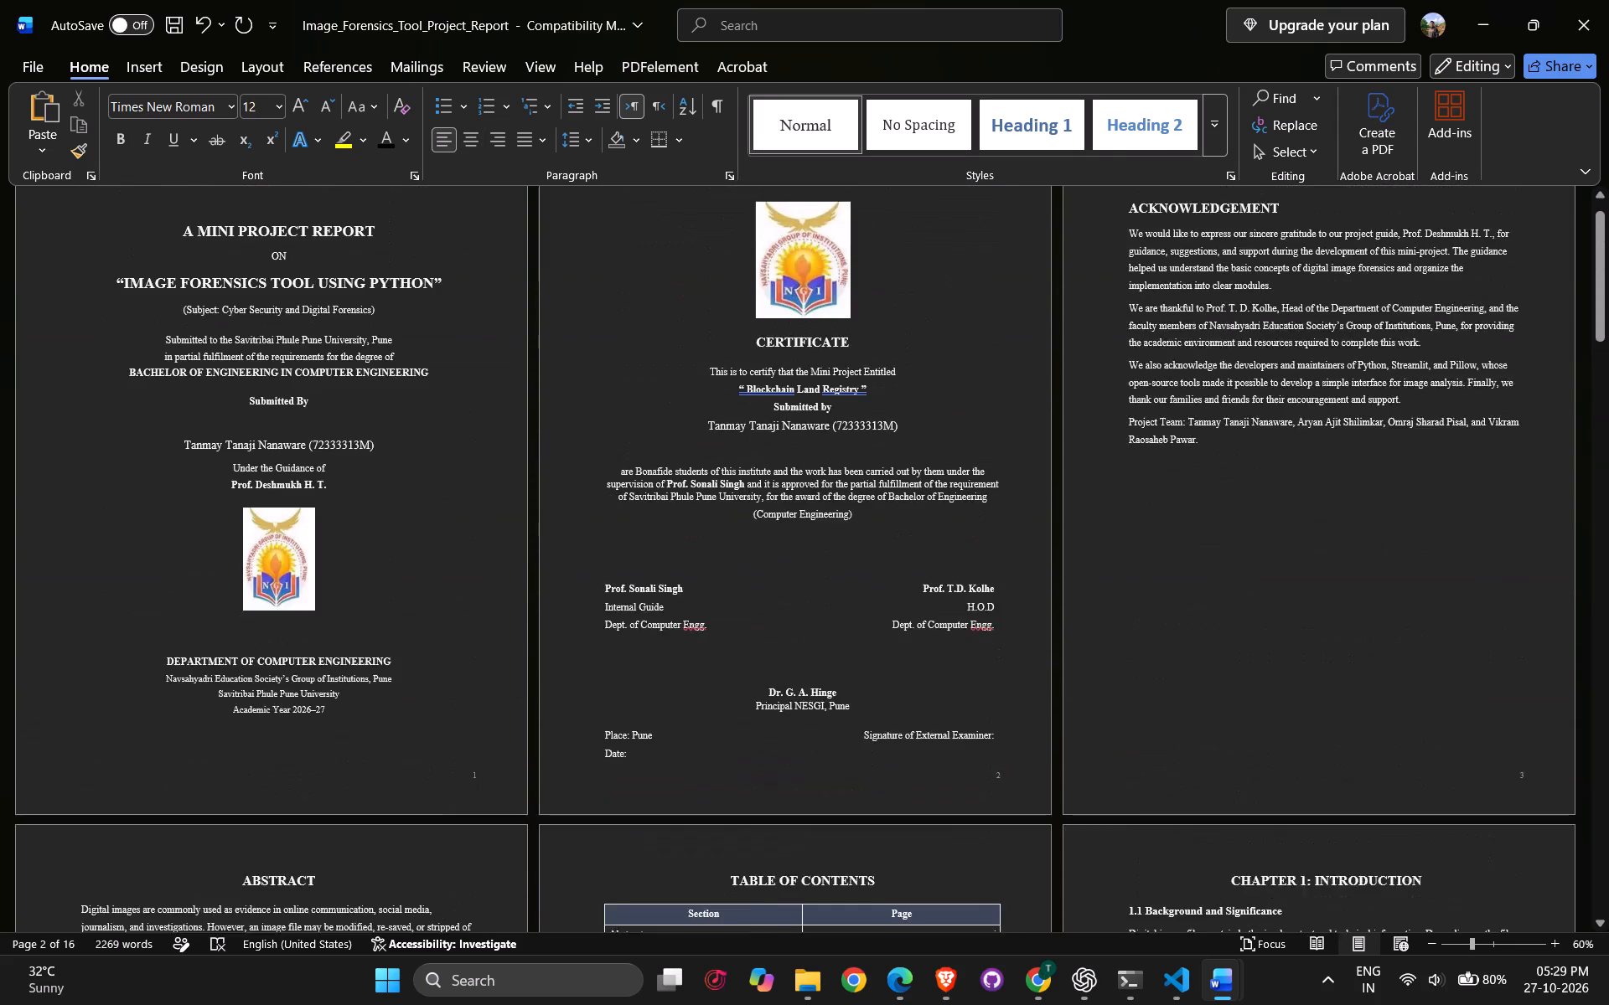
scroll(1021, 517, "up", 10)
scroll(876, 579, "down", 14)
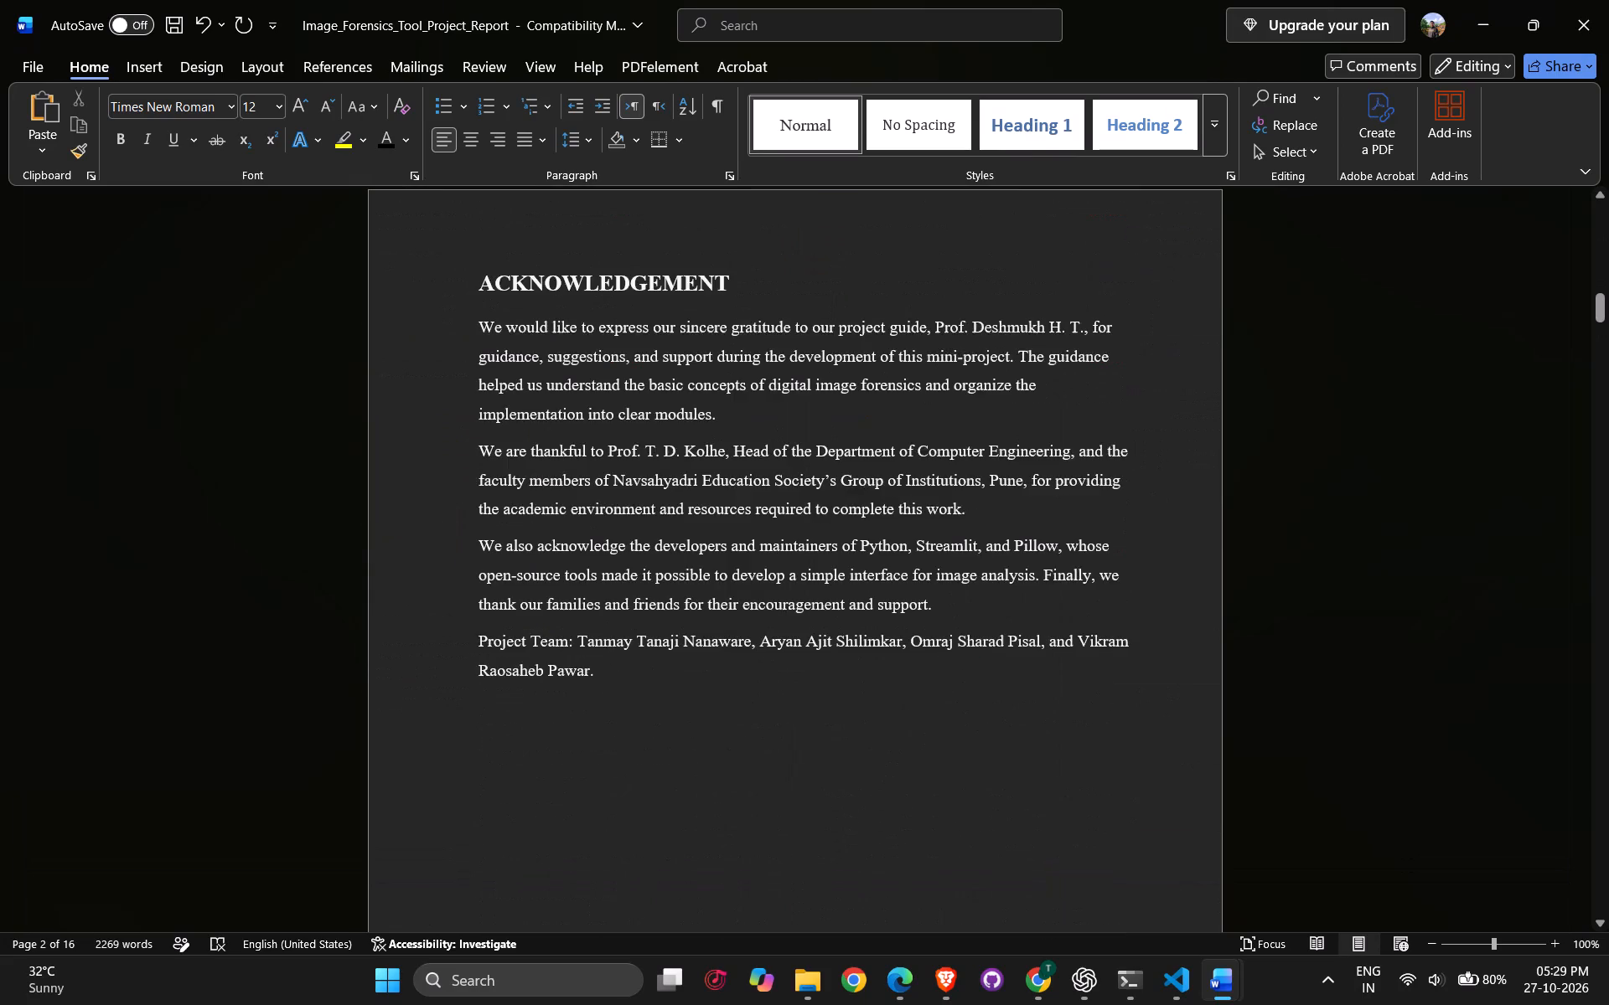
scroll(875, 581, "up", 20)
scroll(875, 581, "up", 5)
scroll(875, 581, "down", 4)
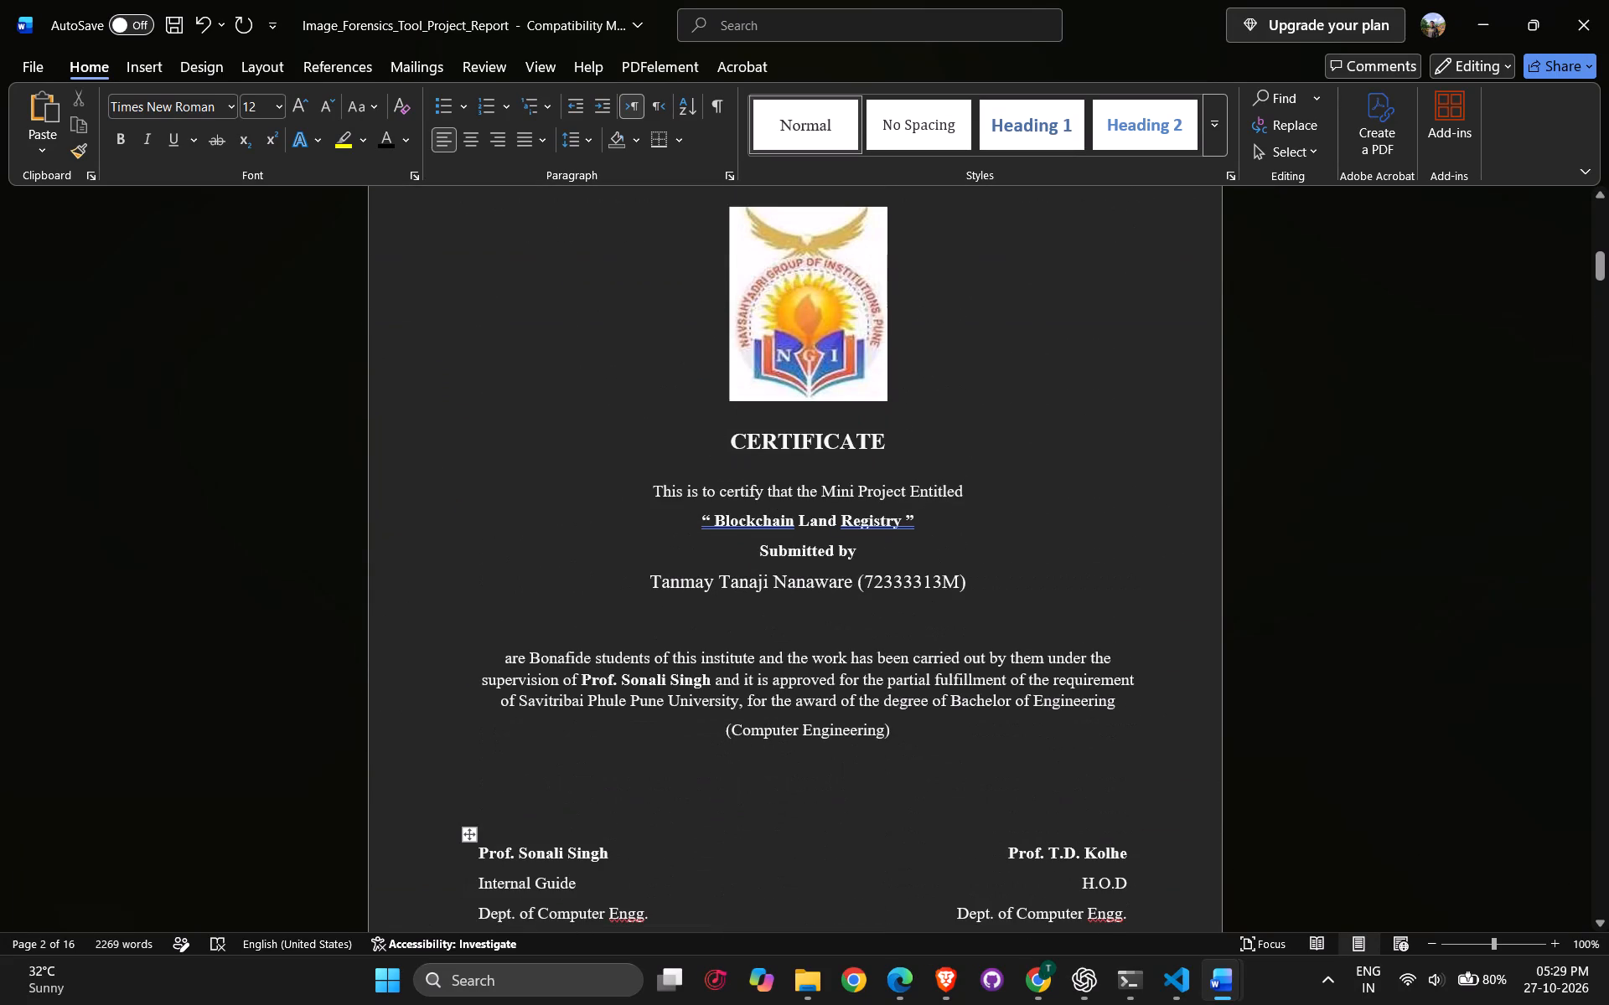
left_click_drag(901, 523, 719, 518)
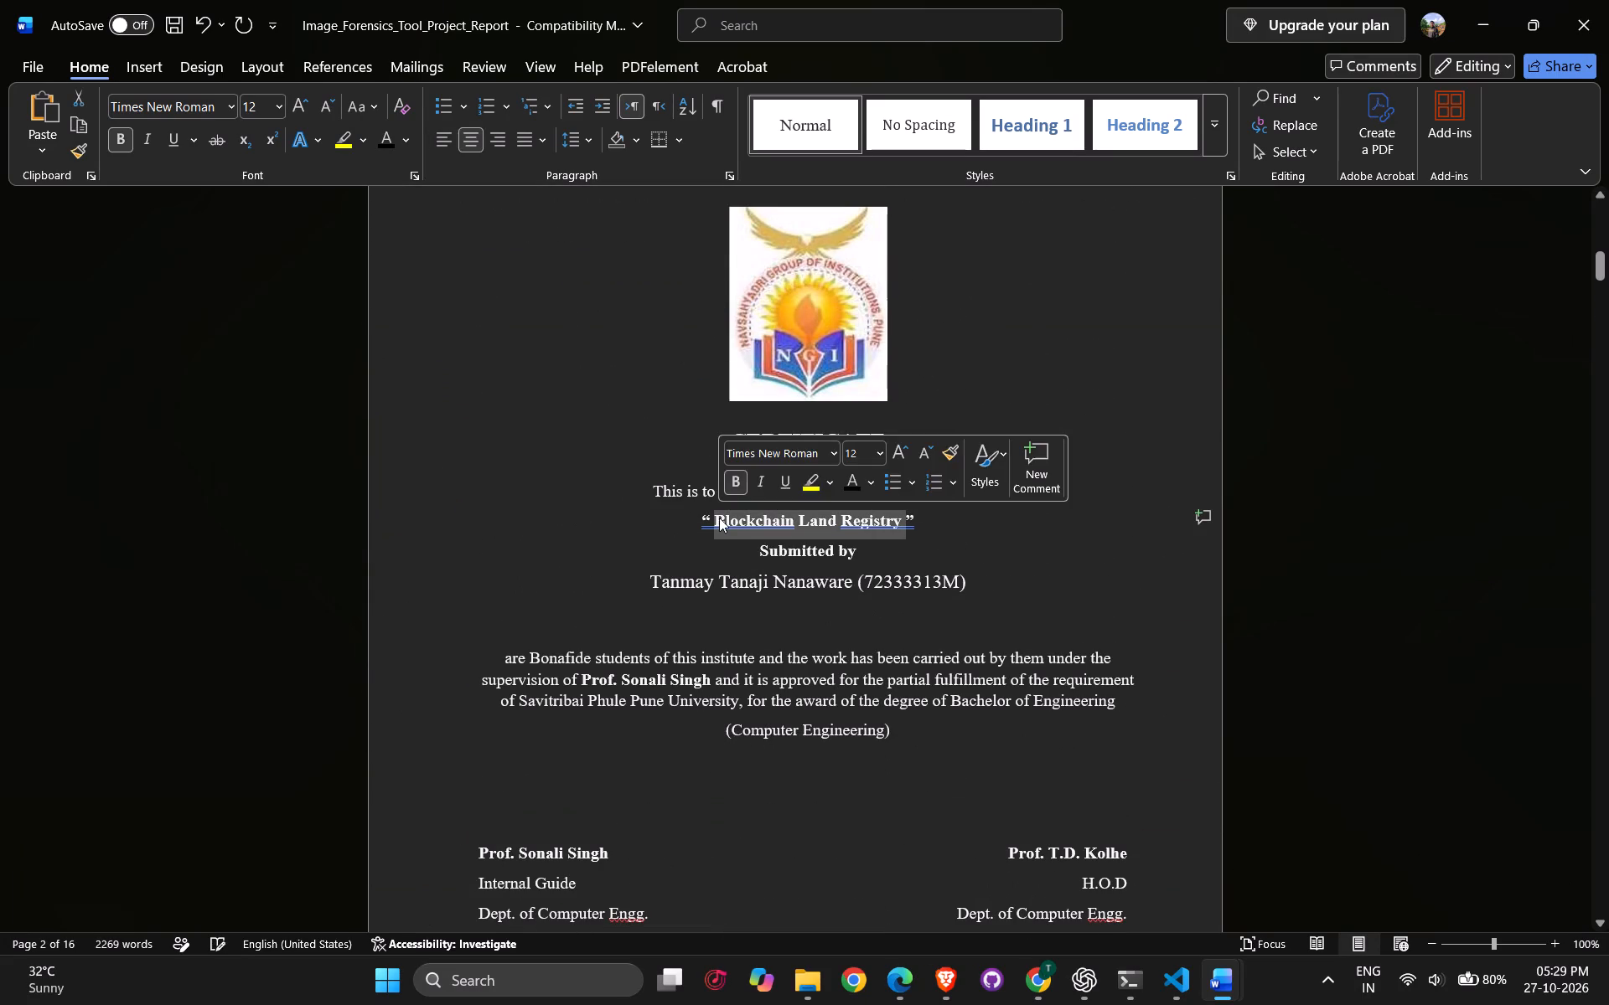
key("BackSpace")
Copy "IMAGE FORENSICS TOOL USING PYTHON" from the title page into the certificate's empty quotation marks and remove the extra closing quote.
scroll(272, 767, "up", 13)
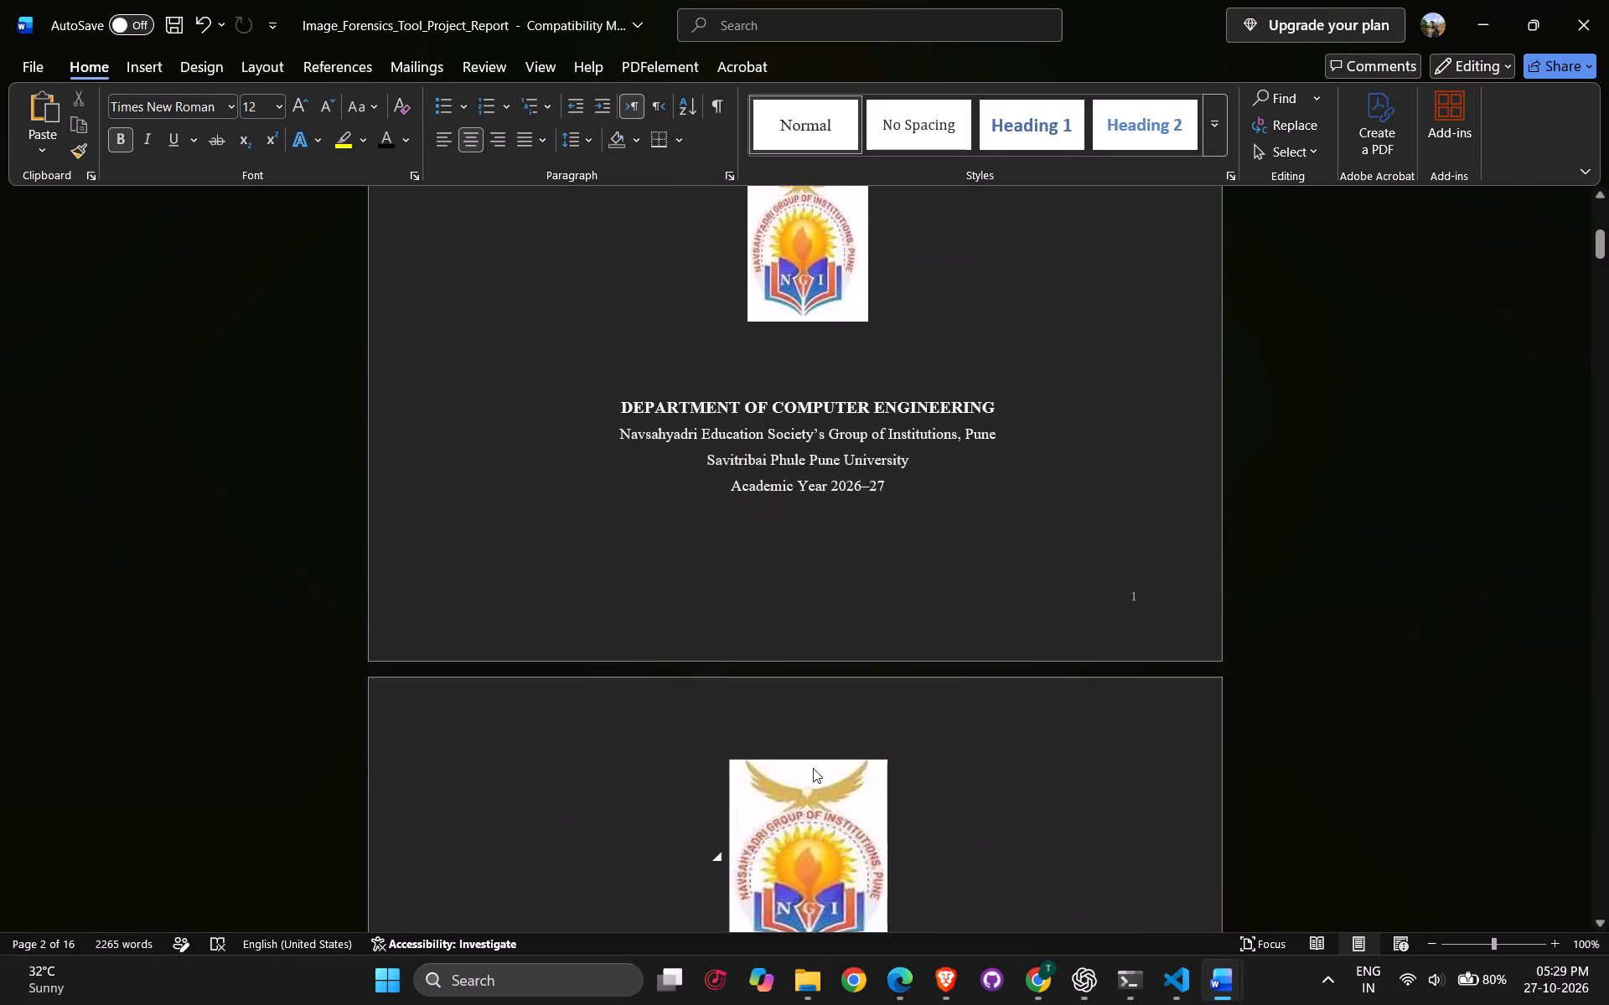
scroll(813, 768, "up", 12)
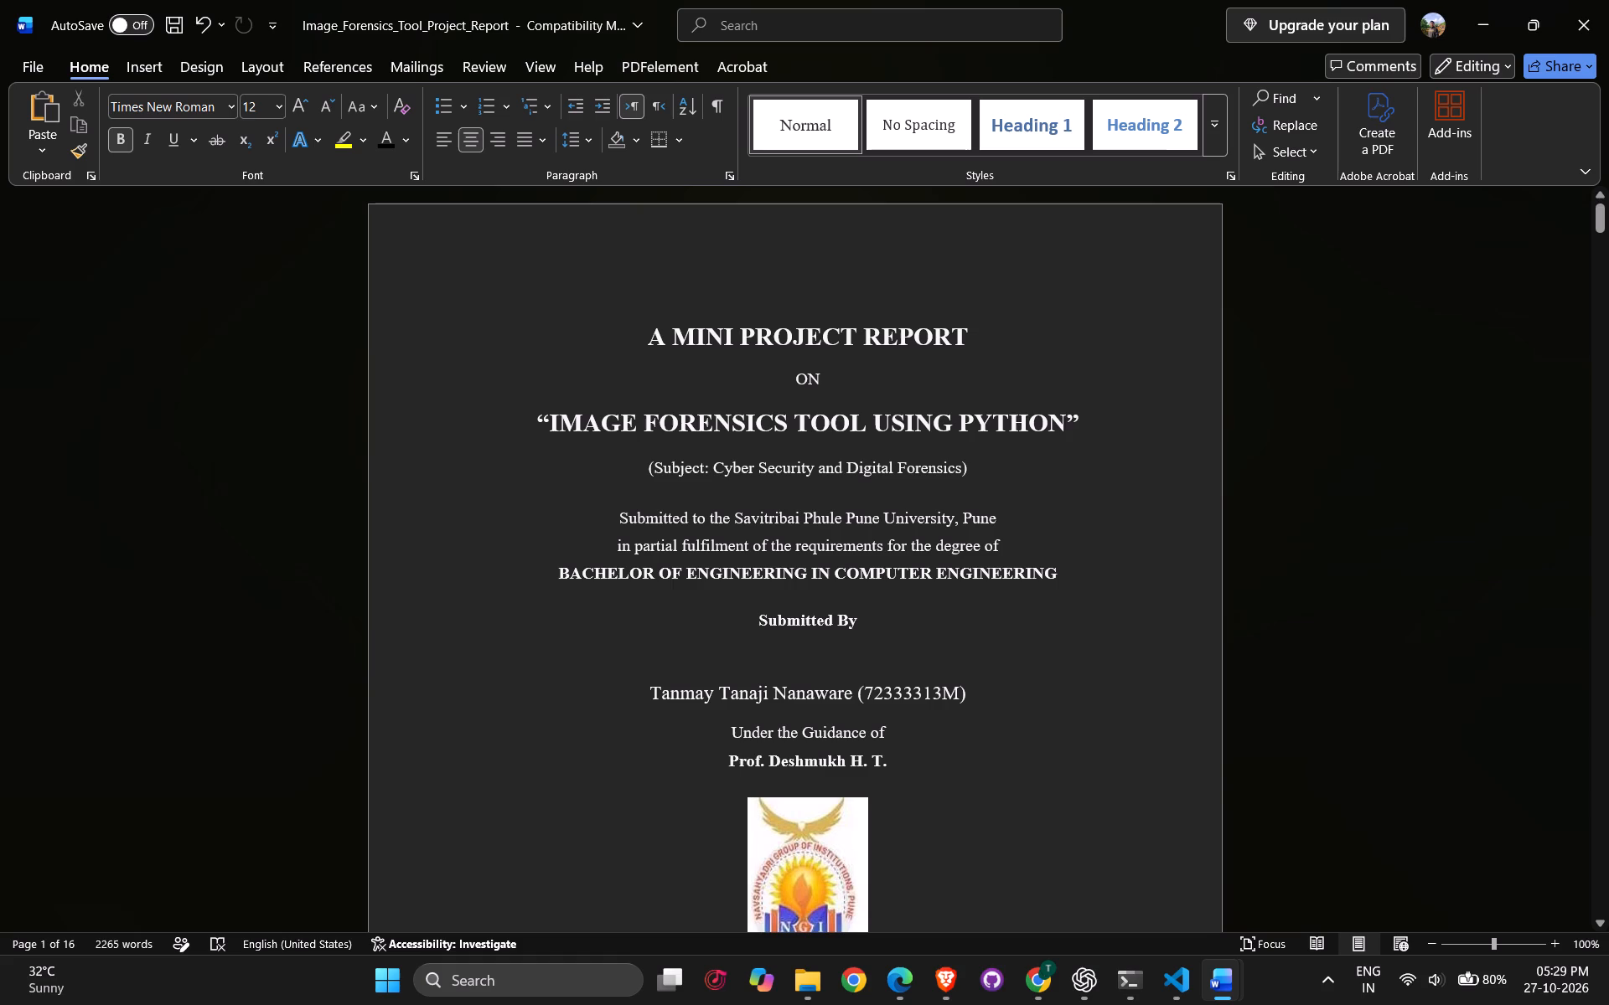
left_click_drag(1075, 423, 553, 421)
key("ctrl+c")
scroll(1061, 591, "down", 18)
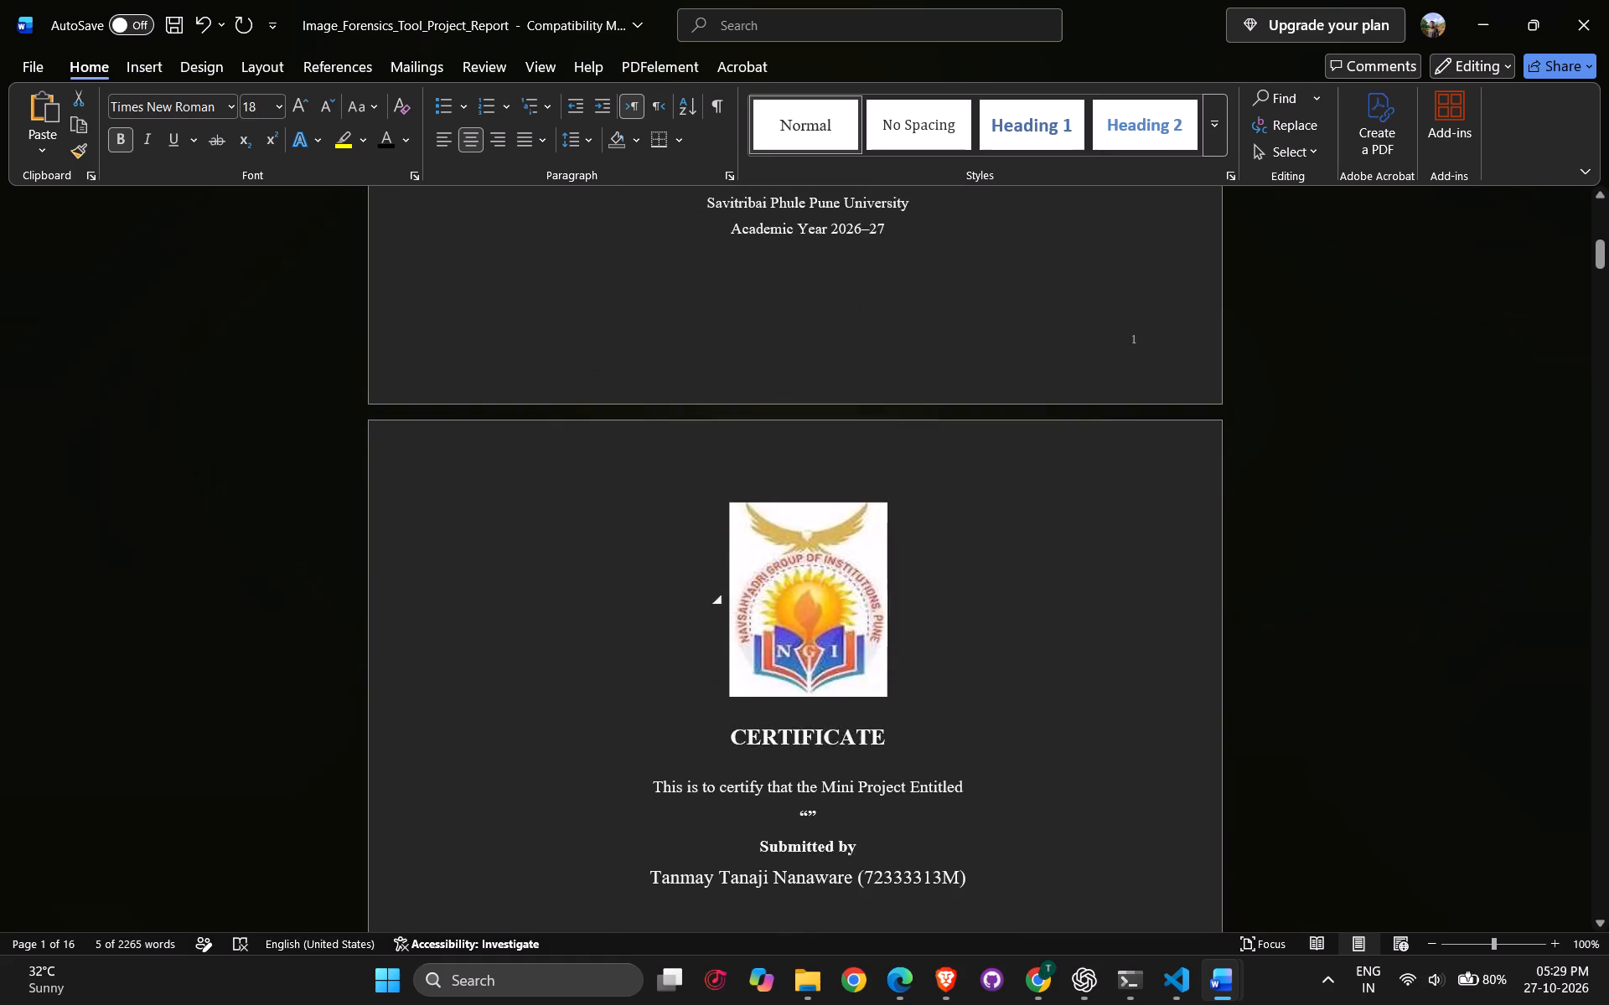
scroll(1030, 595, "down", 4)
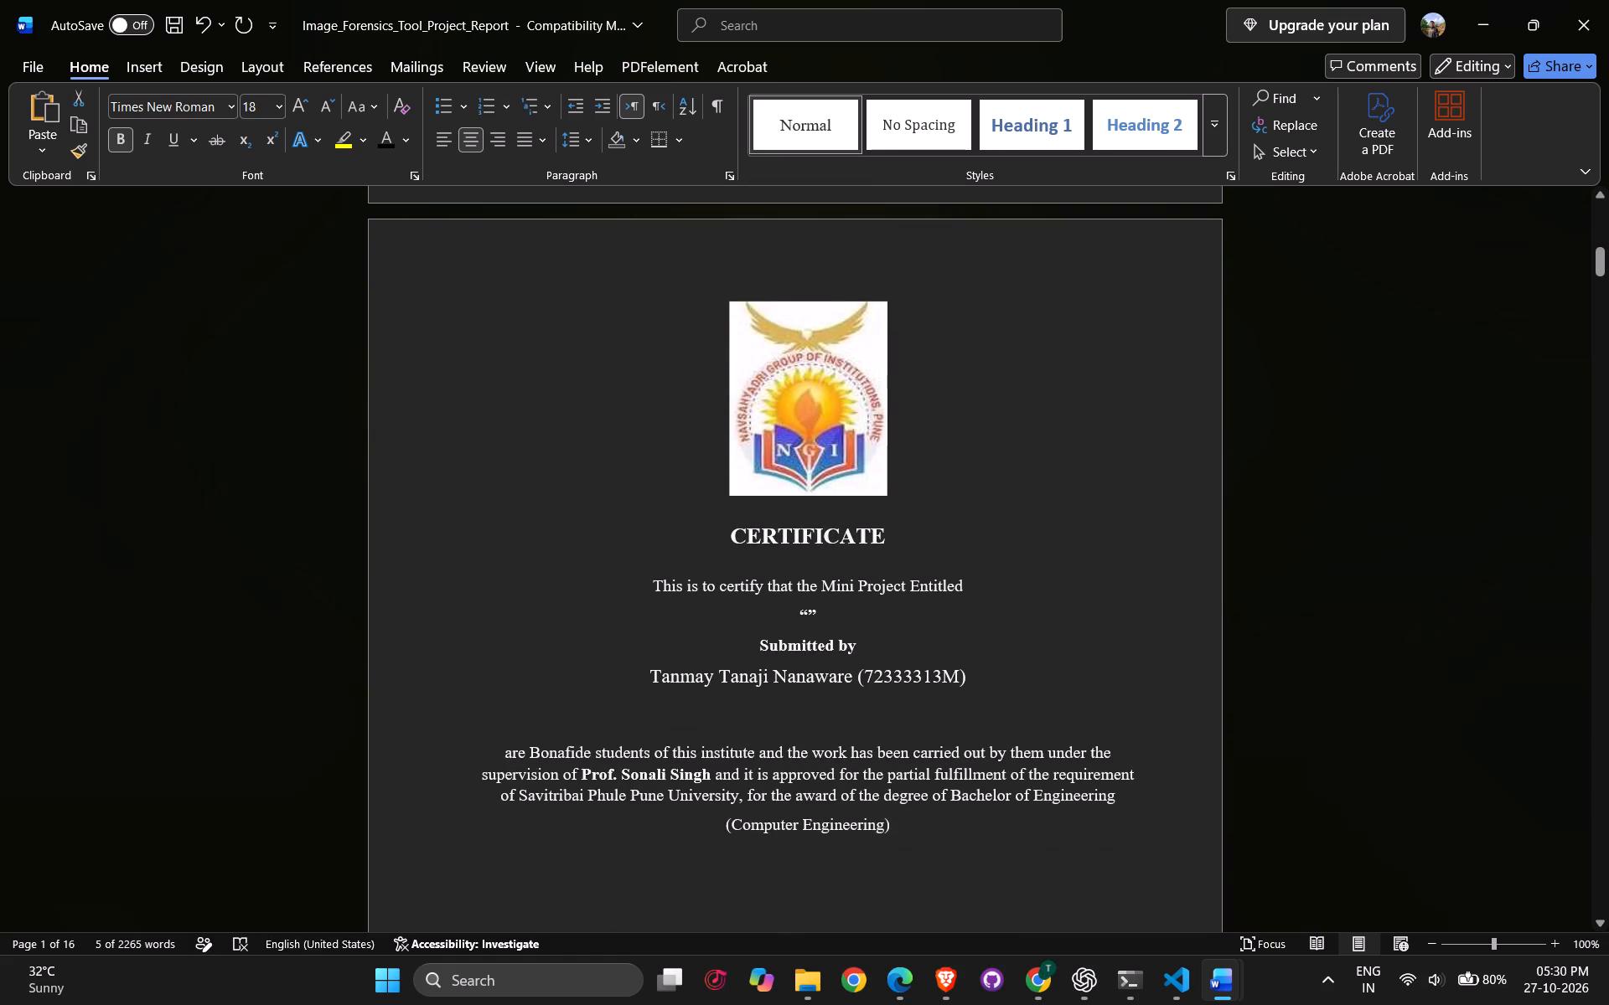
left_click(809, 614)
key("ctrl+v")
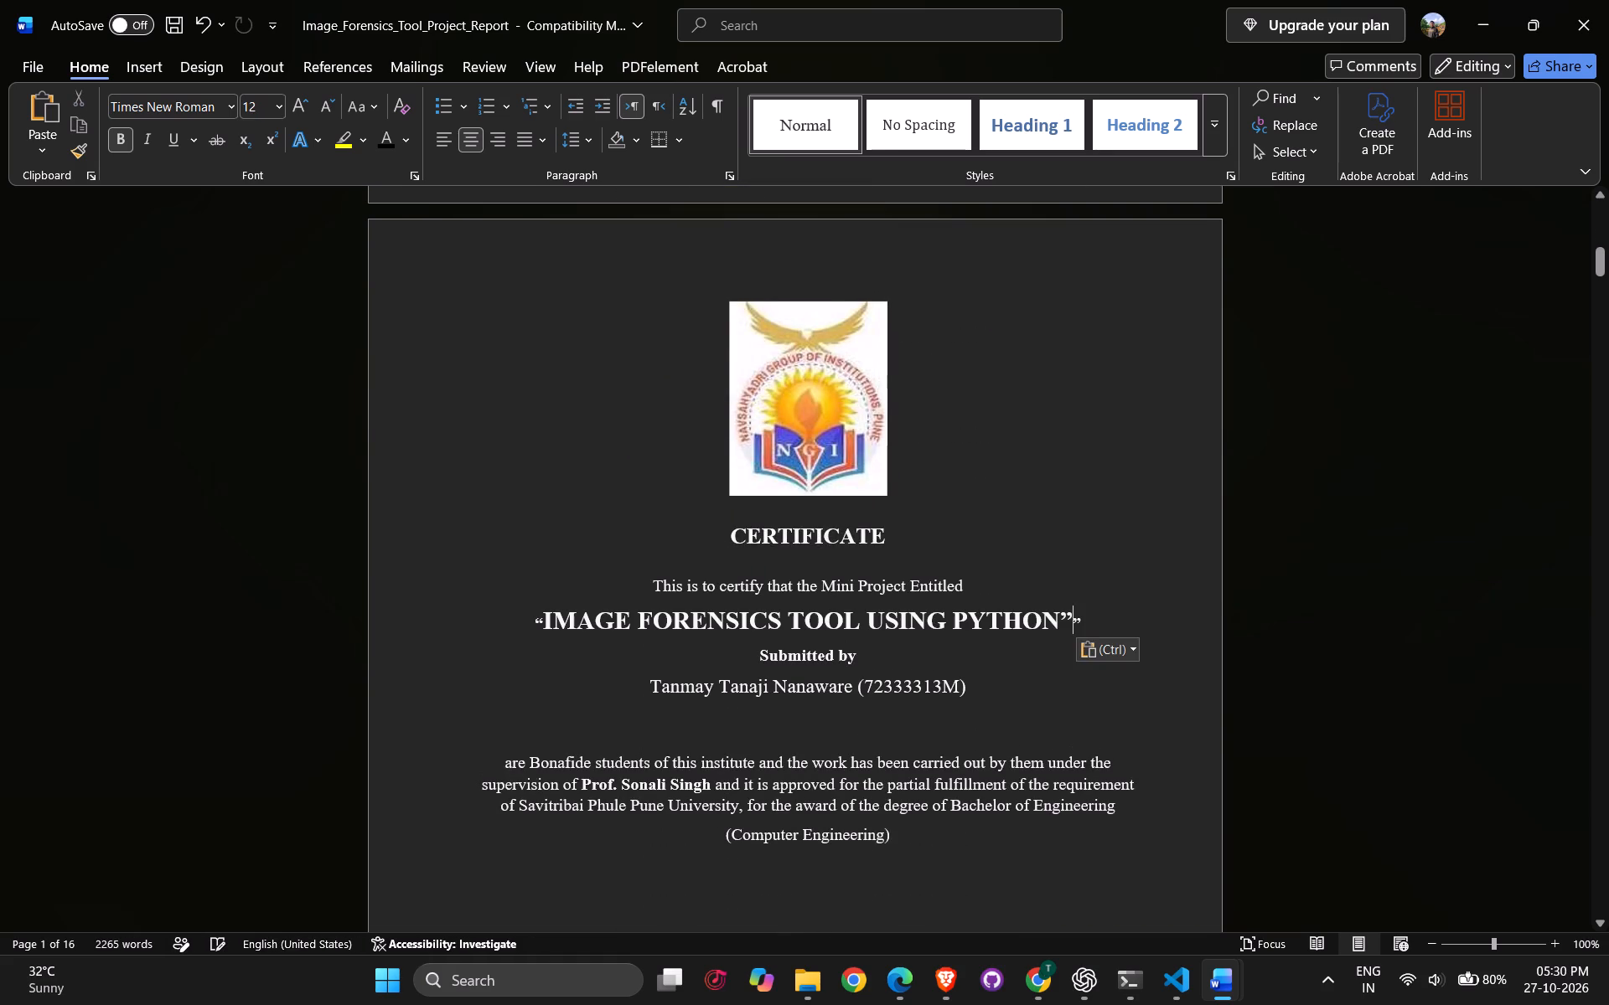
left_click(1081, 623)
key("BackSpace")
Delete the pasted uppercase project title and its surrounding quotation marks from the certificate page.
left_click_drag(1099, 628, 549, 617)
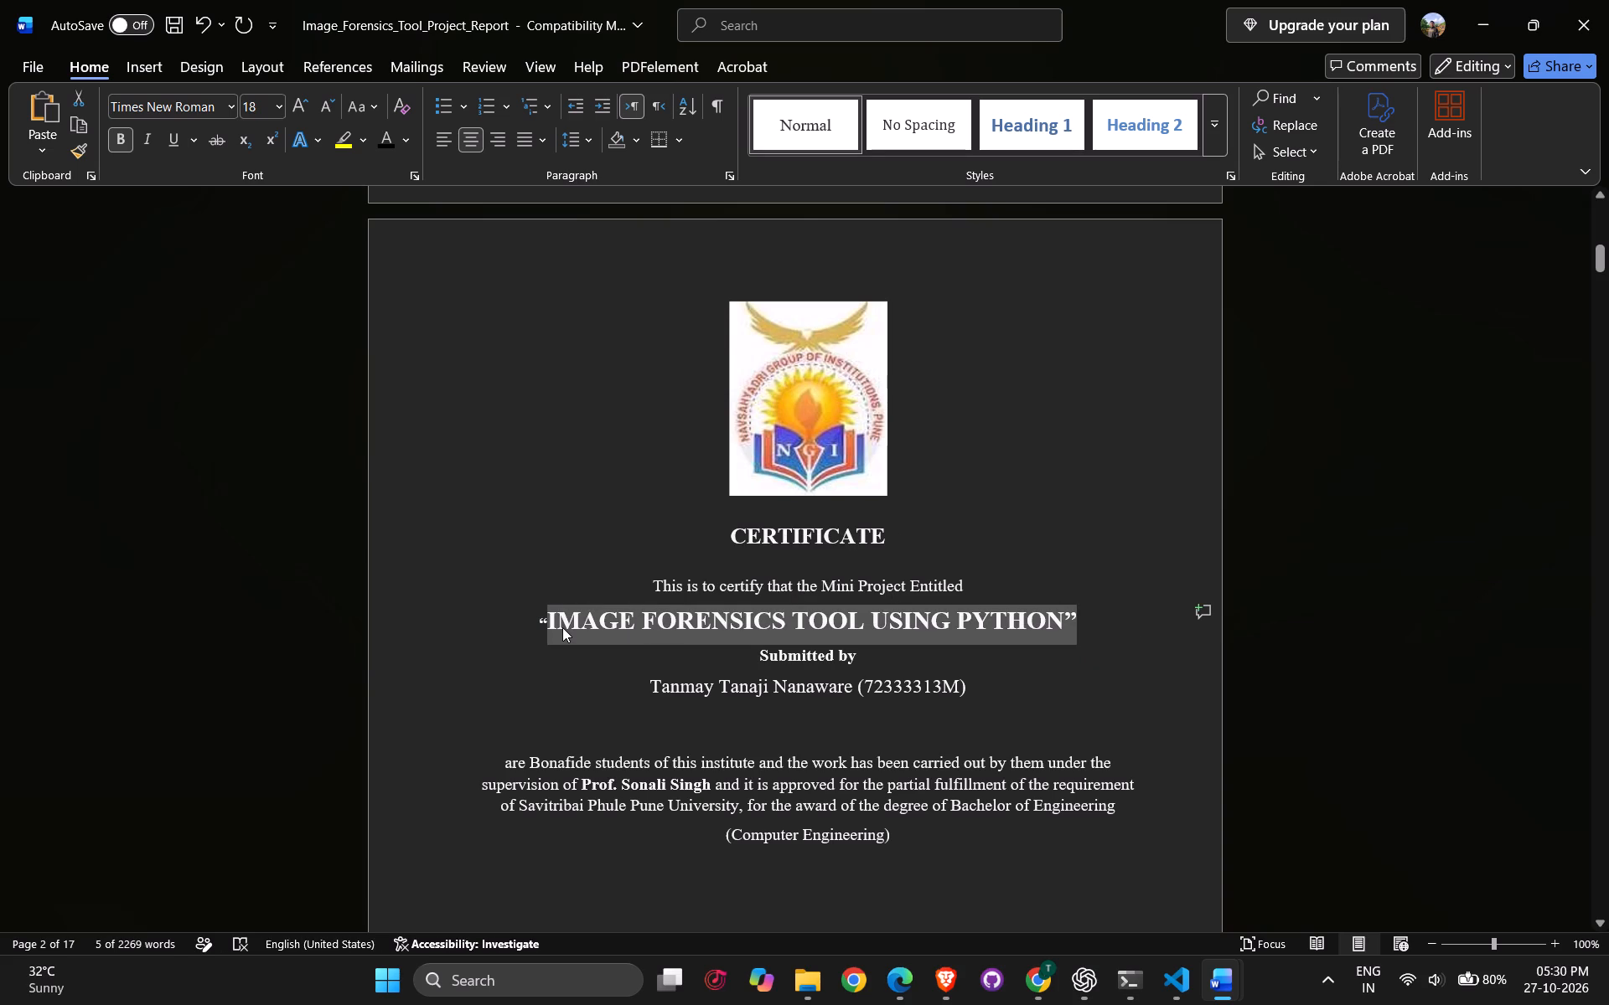
left_click_drag(1066, 624, 997, 623)
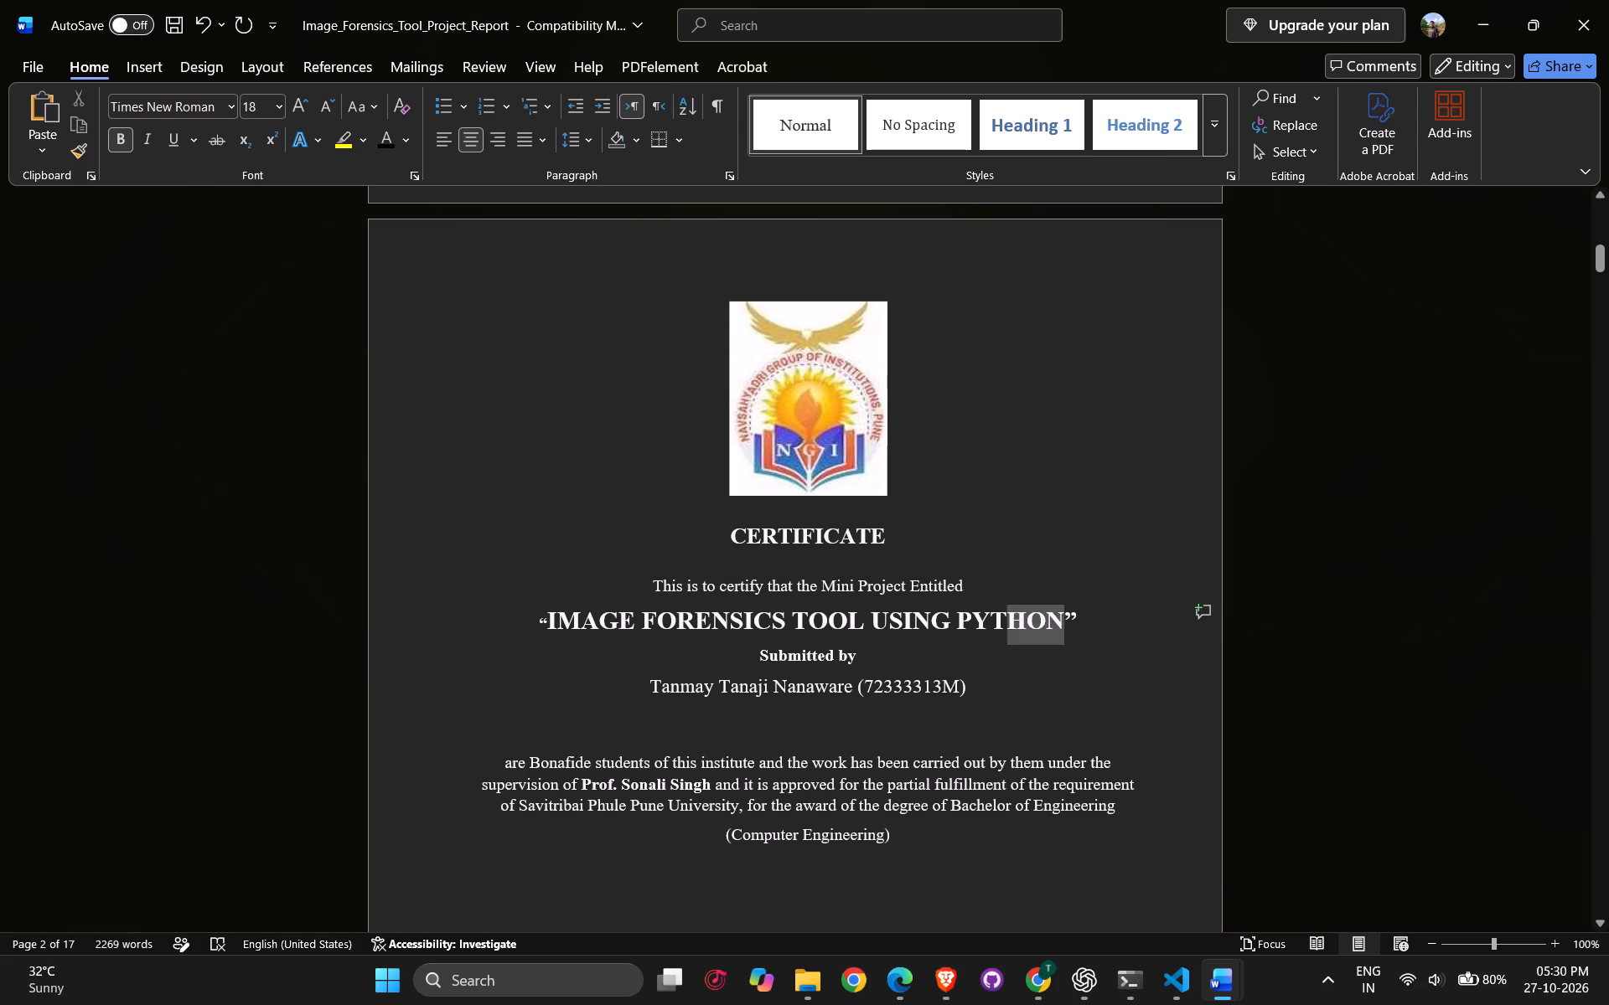
left_click_drag(997, 623, 584, 626)
key("BackSpace")
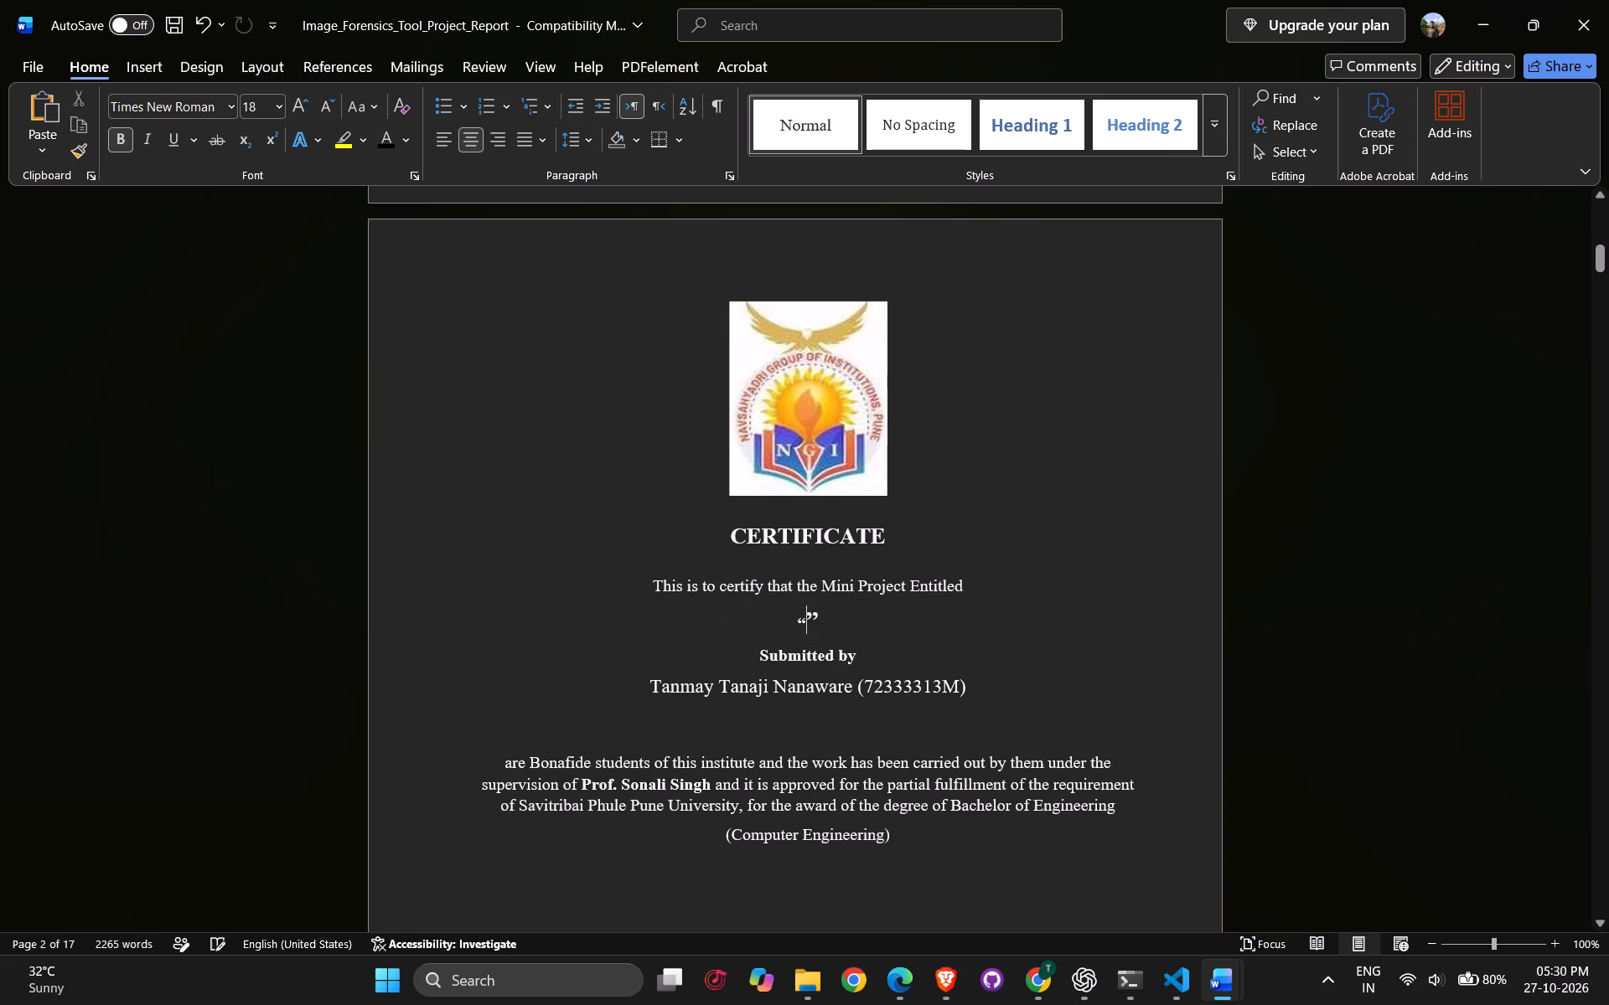
type("IM")
key("BackSpace")
key("BackSpace")
left_click(869, 627)
key("BackSpace")
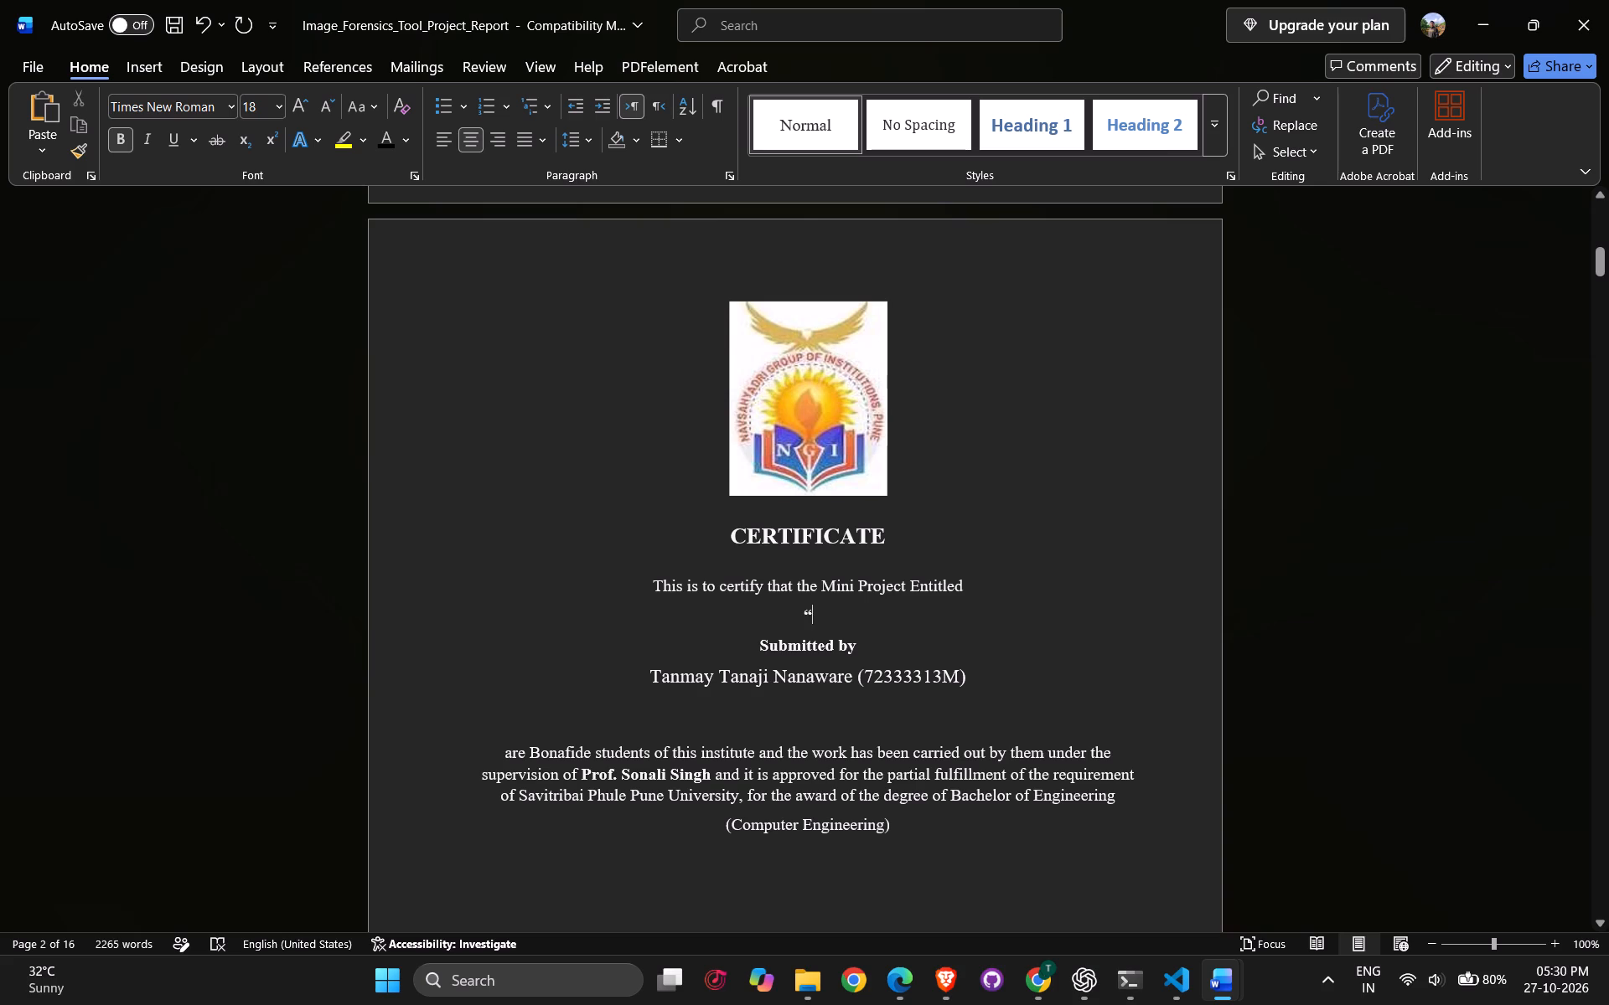
key("BackSpace")
Enter an opening quotation mark followed by "Image Forensics using" on the certificate's empty title line.
key("shift+quotedbl")
type("Image Forensic")
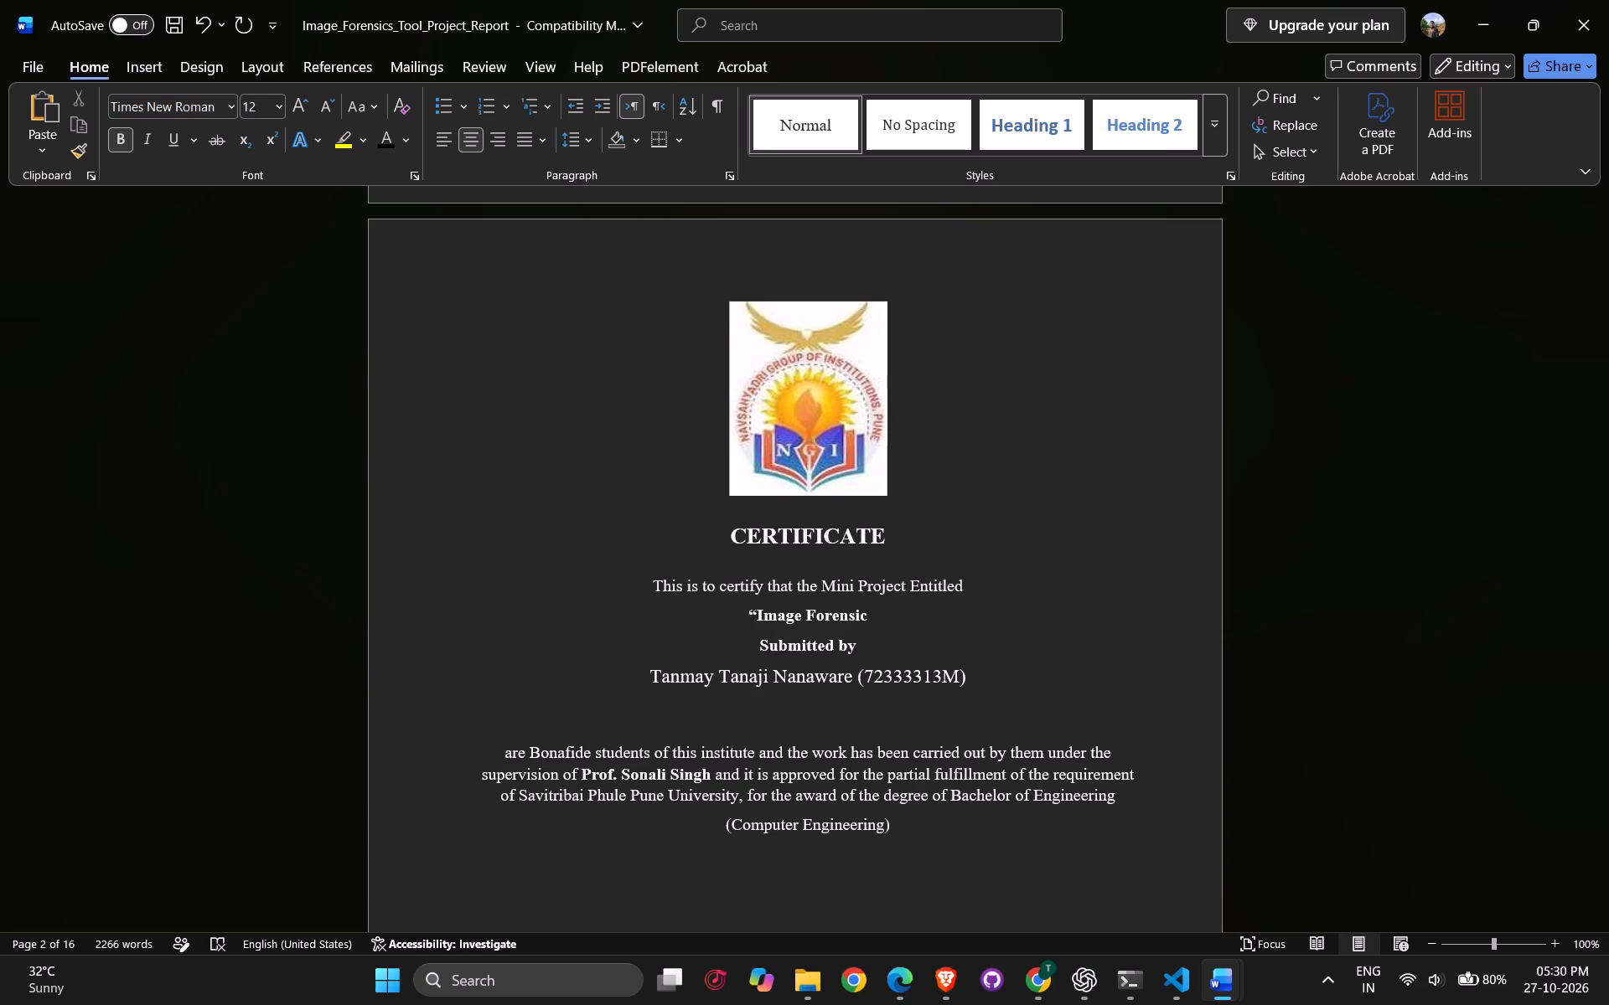
scroll(929, 639, "up", 19)
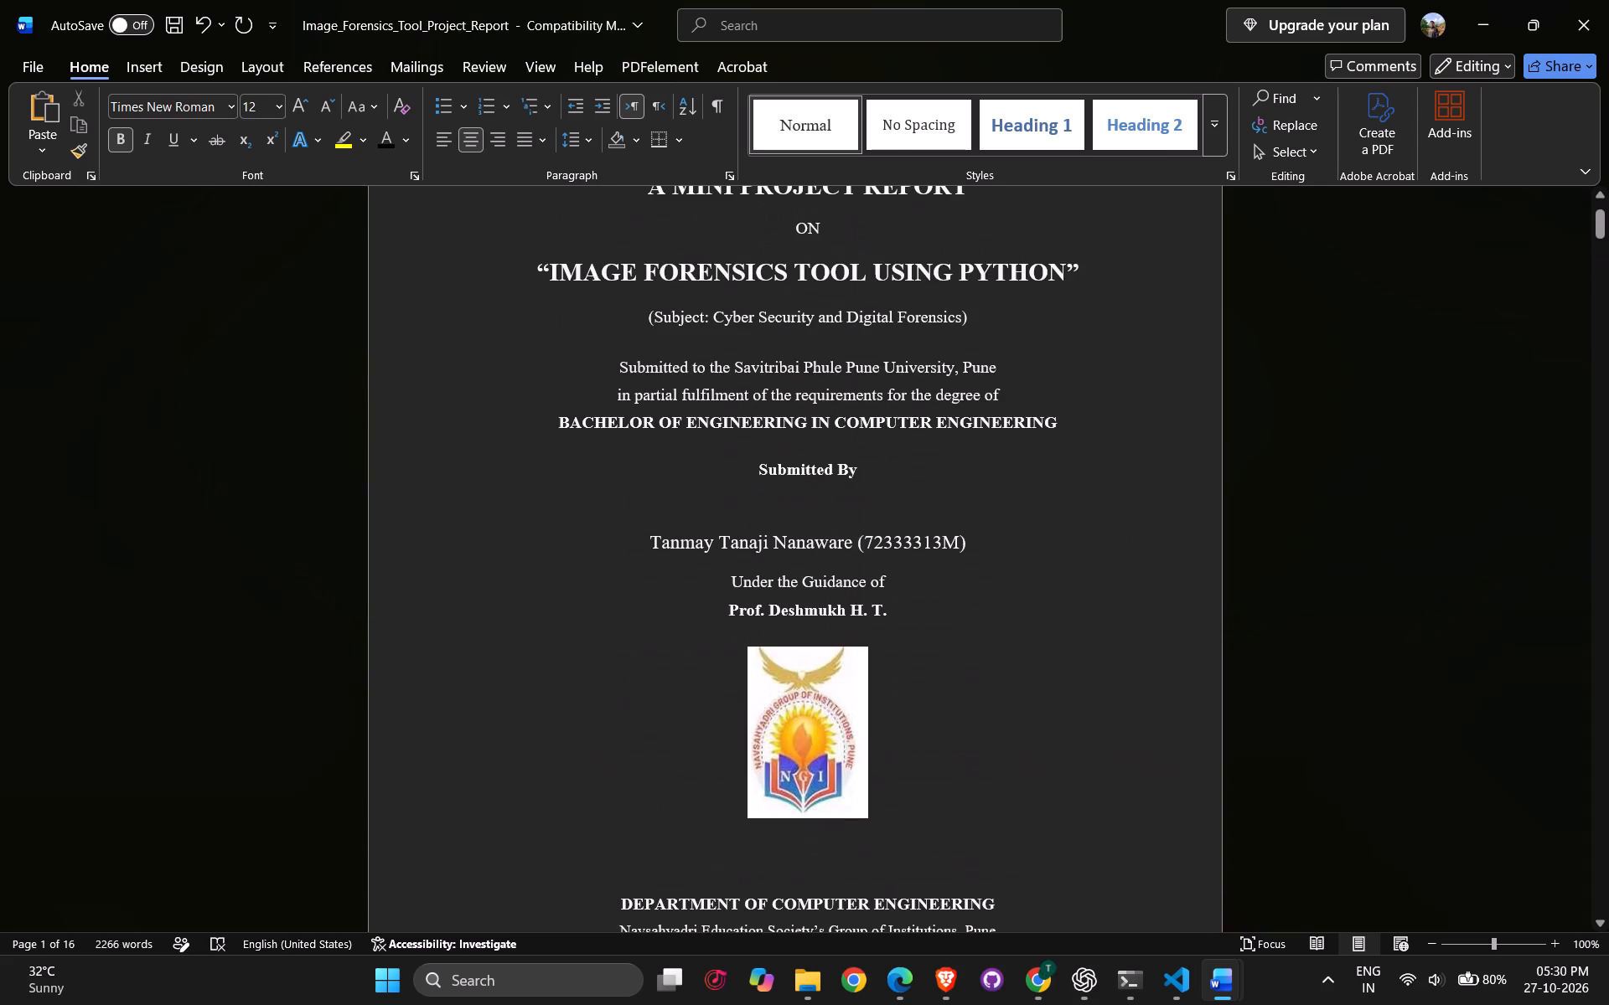
scroll(931, 628, "down", 16)
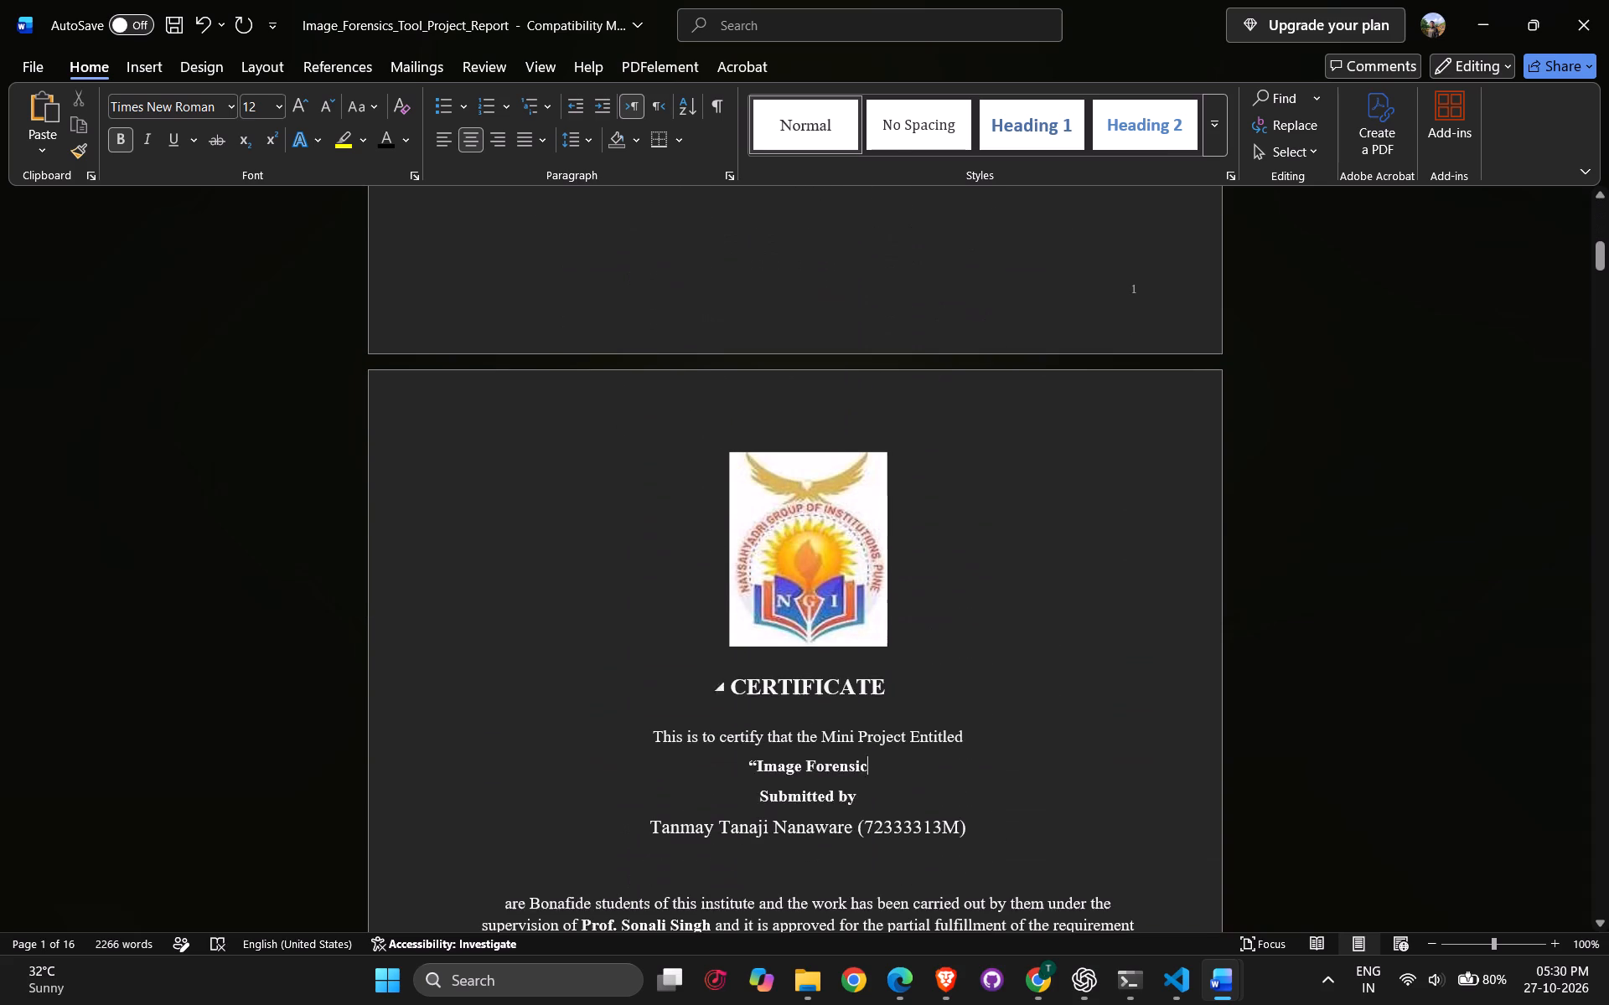
key("s")
key("space")
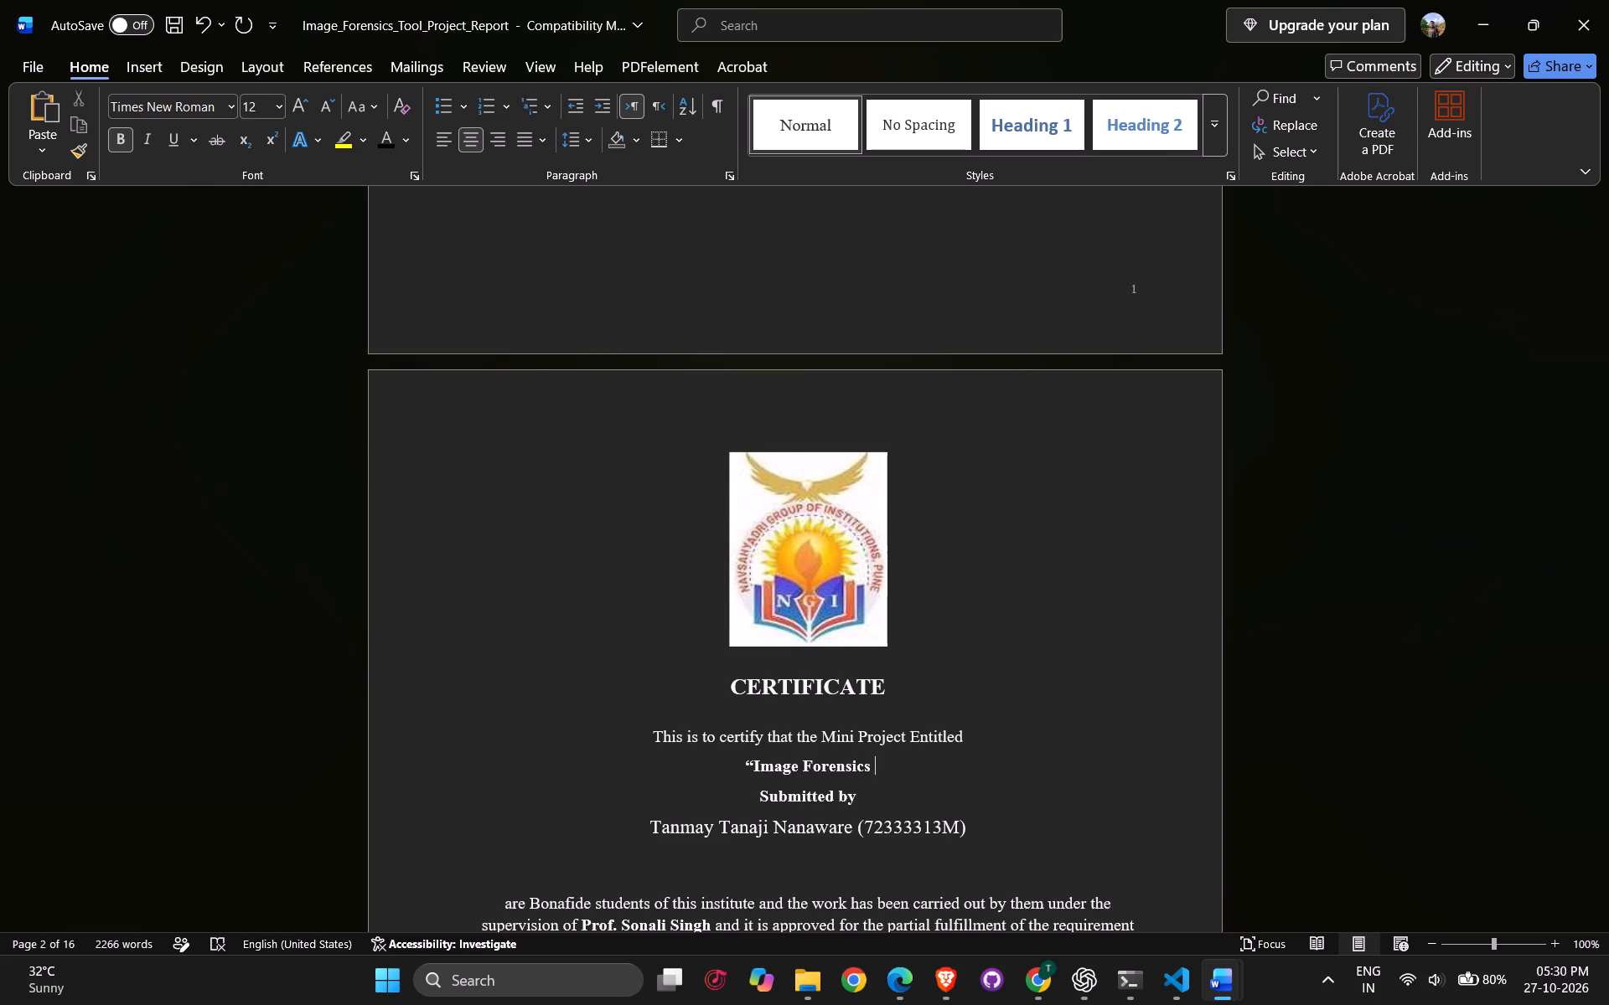
type("using")
key("space")
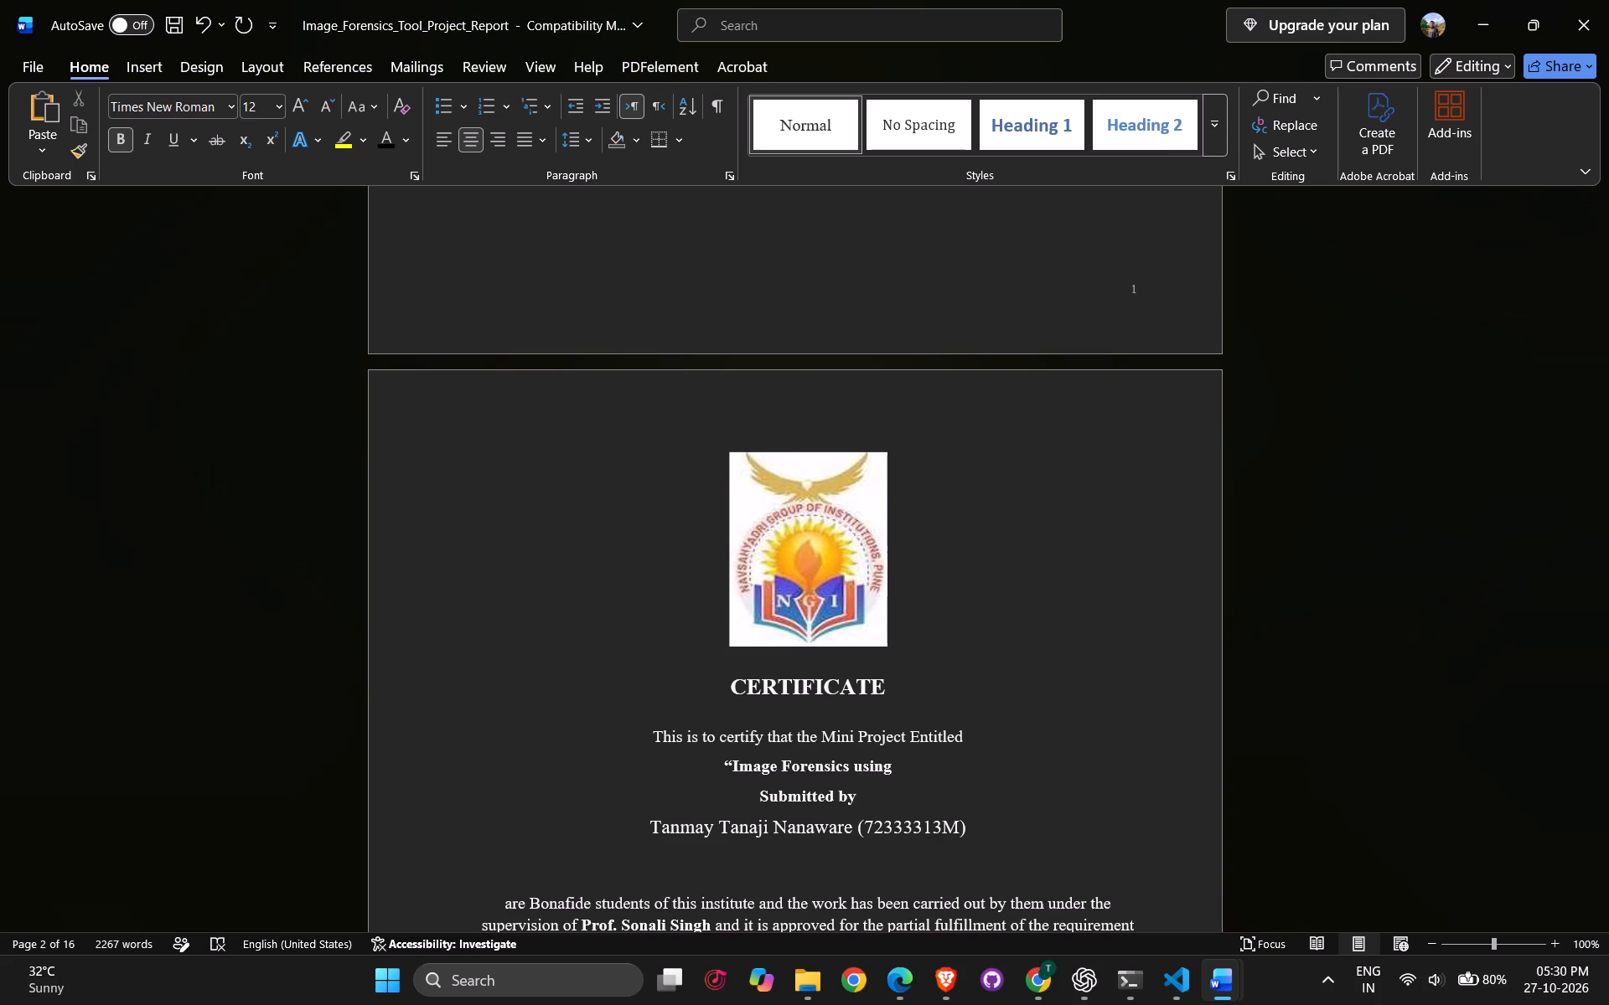
Complete the certificate's title as "Image Forensics Tool using Python", adding the missing words and capitalising "Tool".
scroll(927, 394, "up", 18)
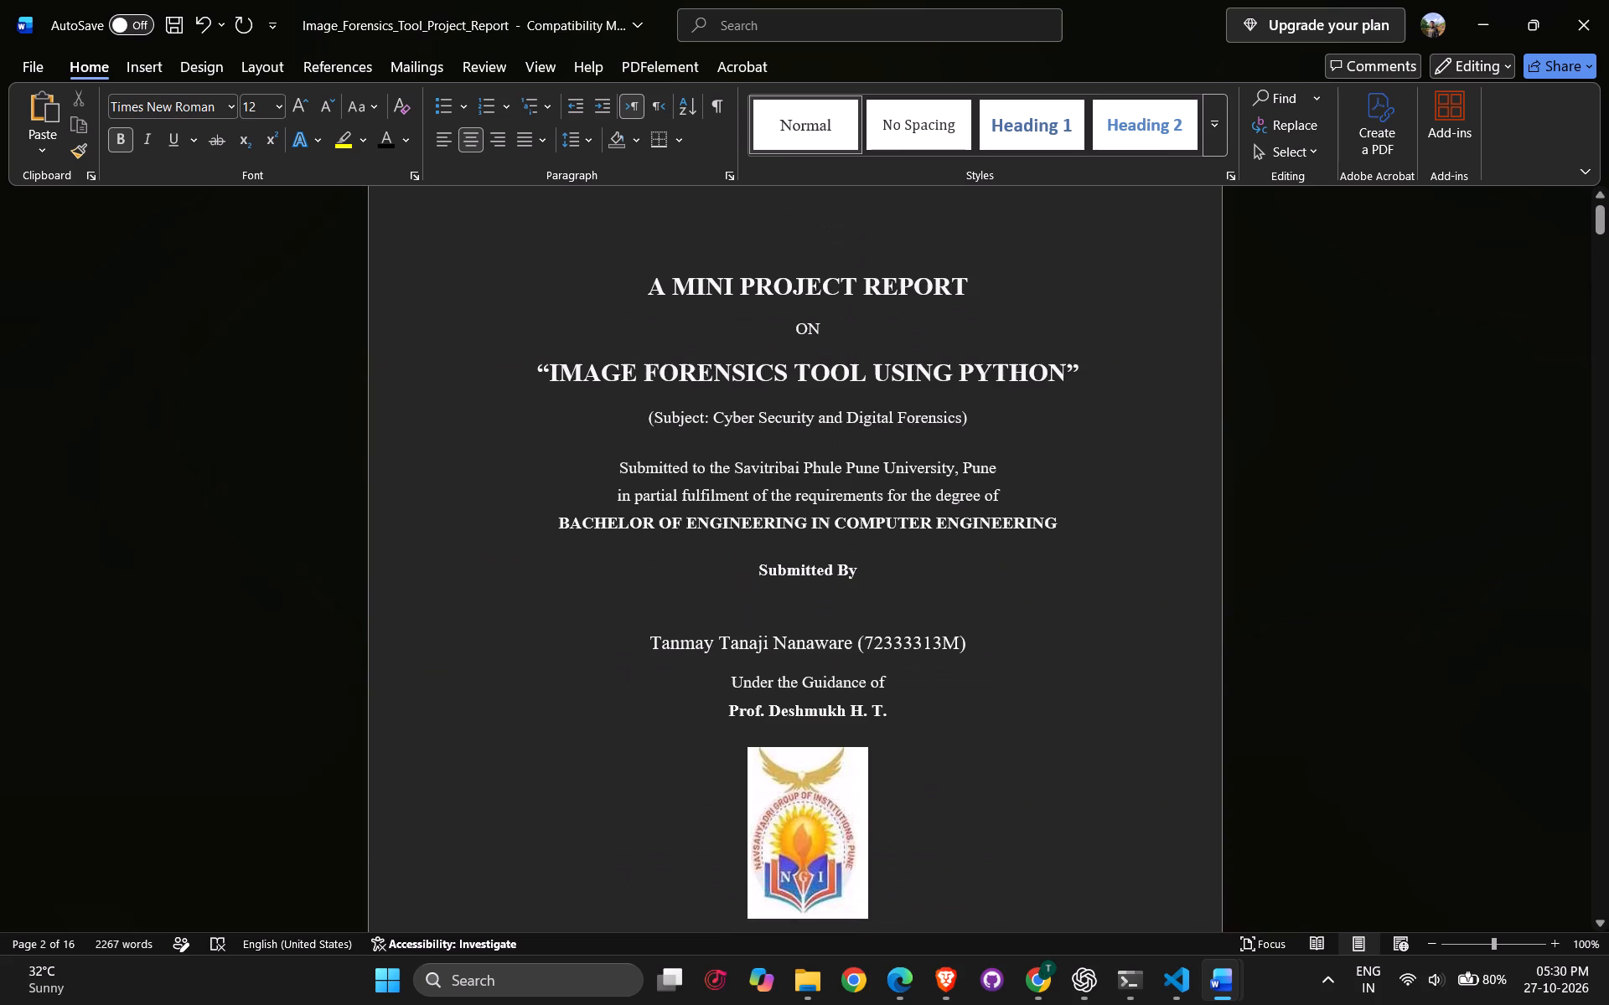
scroll(948, 408, "down", 17)
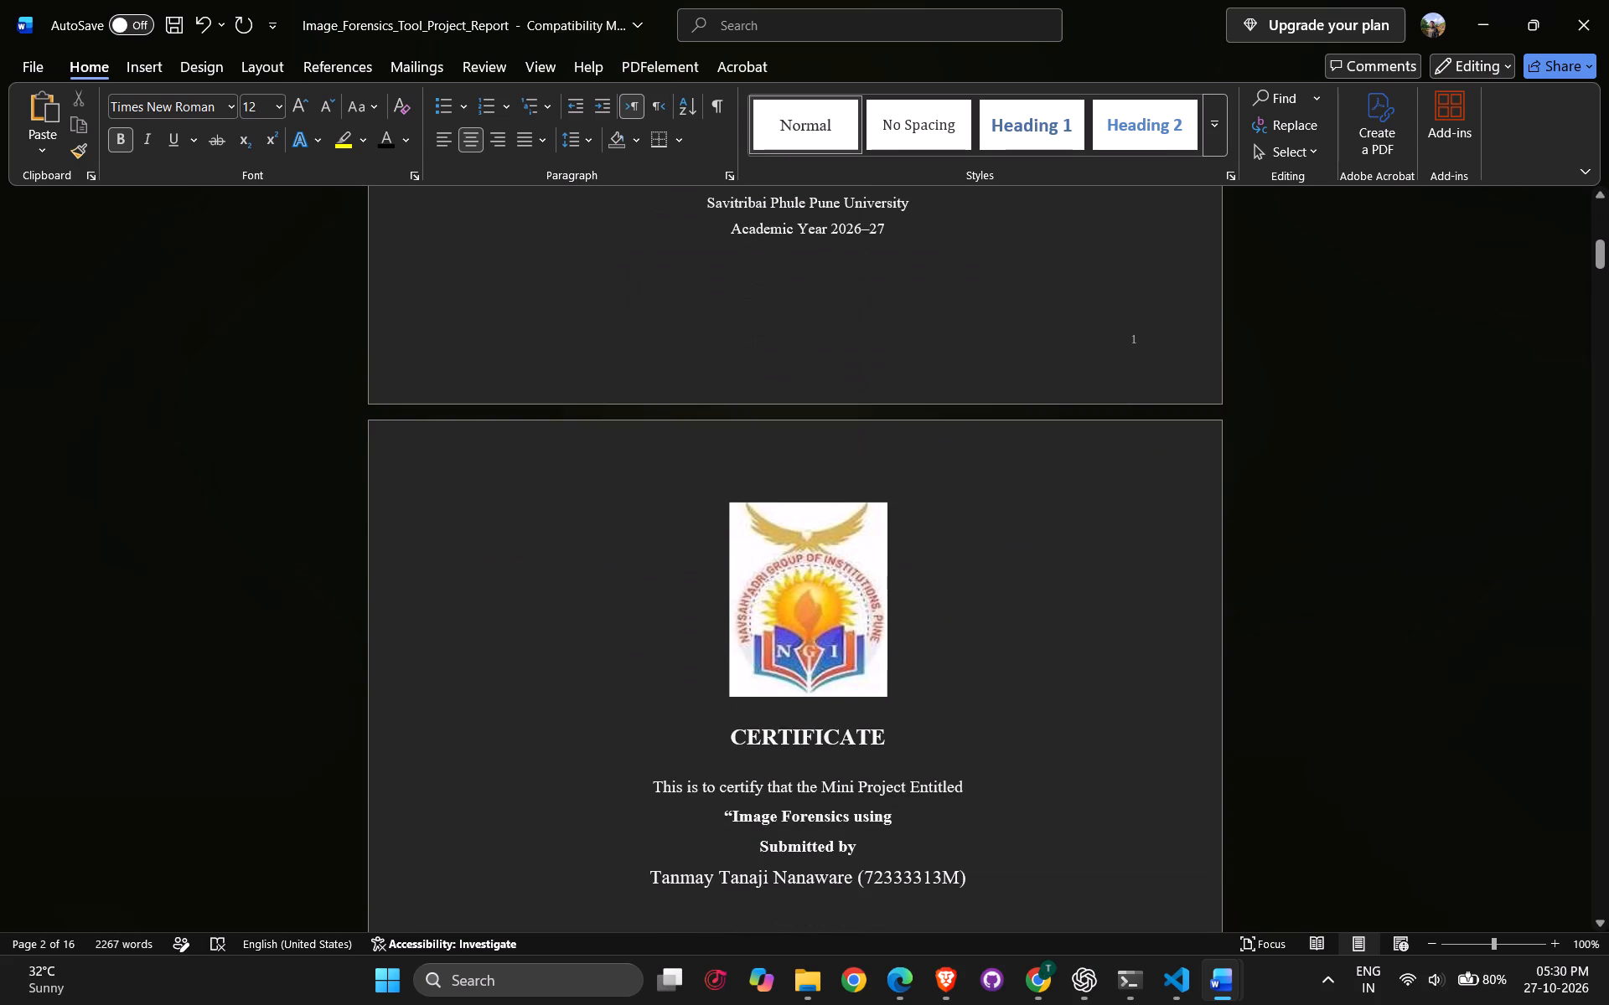
left_click(854, 818)
type("tool")
key("space")
key("Right")
key("Right")
key("Right")
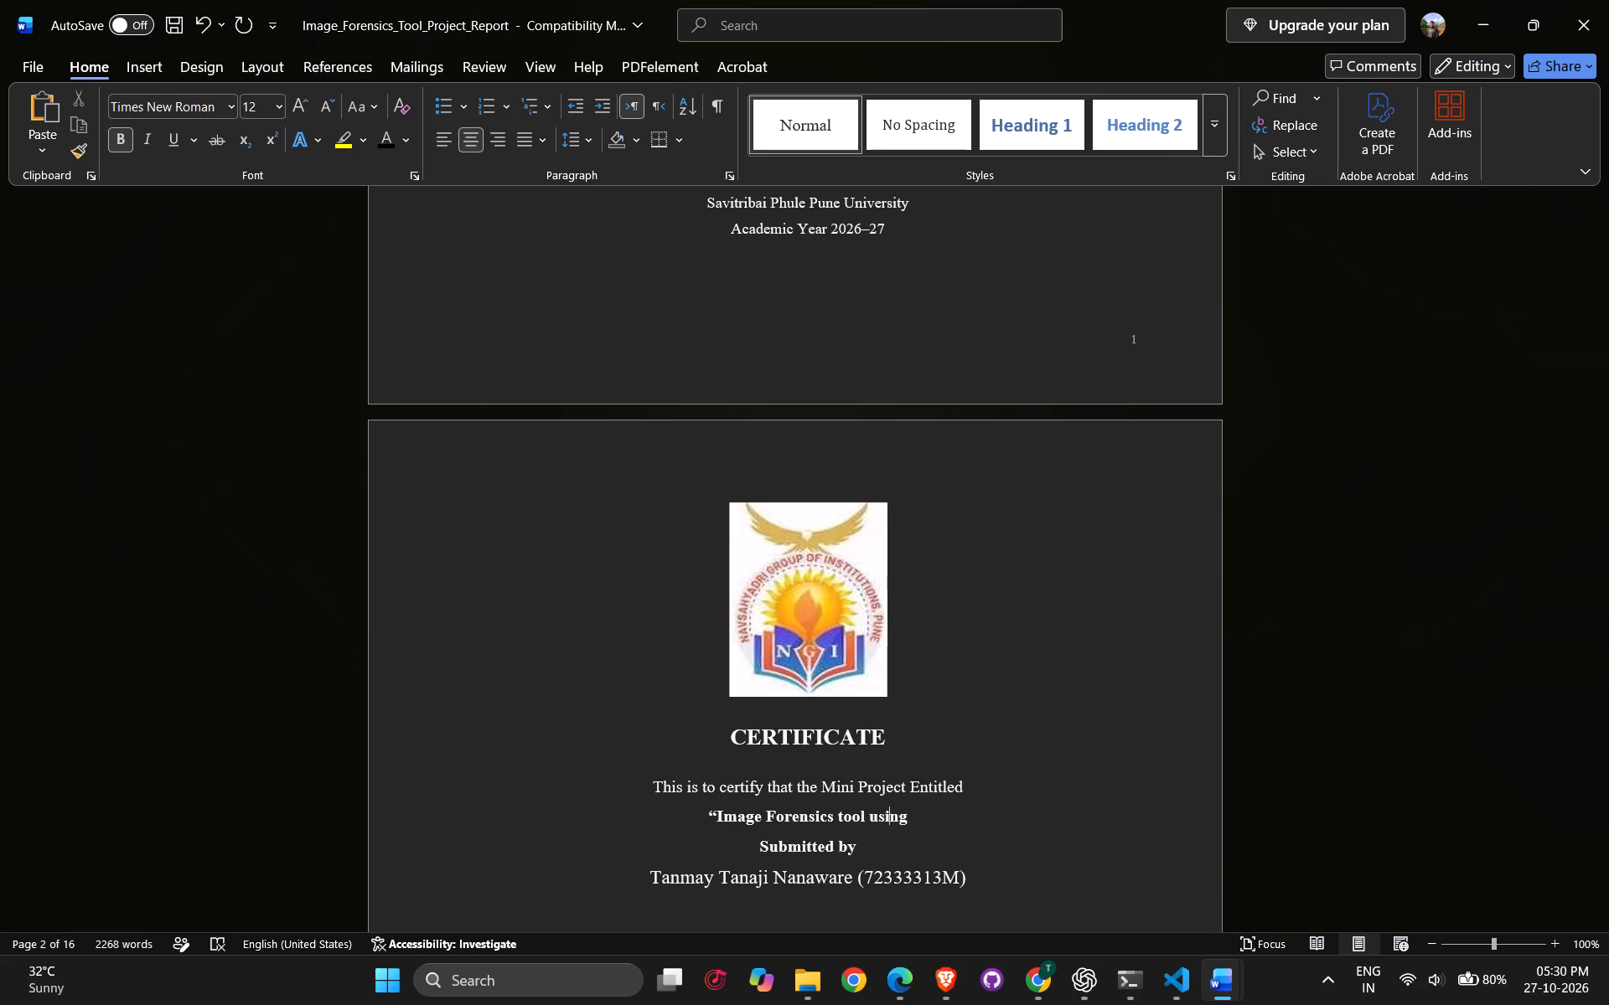
key("Right")
key("Right")
key("Right")
type("Python")
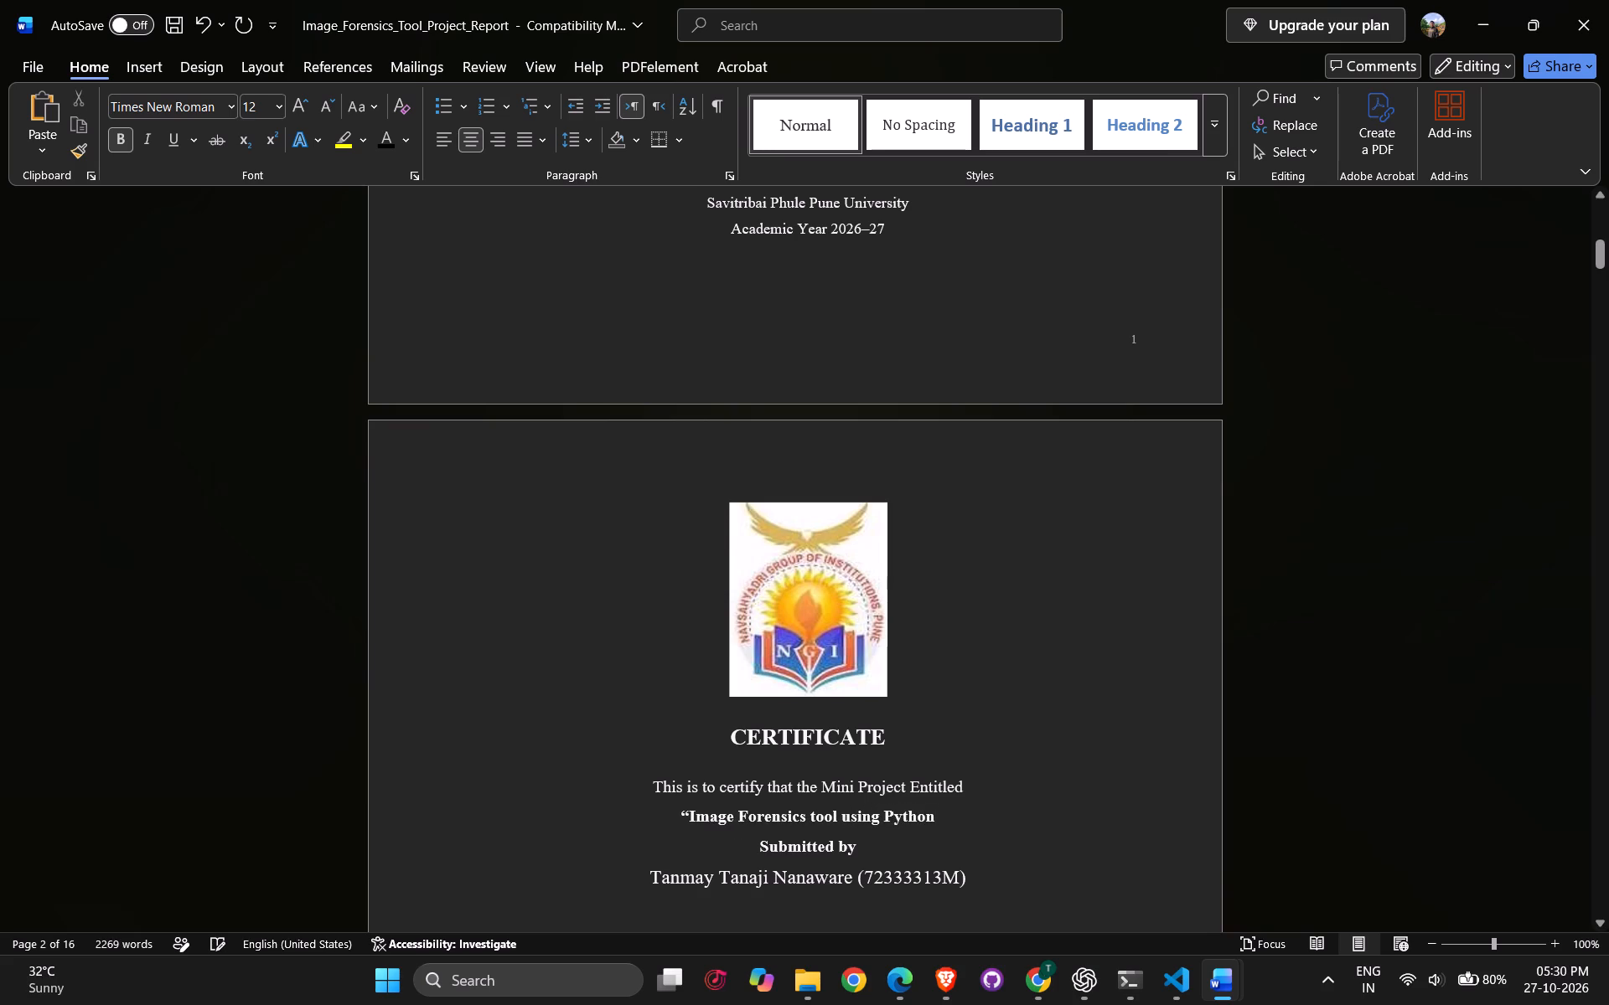
left_click(815, 815)
key("BackSpace")
key("shift+t")
Review the certificate's signature area and the Acknowledgement, Abstract and Table of Contents pages that follow it.
scroll(960, 756, "down", 7)
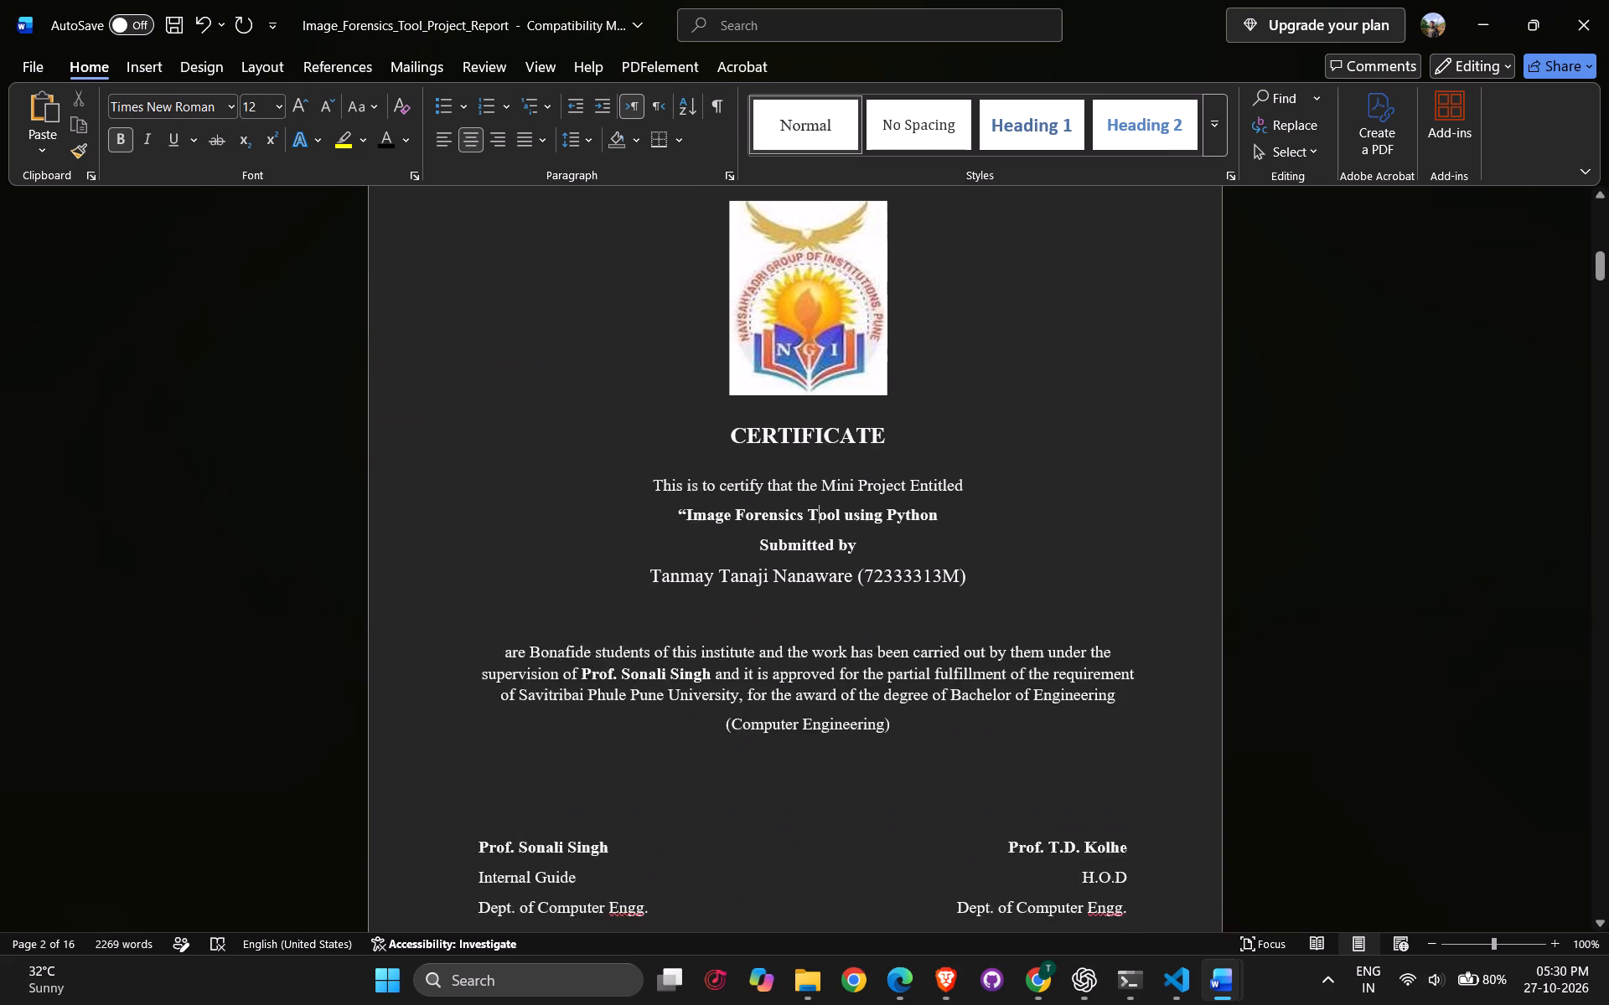
scroll(986, 732, "down", 10)
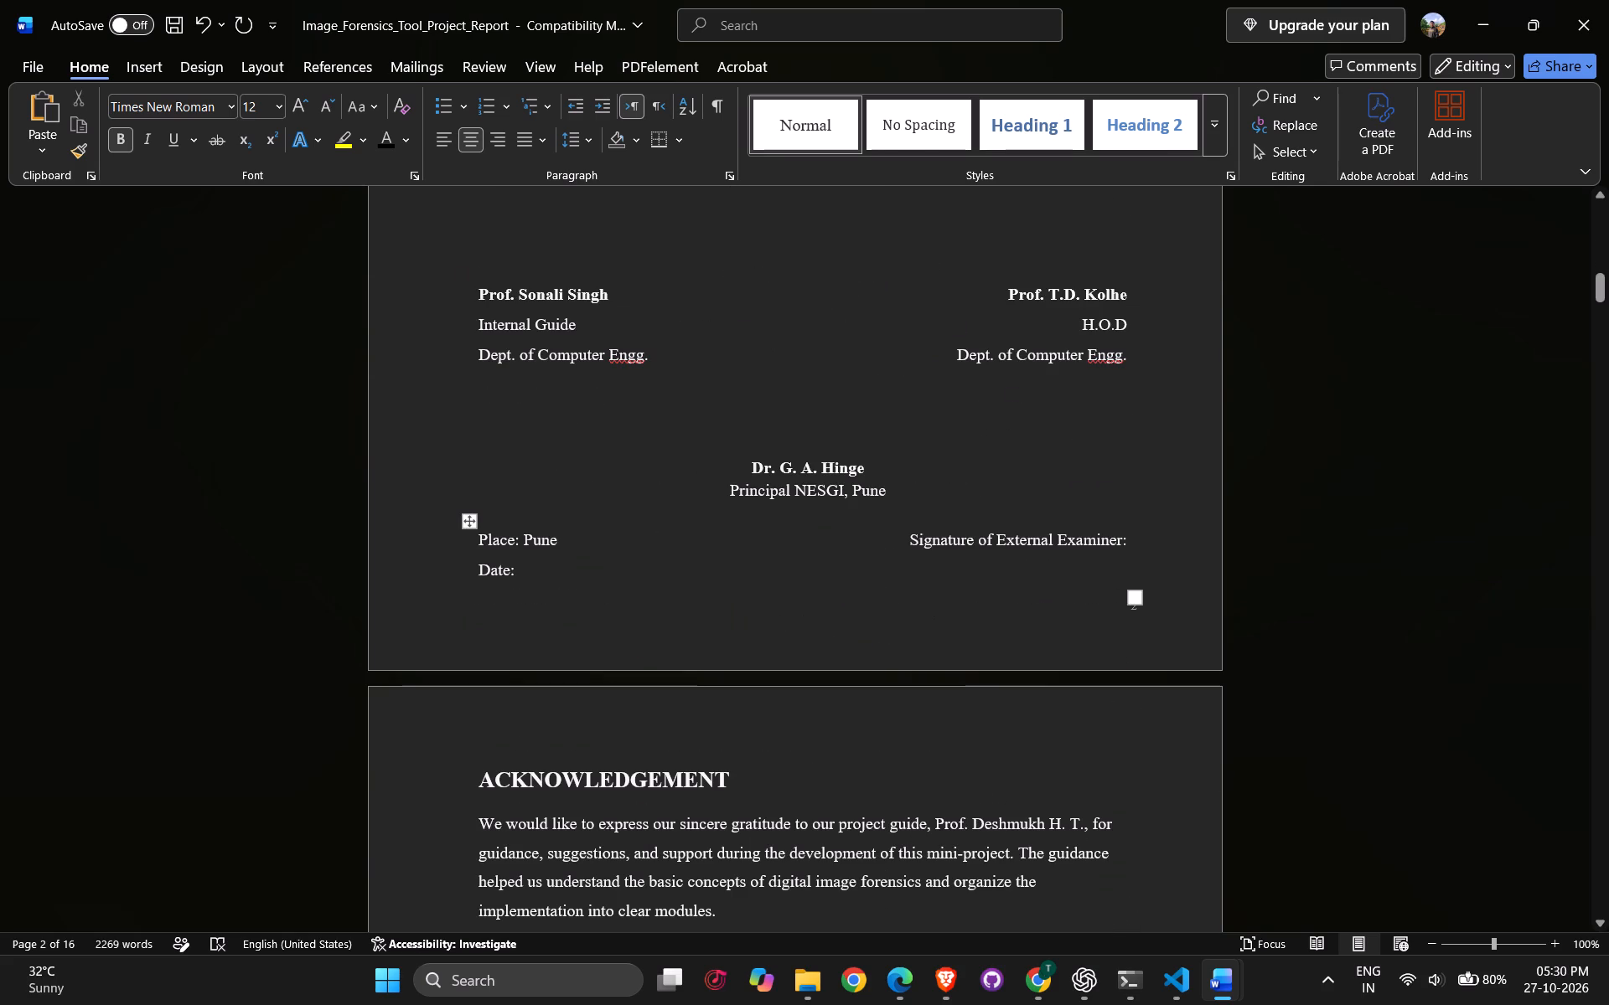
scroll(890, 497, "down", 20)
scroll(890, 497, "down", 13)
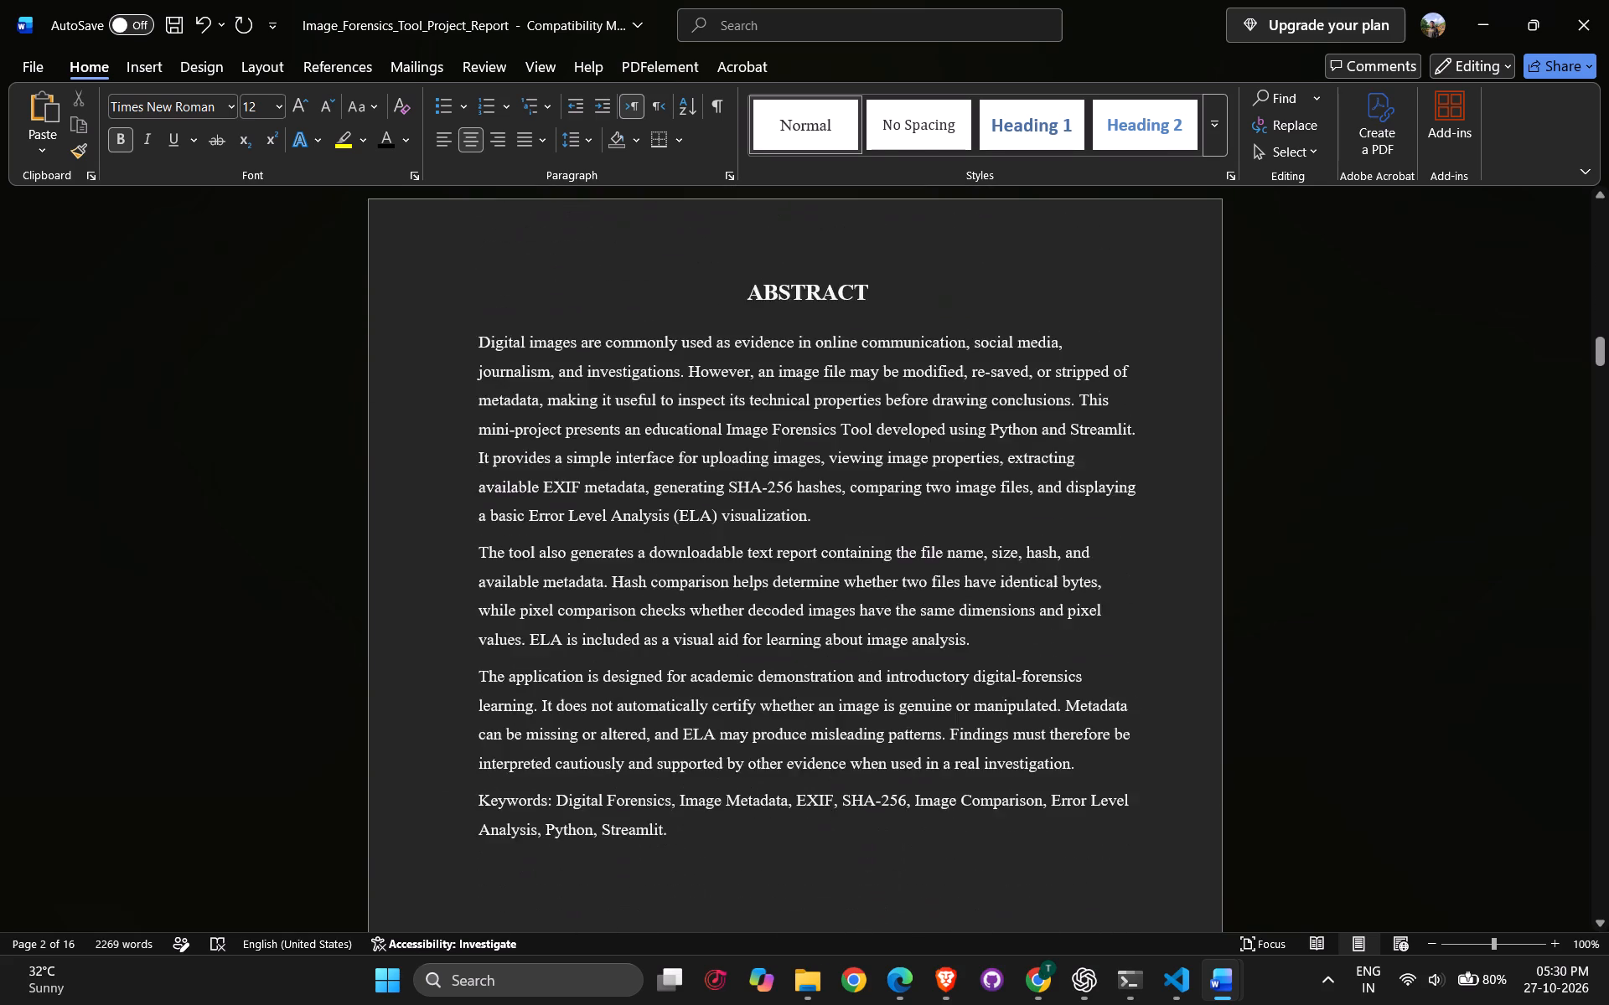
scroll(888, 505, "up", 1)
scroll(888, 505, "down", 20)
scroll(1581, 486, "down", 11)
scroll(1438, 631, "up", 3)
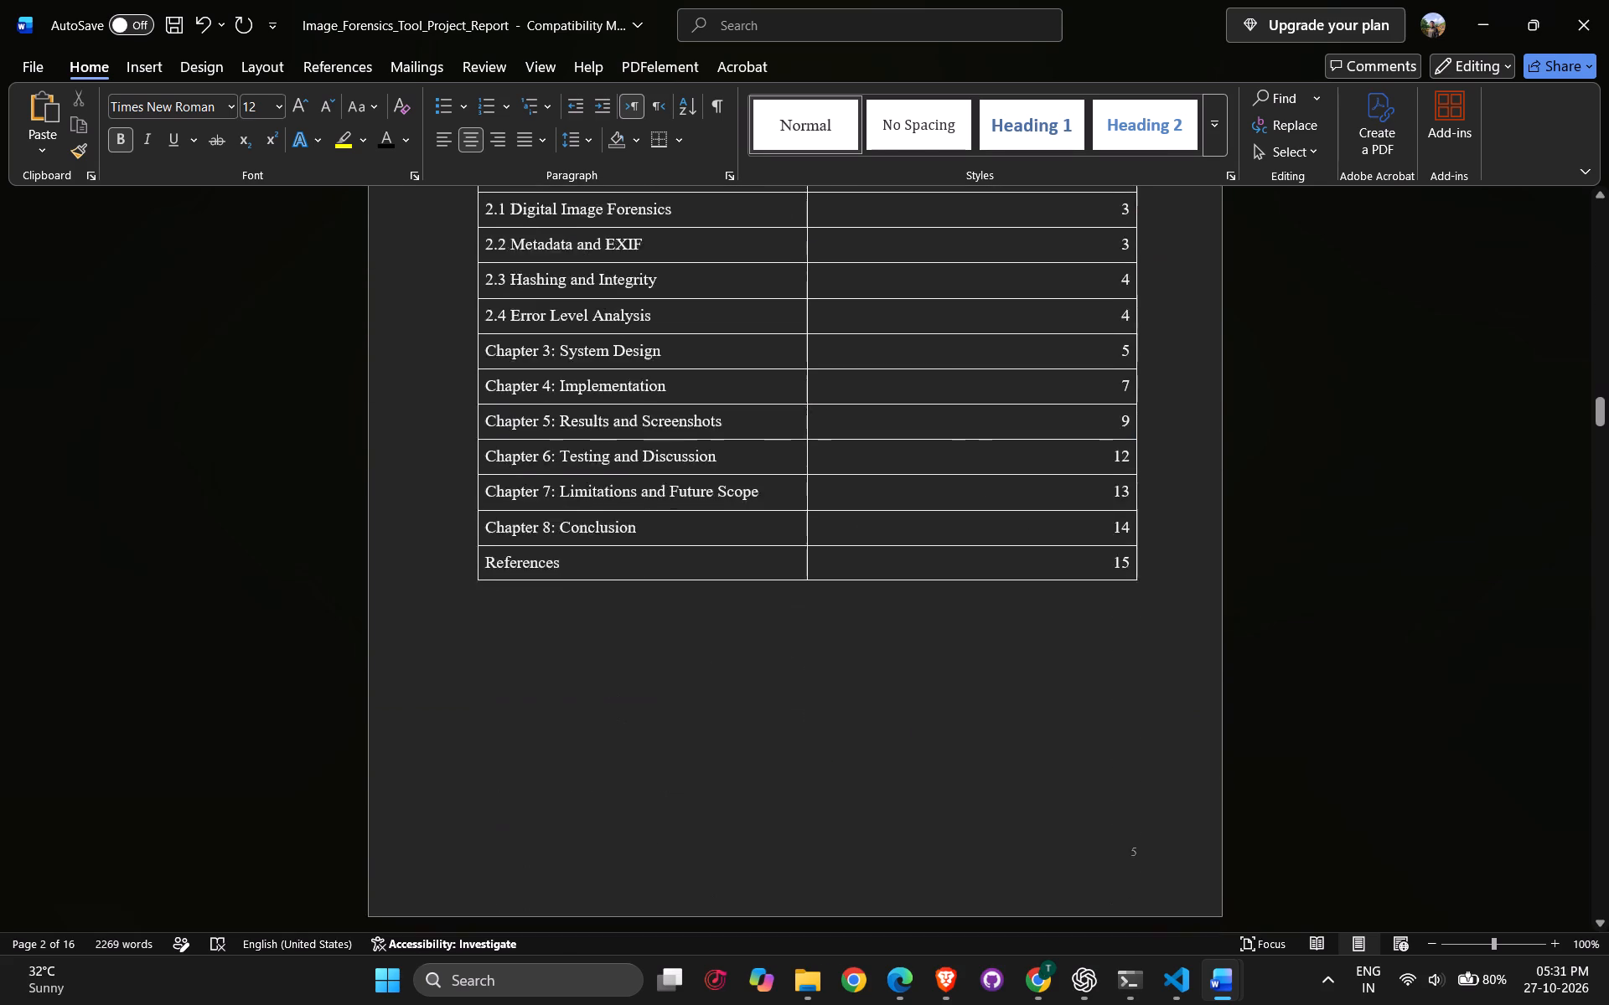
scroll(1438, 631, "up", 6)
scroll(1438, 631, "down", 7)
scroll(1434, 631, "up", 20)
scroll(1434, 631, "up", 10)
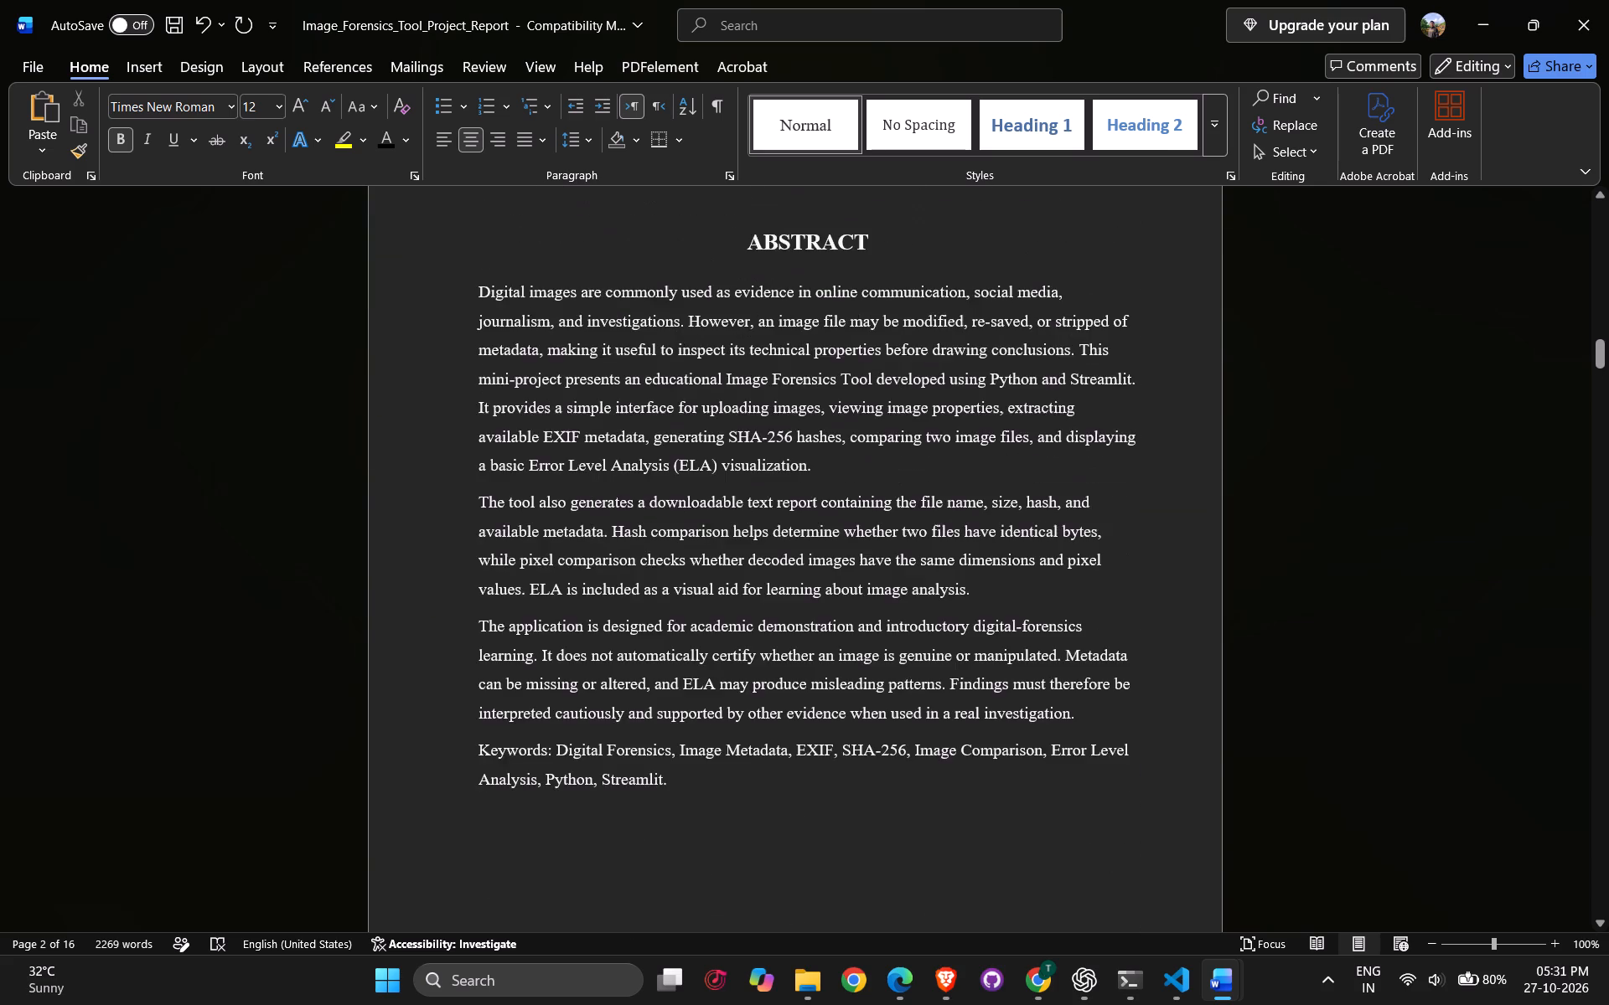
scroll(1434, 631, "down", 16)
scroll(1136, 529, "up", 9)
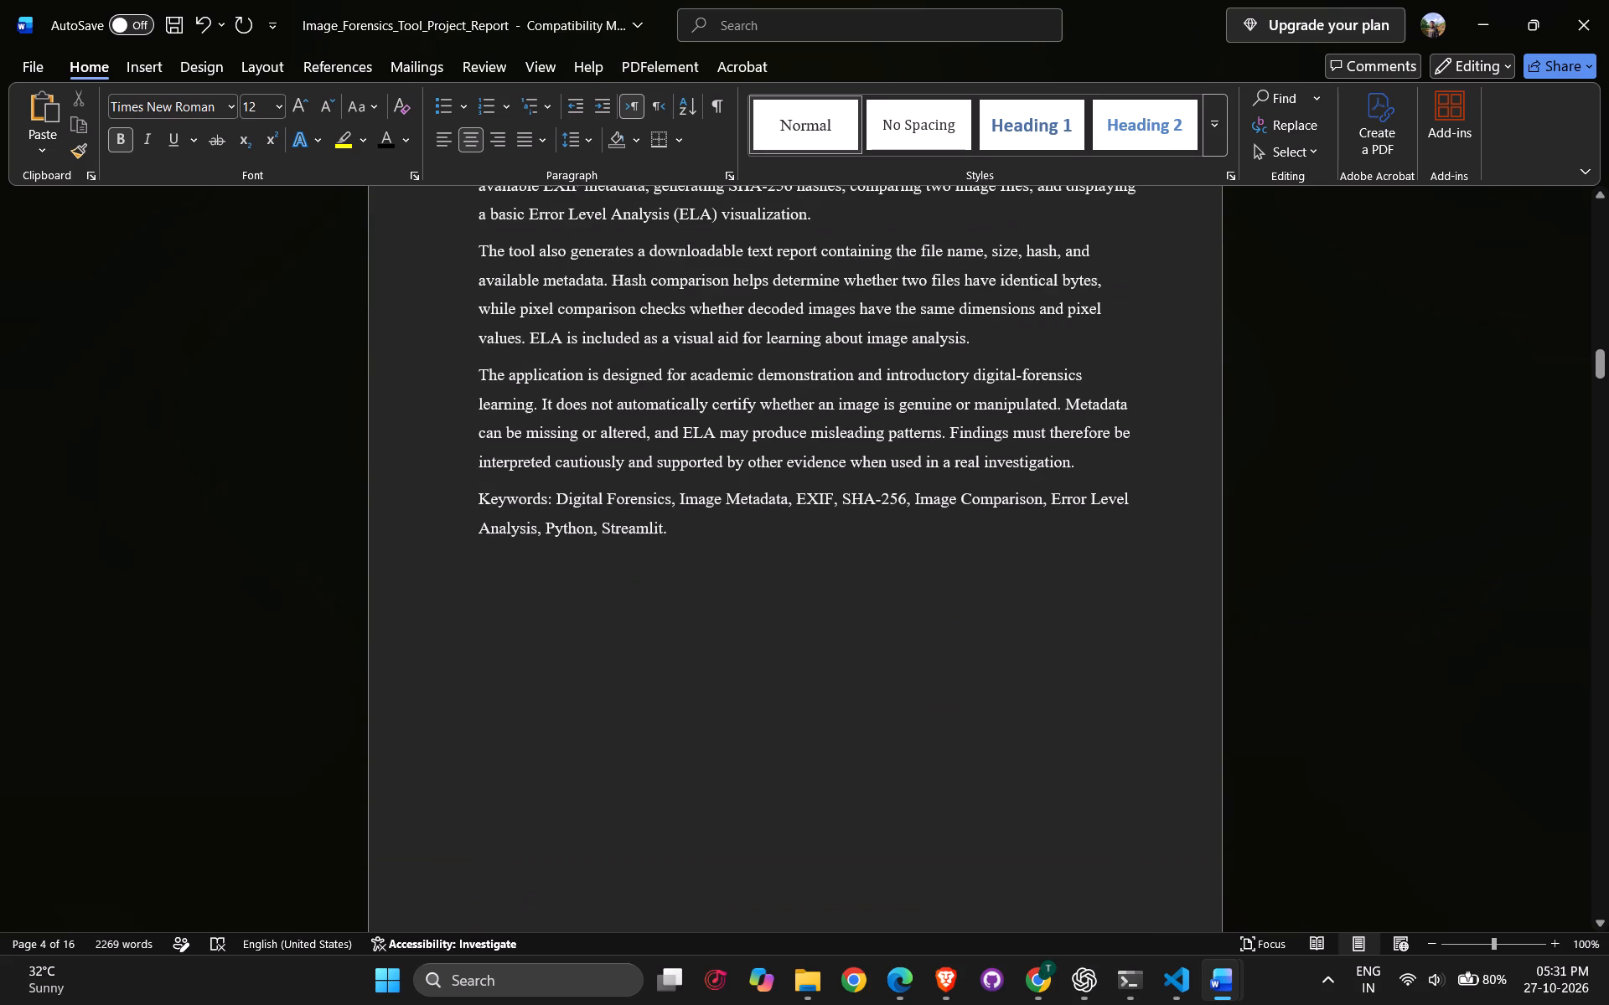
left_click_drag(727, 534, 458, 173)
left_click(865, 893)
Compare the order of the Abstract and Table of Contents pages with the front pages of the Land Registry report.
scroll(828, 820, "down", 20)
scroll(828, 820, "down", 11)
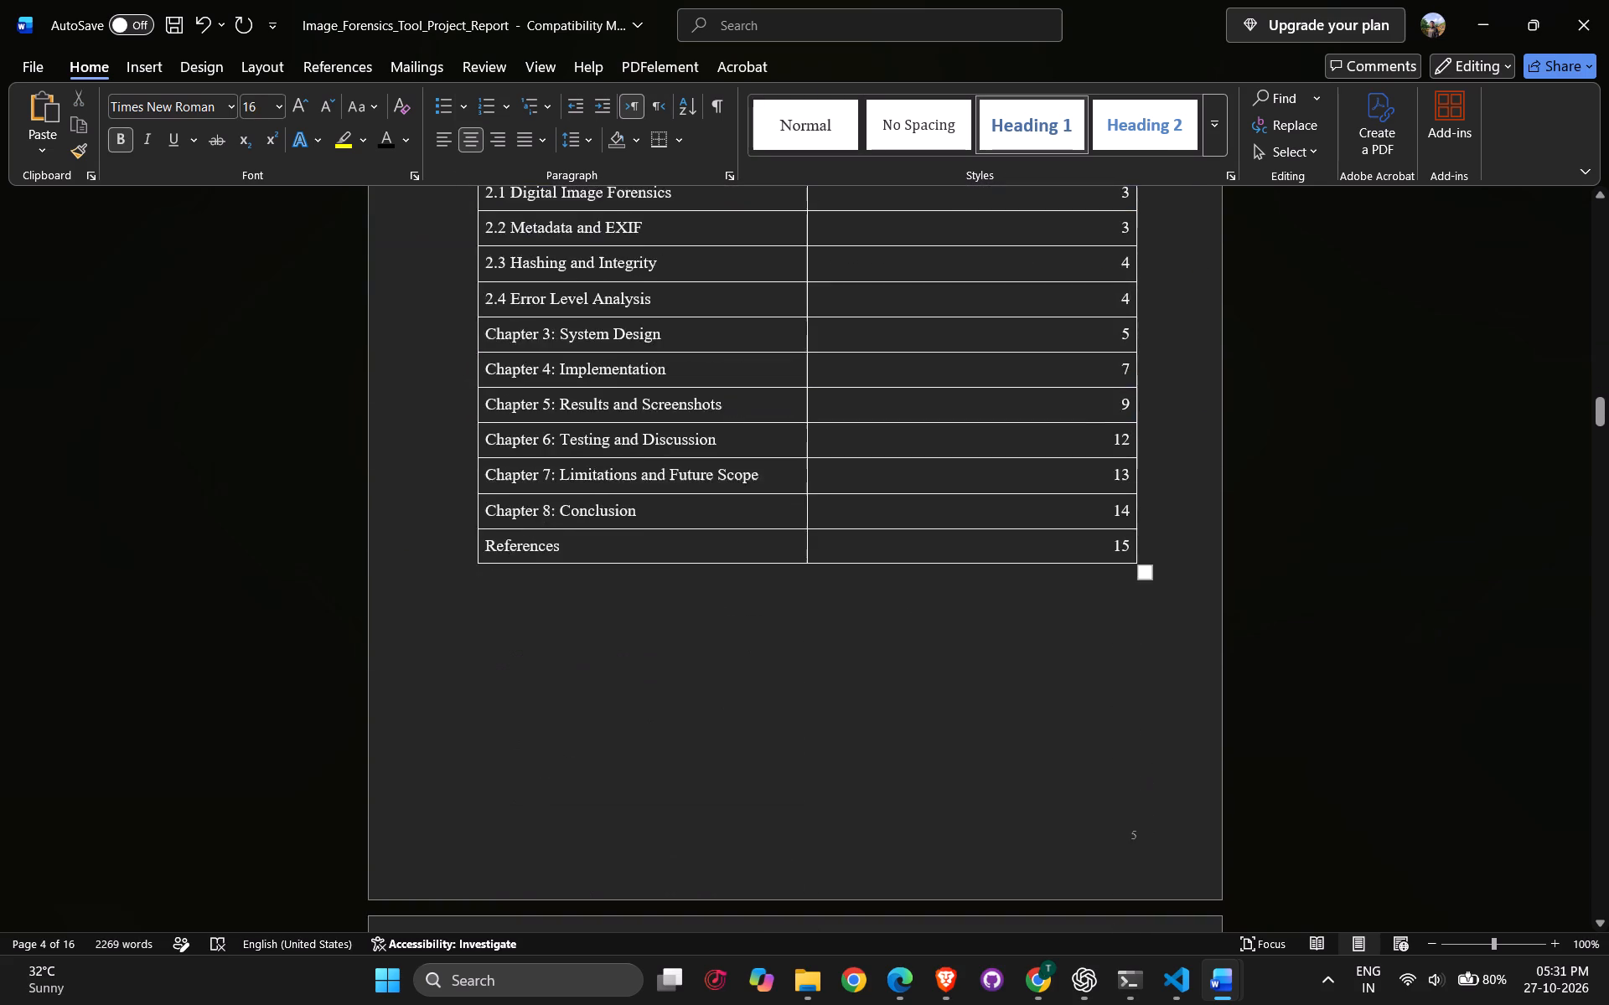
scroll(818, 724, "down", 4)
scroll(1026, 513, "up", 12)
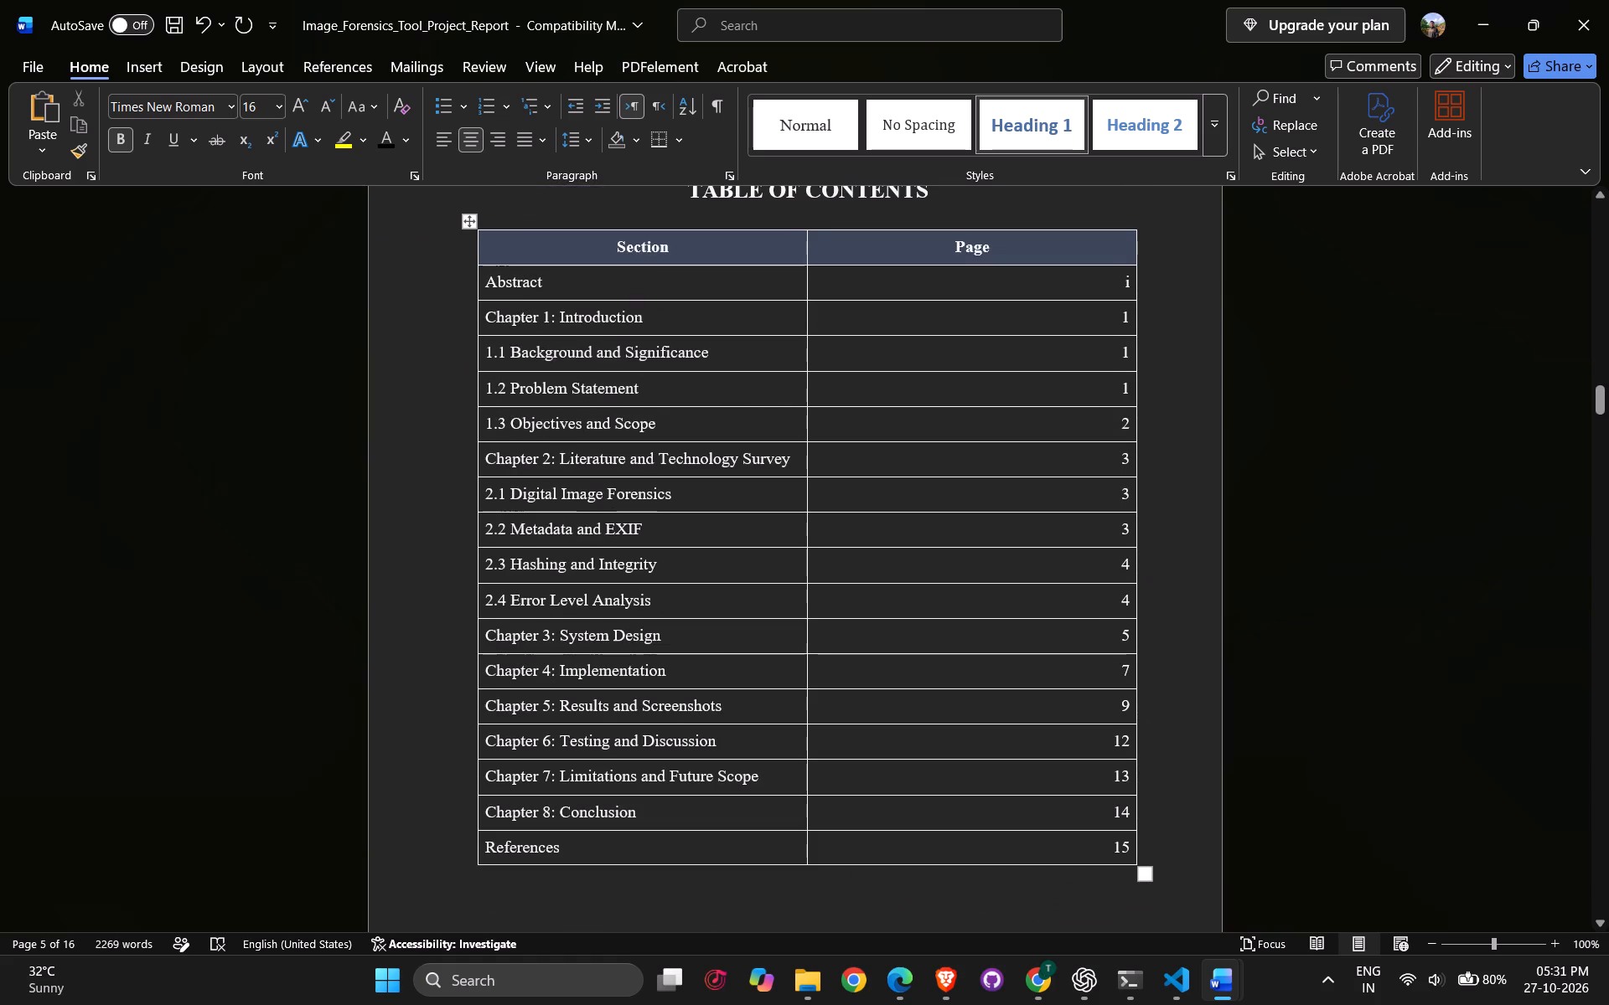
scroll(961, 718, "down", 2)
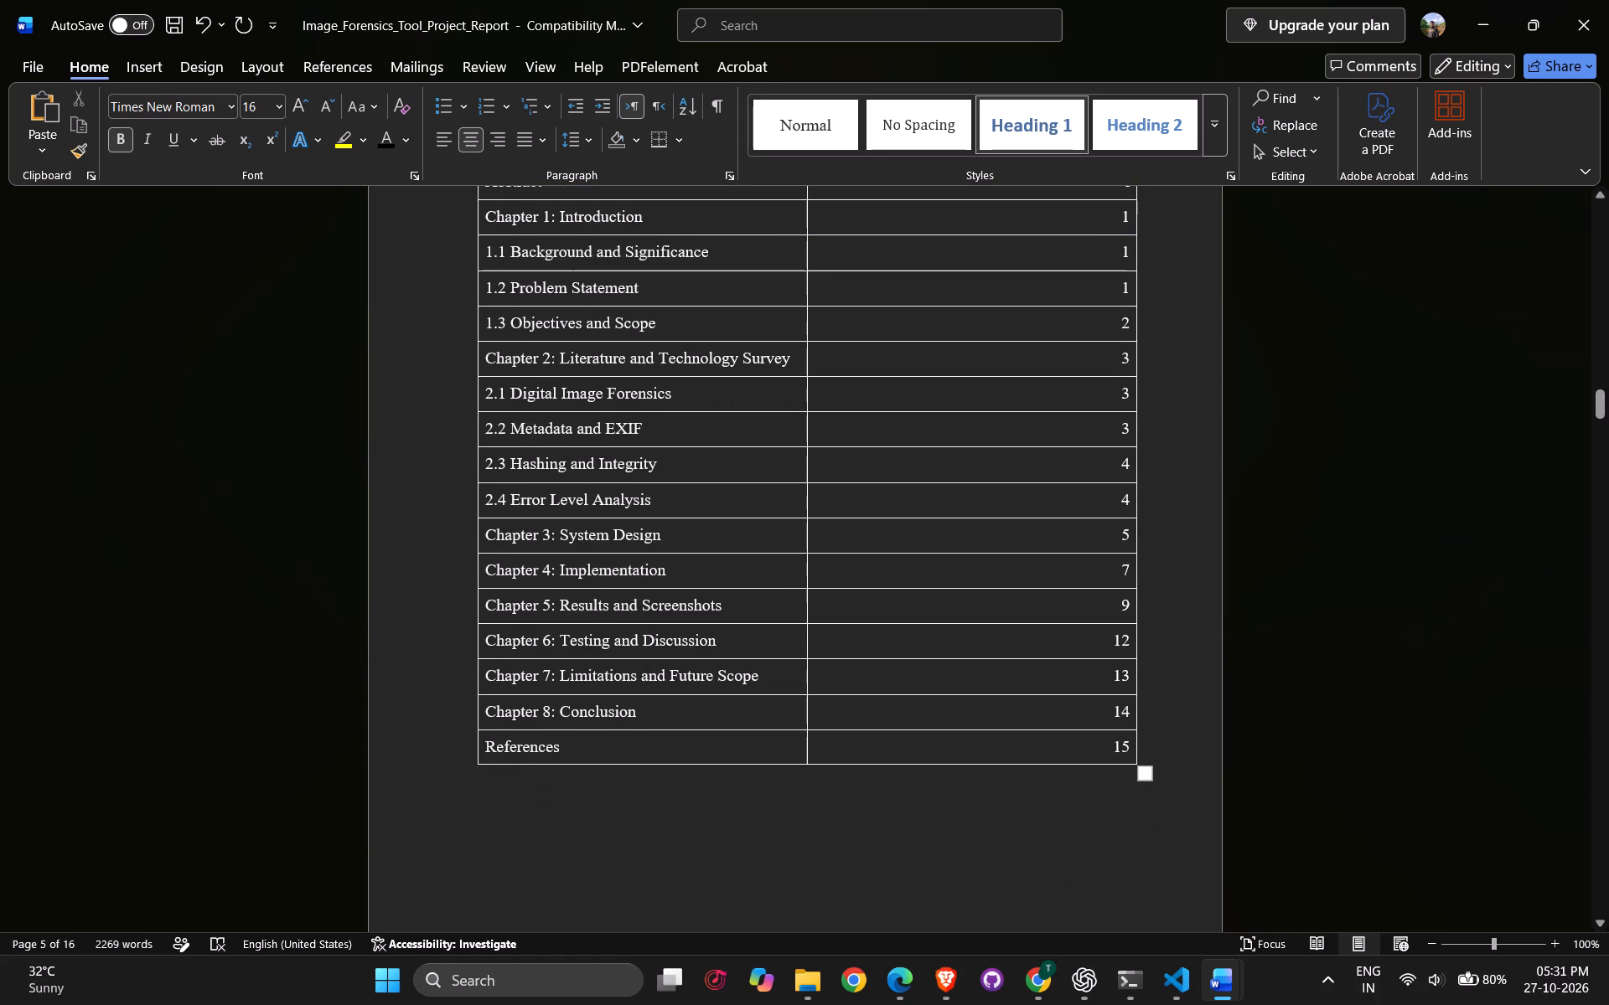
scroll(921, 794, "up", 8)
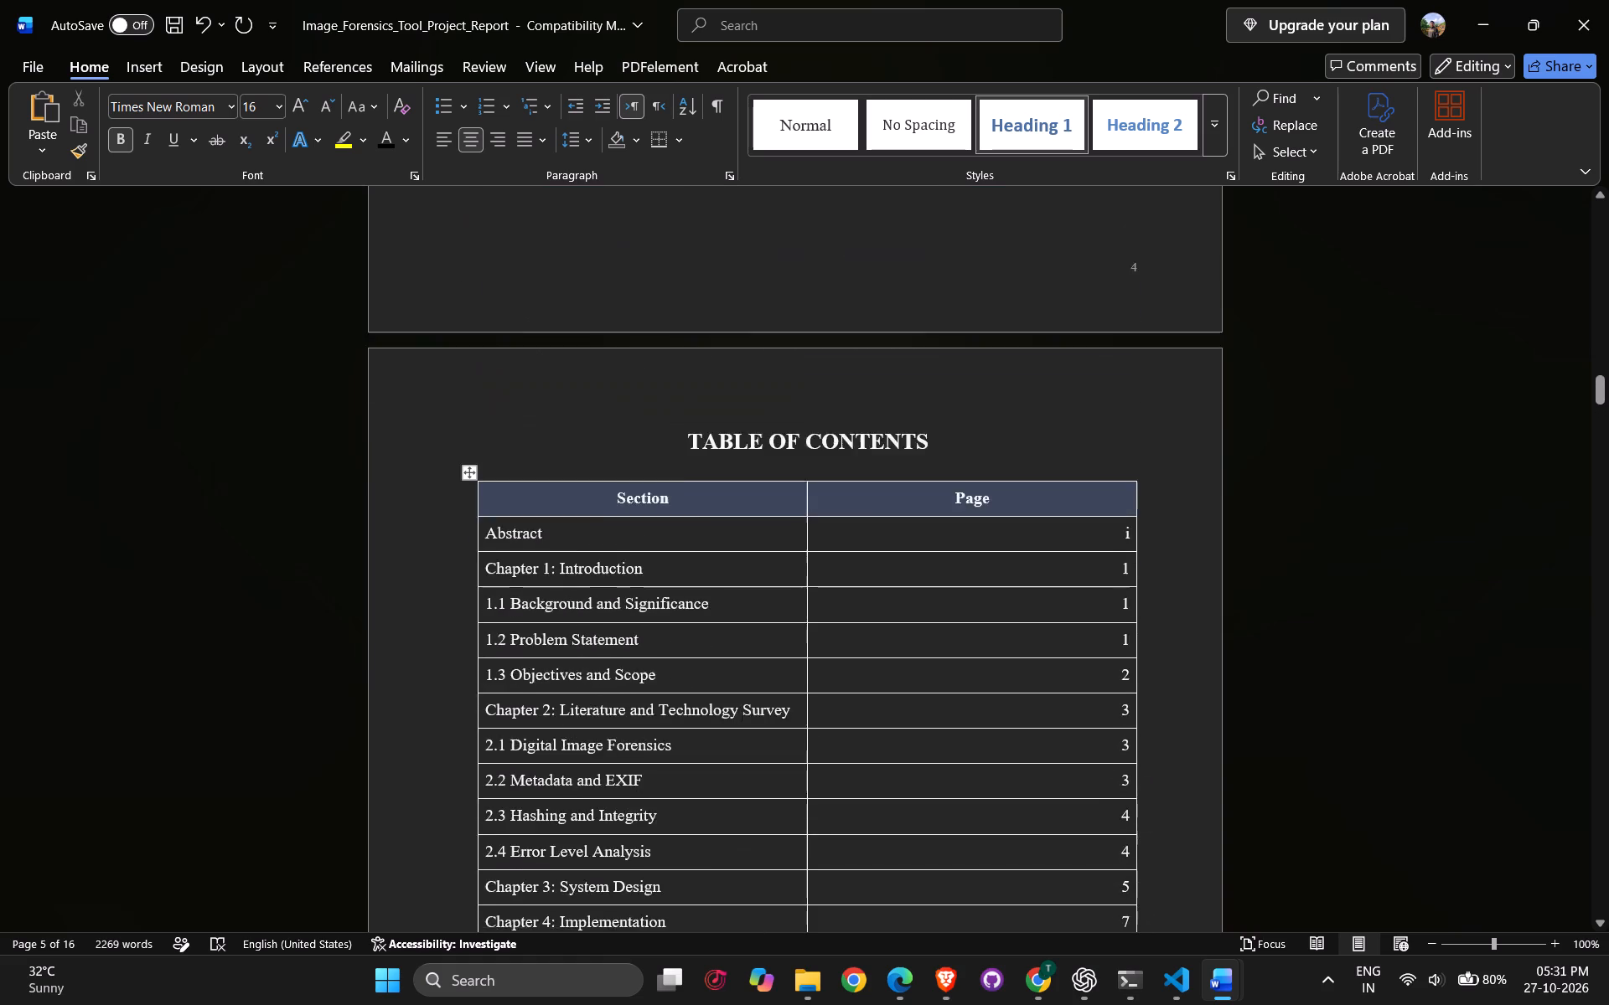
scroll(921, 794, "up", 20)
scroll(921, 794, "up", 9)
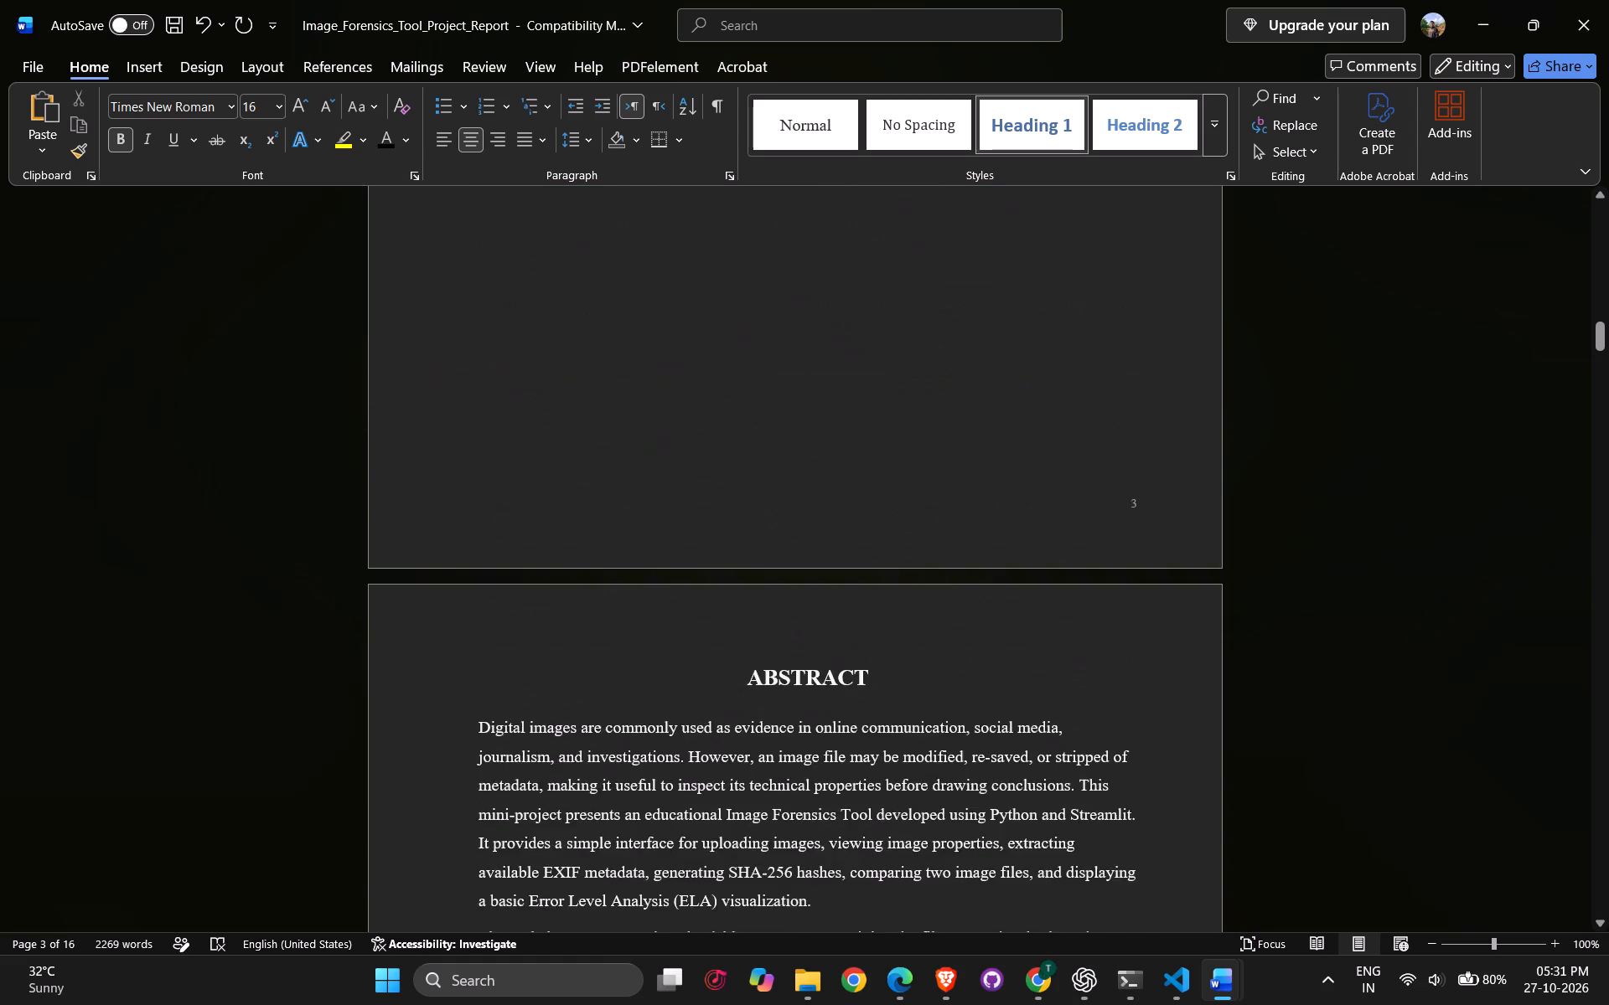
scroll(921, 794, "up", 19)
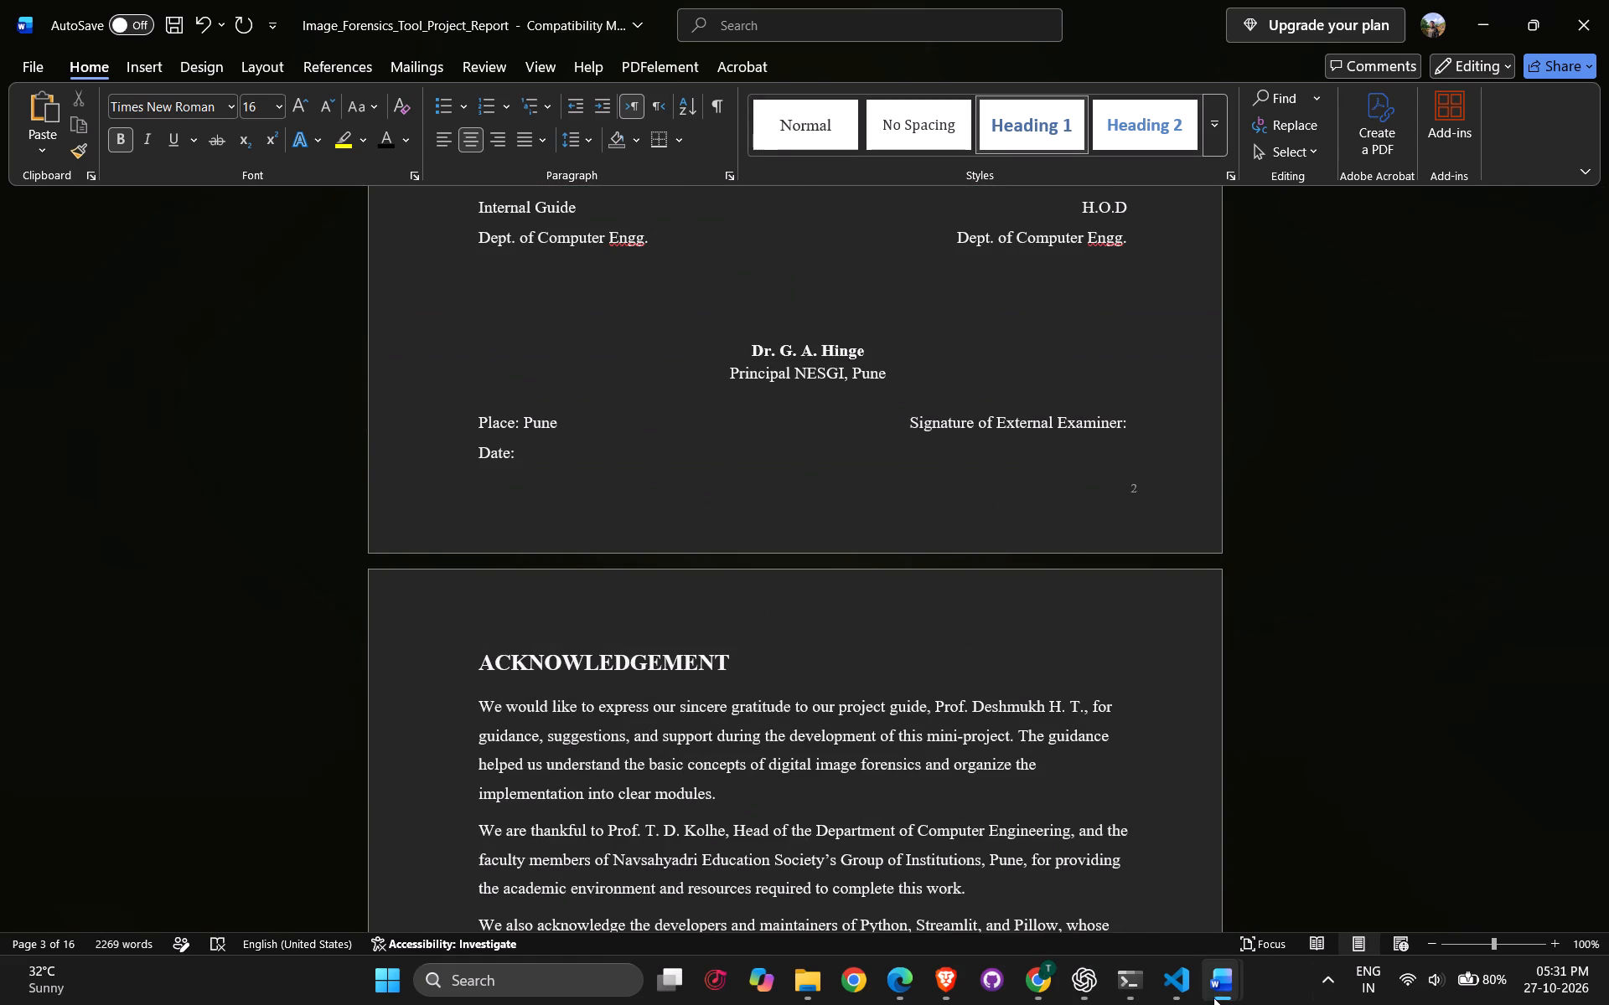
left_click(1276, 890)
scroll(1119, 605, "down", 5)
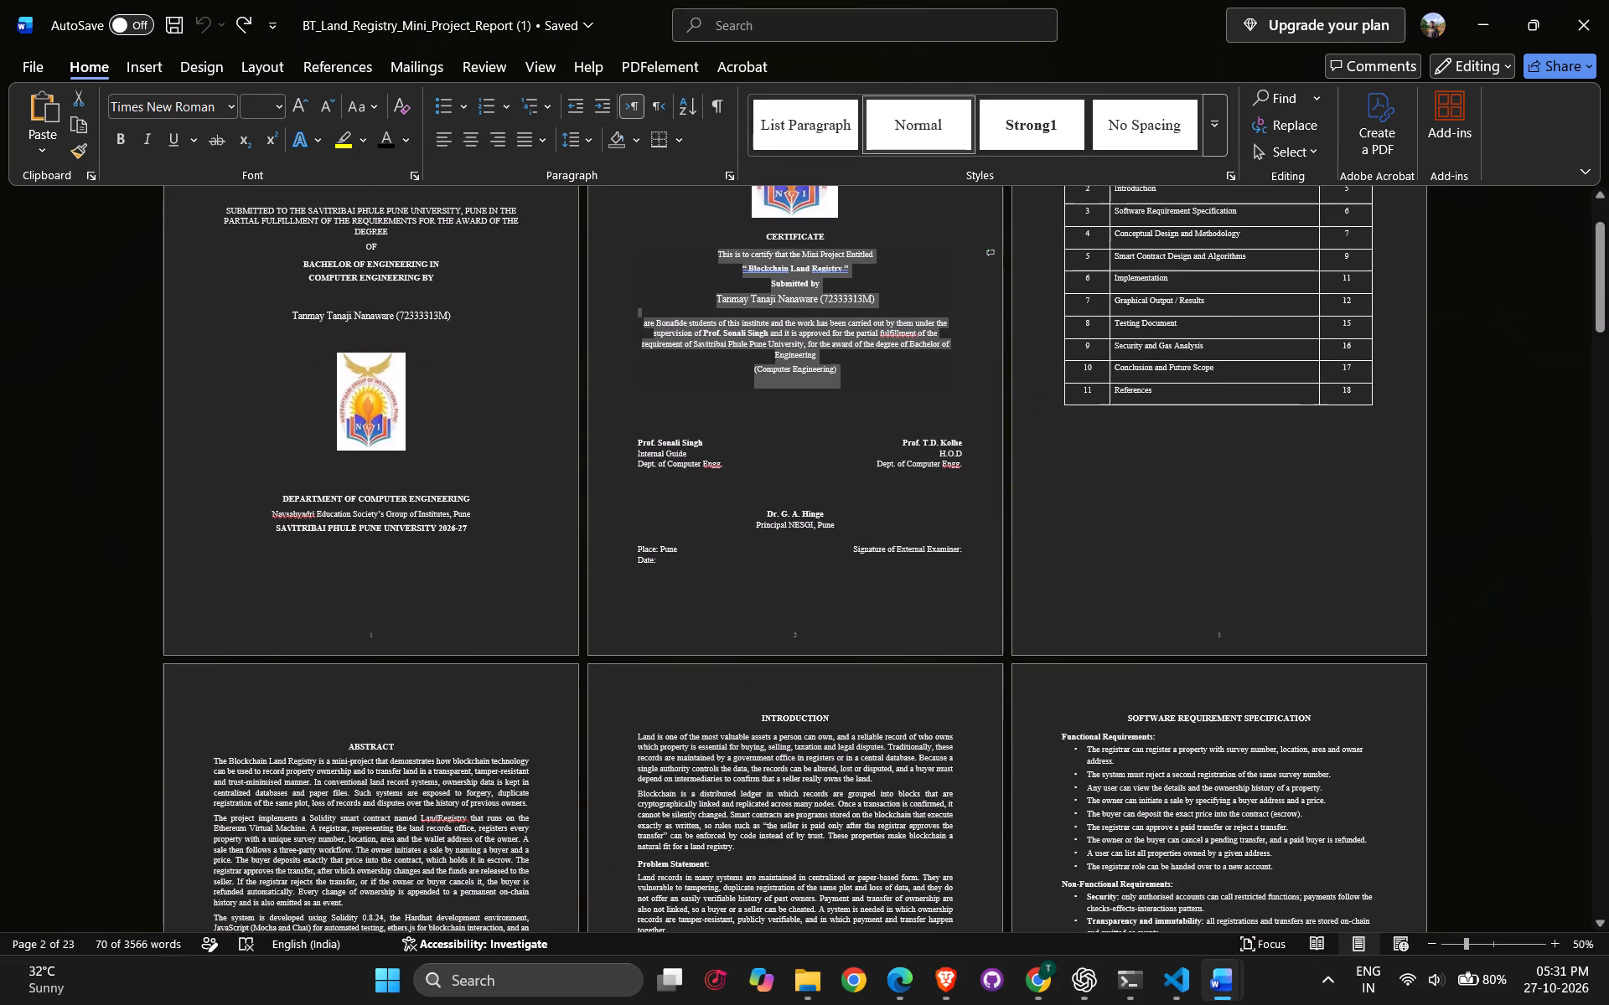
scroll(1119, 609, "up", 3)
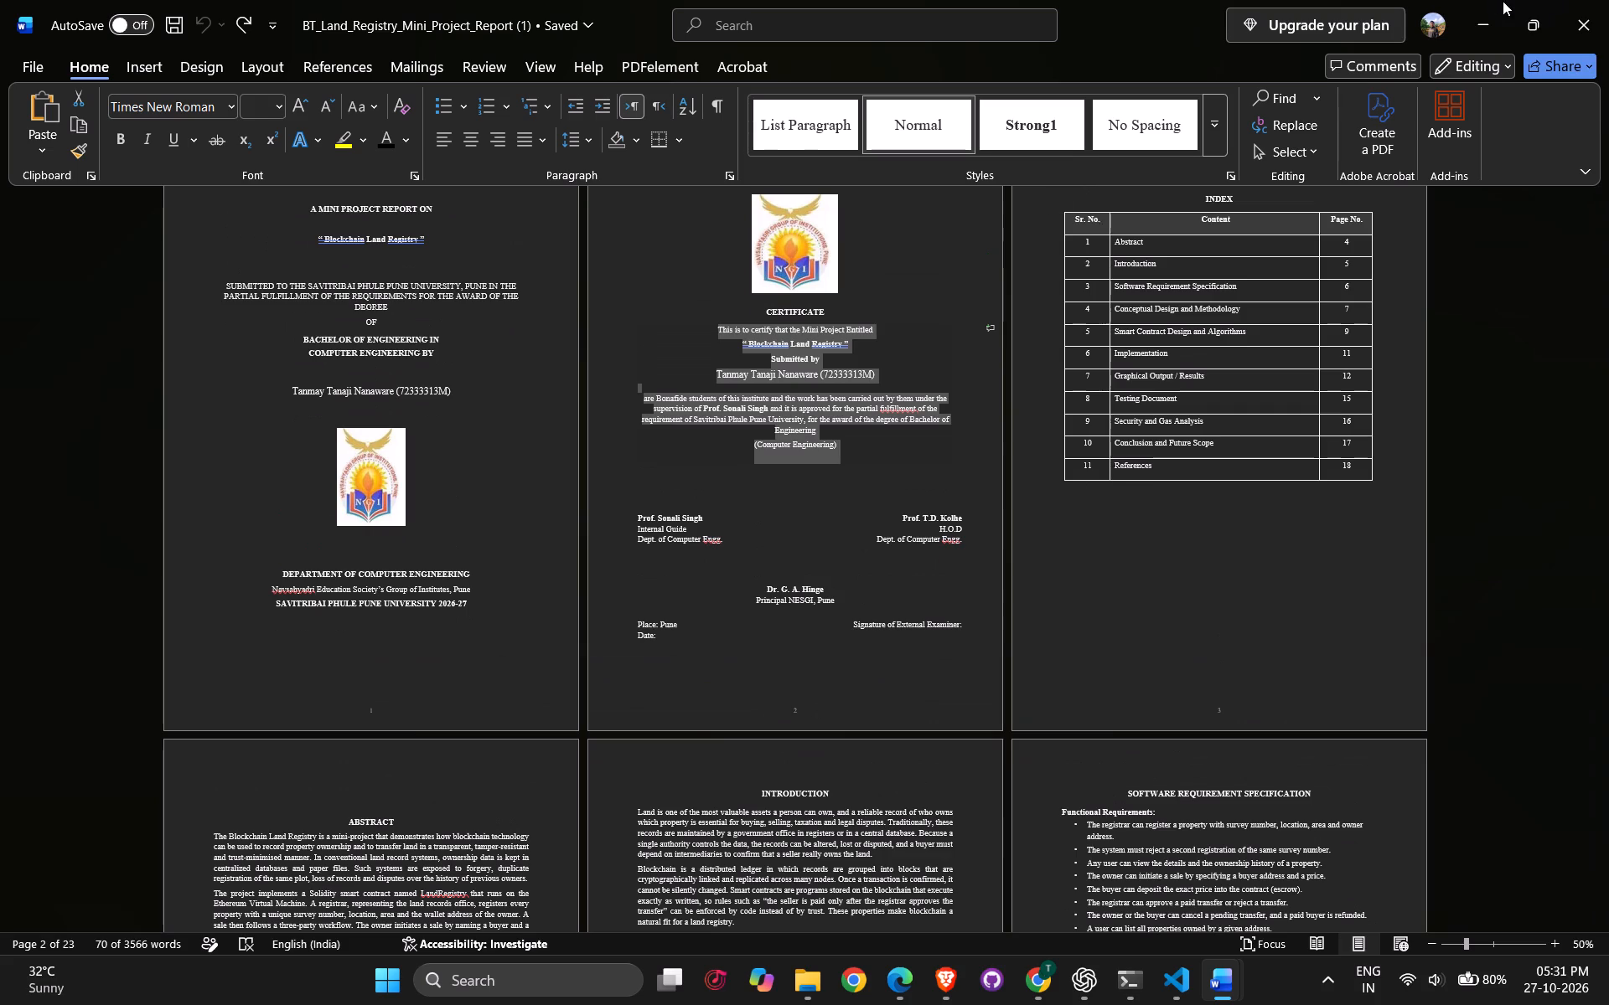
left_click(1484, 1)
Copy the Table of Contents heading with its table and paste it on a new page before the Acknowledgement.
scroll(994, 706, "down", 20)
scroll(994, 706, "down", 7)
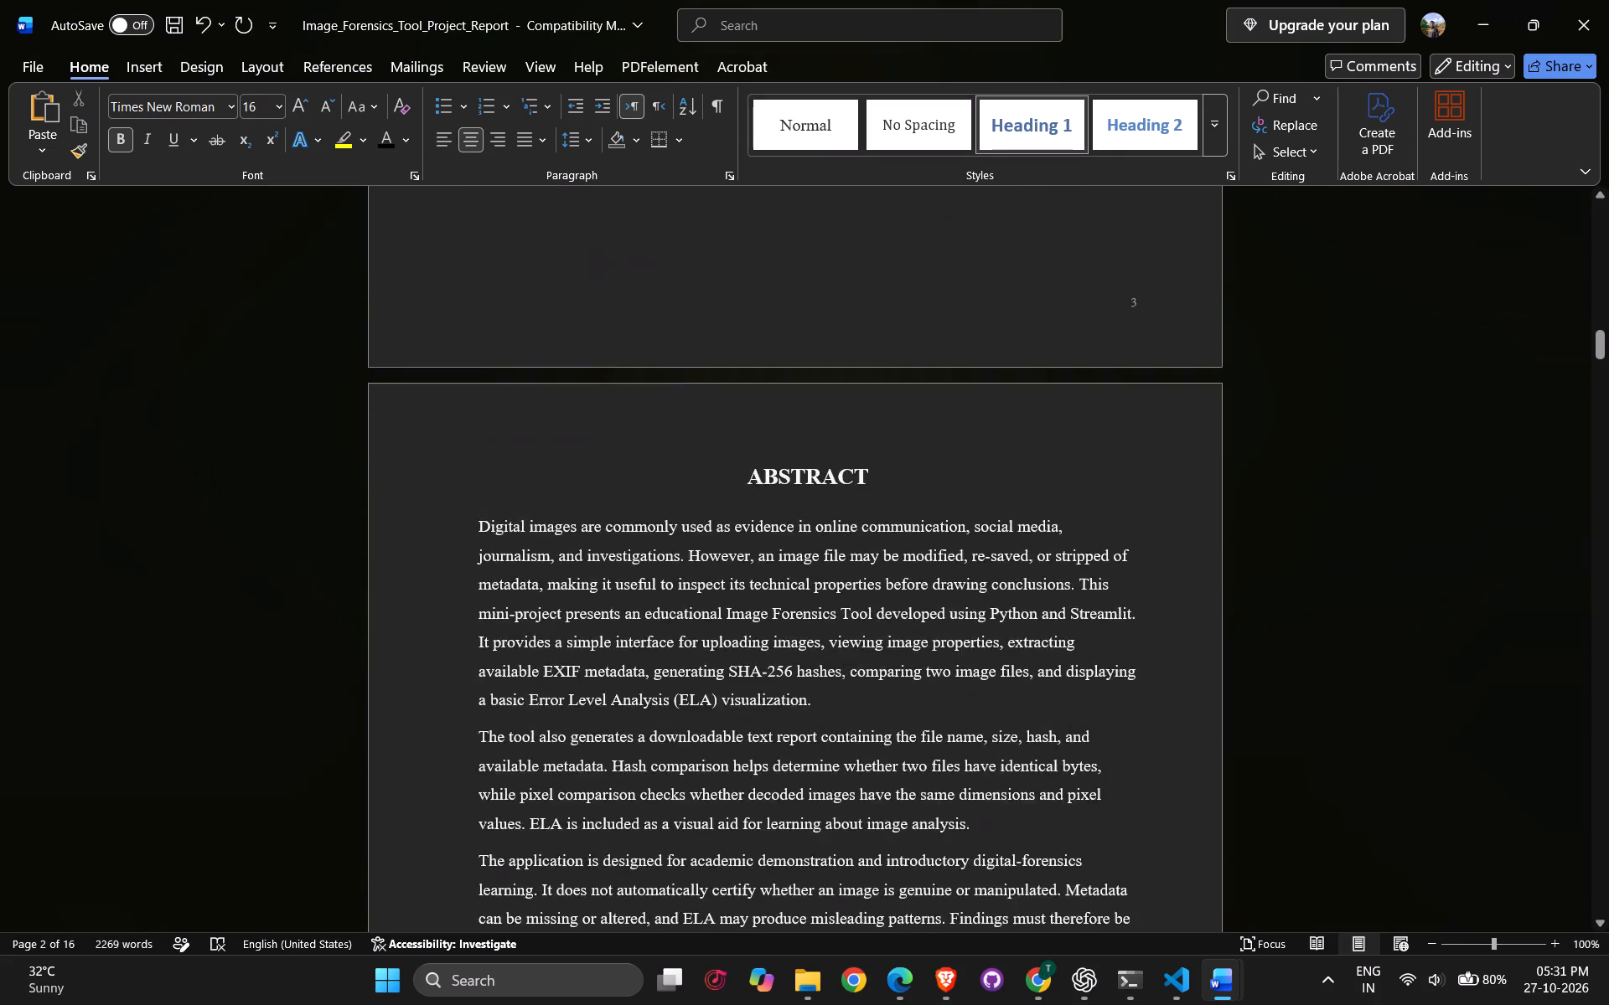
scroll(952, 588, "down", 20)
scroll(952, 588, "down", 9)
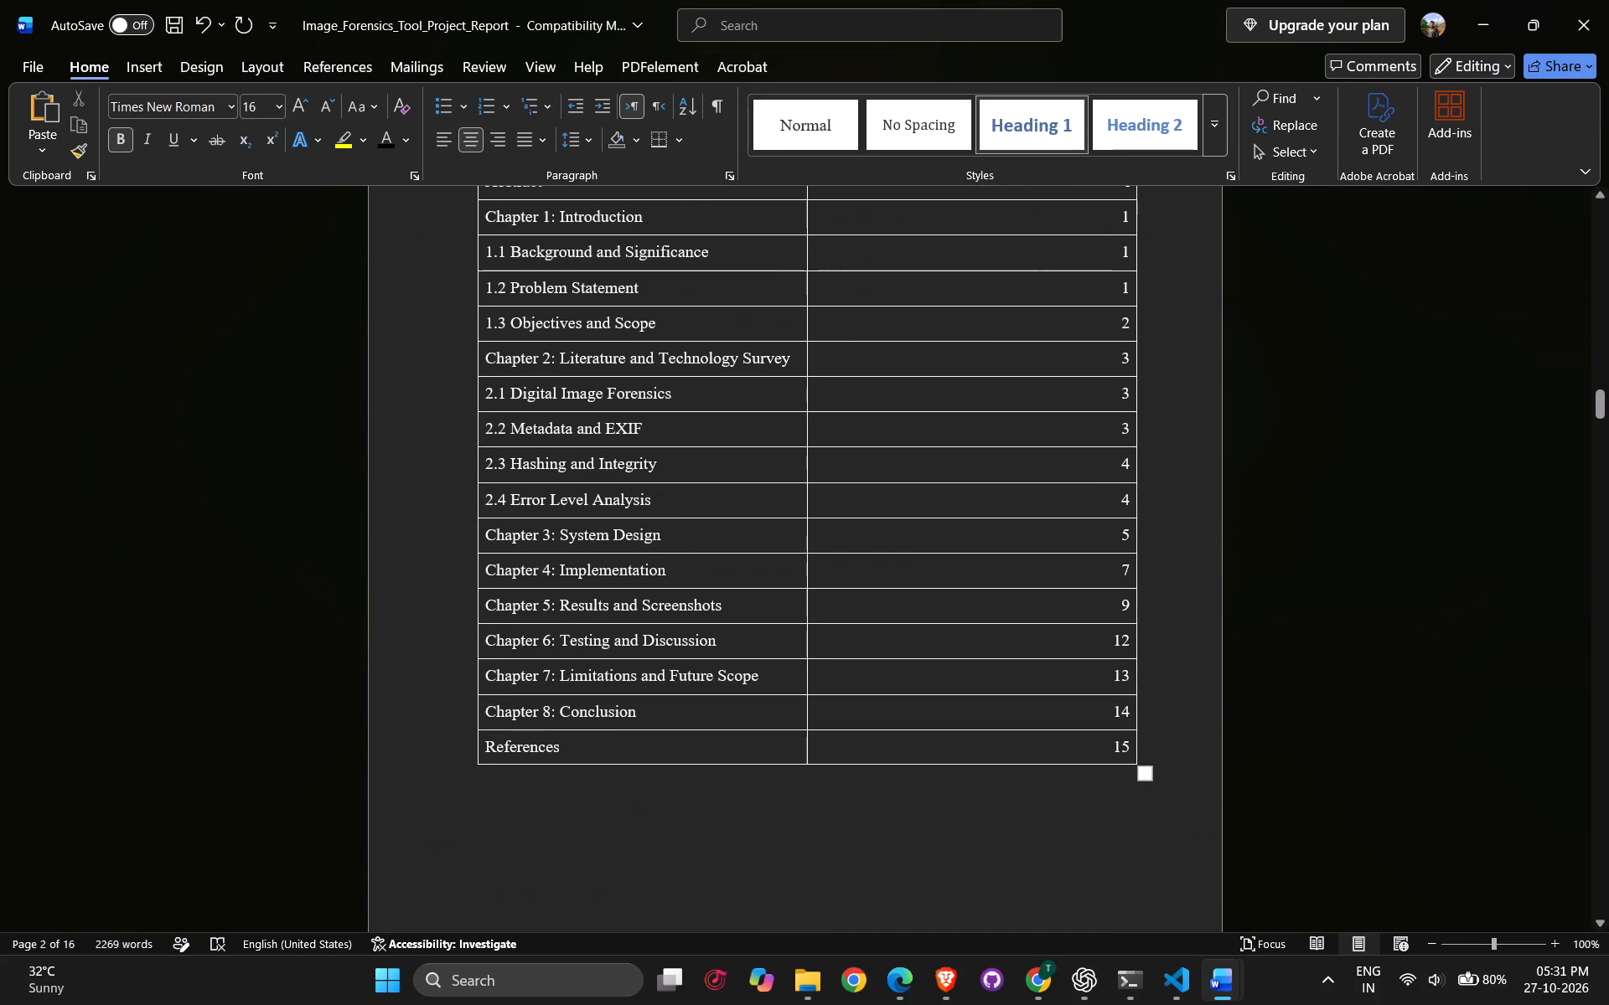
left_click_drag(850, 815, 588, 262)
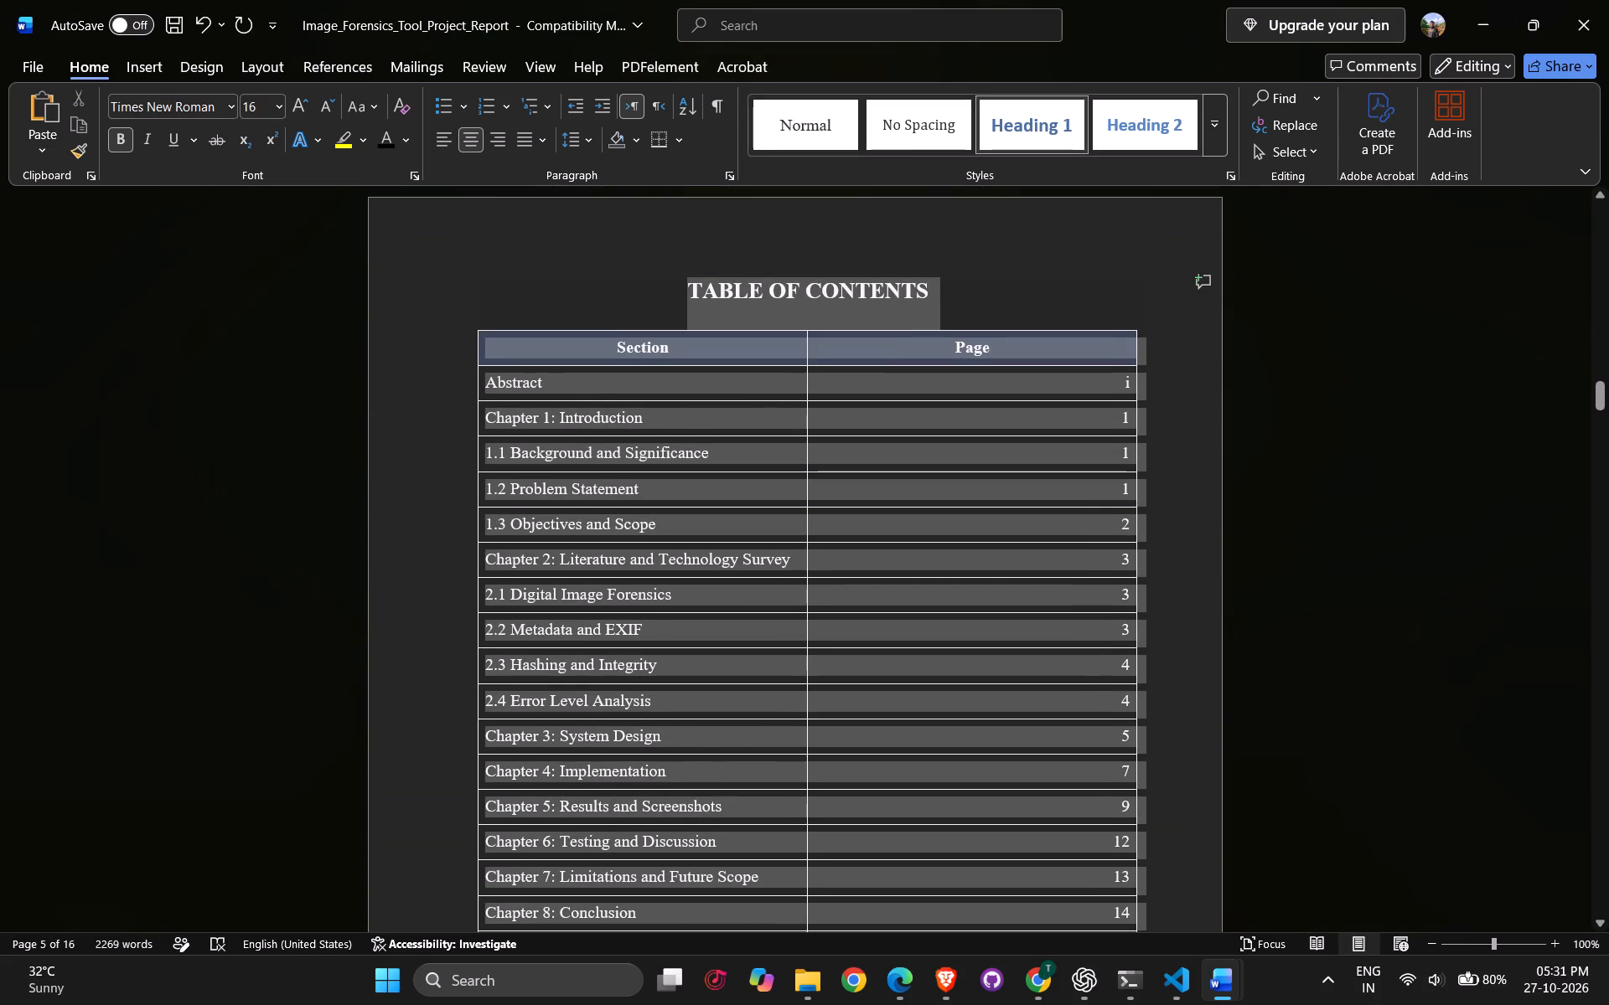
left_click_drag(588, 262, 668, 282)
key("ctrl+c")
scroll(895, 357, "up", 20)
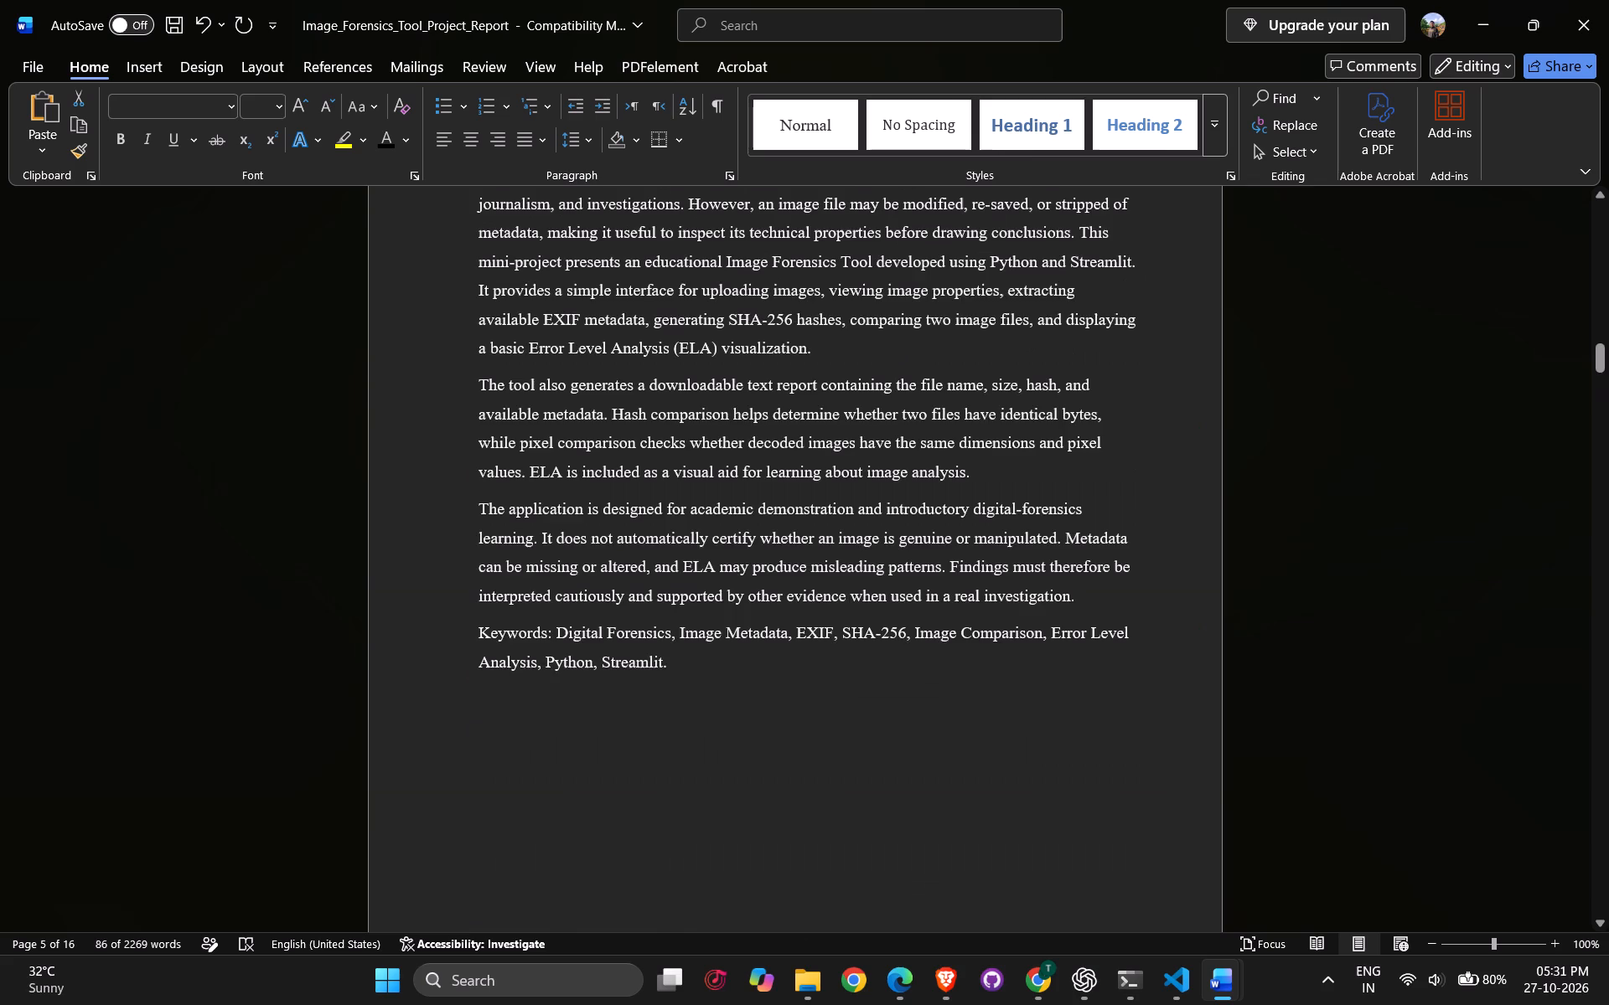
scroll(900, 356, "up", 20)
scroll(900, 356, "up", 11)
left_click(573, 553)
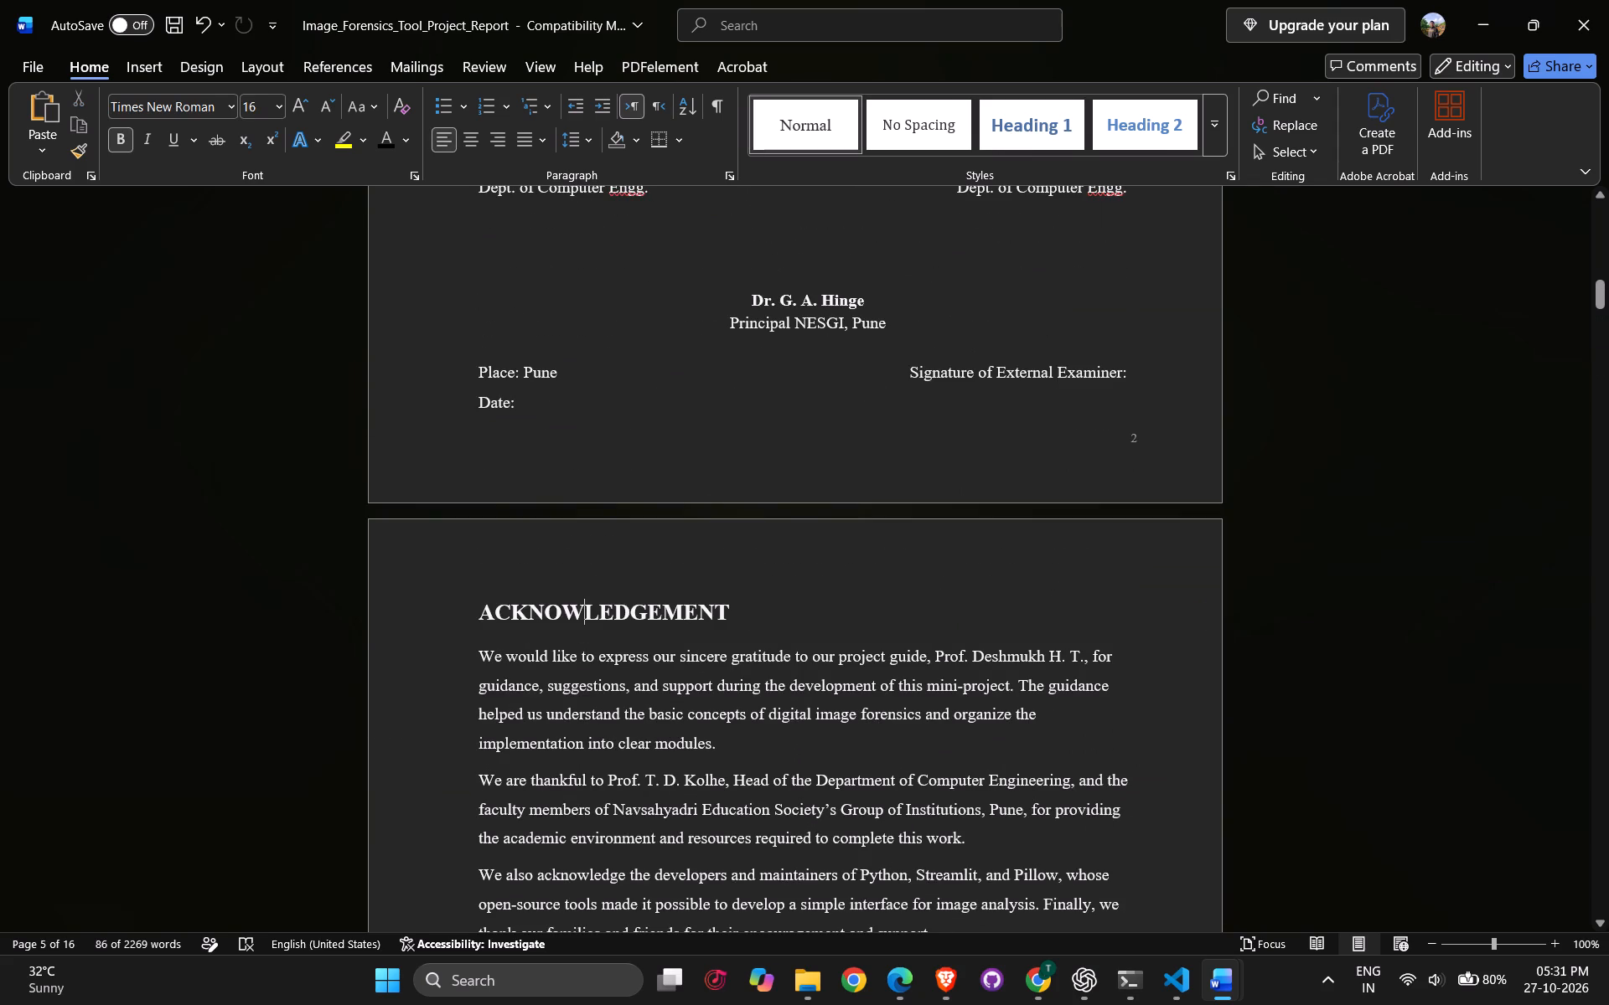
left_click(607, 544)
left_click(510, 588)
left_click(470, 595)
key("Return")
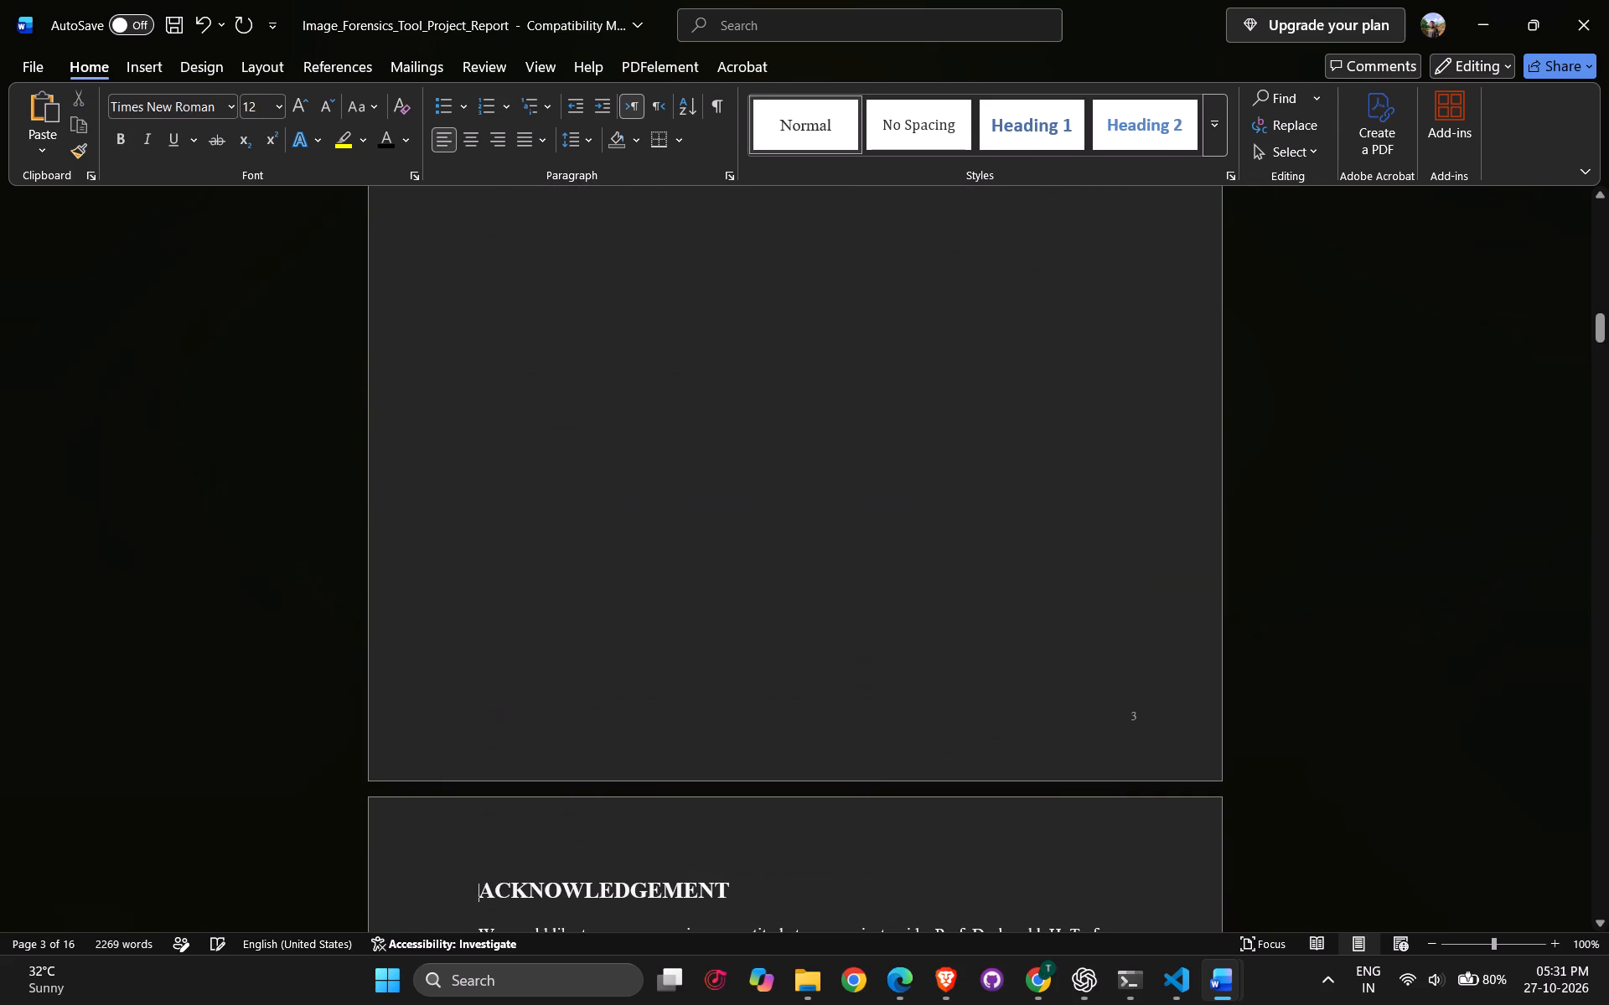
scroll(875, 251, "up", 14)
left_click(606, 503)
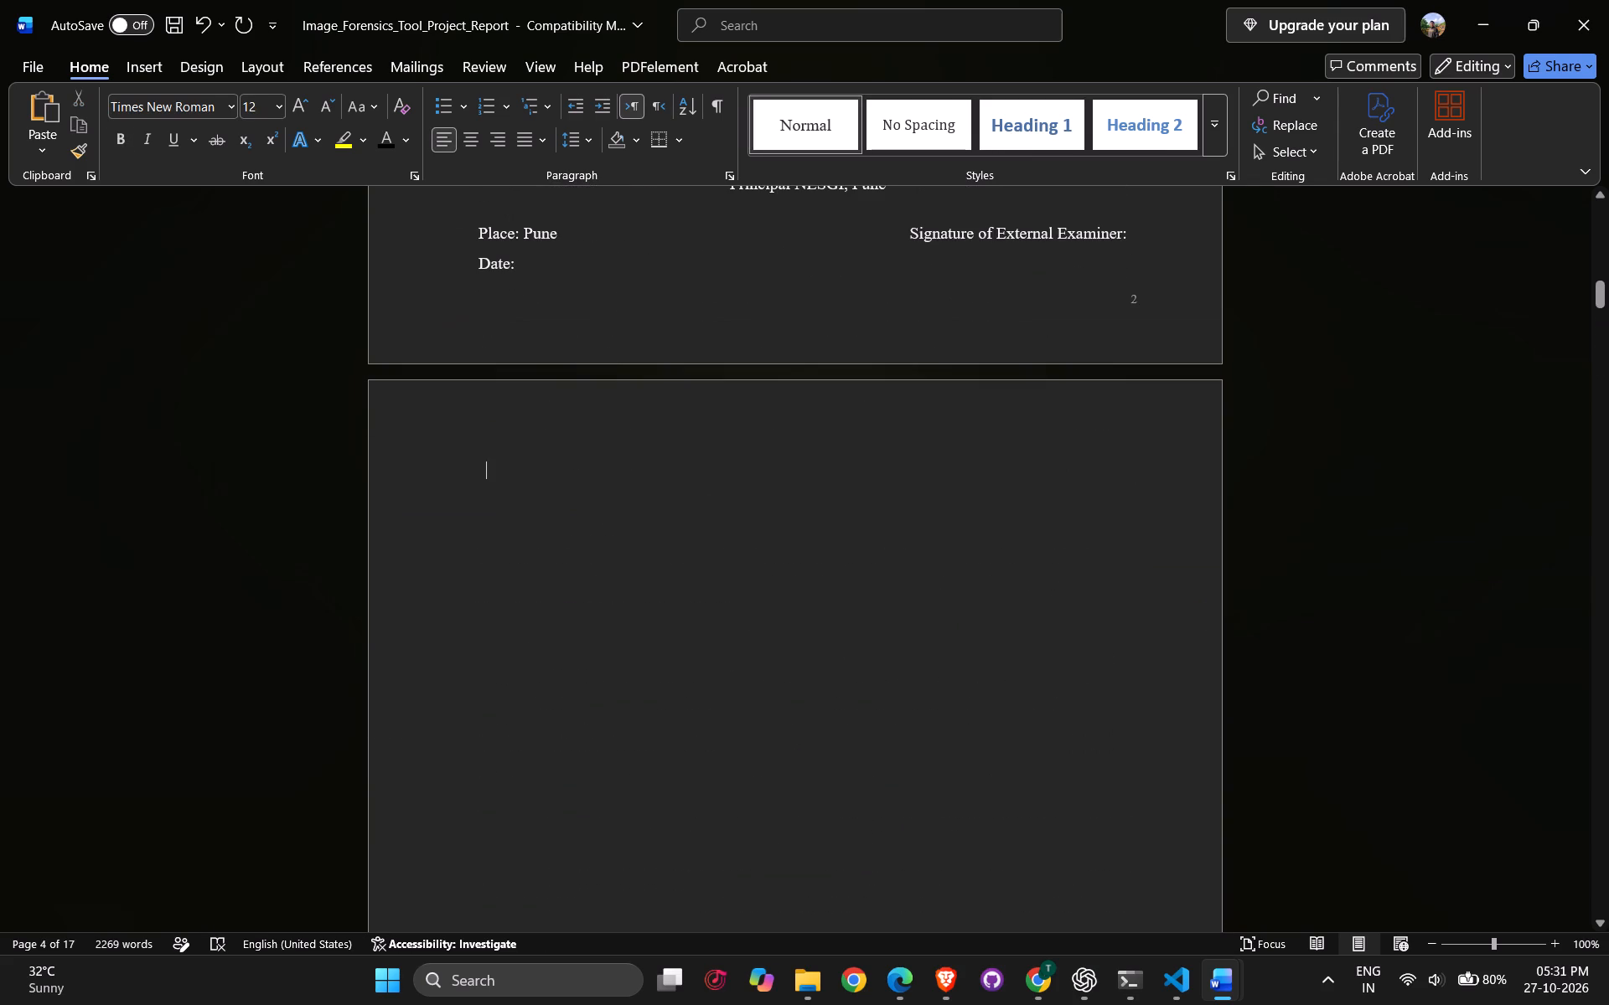
key("ctrl+v")
Delete the blank space before the pasted Table of Contents so it directly follows the certificate page.
scroll(689, 505, "up", 17)
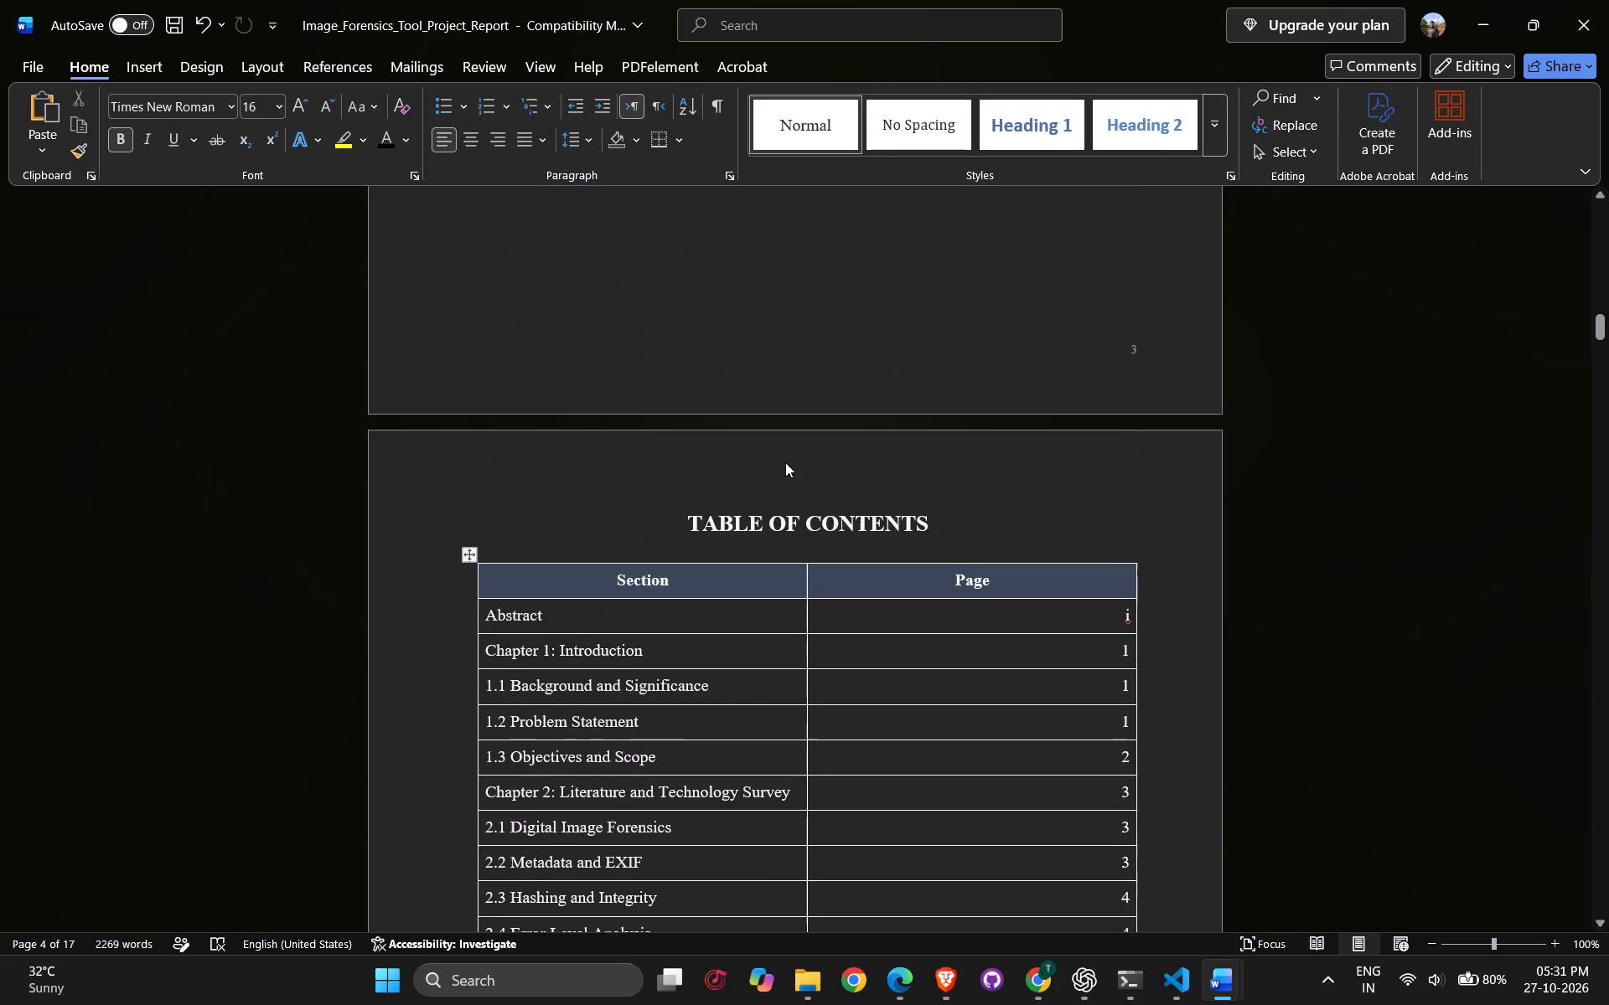
scroll(785, 462, "up", 20)
scroll(785, 462, "up", 5)
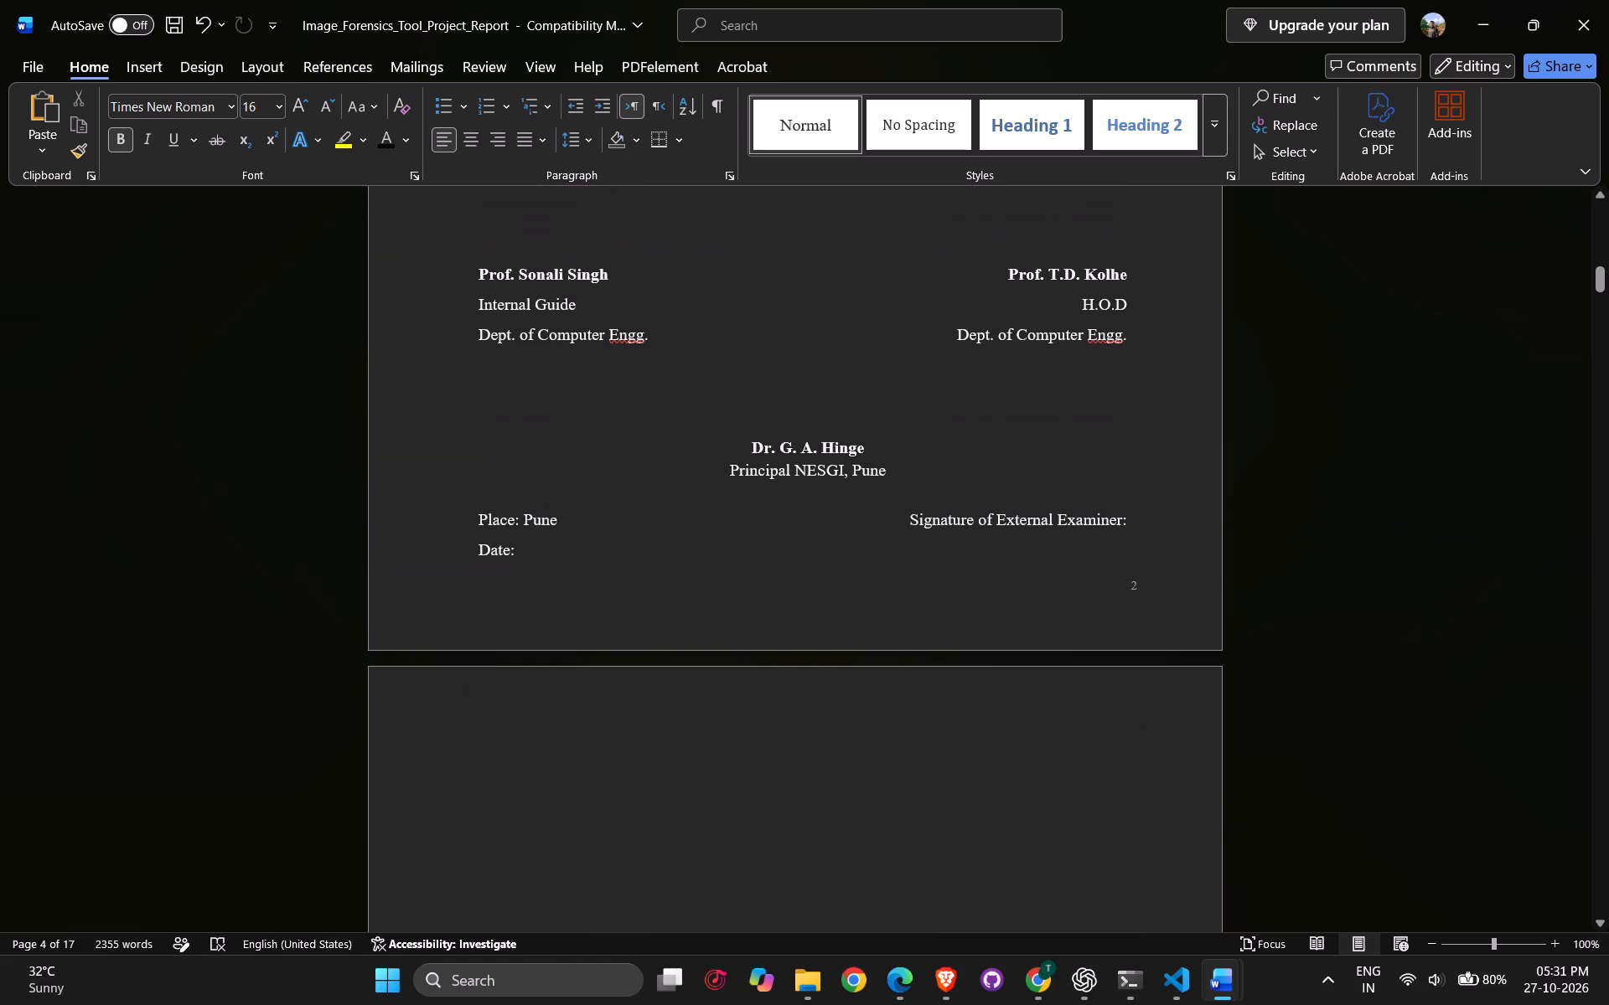
left_click(705, 767)
key("BackSpace")
key("BackSpace")
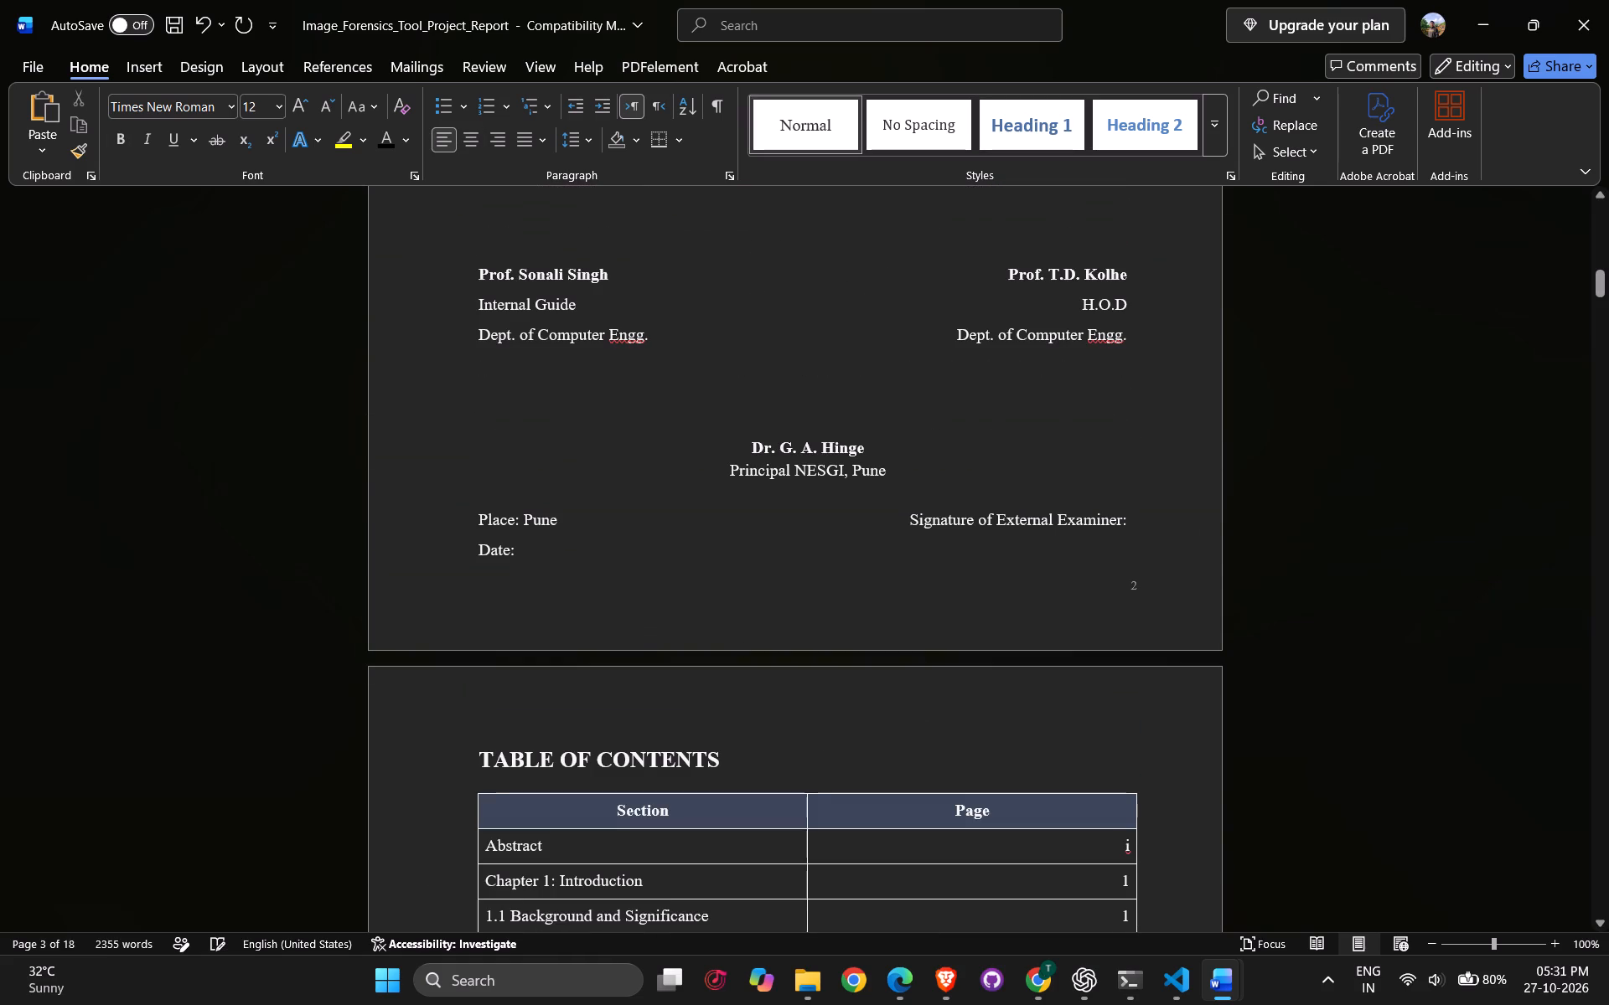
Centre the pasted TABLE OF CONTENTS heading.
left_click_drag(756, 771, 492, 747)
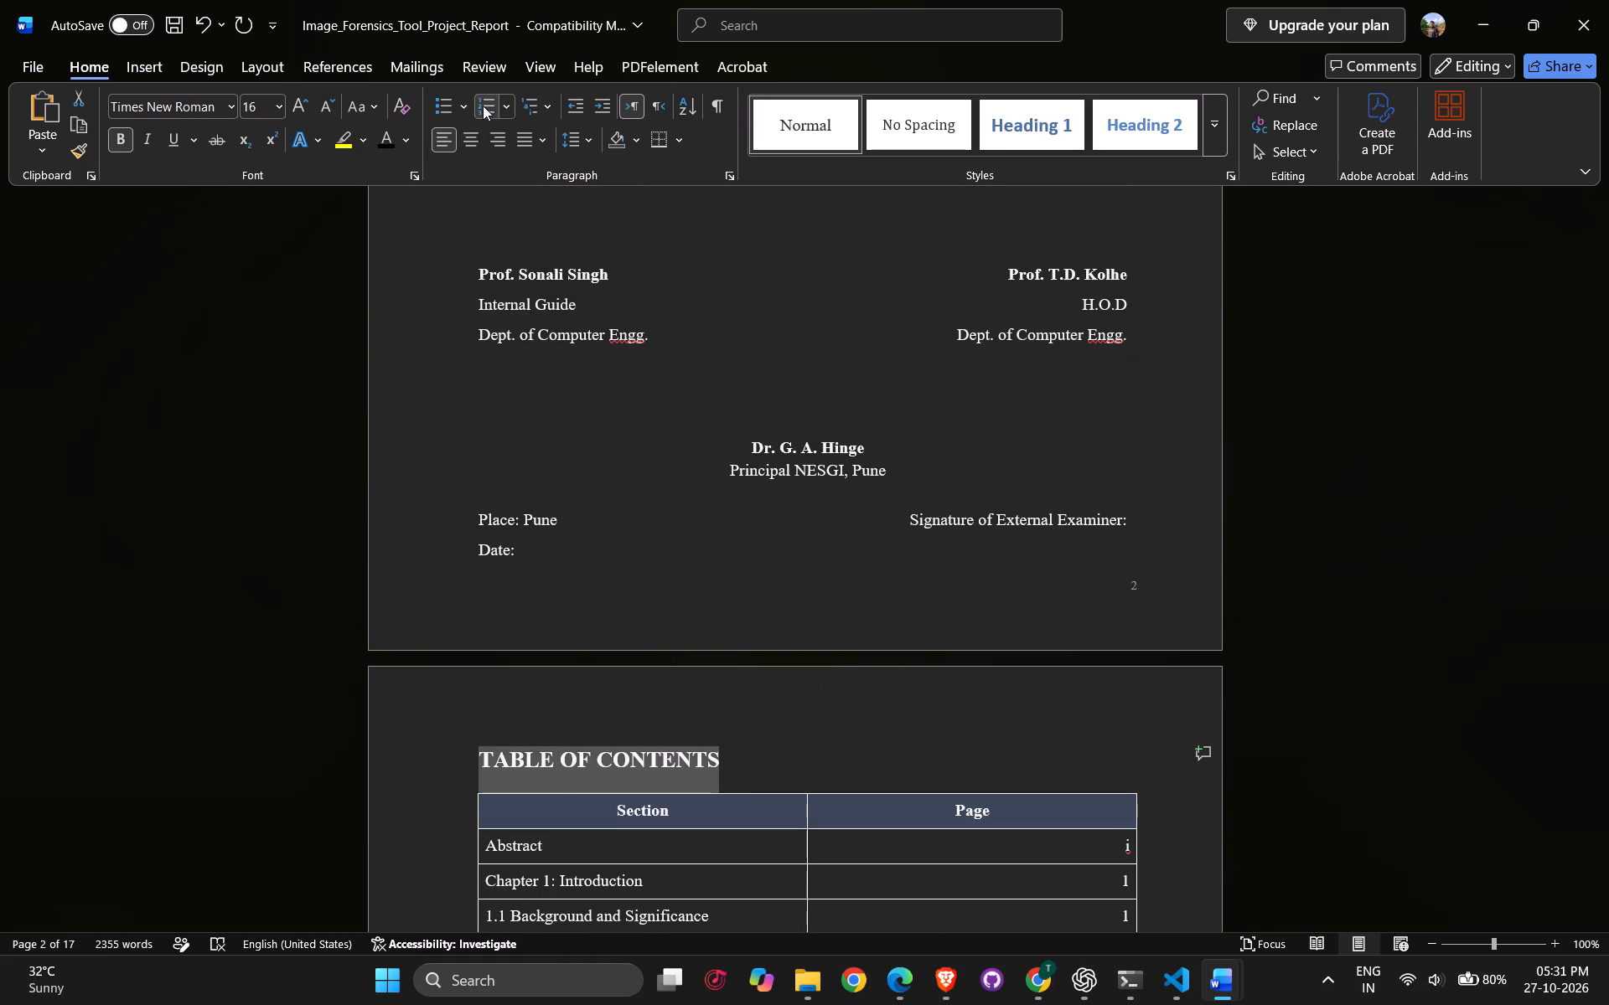
left_click(479, 142)
Insert an empty row below the Abstract entry in the moved contents table.
scroll(774, 678, "down", 20)
scroll(774, 678, "down", 4)
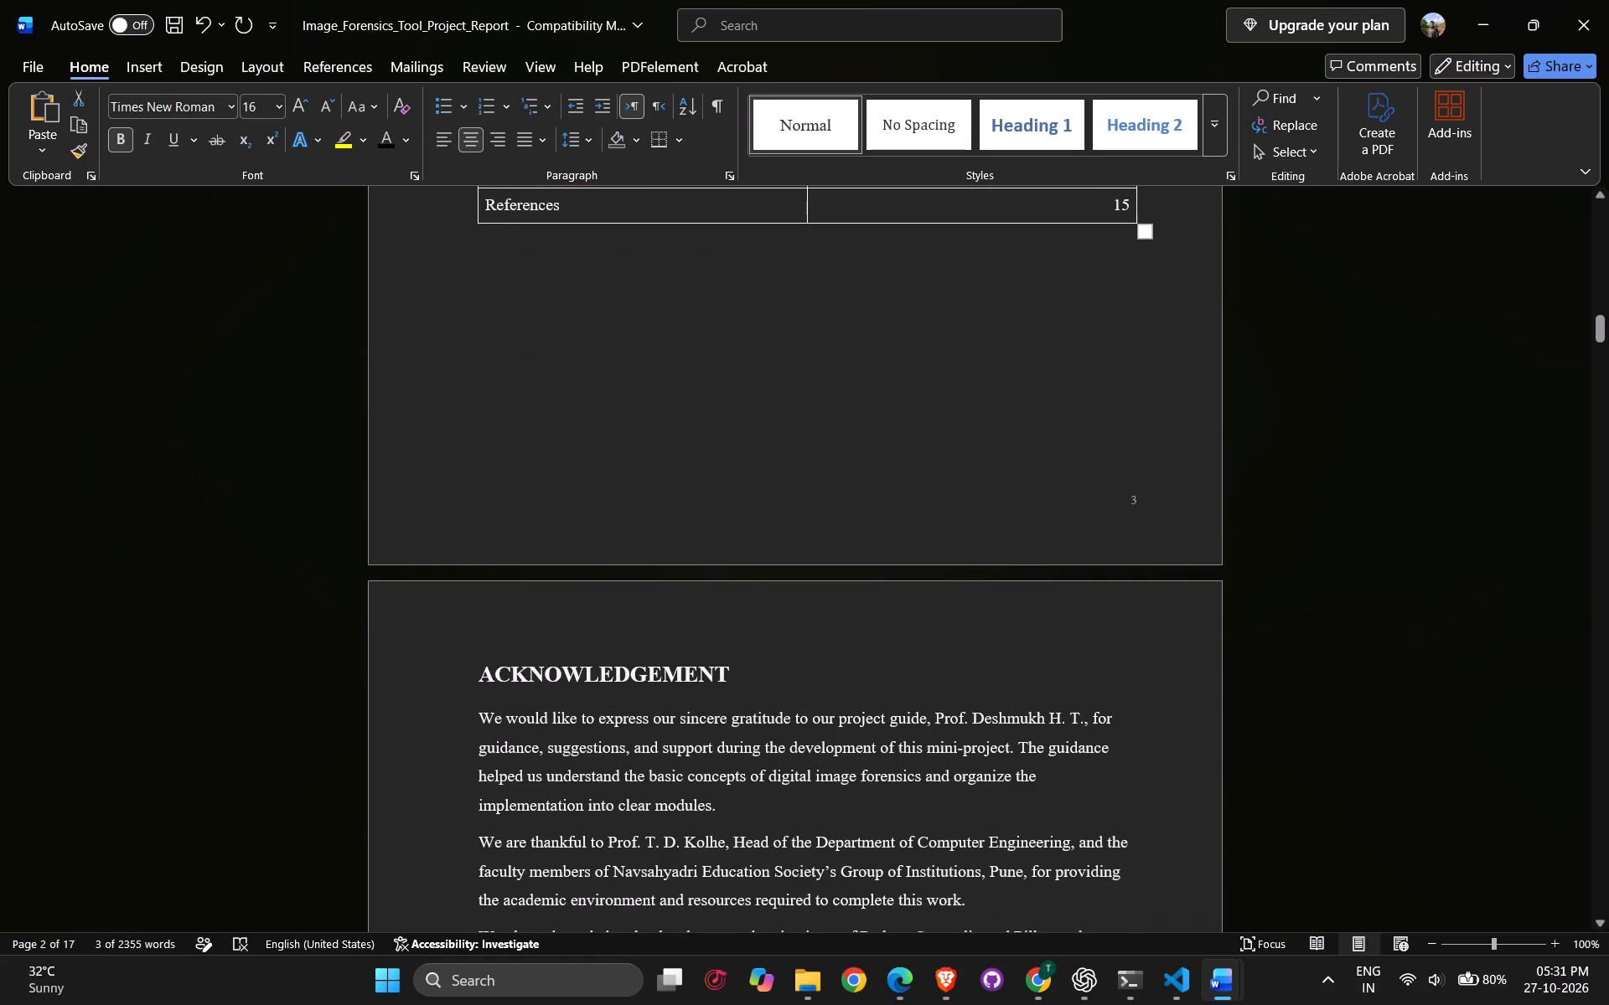
scroll(1583, 400, "up", 17)
left_click(632, 522)
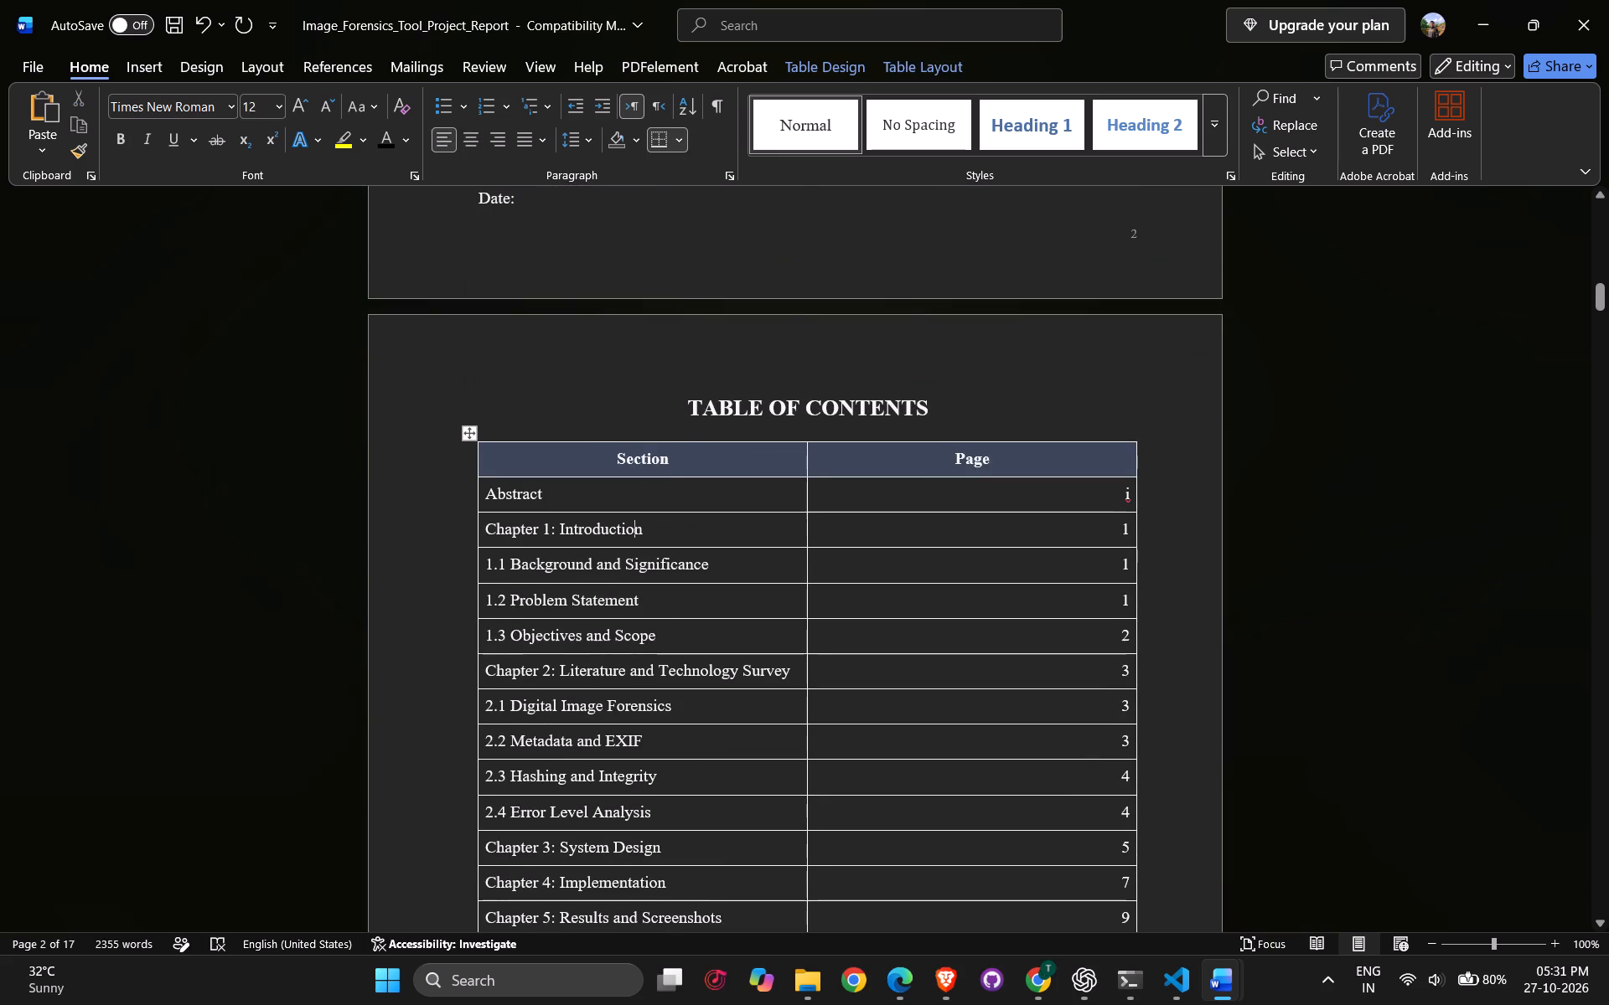
left_click(597, 509)
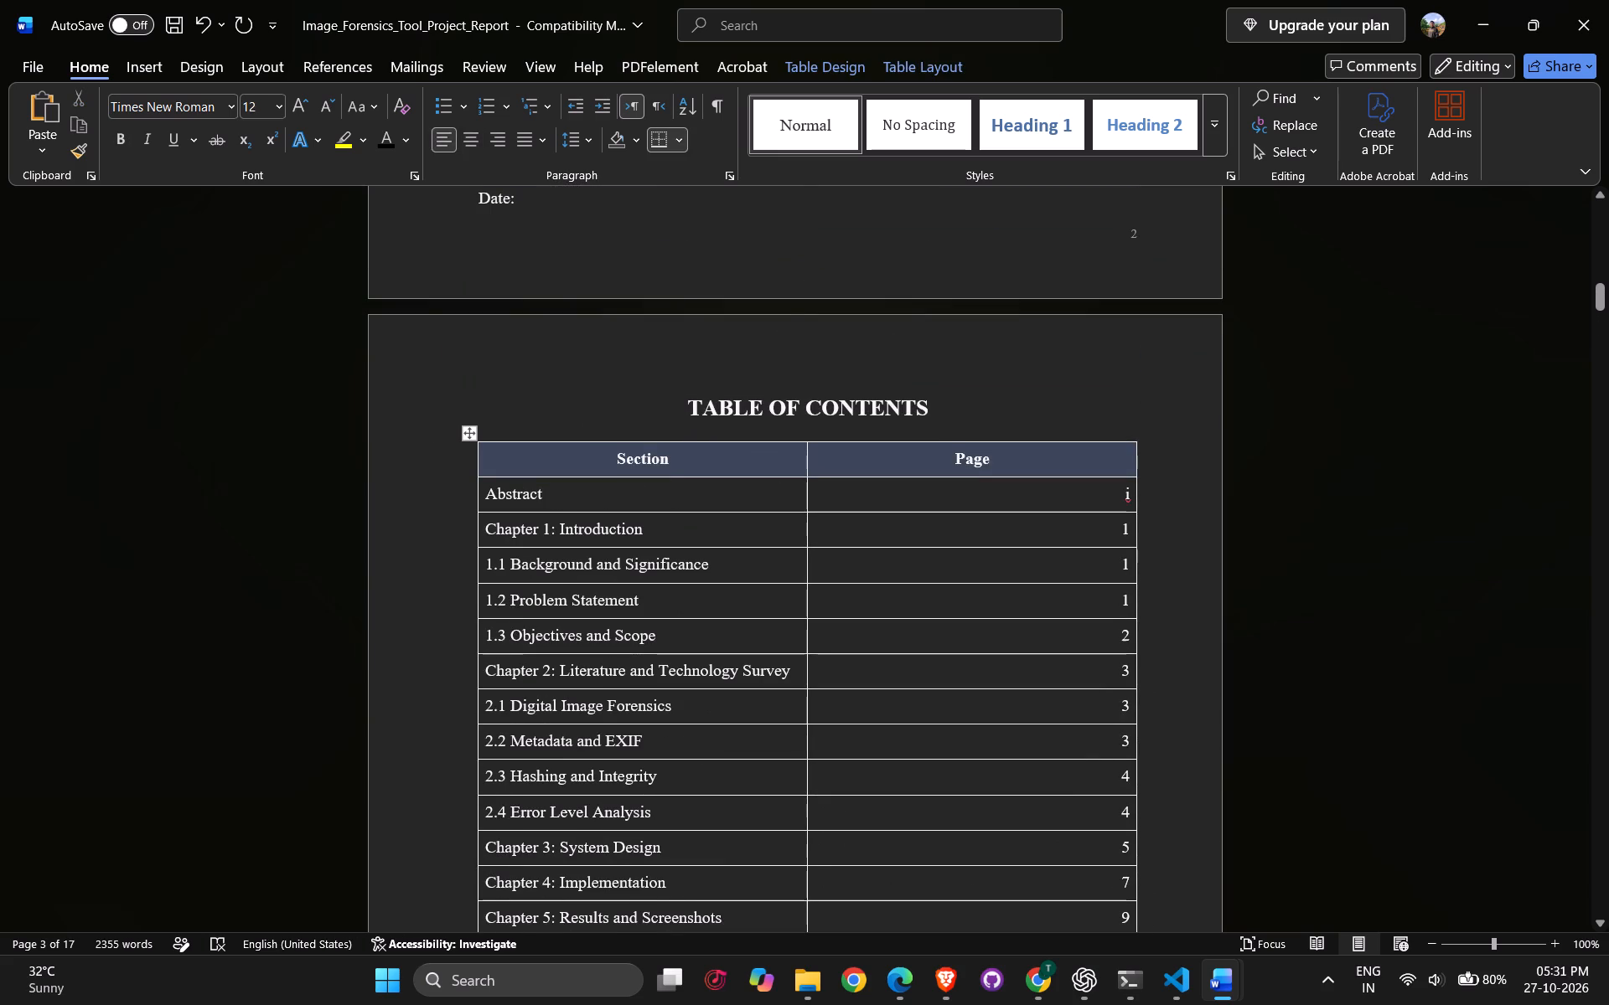
left_click(644, 513)
left_click(644, 513)
left_click(618, 501)
left_click_drag(1032, 504, 575, 490)
left_click(862, 544)
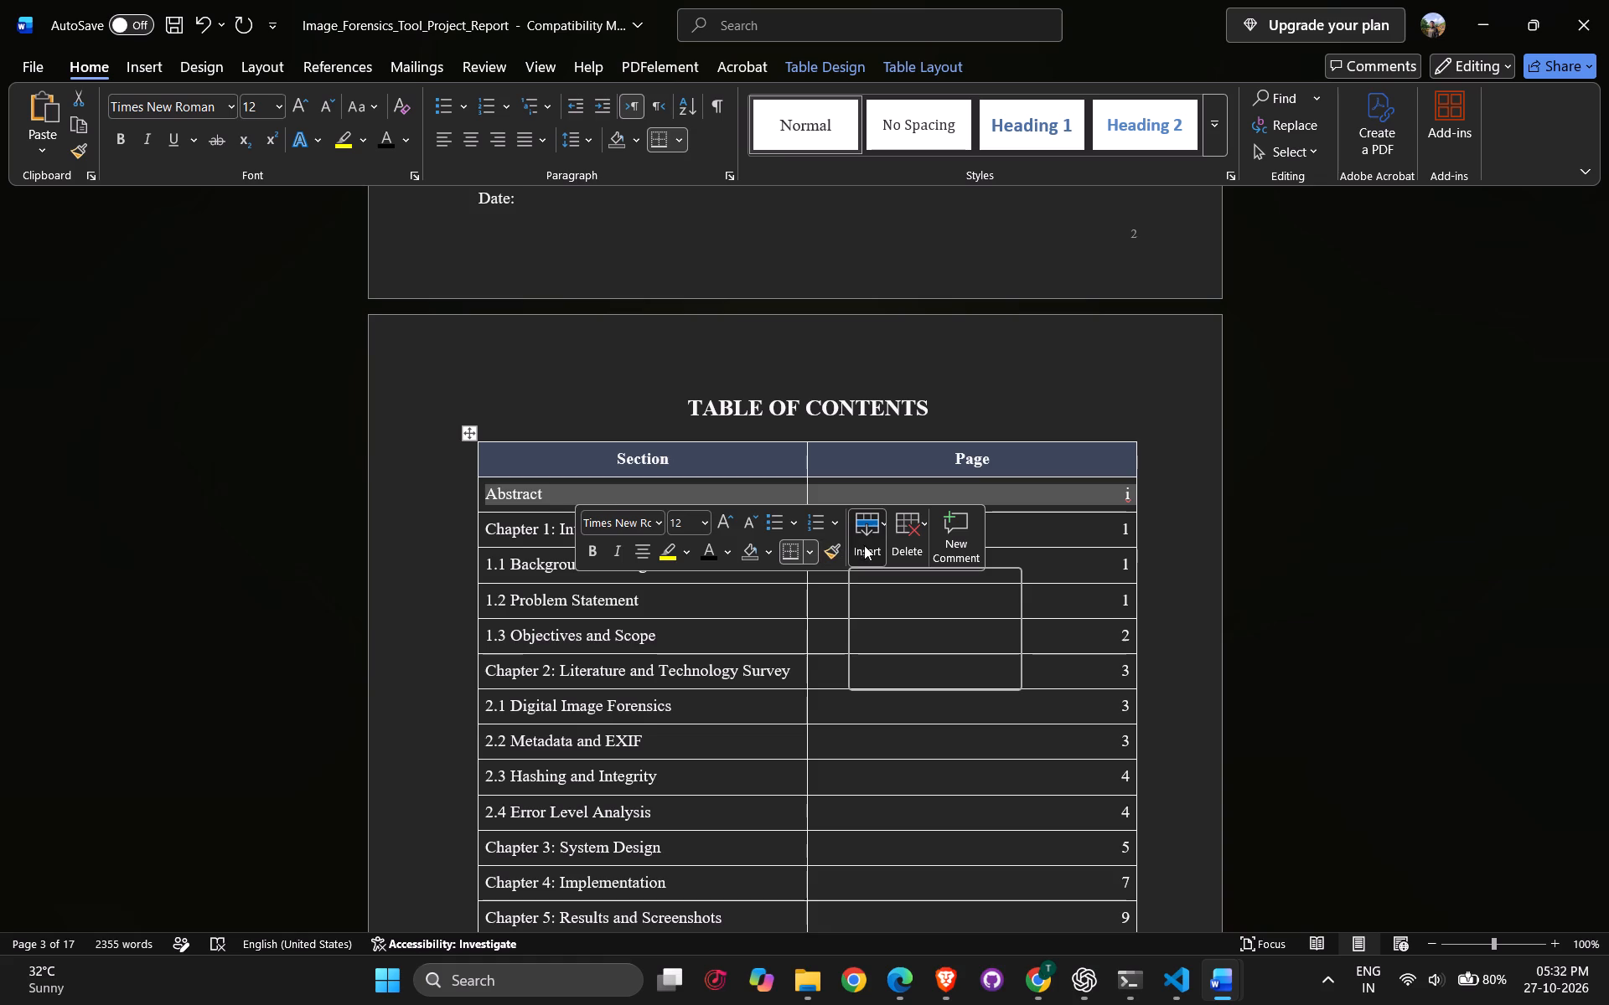
left_click(872, 607)
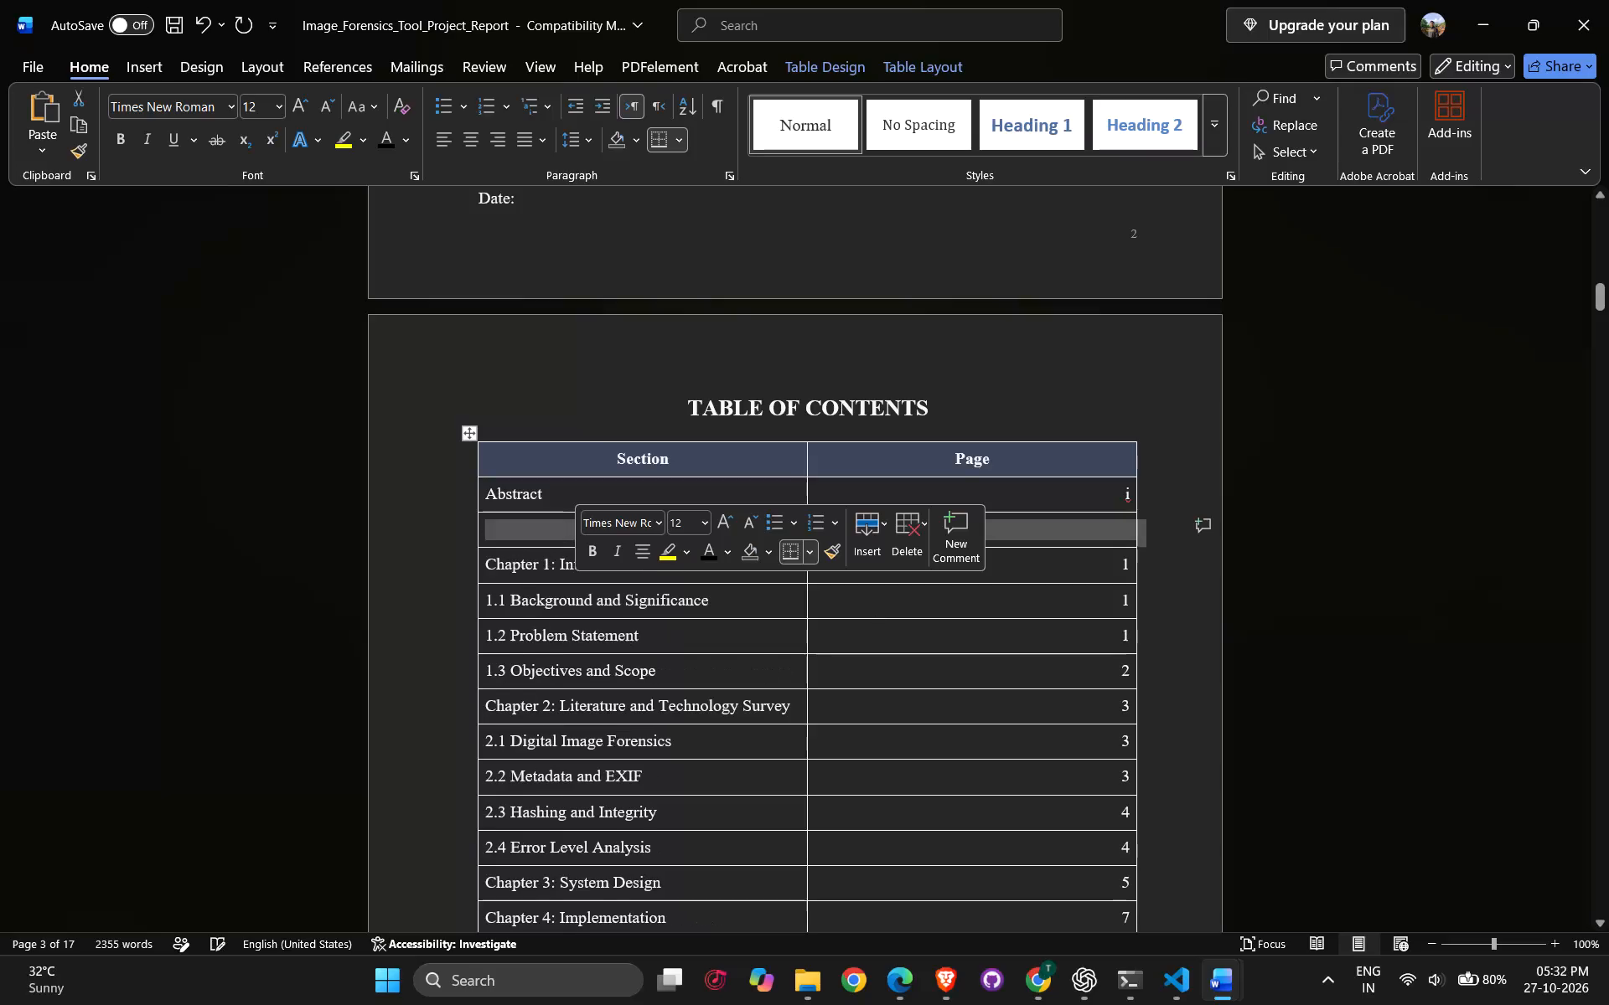
left_click(1258, 594)
left_click(670, 536)
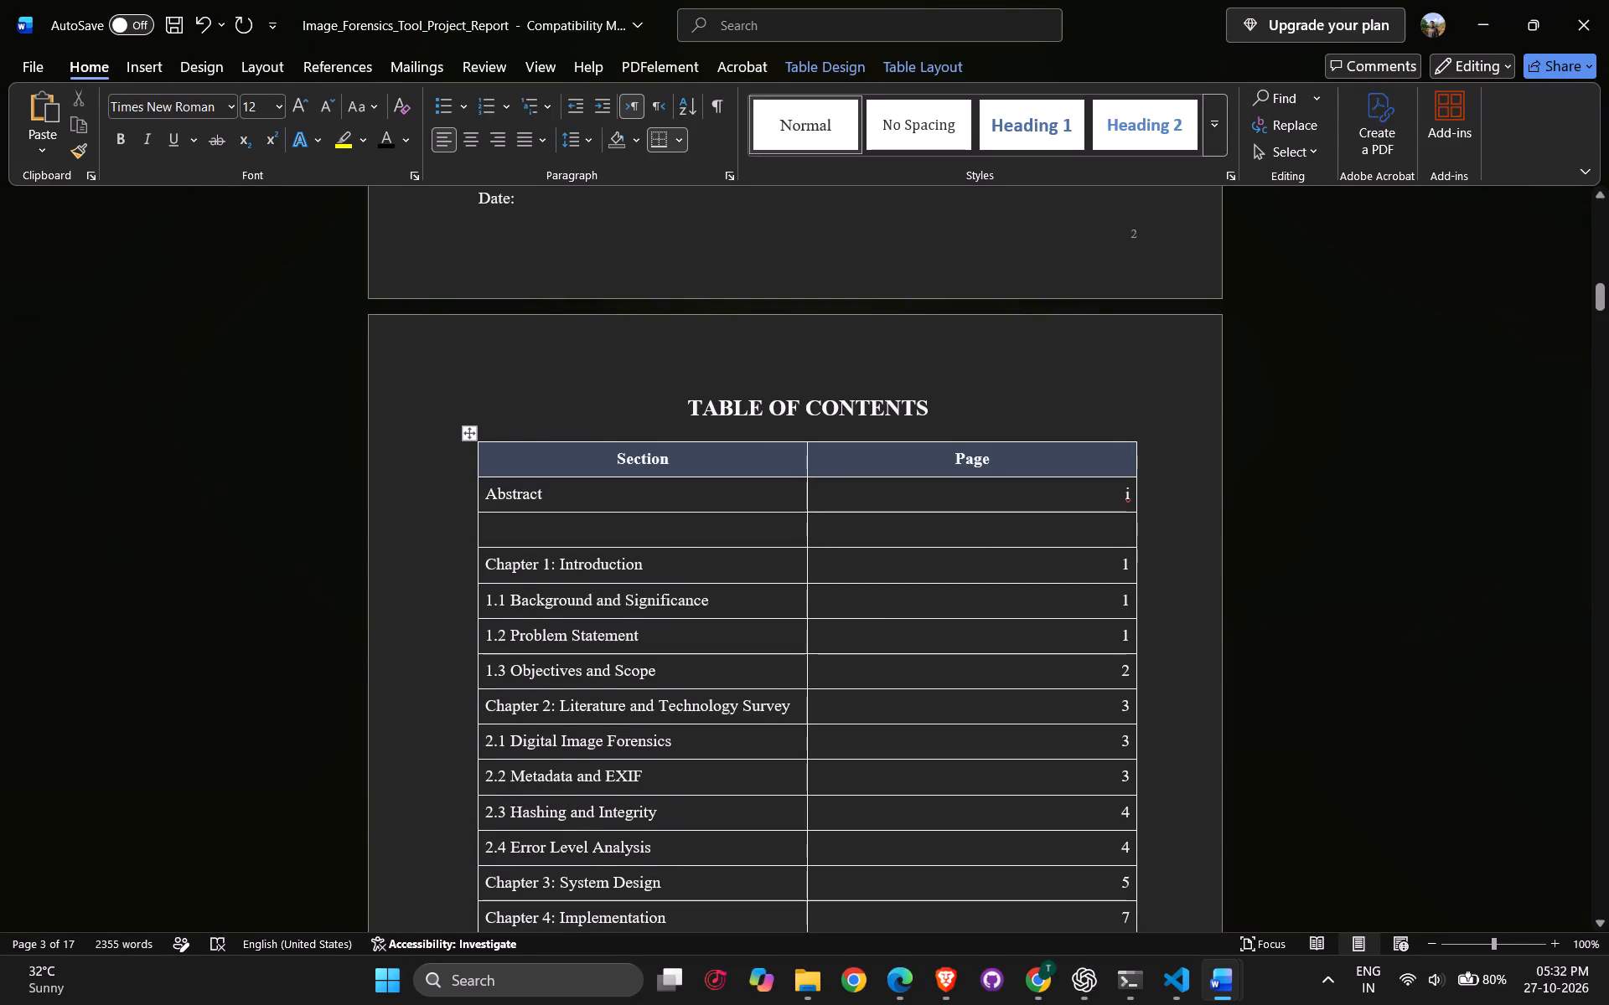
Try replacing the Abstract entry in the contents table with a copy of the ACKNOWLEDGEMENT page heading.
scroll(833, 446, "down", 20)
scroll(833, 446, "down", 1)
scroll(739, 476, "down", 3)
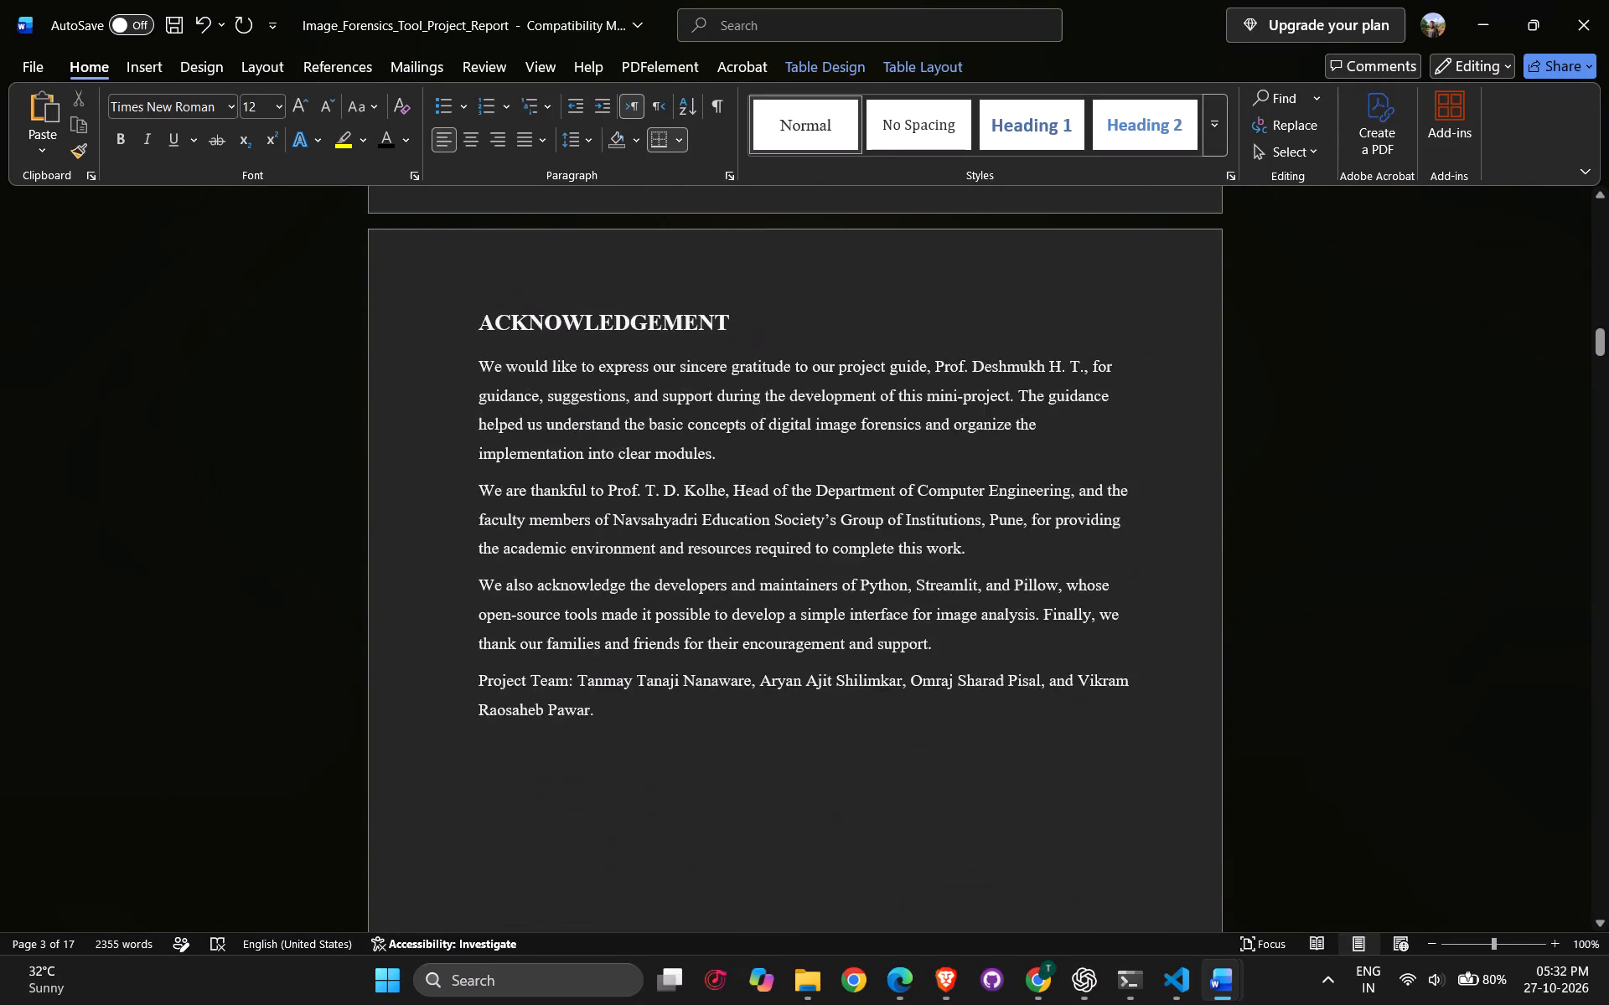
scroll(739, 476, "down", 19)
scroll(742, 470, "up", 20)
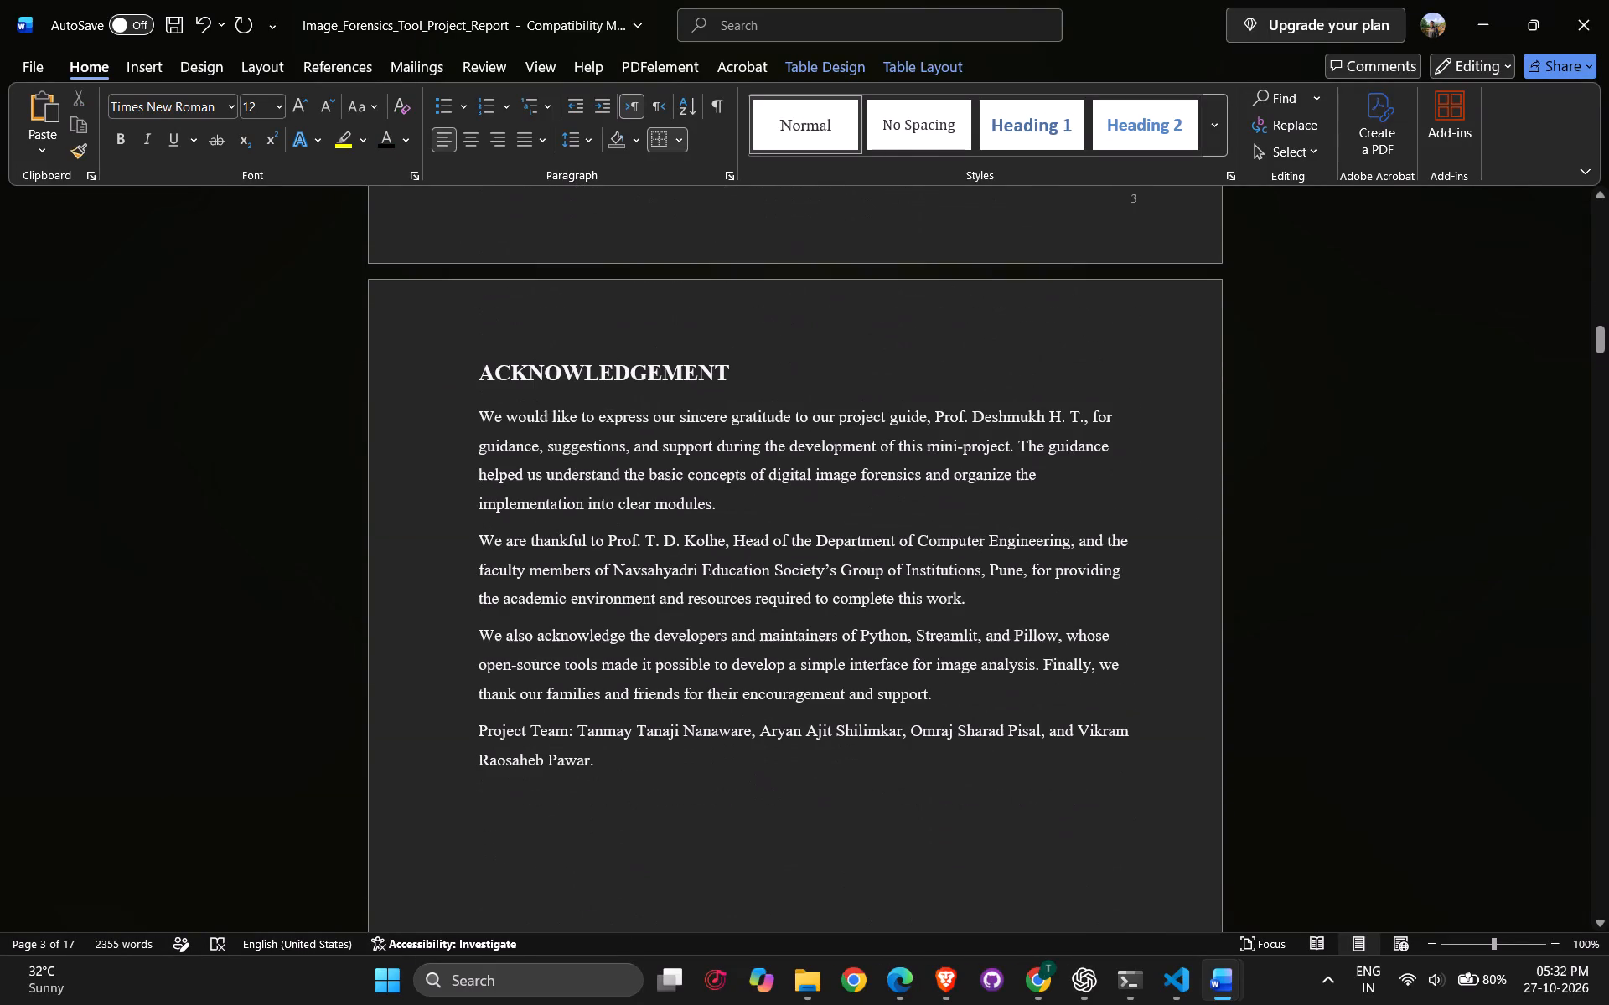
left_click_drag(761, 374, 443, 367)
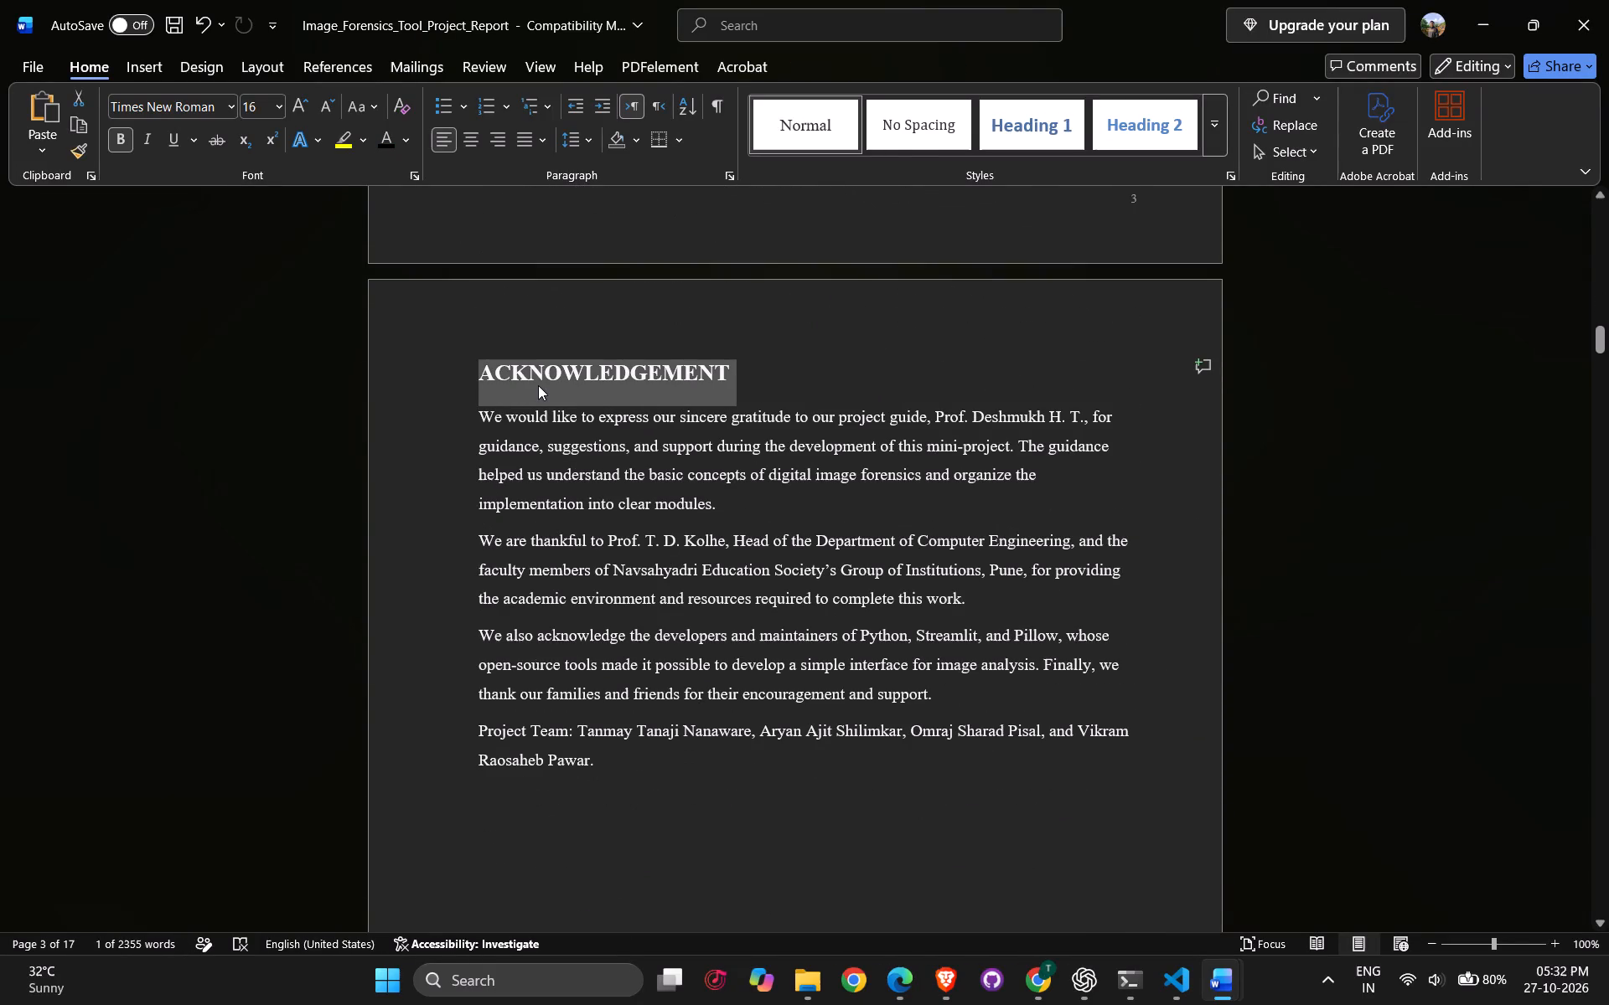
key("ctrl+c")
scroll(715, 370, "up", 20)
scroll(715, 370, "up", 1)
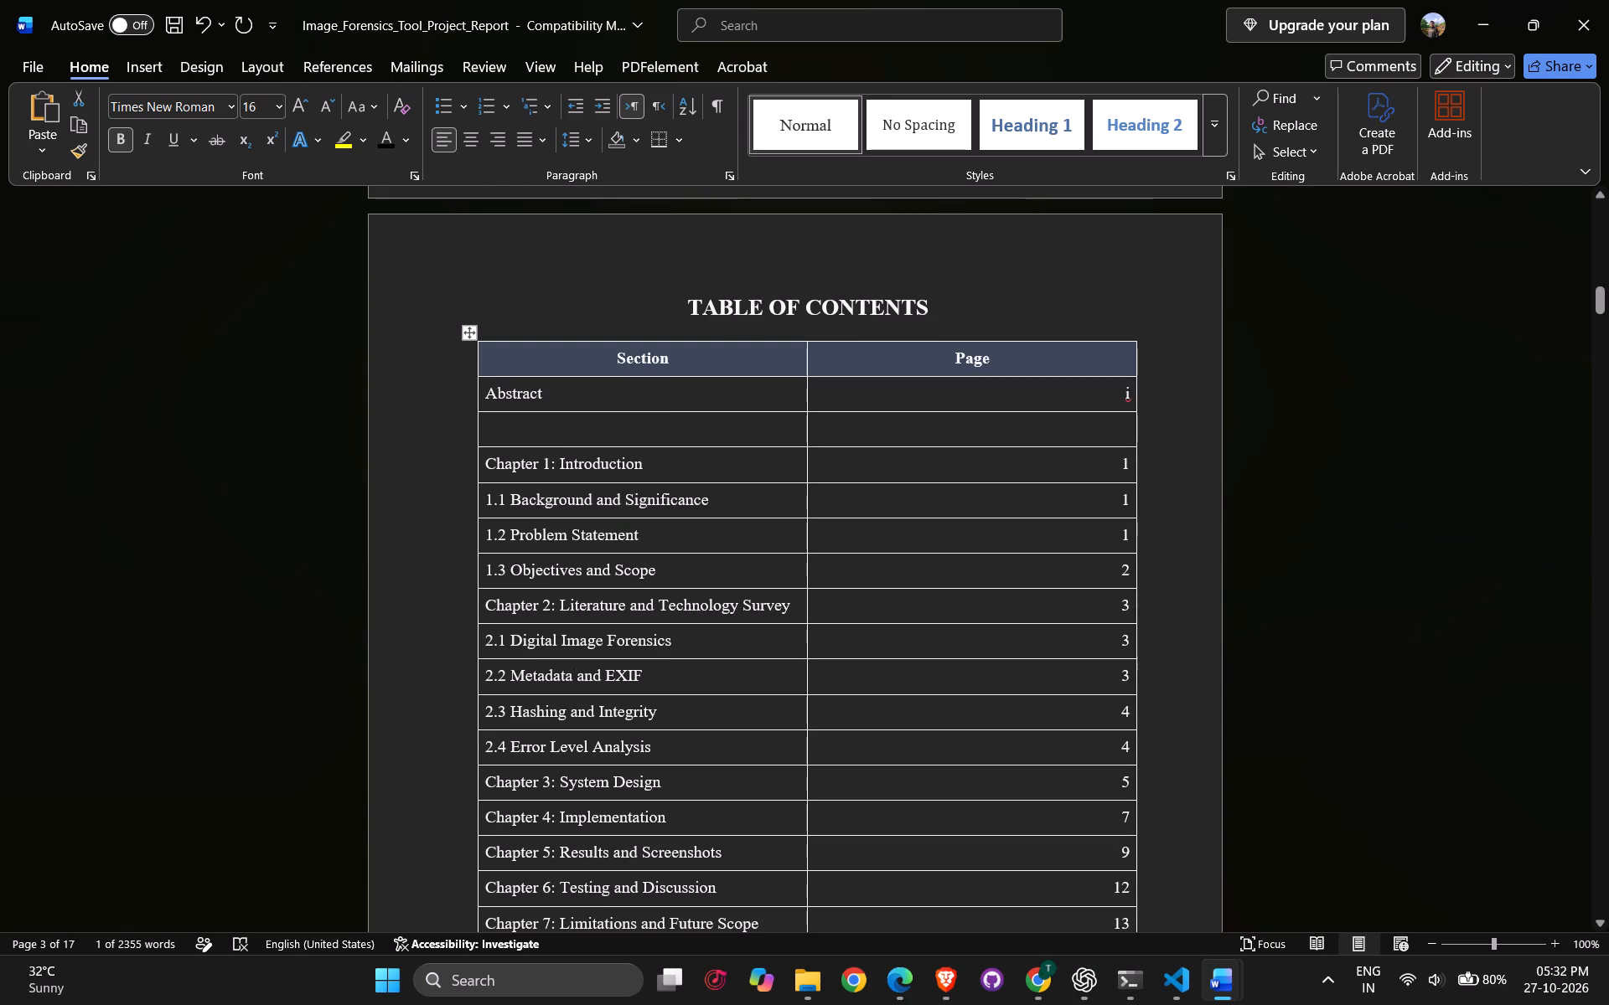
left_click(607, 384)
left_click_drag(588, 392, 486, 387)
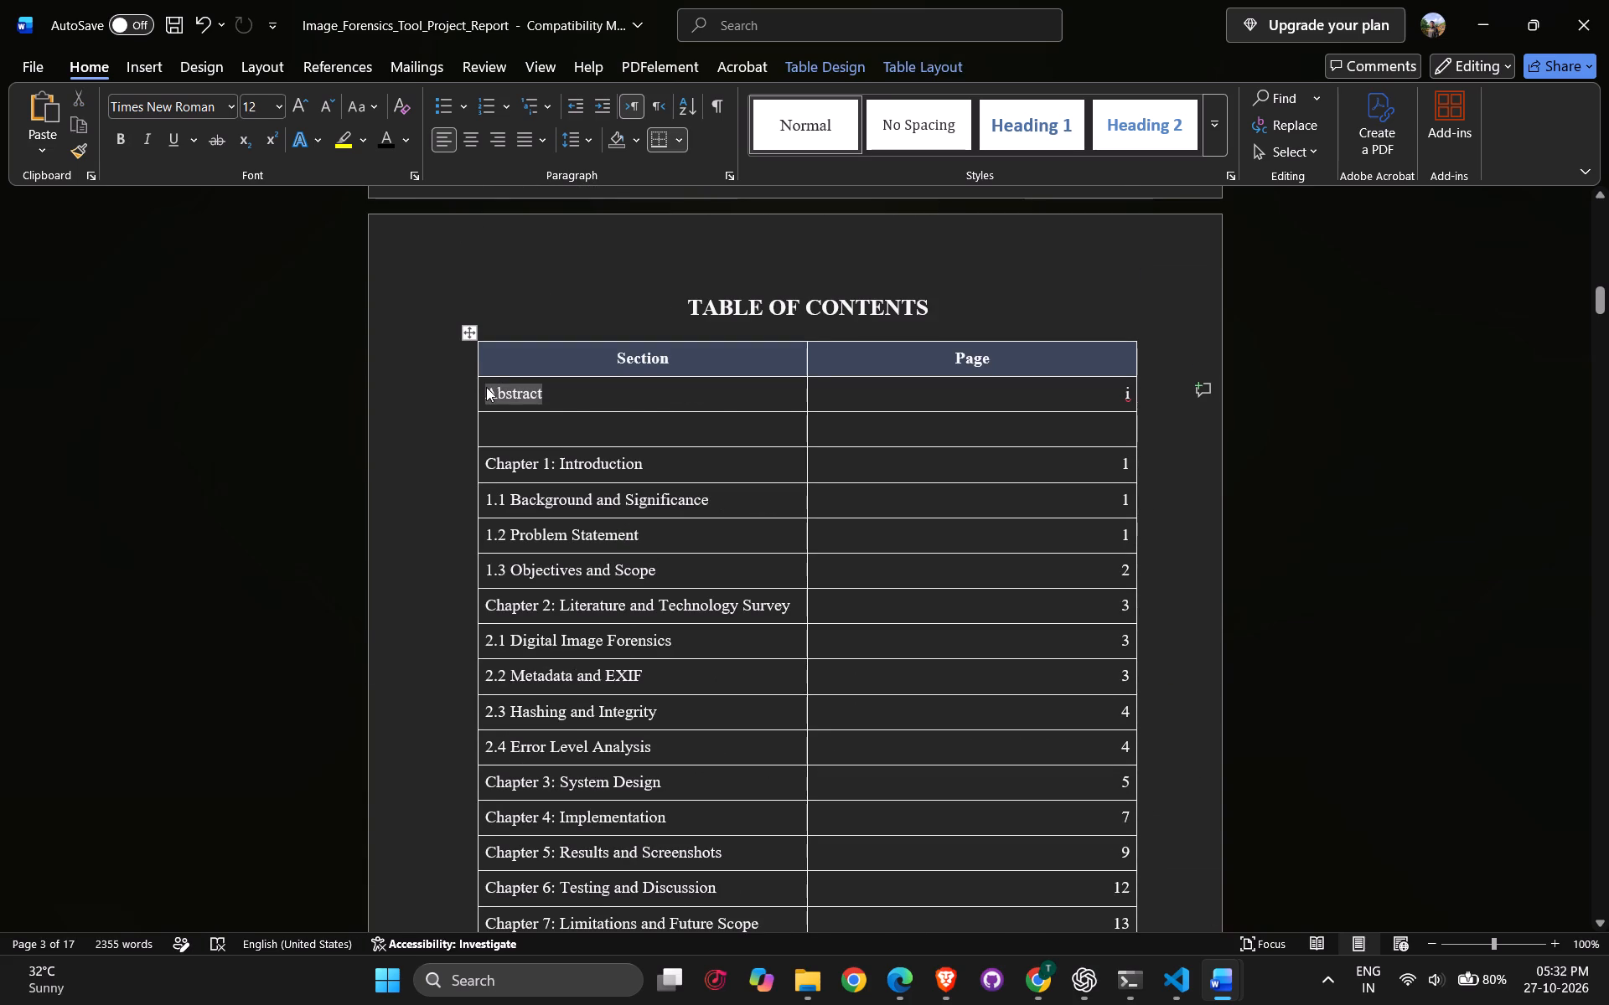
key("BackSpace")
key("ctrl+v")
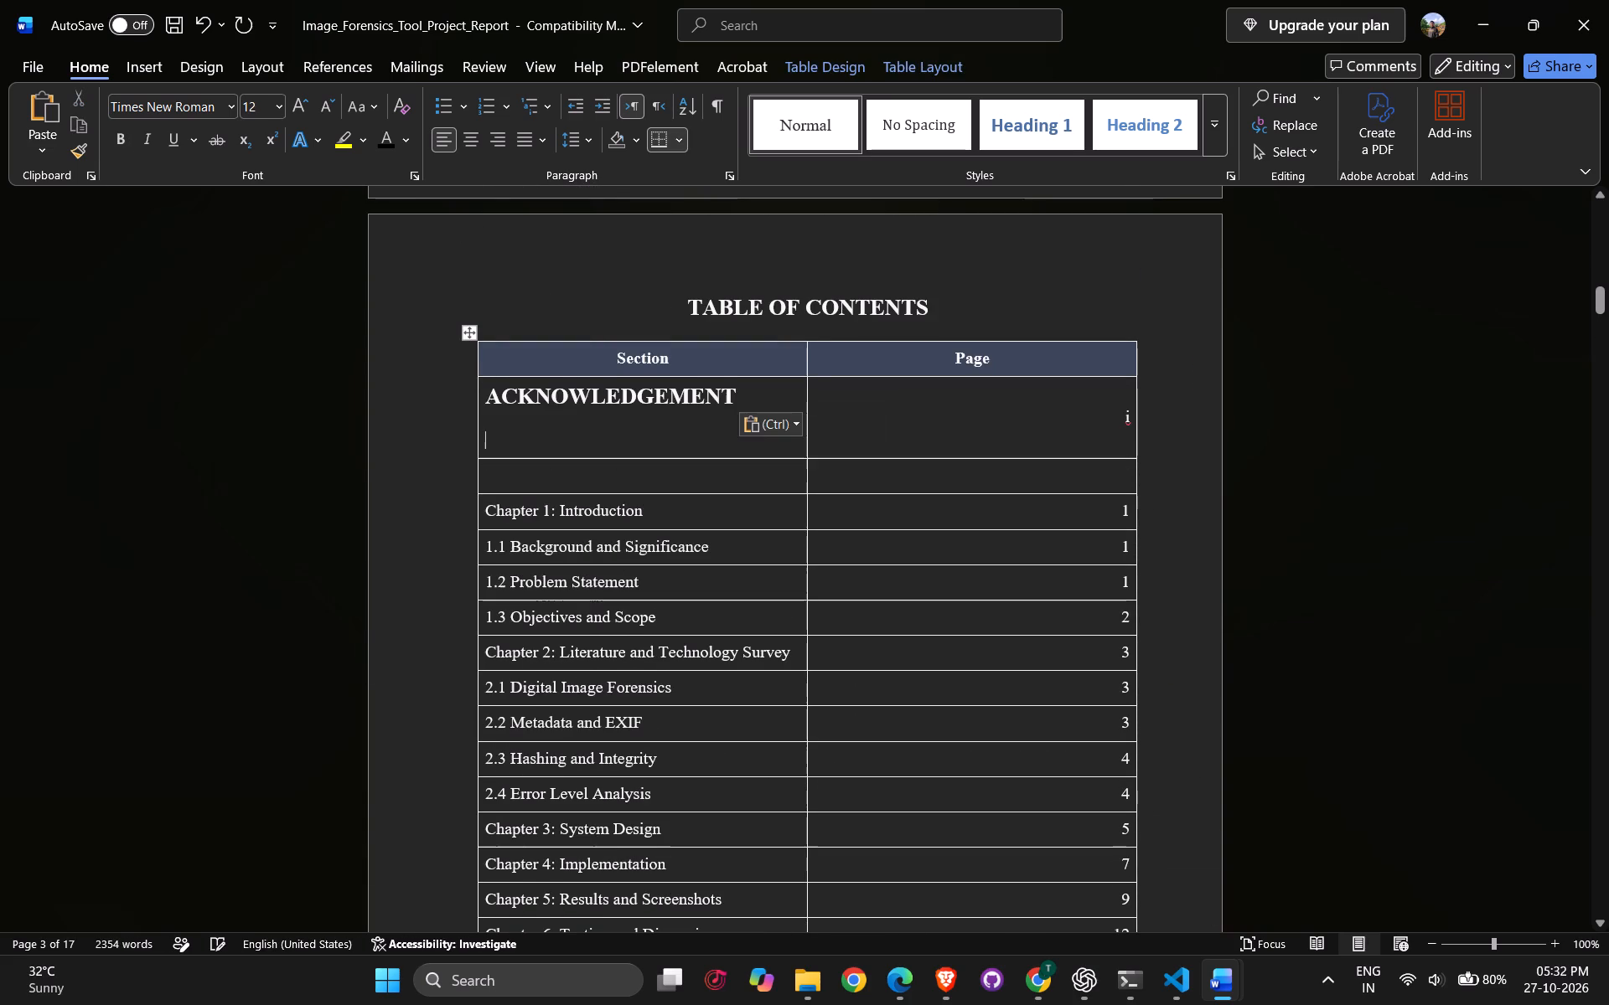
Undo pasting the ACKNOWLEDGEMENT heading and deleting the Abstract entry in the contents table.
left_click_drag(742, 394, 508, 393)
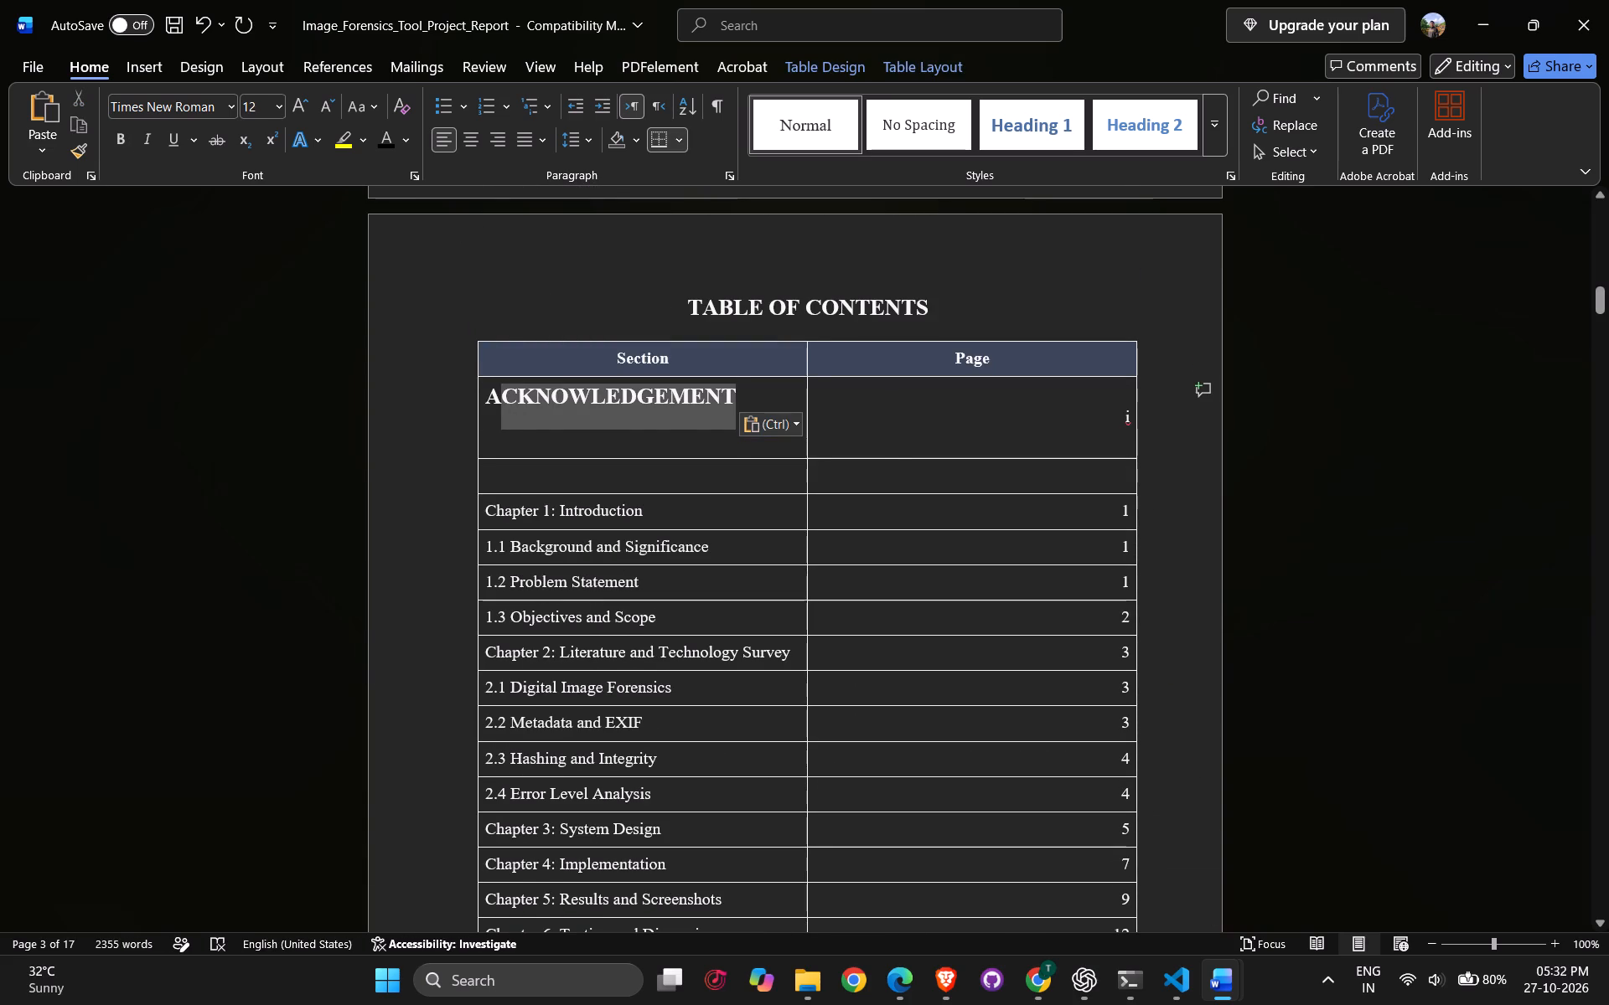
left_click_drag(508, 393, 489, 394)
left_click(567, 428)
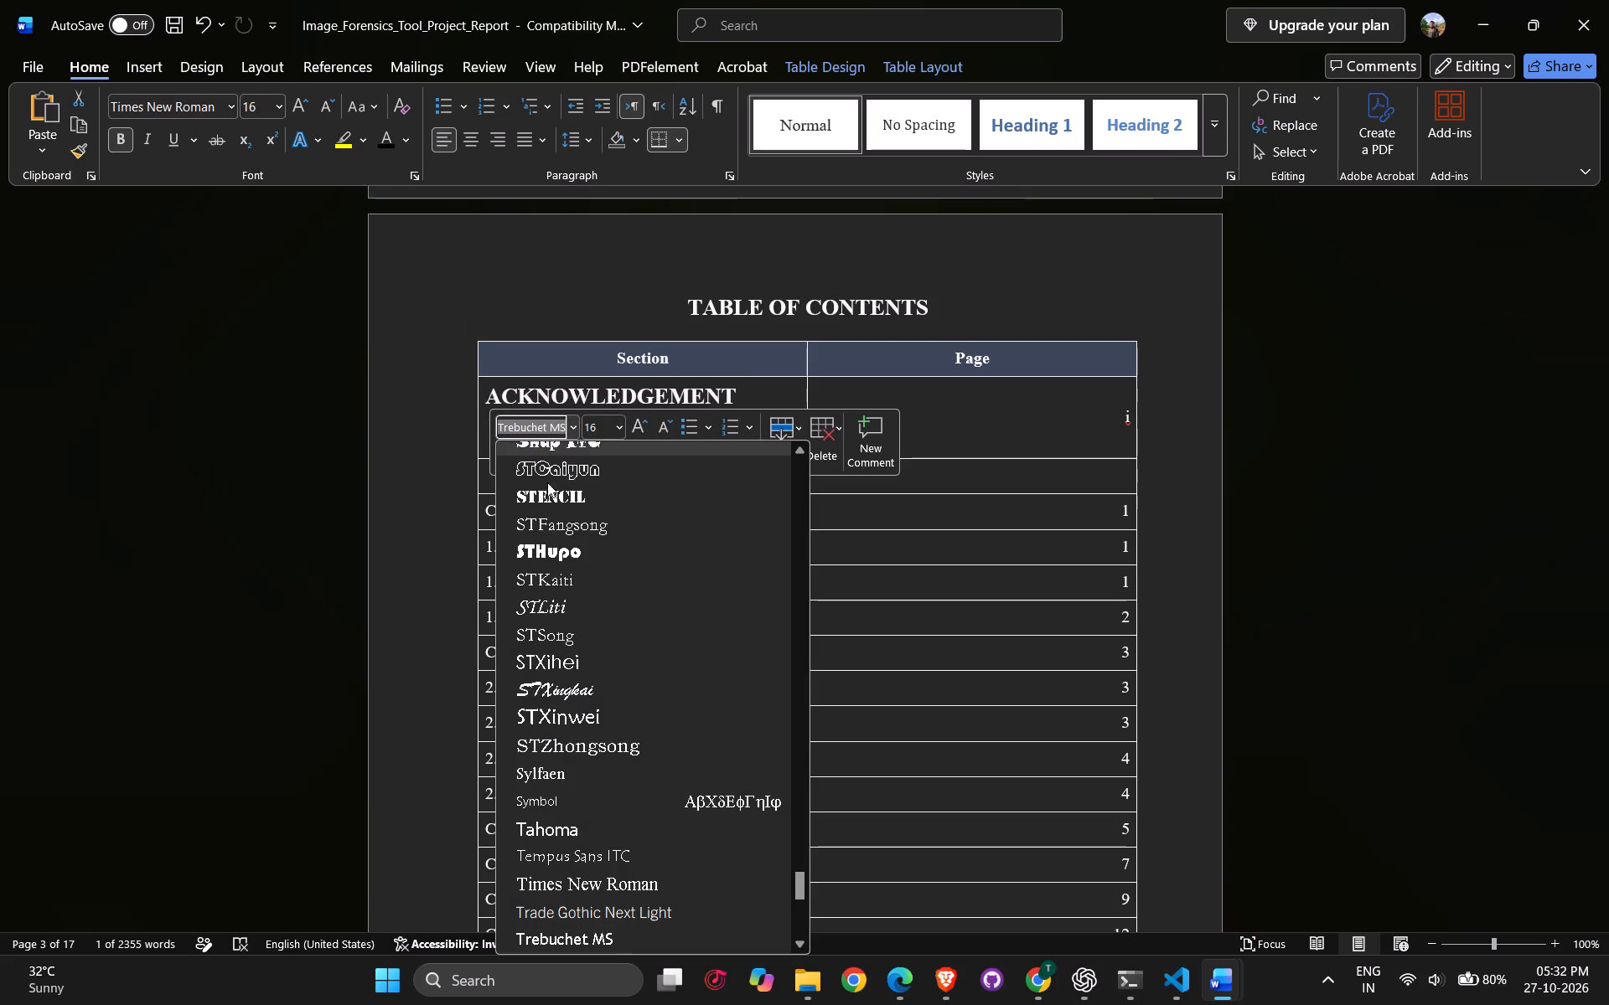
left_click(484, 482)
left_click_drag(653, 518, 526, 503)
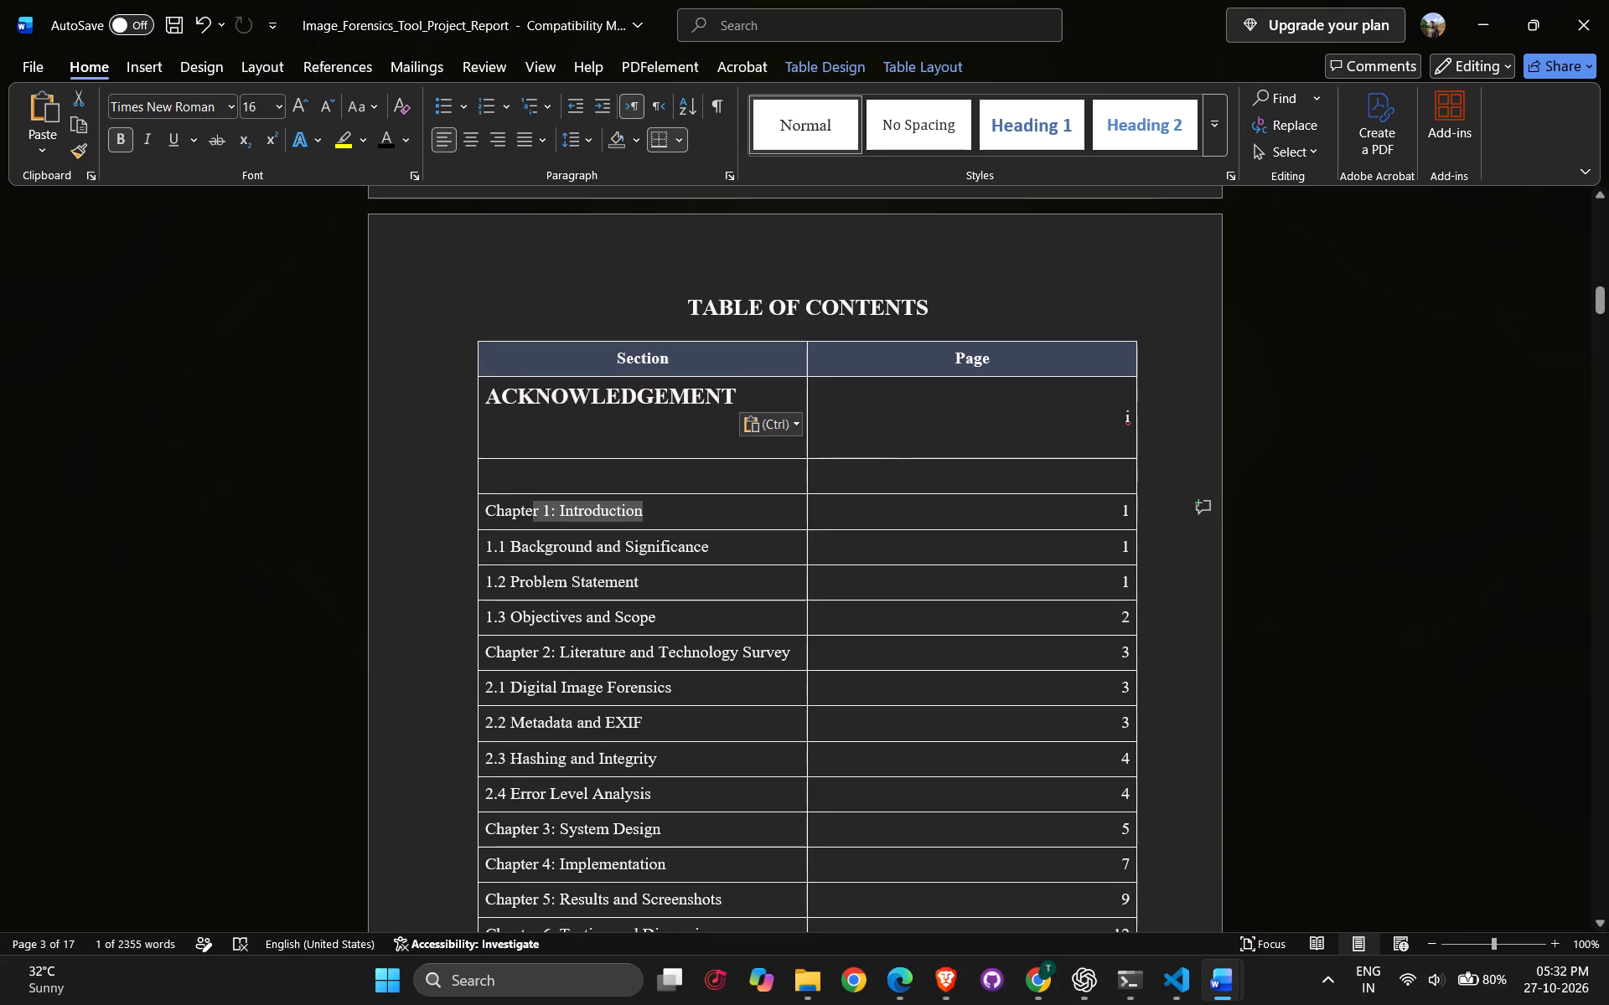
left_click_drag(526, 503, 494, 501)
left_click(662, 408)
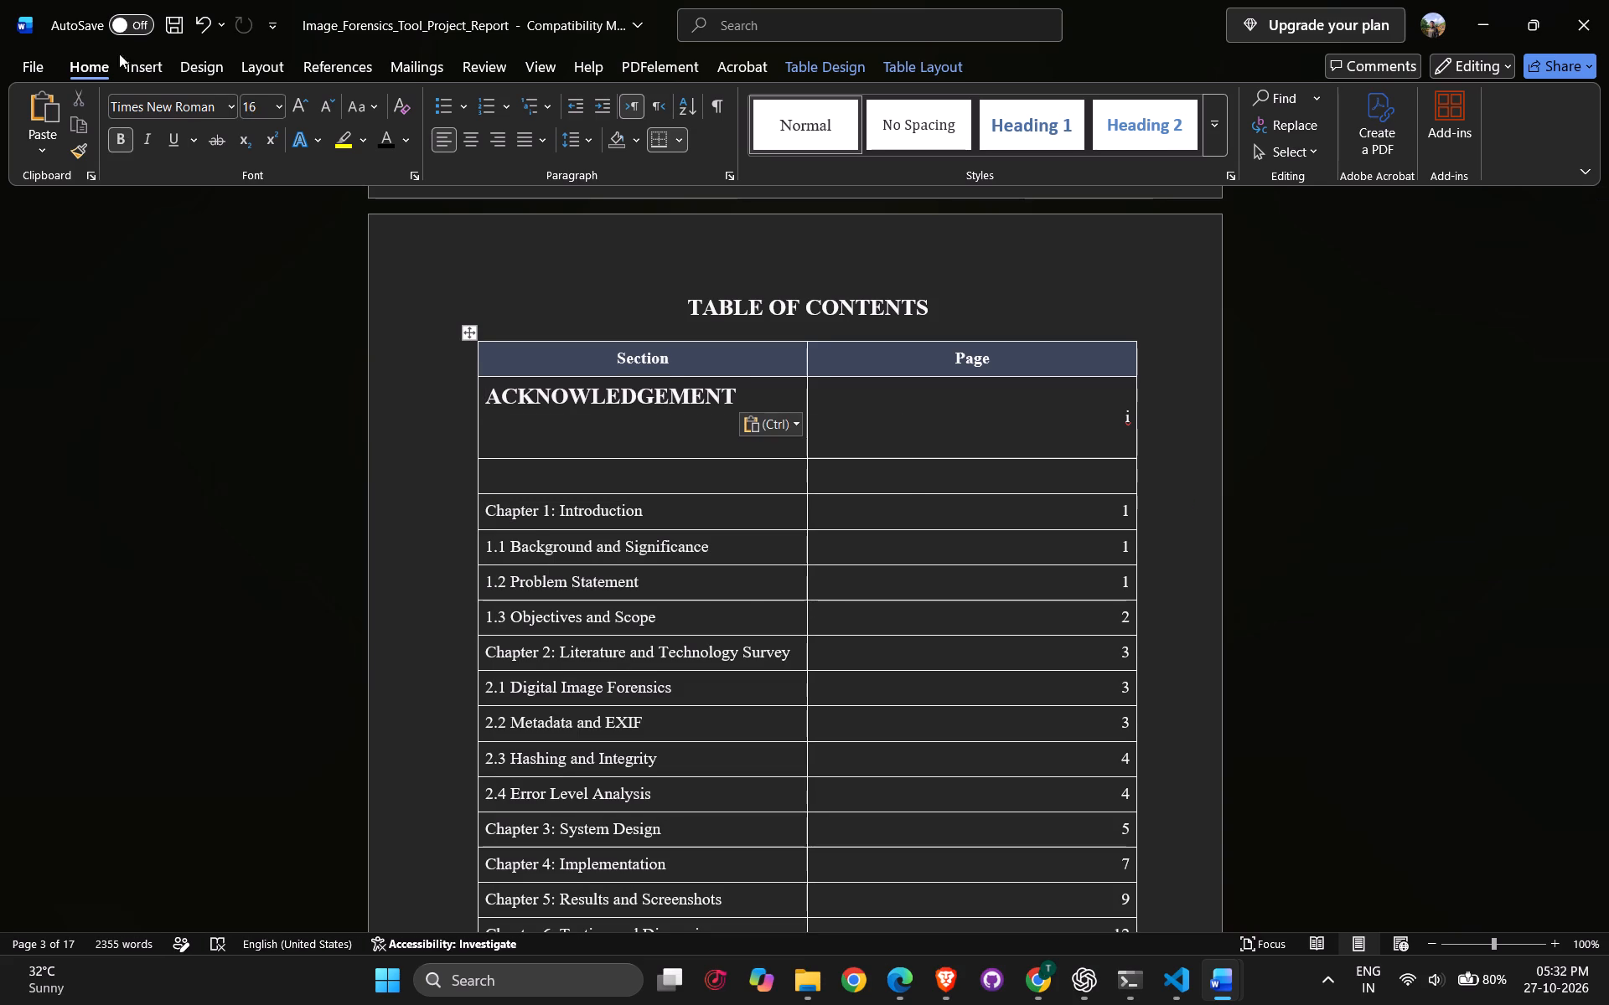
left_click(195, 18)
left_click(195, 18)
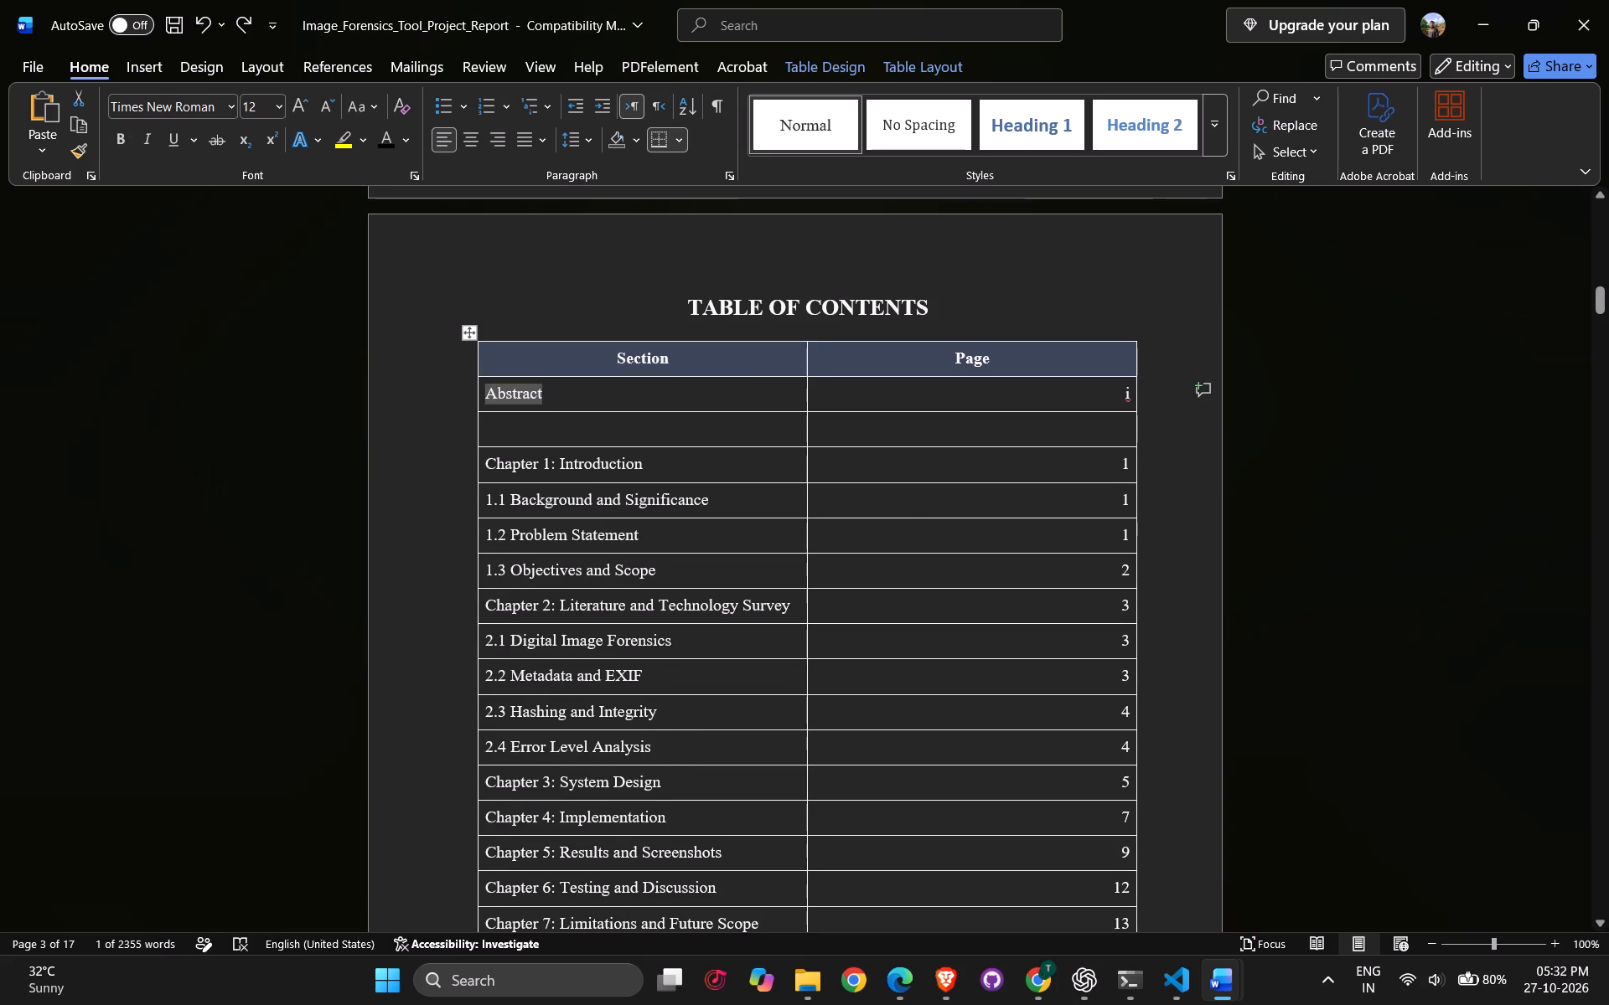
Copy the Abstract entry into the empty row below it in the contents table.
left_click(551, 386)
left_click_drag(547, 393, 484, 393)
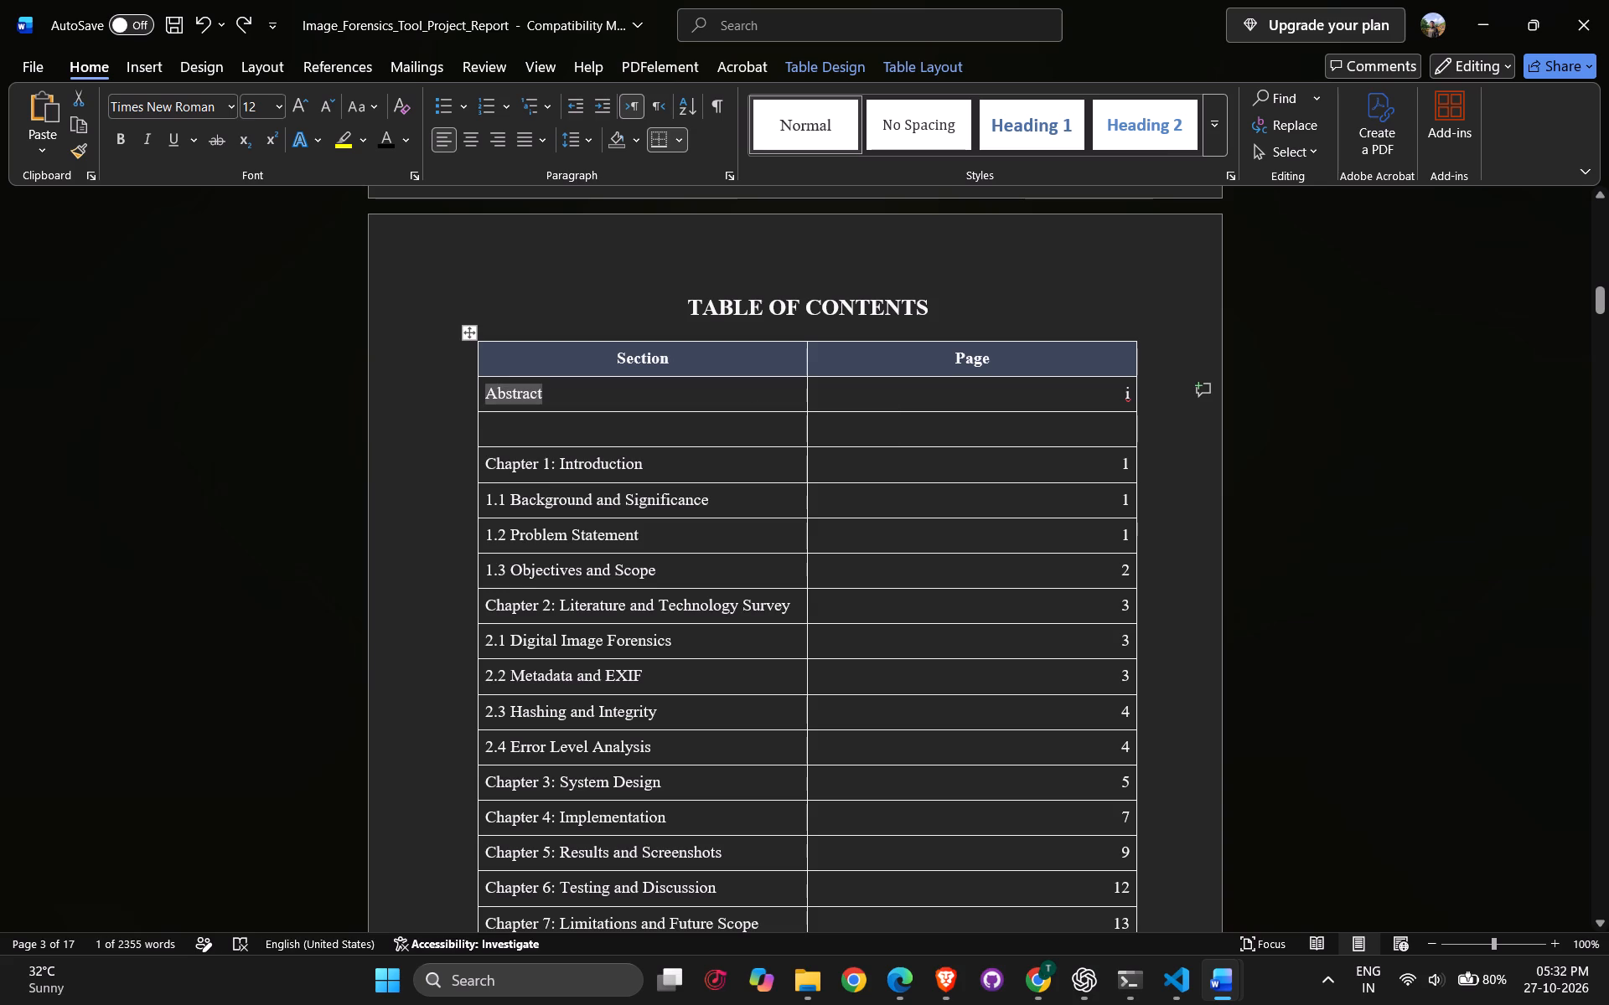
key("ctrl+c")
left_click(540, 425)
key("ctrl+v")
Replace the first section entry of the contents table with "Aknowlegdment".
left_click(566, 396)
left_click_drag(566, 394, 507, 398)
key("BackSpace")
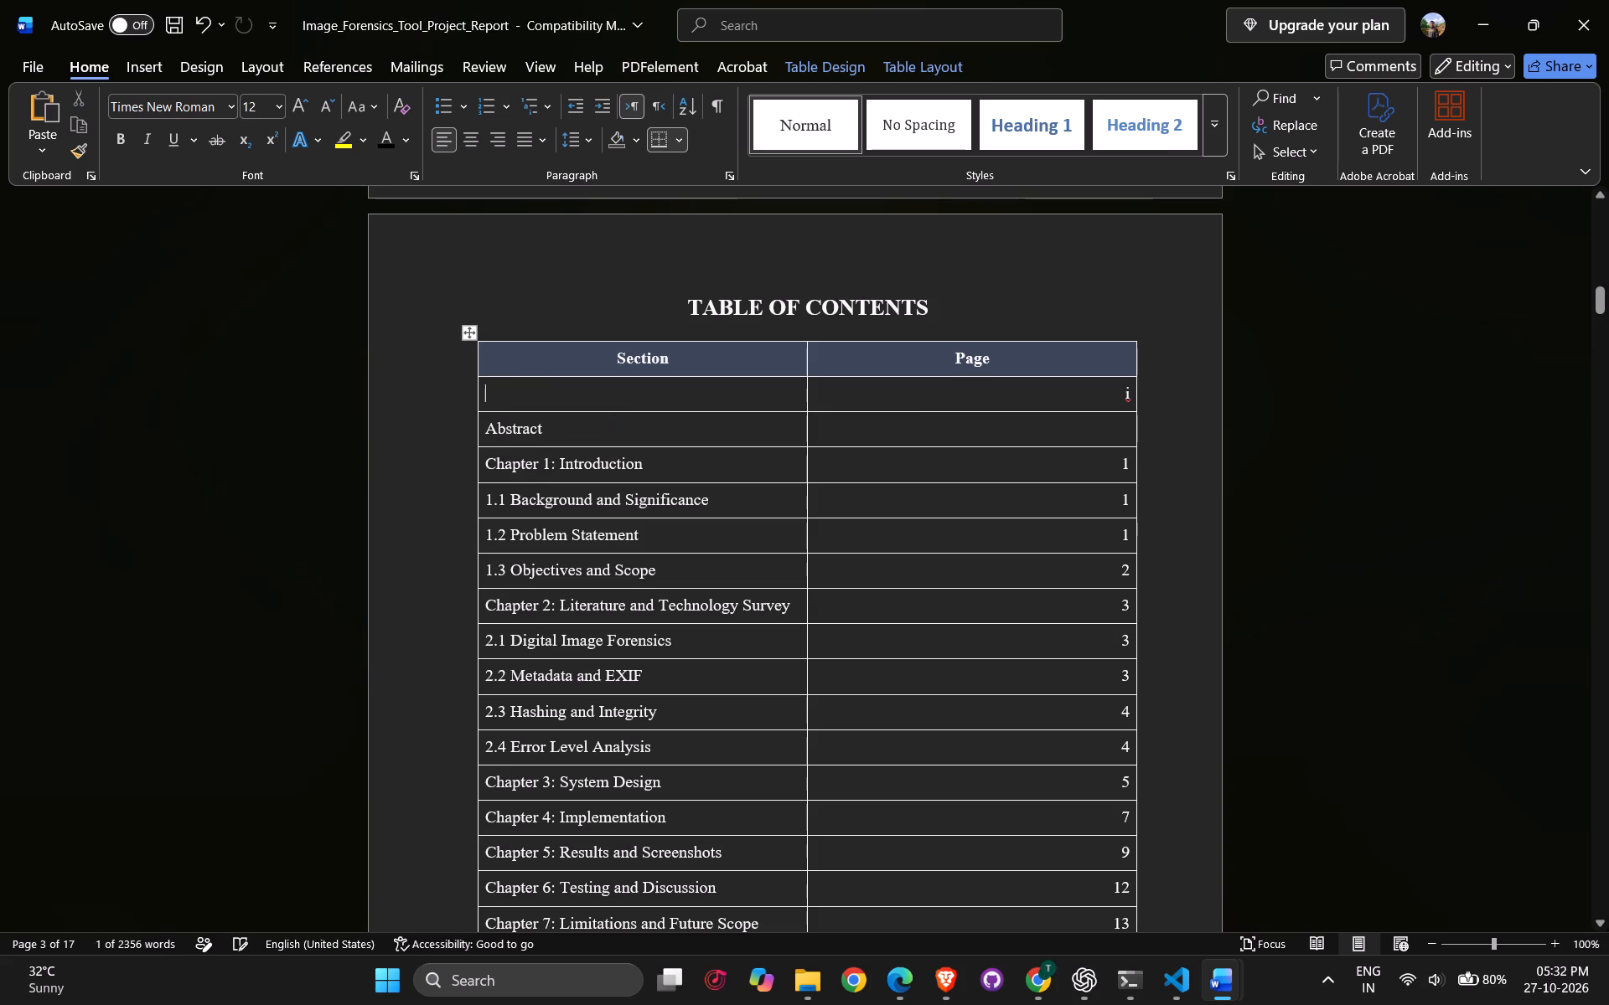
type("Ak")
scroll(608, 439, "down", 7)
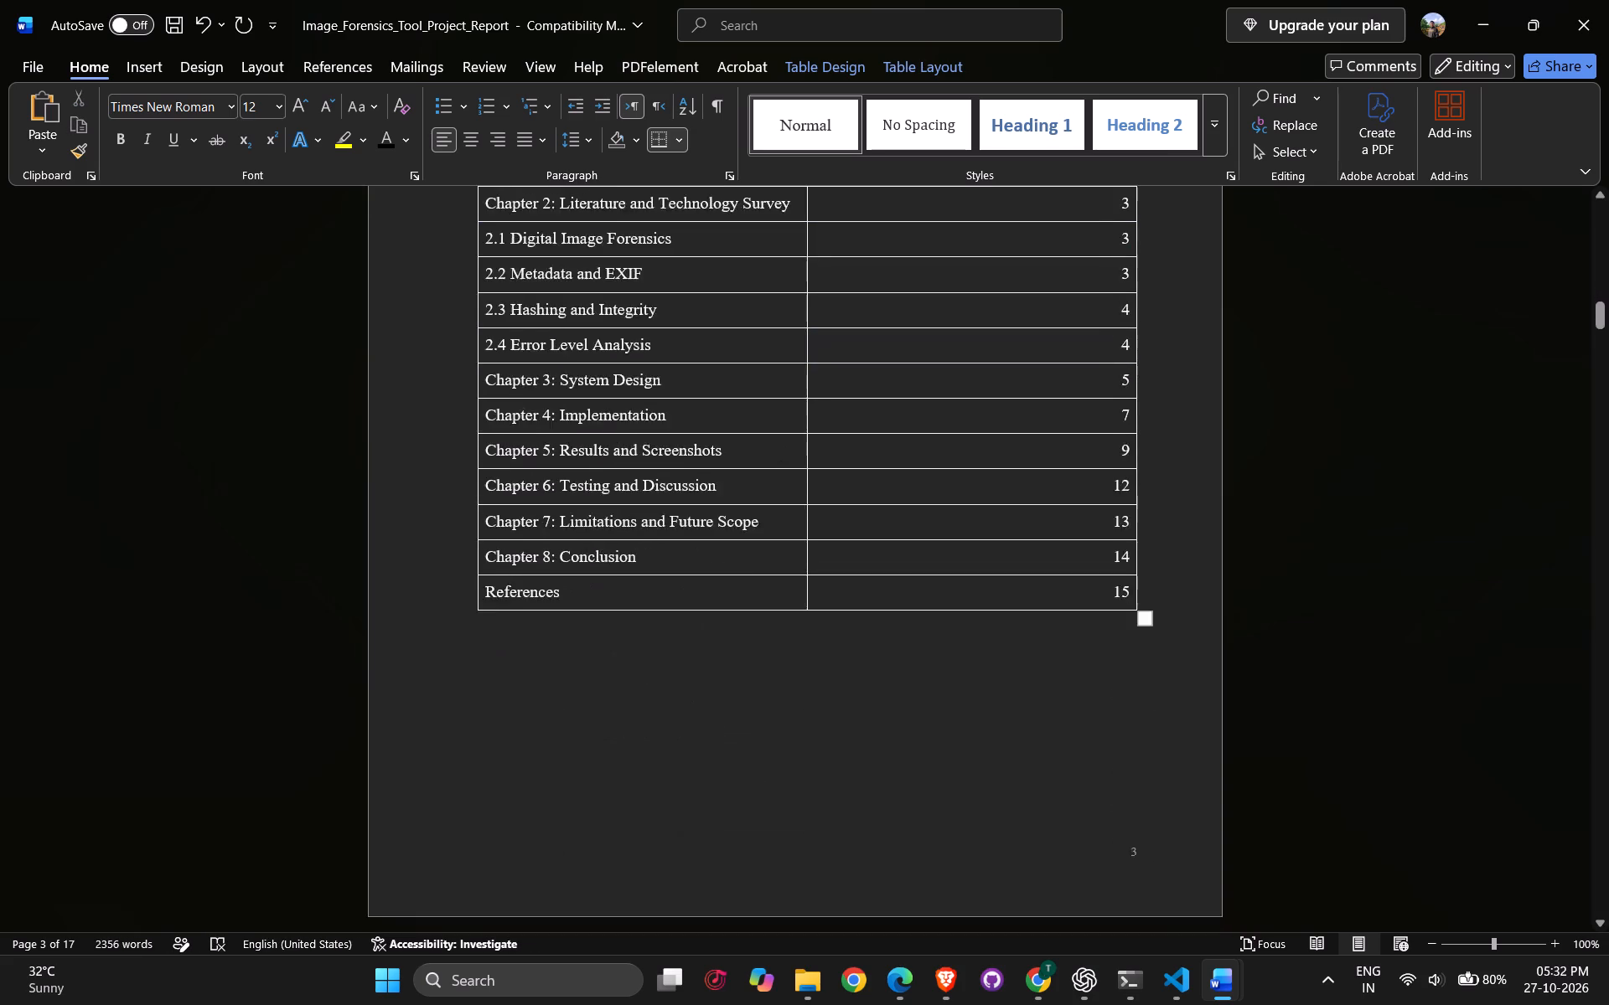
scroll(608, 439, "down", 7)
scroll(635, 442, "up", 9)
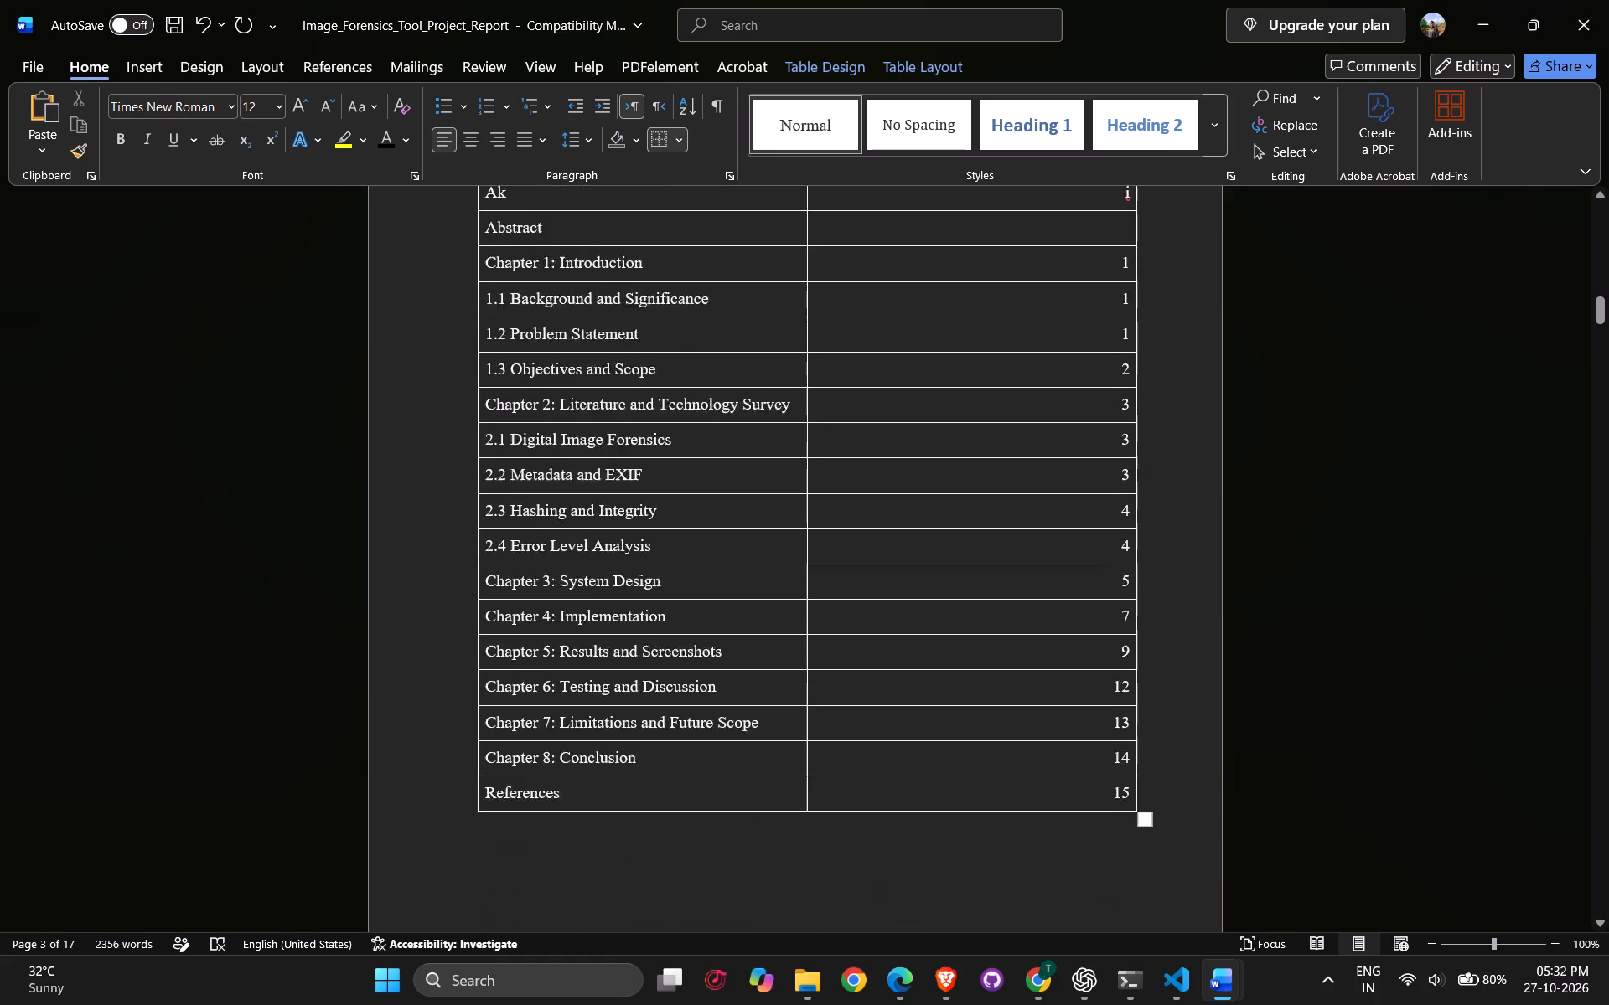
scroll(635, 442, "up", 6)
type("nowl")
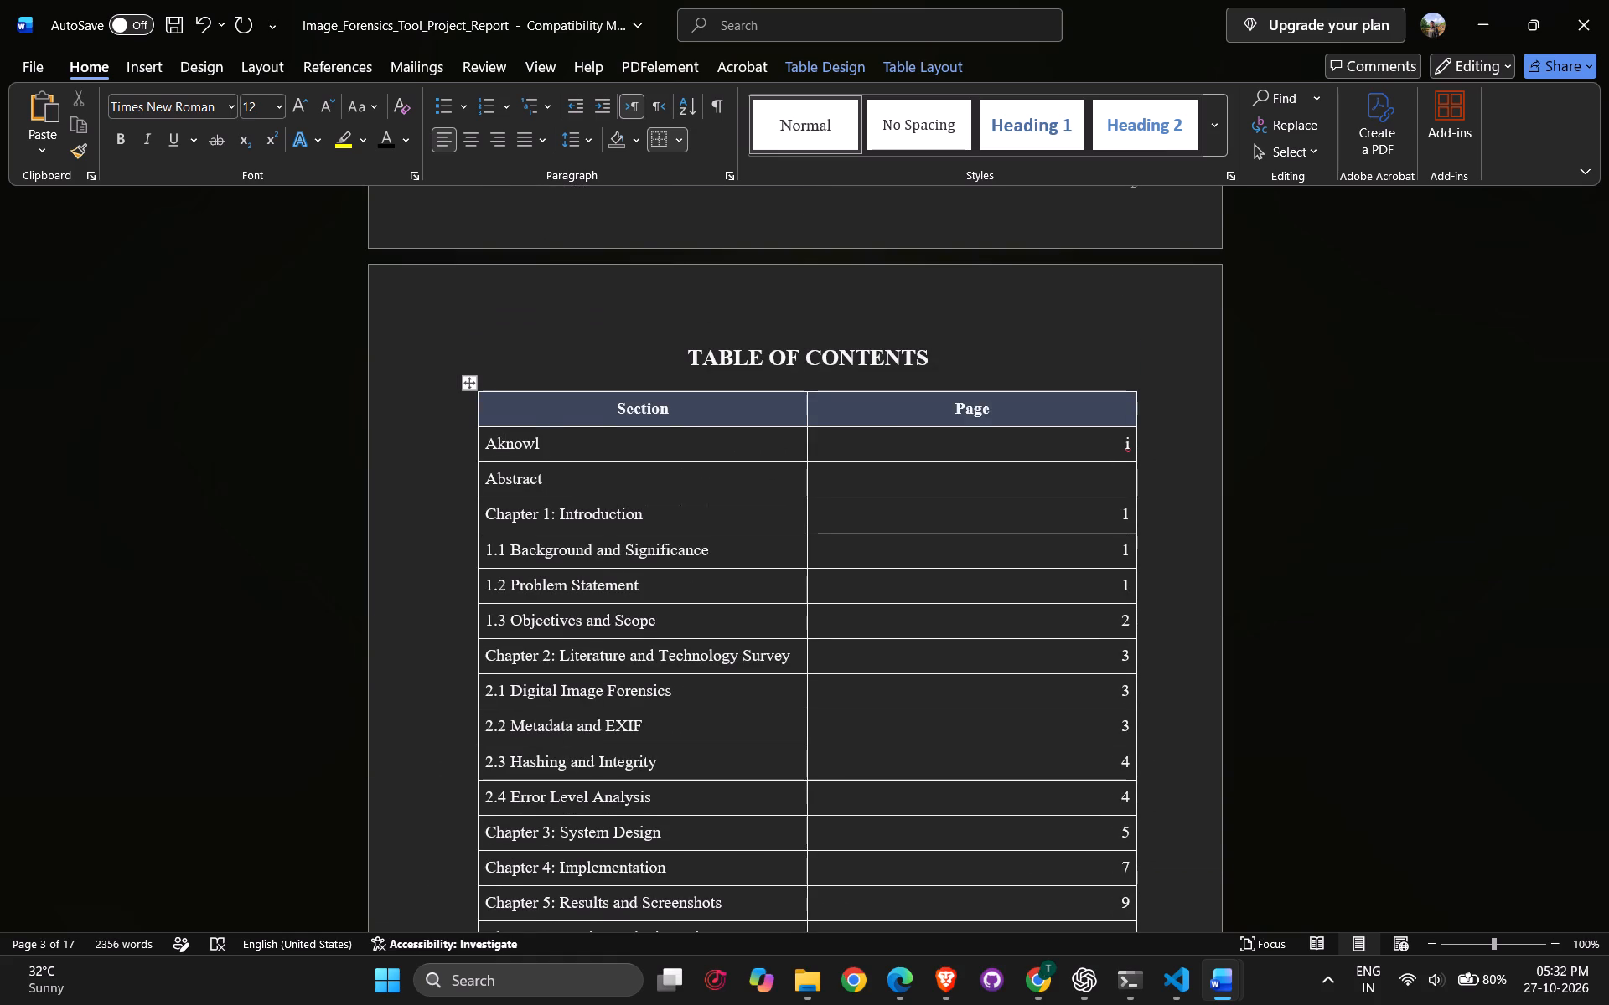
type("egdment")
Correct the first section entry of the contents table so that it reads "Aknowledgement".
scroll(672, 494, "down", 8)
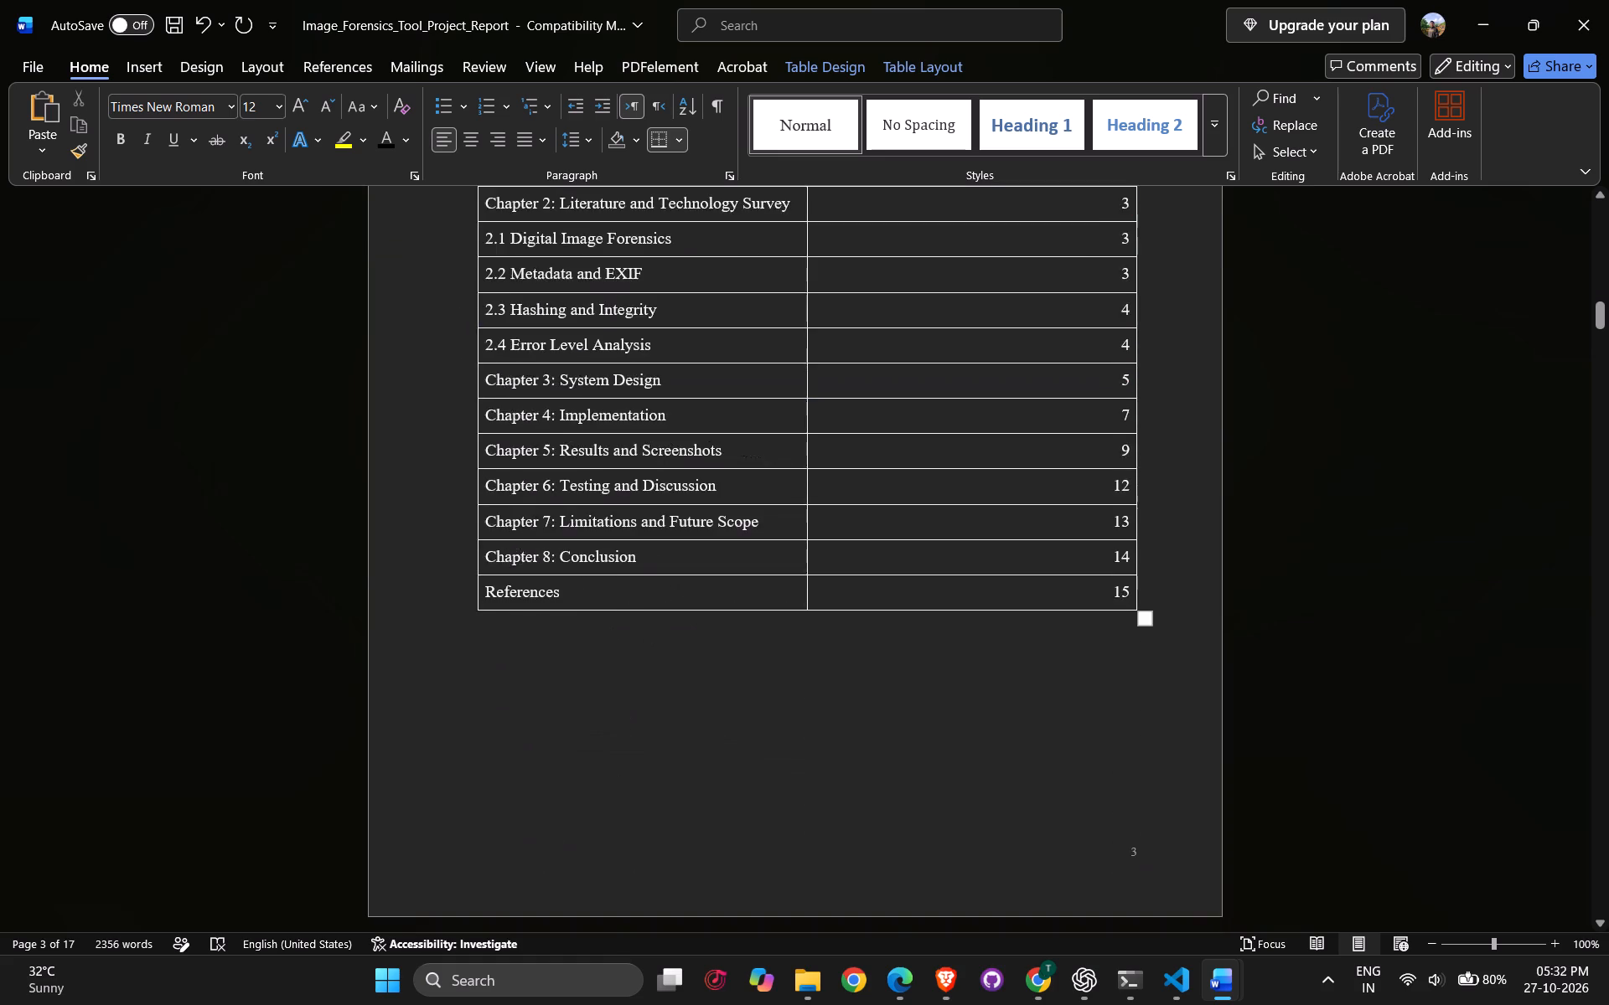
scroll(680, 497, "down", 8)
scroll(691, 501, "up", 12)
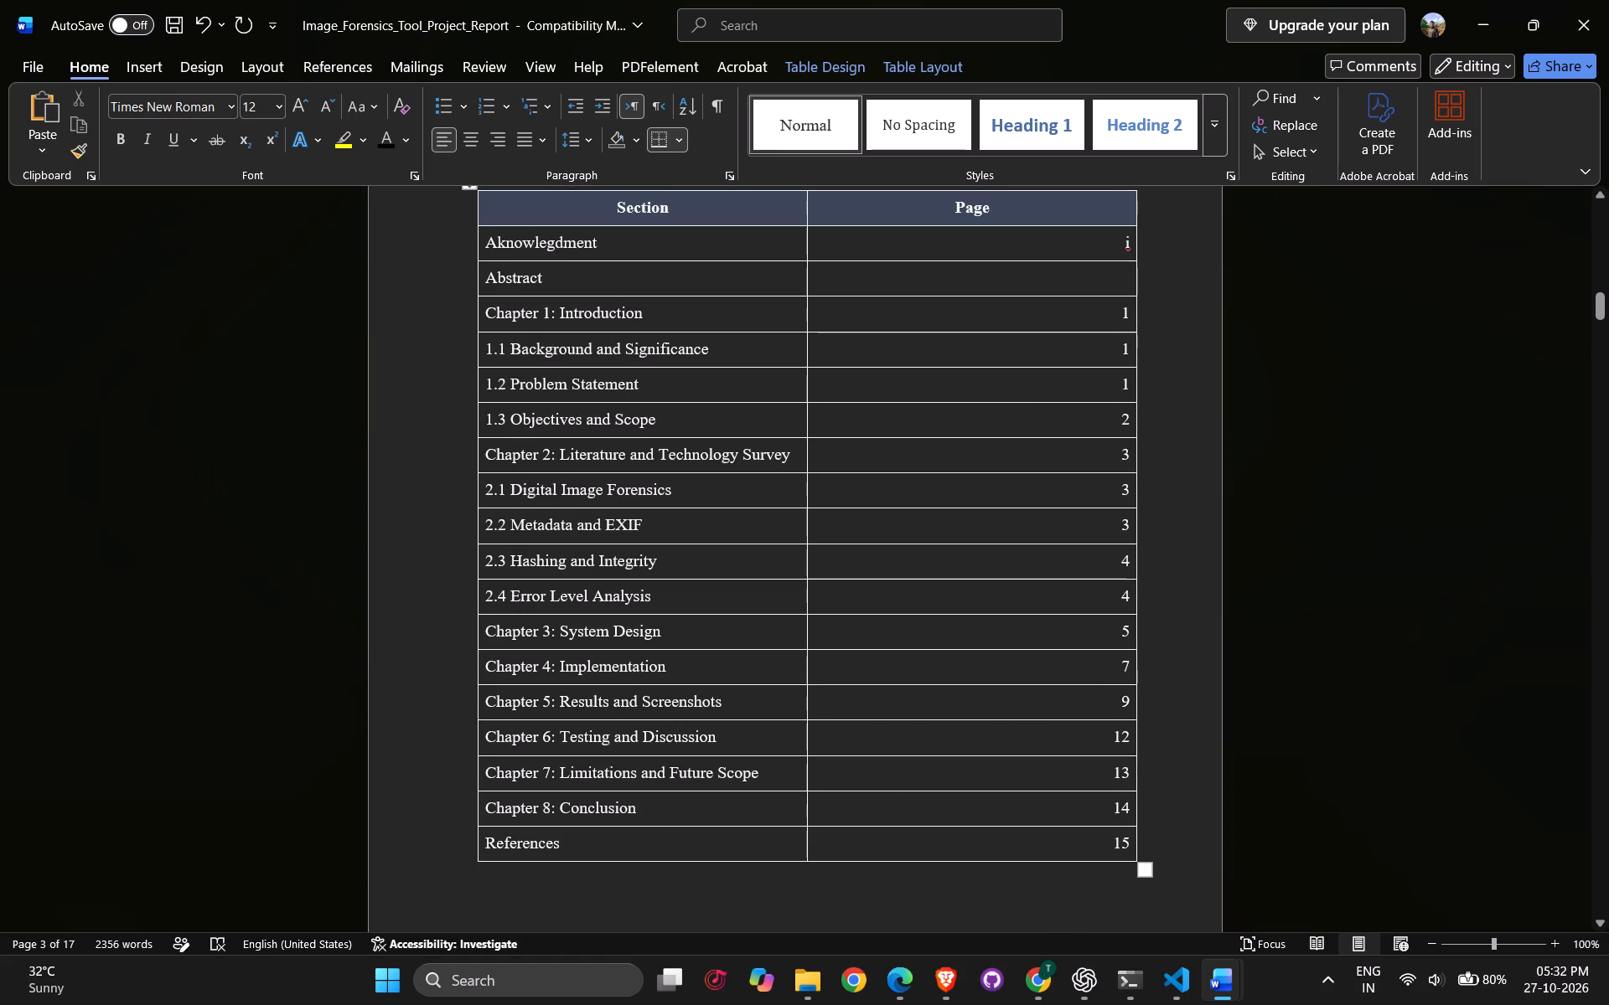
left_click(556, 246)
key("BackSpace")
scroll(645, 352, "down", 11)
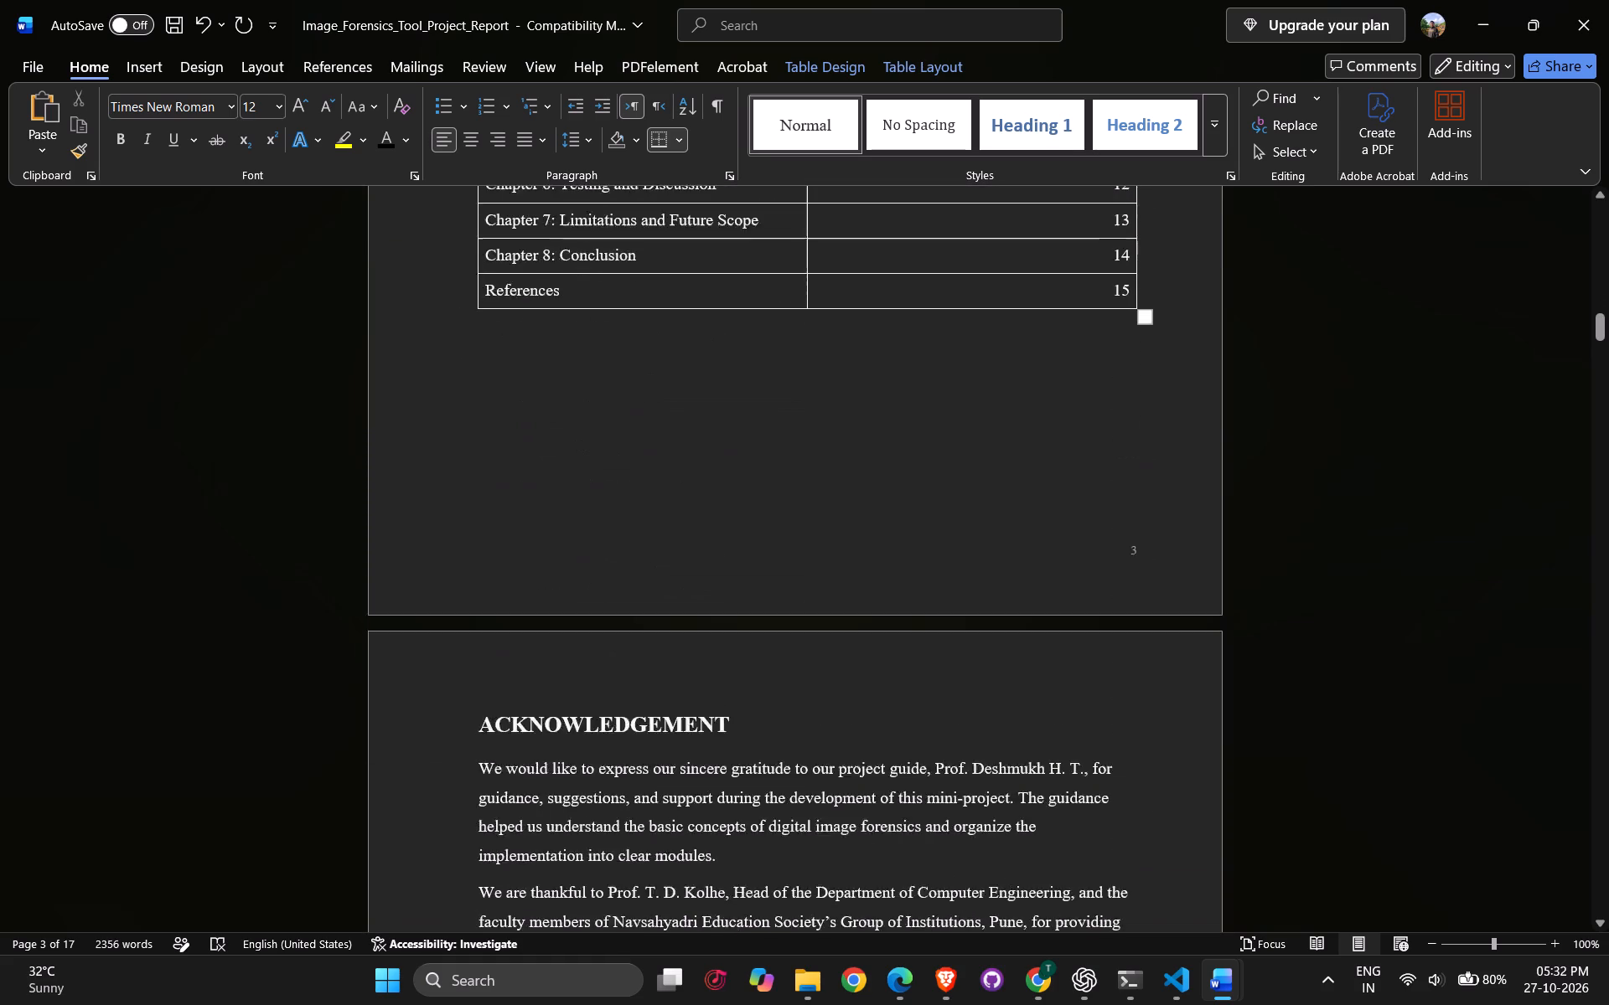
scroll(651, 372, "down", 2)
scroll(651, 372, "up", 13)
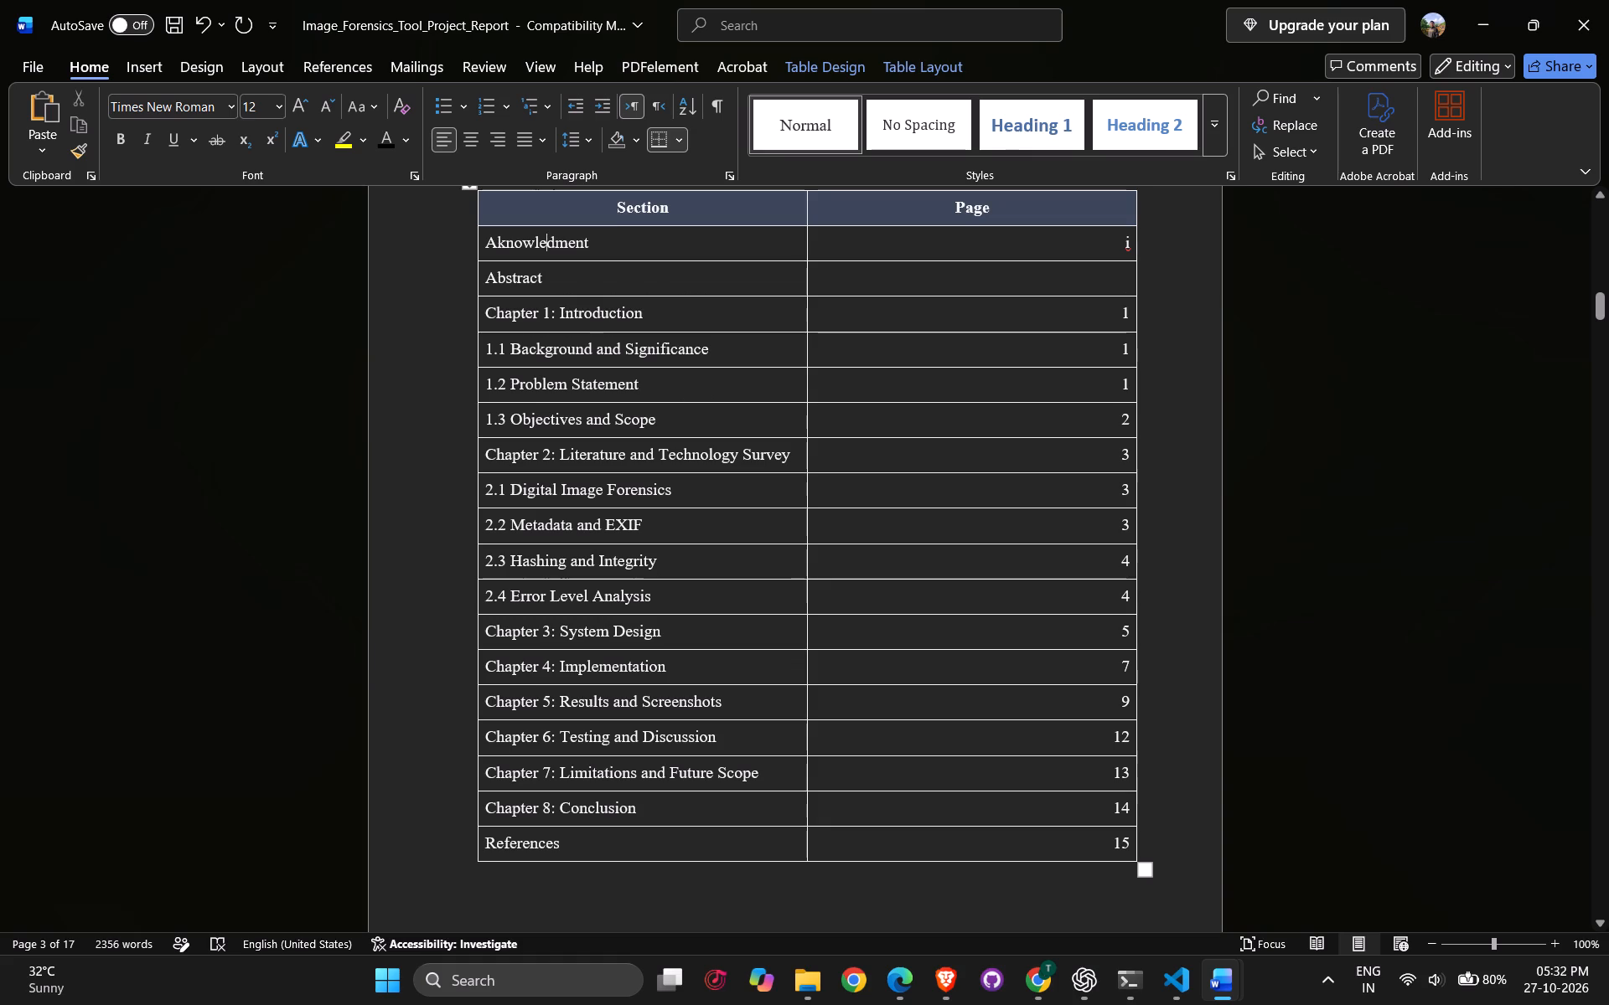
left_click(556, 244)
key("g")
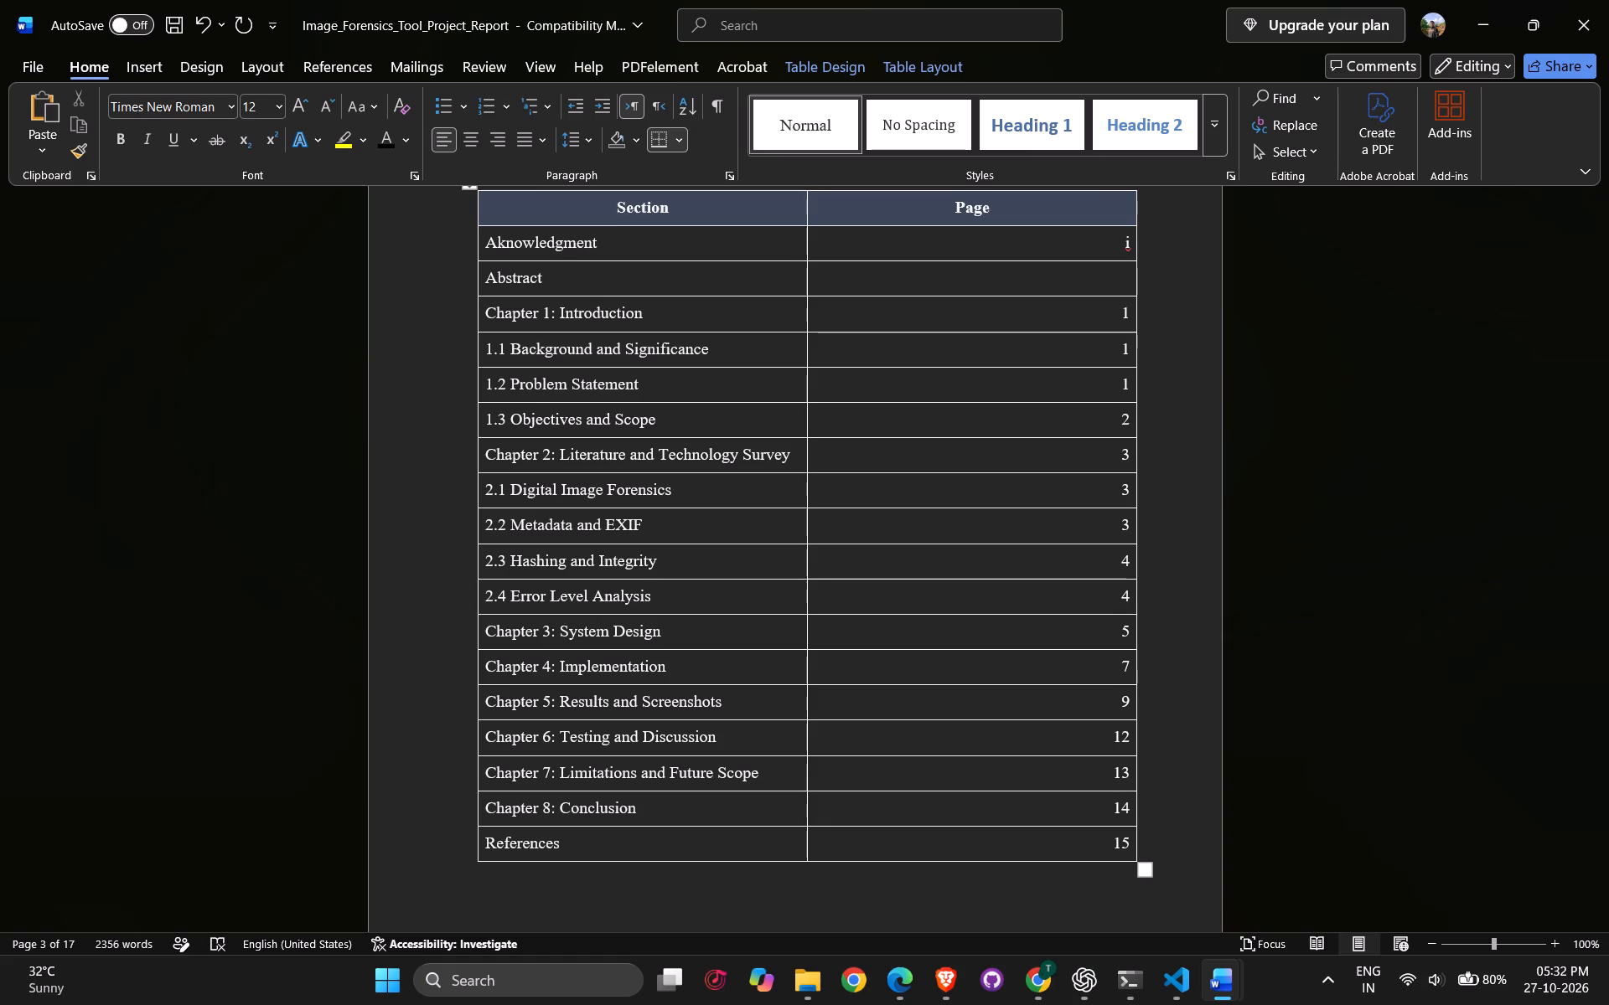
key("e")
left_click(609, 240)
Clear the page number of the Aknowledgement entry in the contents table.
scroll(991, 301, "down", 20)
scroll(991, 301, "down", 9)
scroll(973, 321, "up", 5)
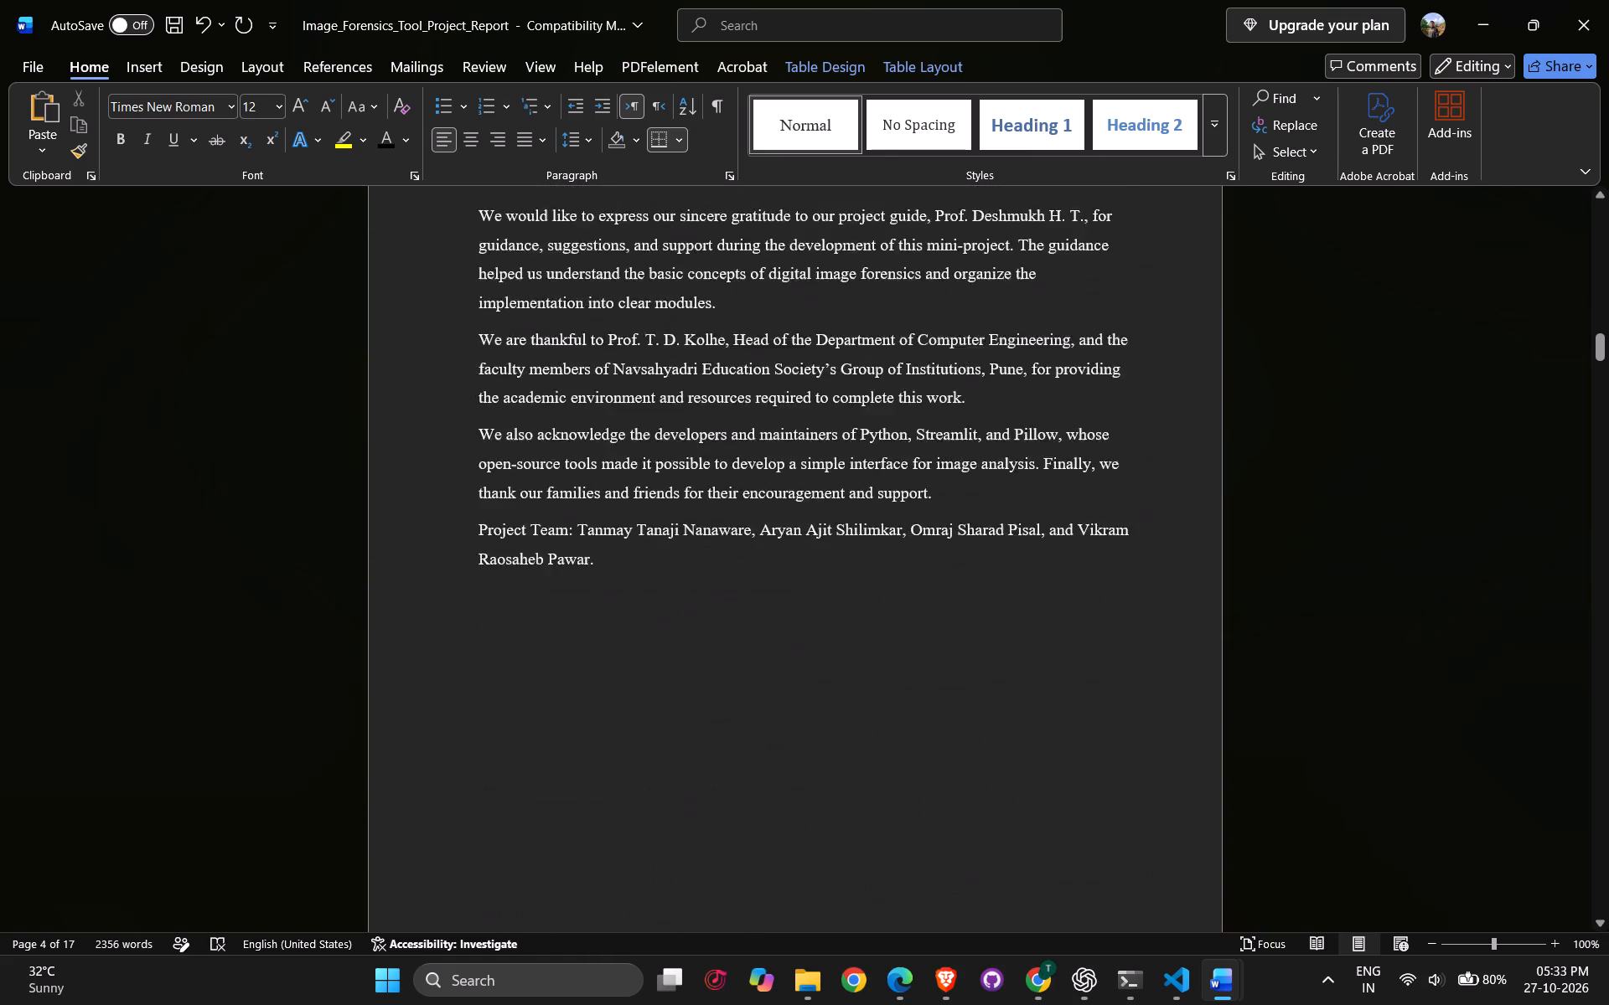
scroll(973, 321, "up", 20)
scroll(973, 321, "up", 3)
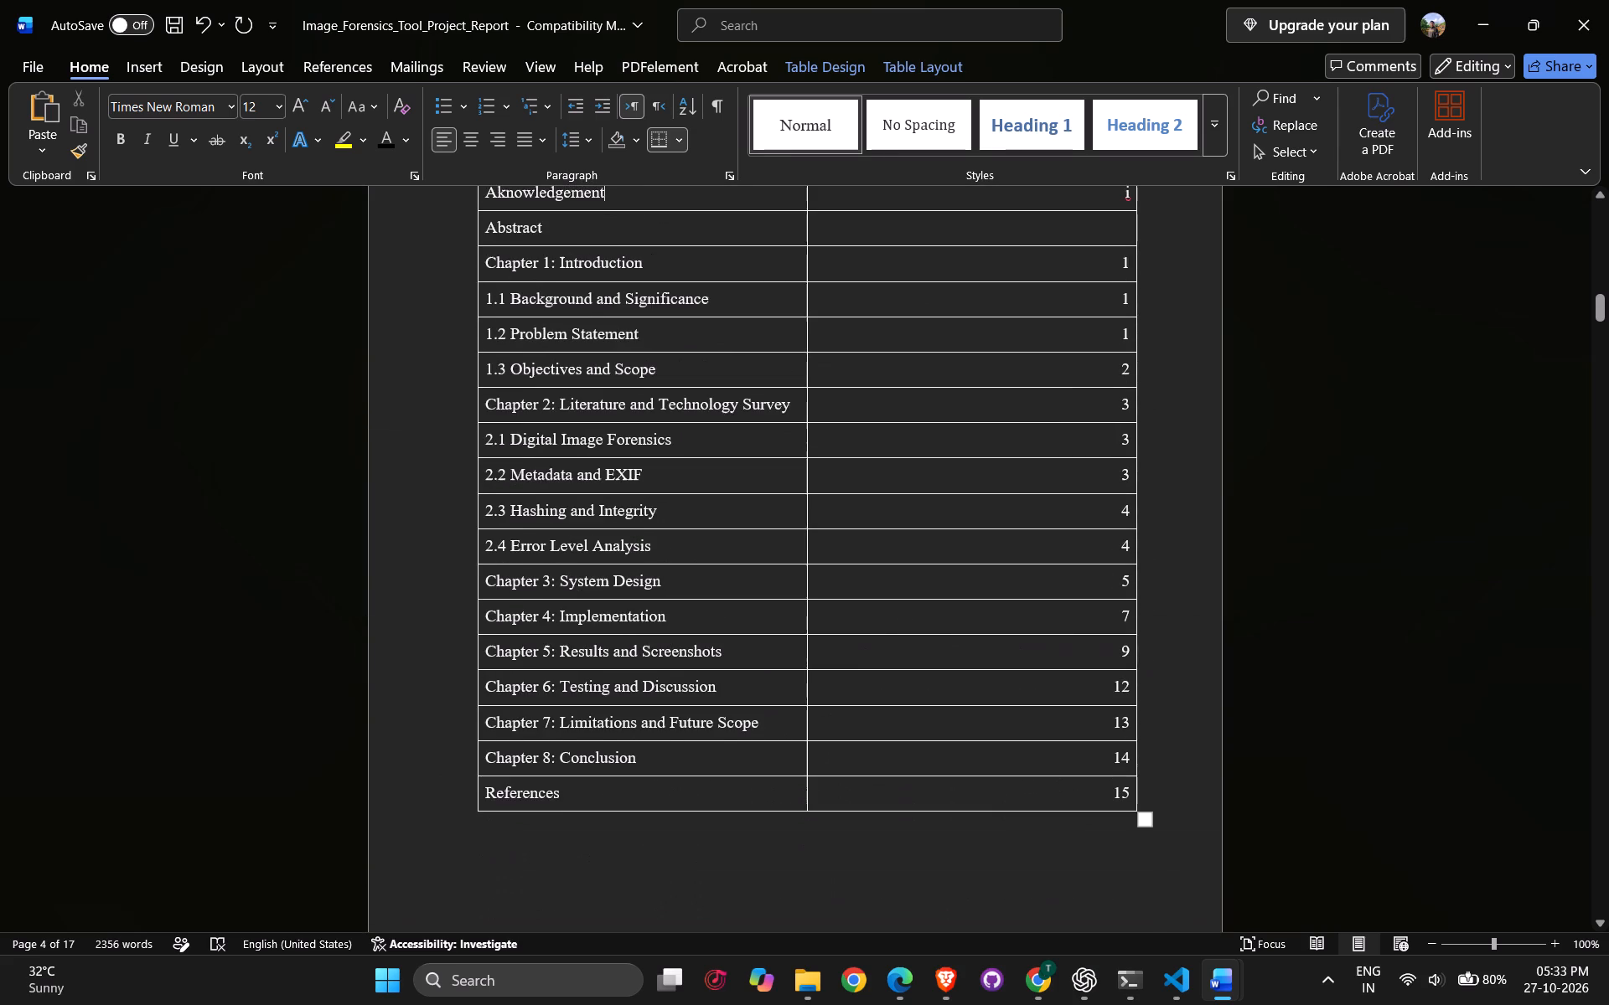
scroll(1027, 345, "up", 2)
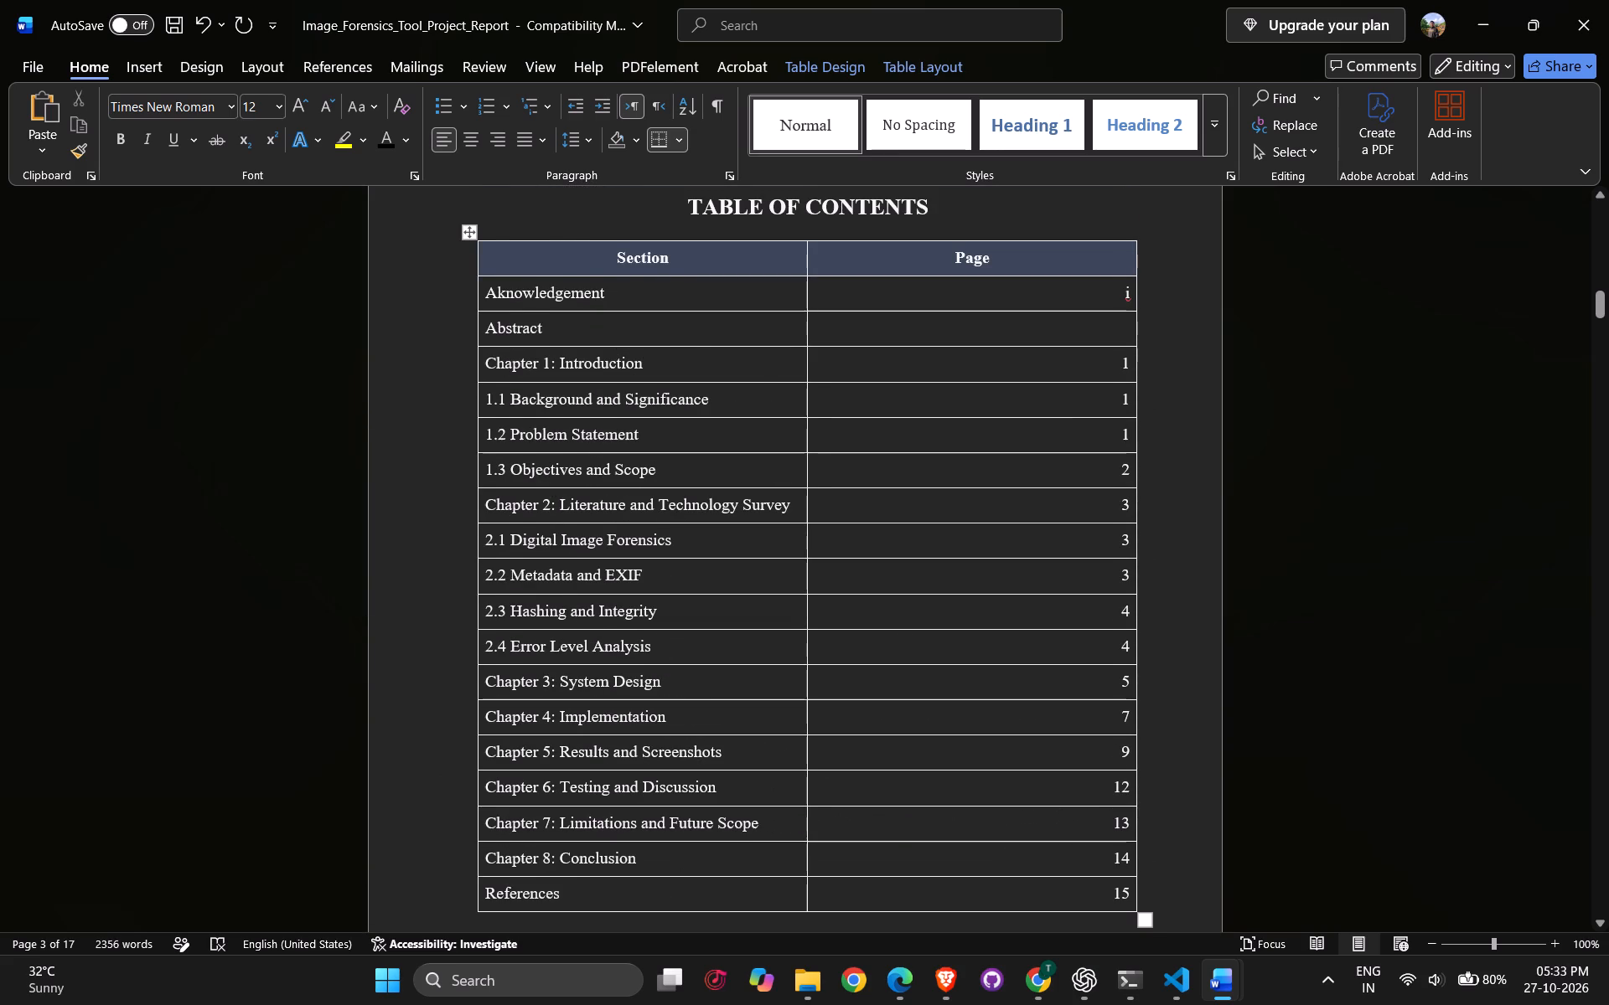
scroll(1073, 390, "down", 2)
scroll(1069, 378, "up", 2)
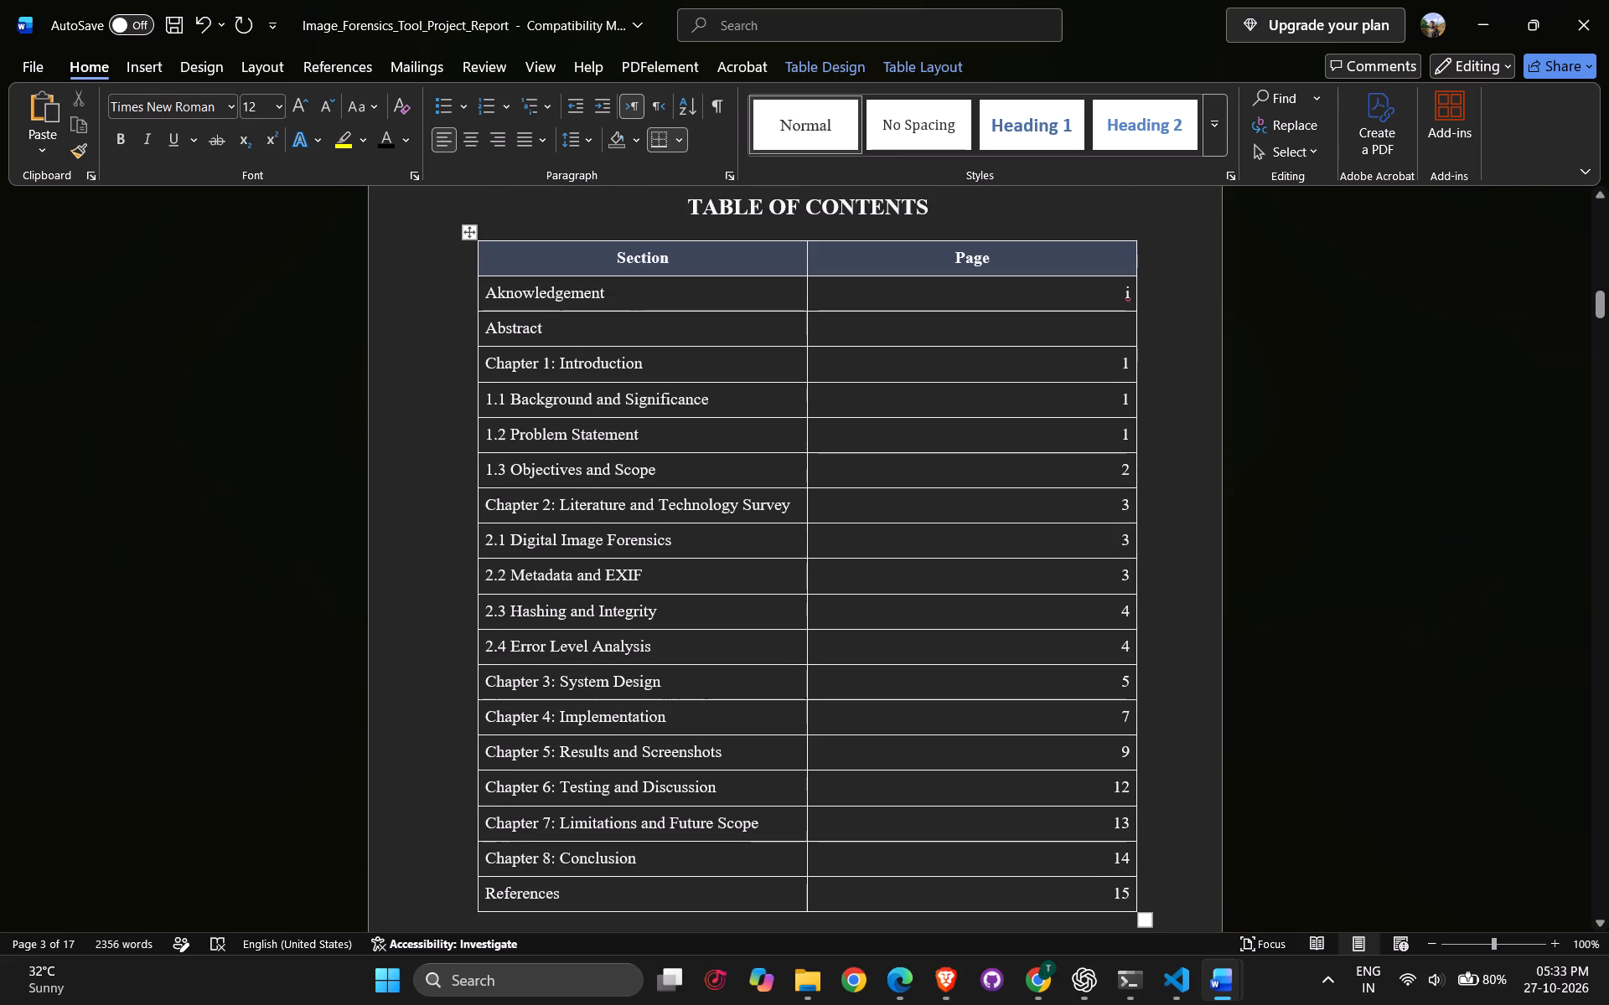
left_click(1131, 296)
key("BackSpace")
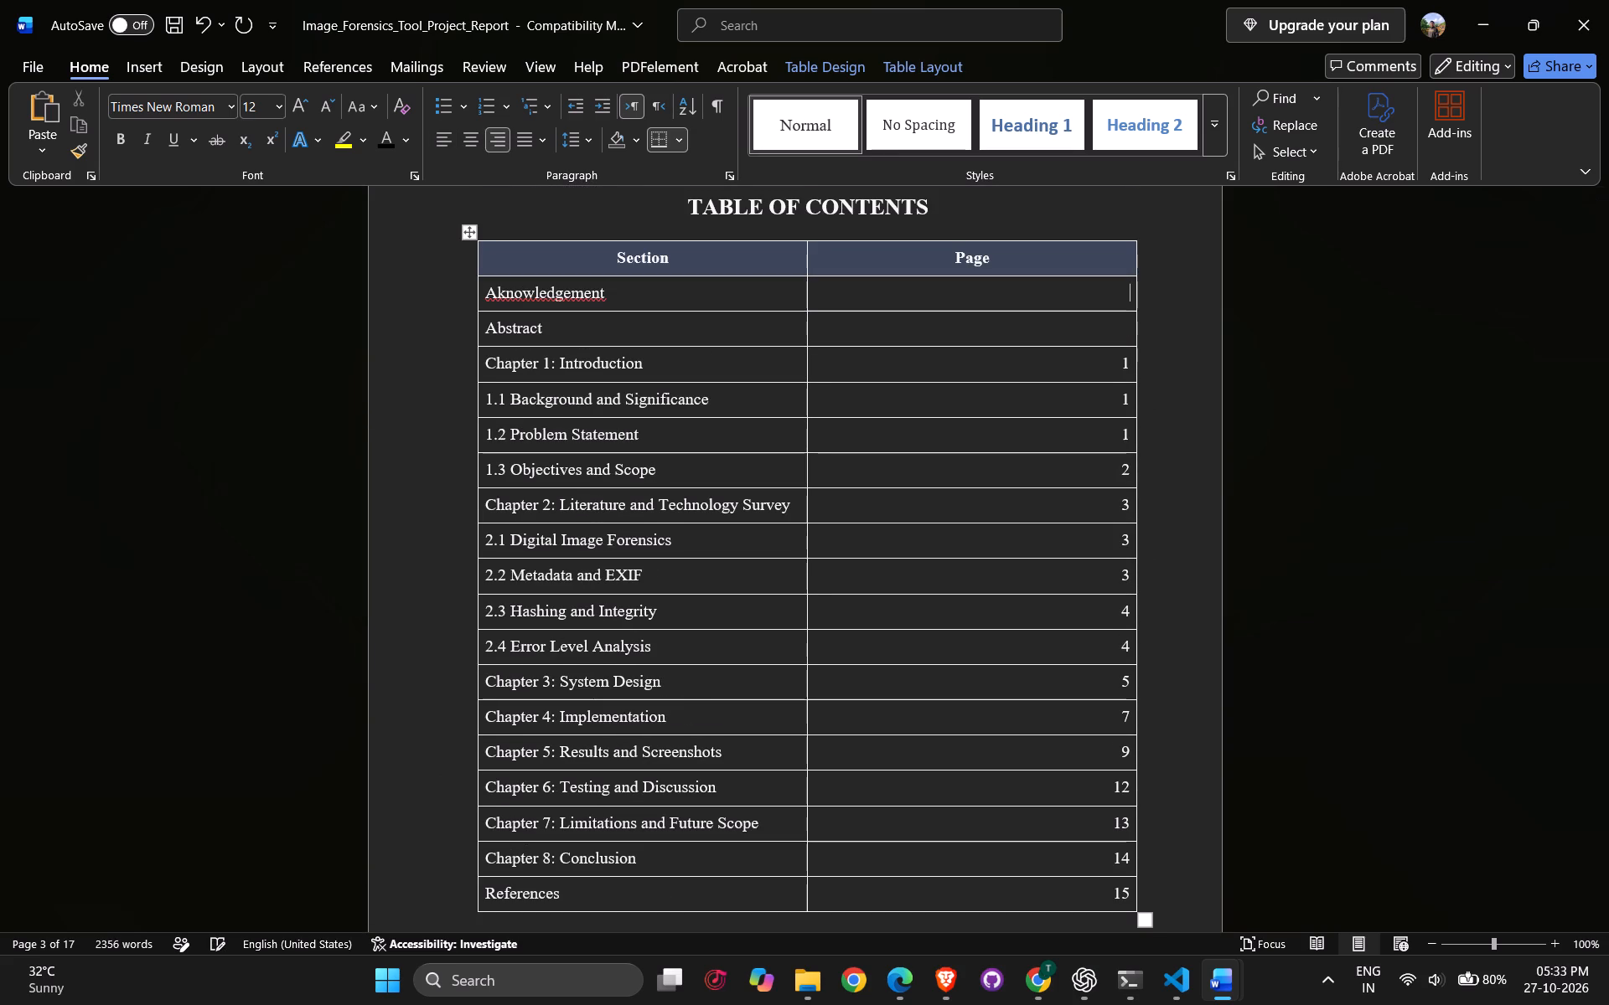
Save the Image Forensics Tool project report.
scroll(1113, 359, "down", 5)
scroll(1117, 353, "up", 5)
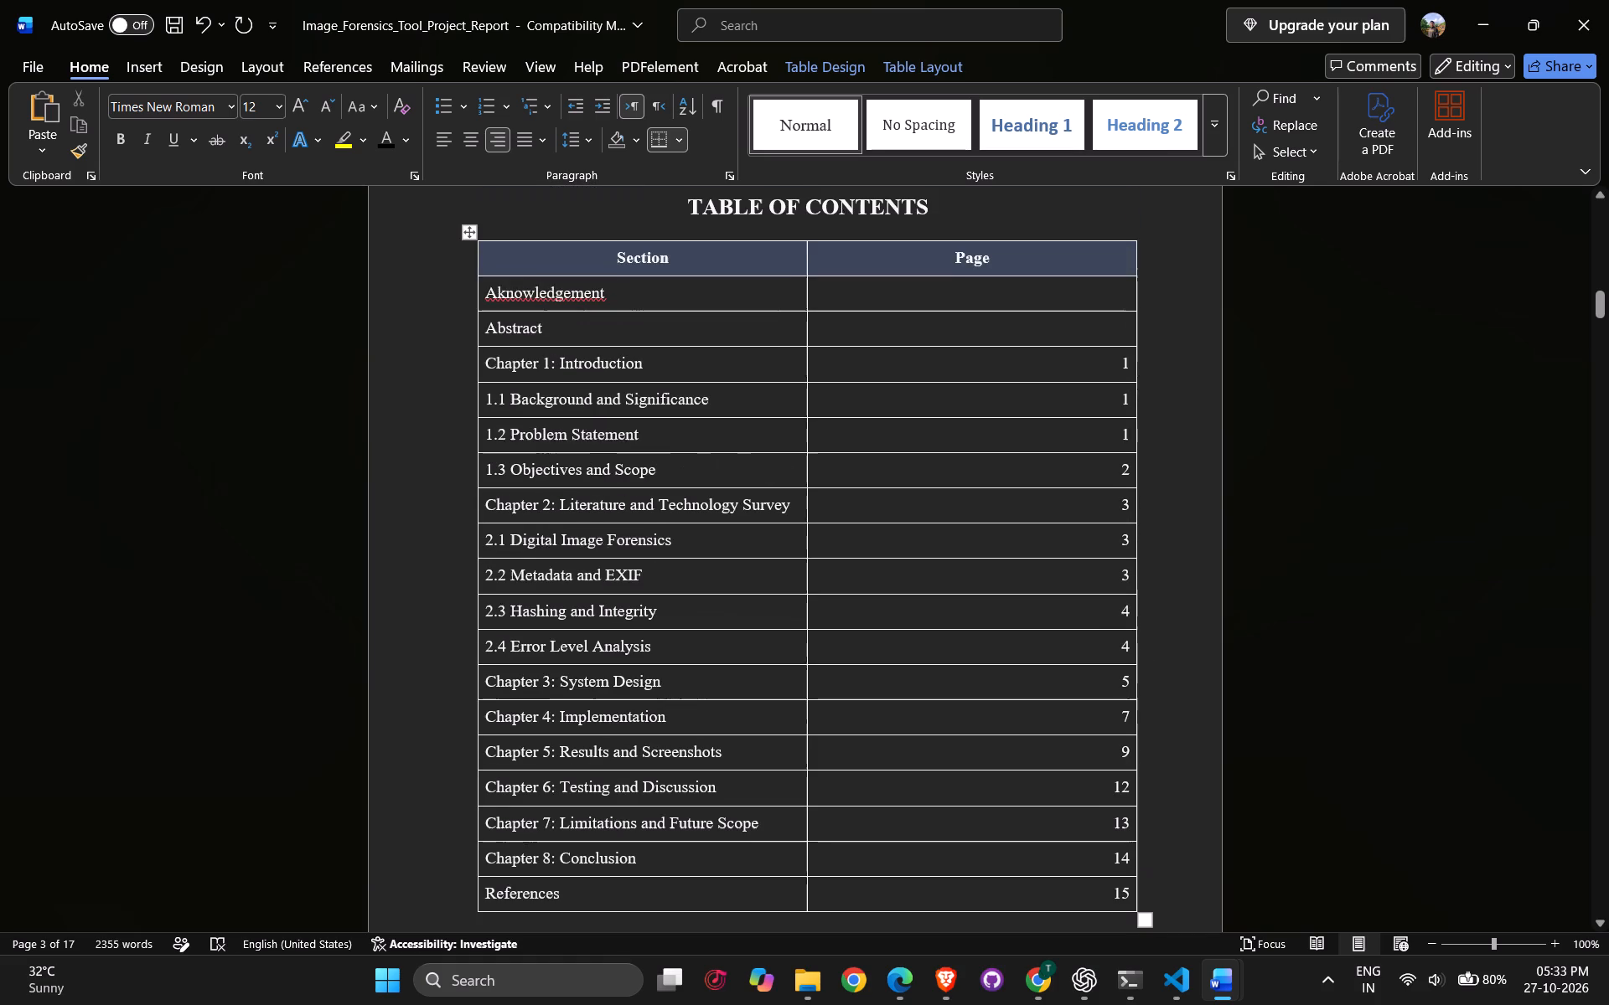
scroll(1135, 303, "up", 12)
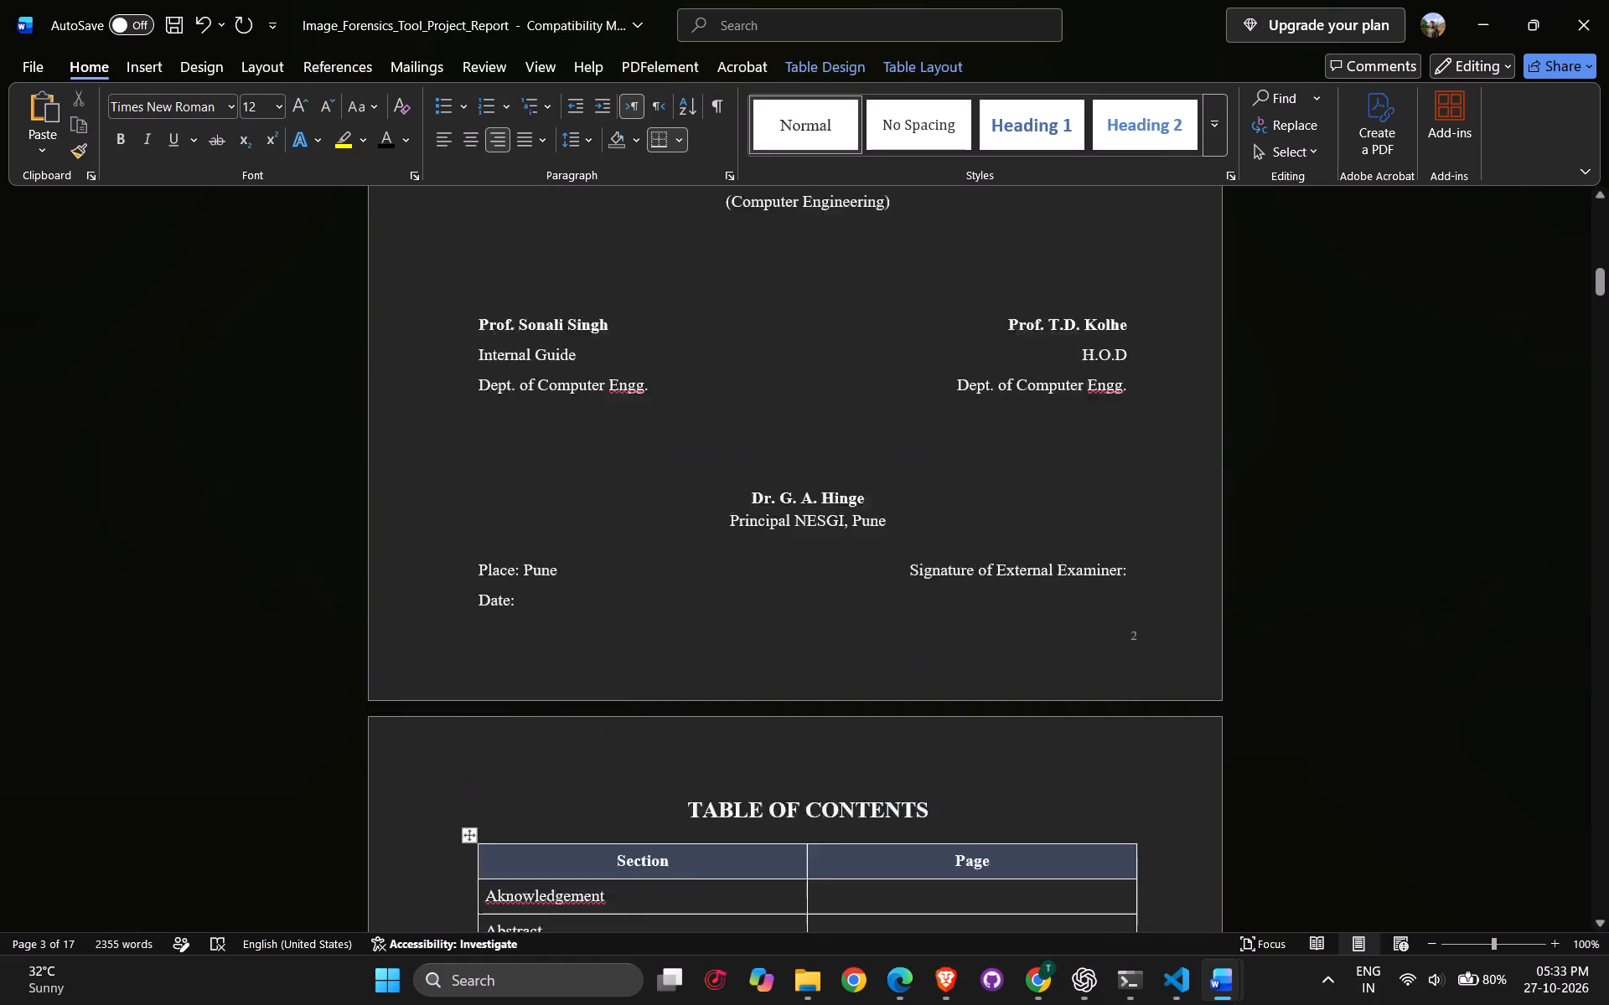
scroll(1114, 333, "up", 13)
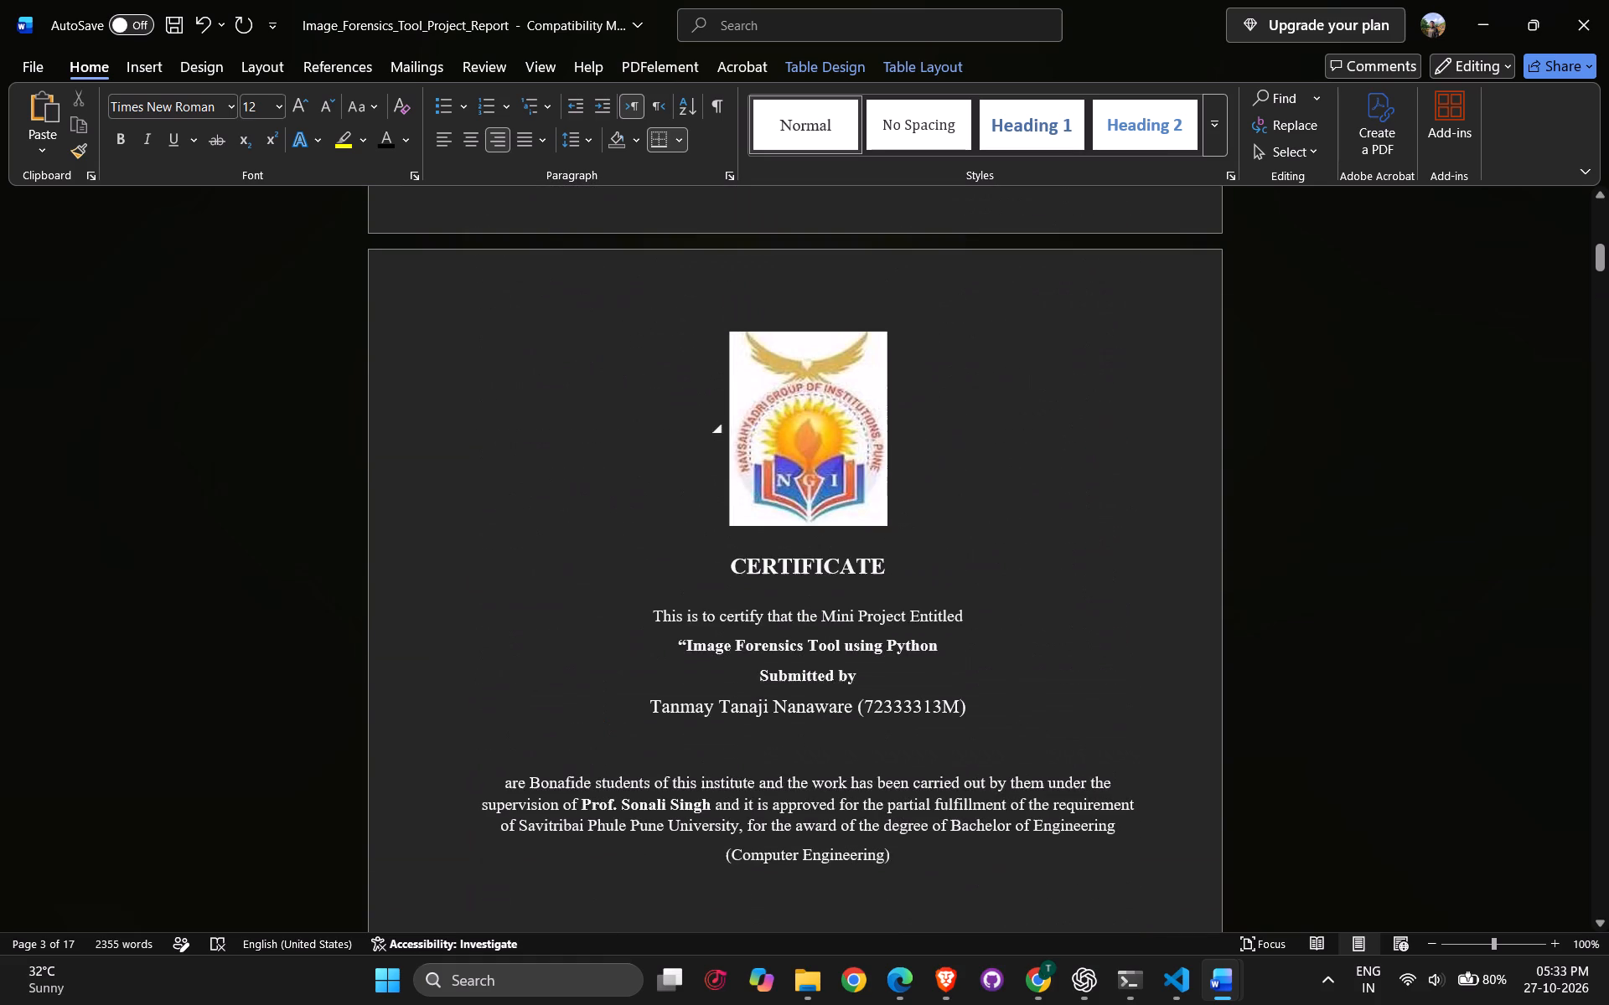
key("ctrl+s")
Examine the cover page of the report, including the guide name line under "Under the Guidance of".
scroll(1113, 335, "up", 19)
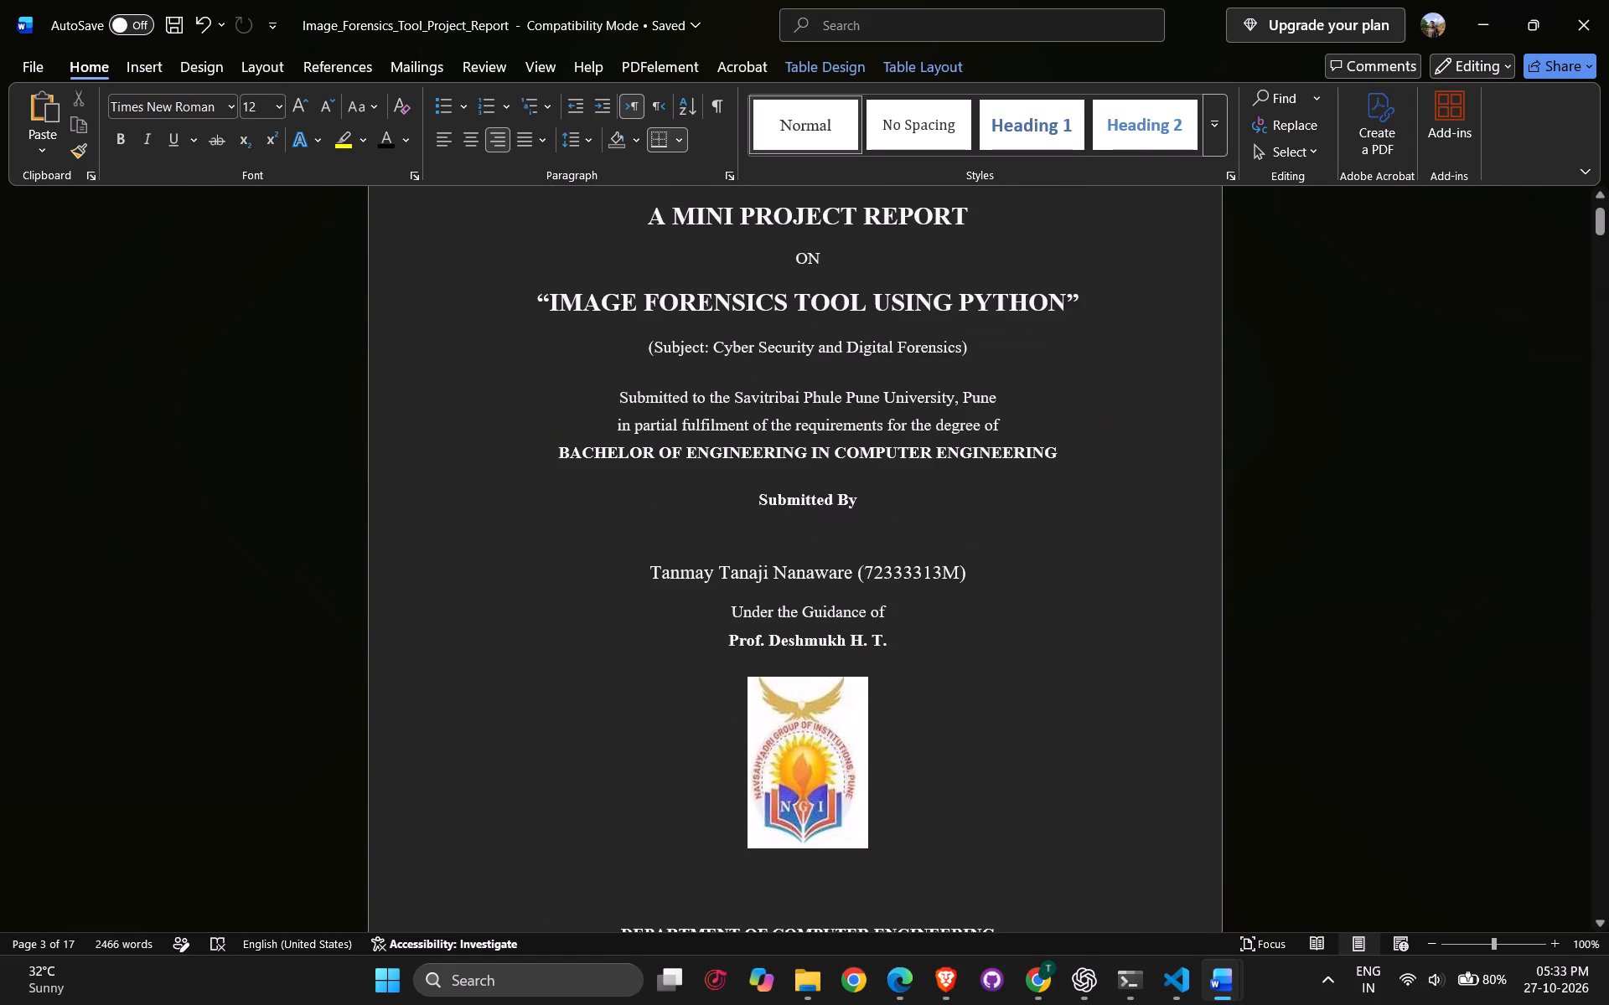
scroll(1113, 335, "up", 6)
scroll(973, 439, "down", 2)
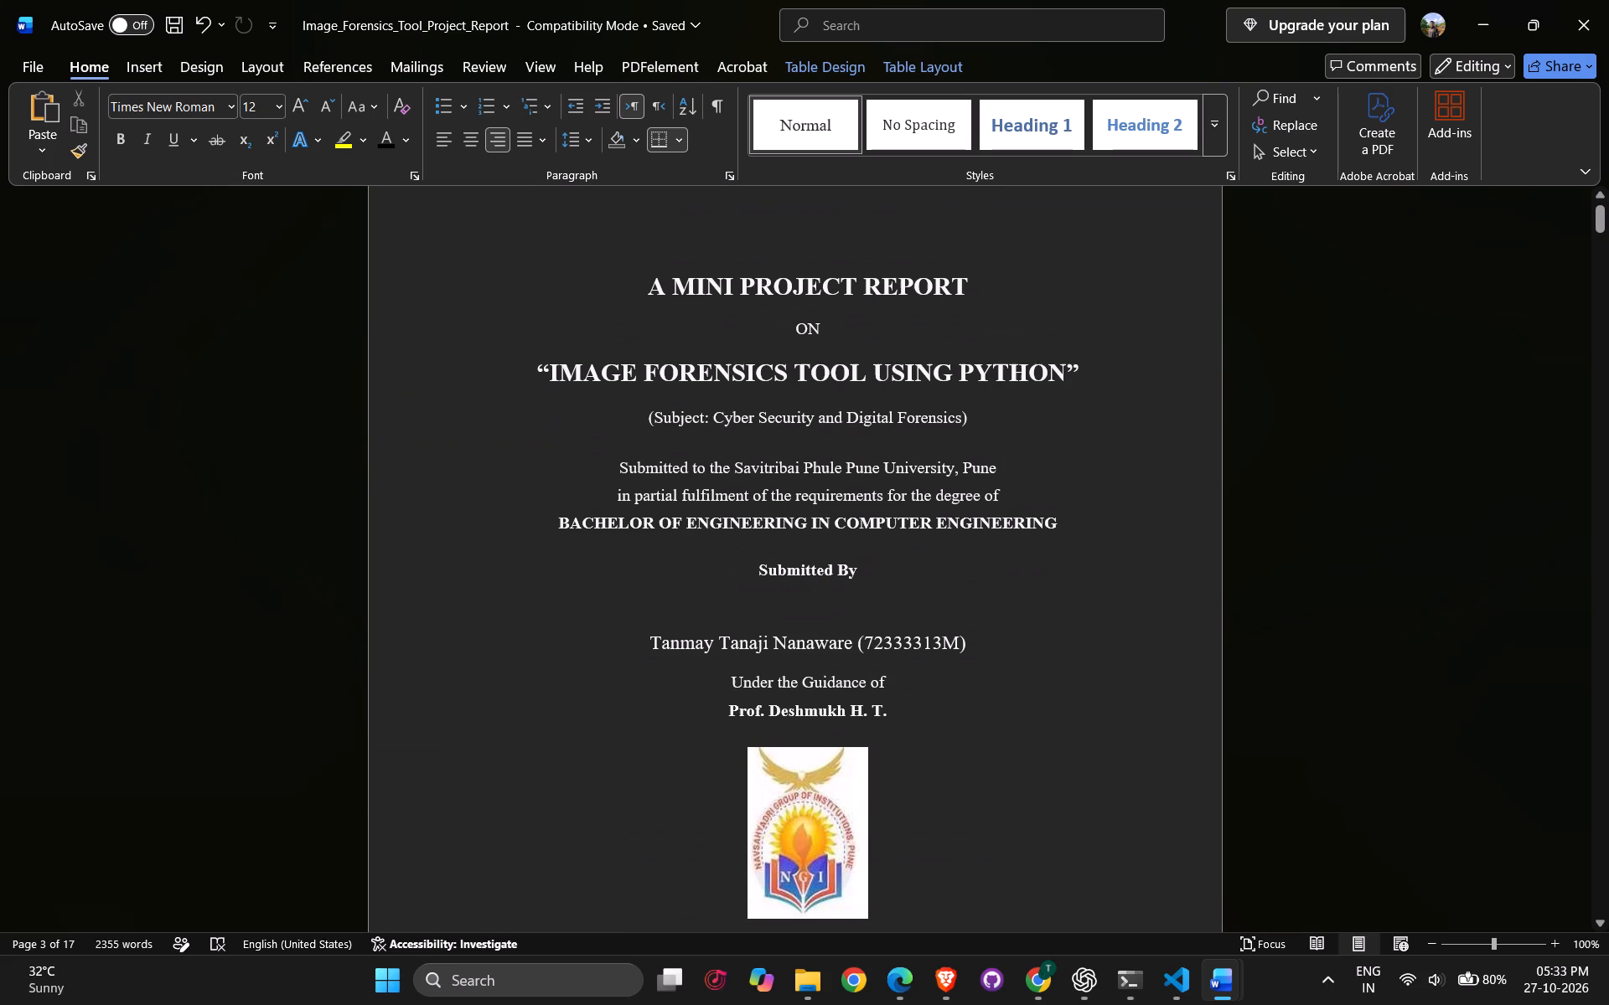
scroll(929, 585, "down", 3)
scroll(951, 480, "up", 3)
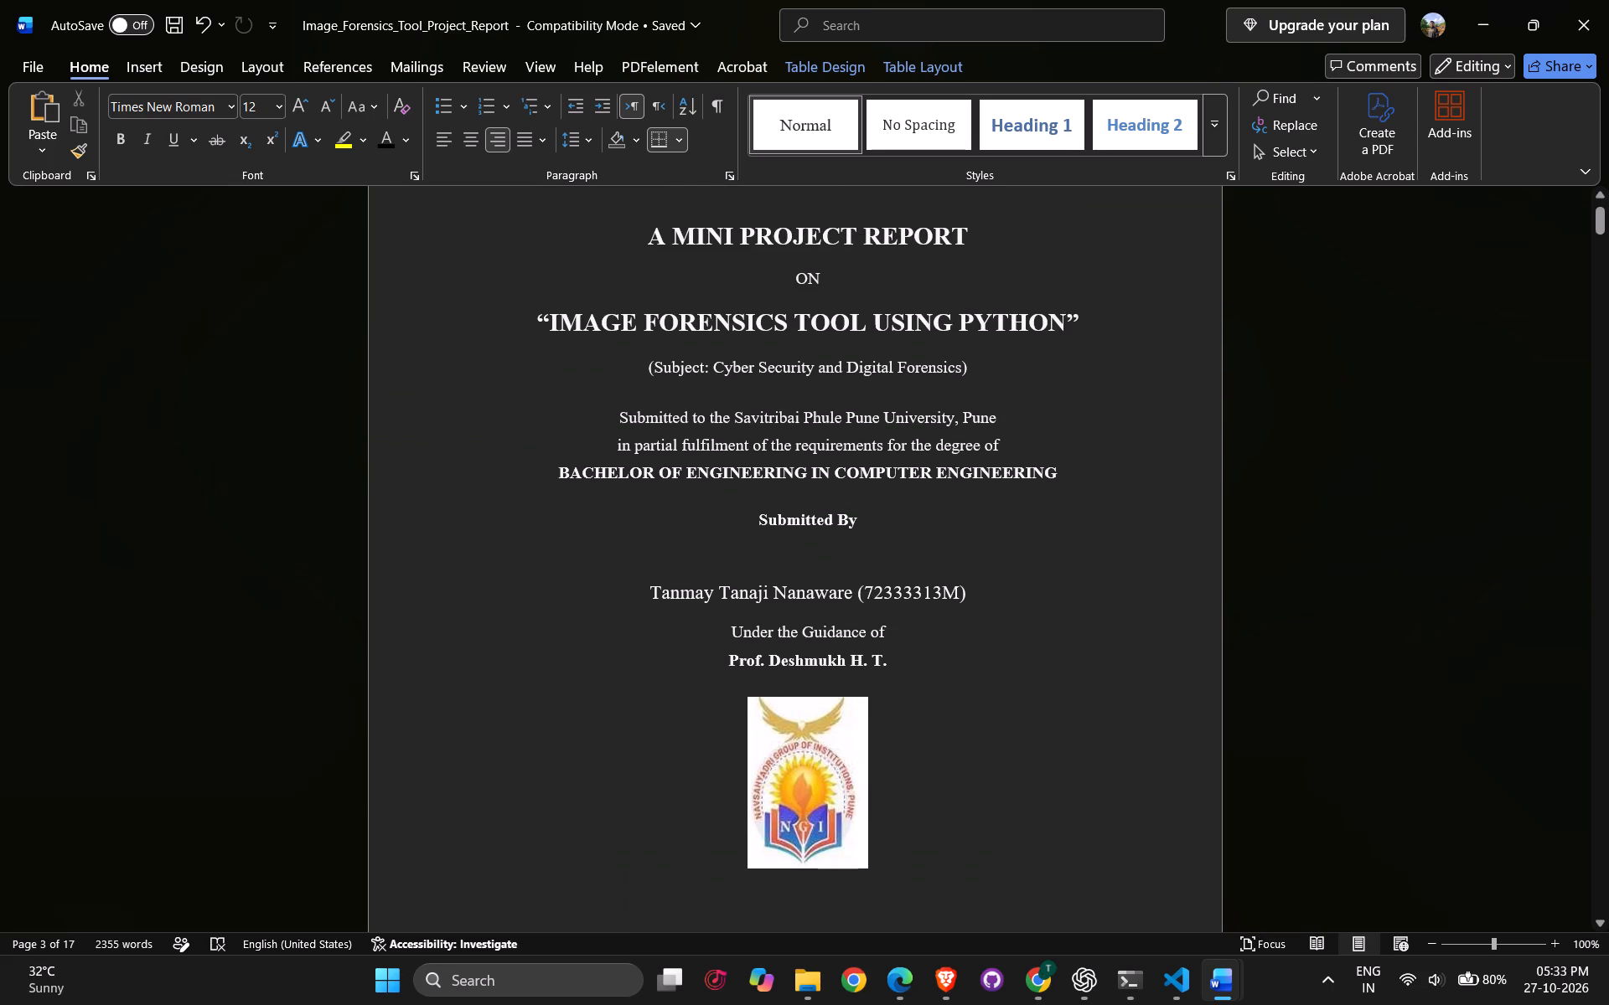
left_click_drag(888, 660, 799, 659)
left_click(985, 682)
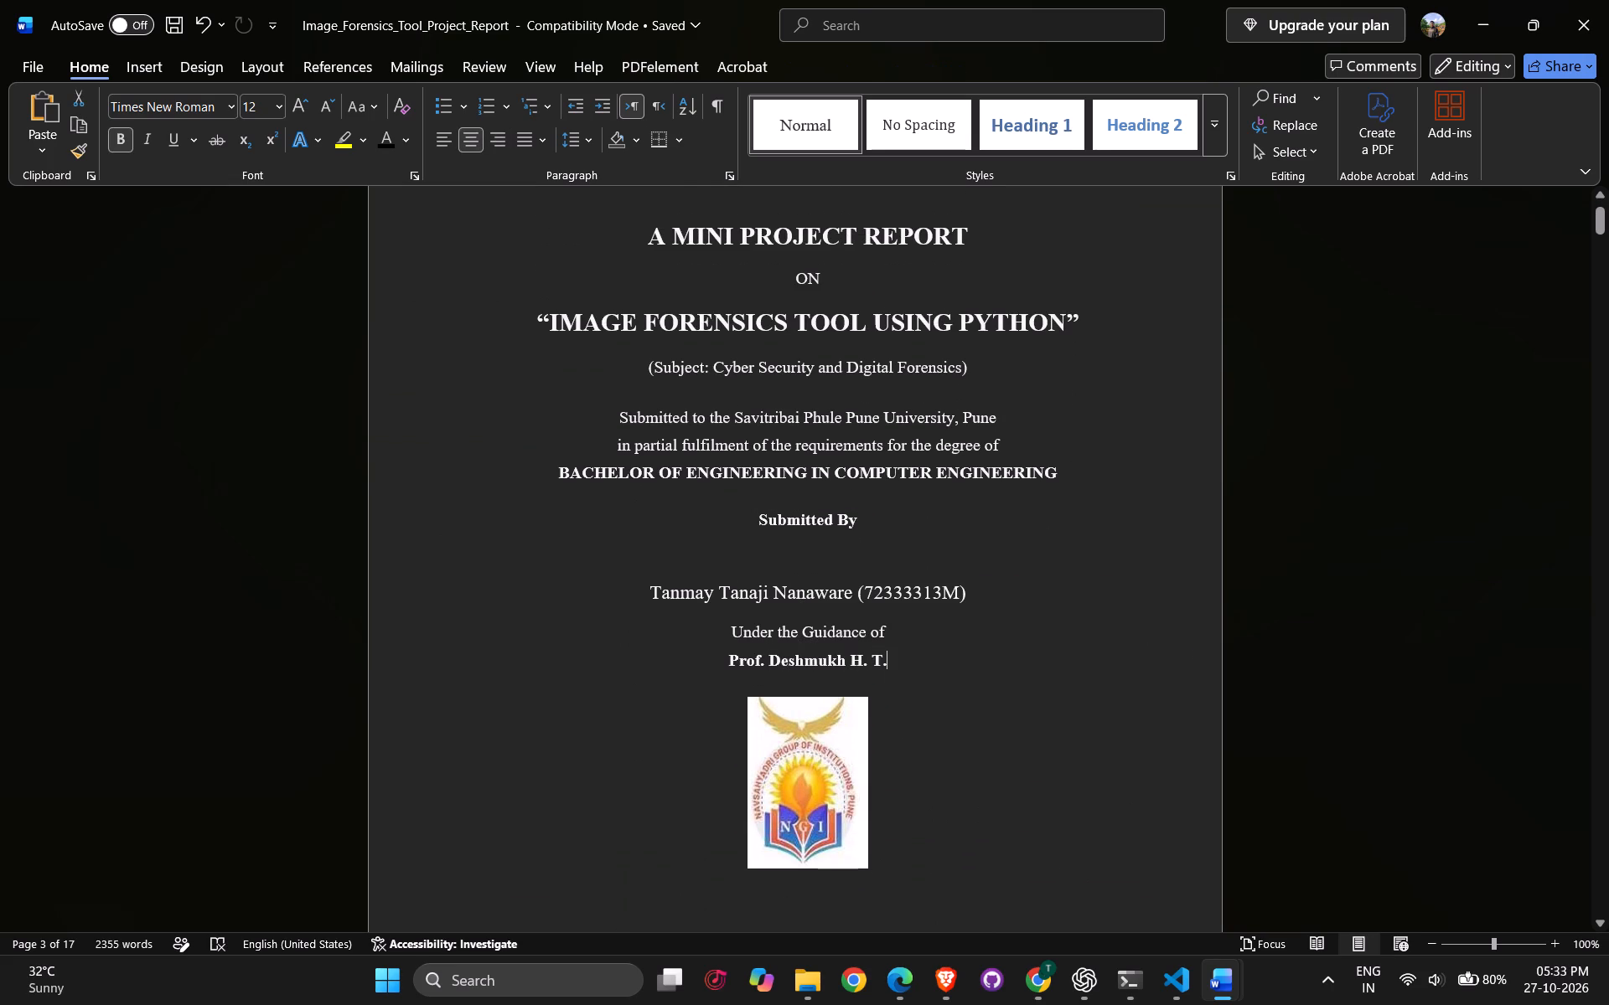
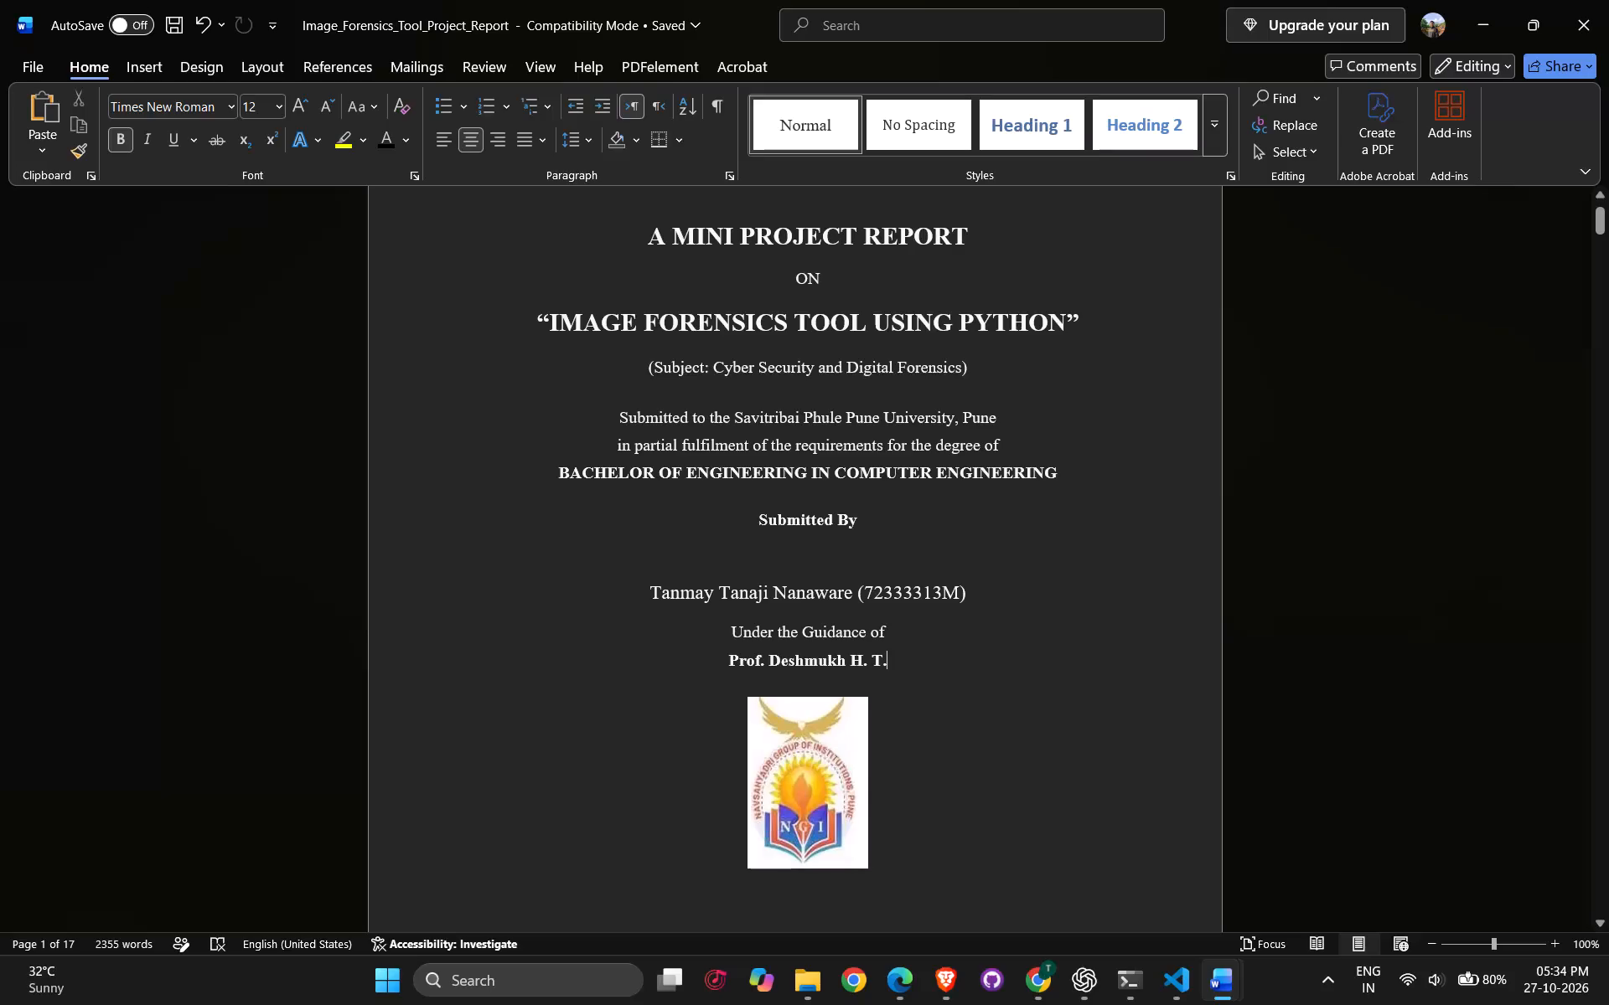
Remove the guide's name under "Under the Guidance of" on the cover page, leaving only "Prof.".
left_click_drag(933, 671, 737, 670)
left_click(887, 676)
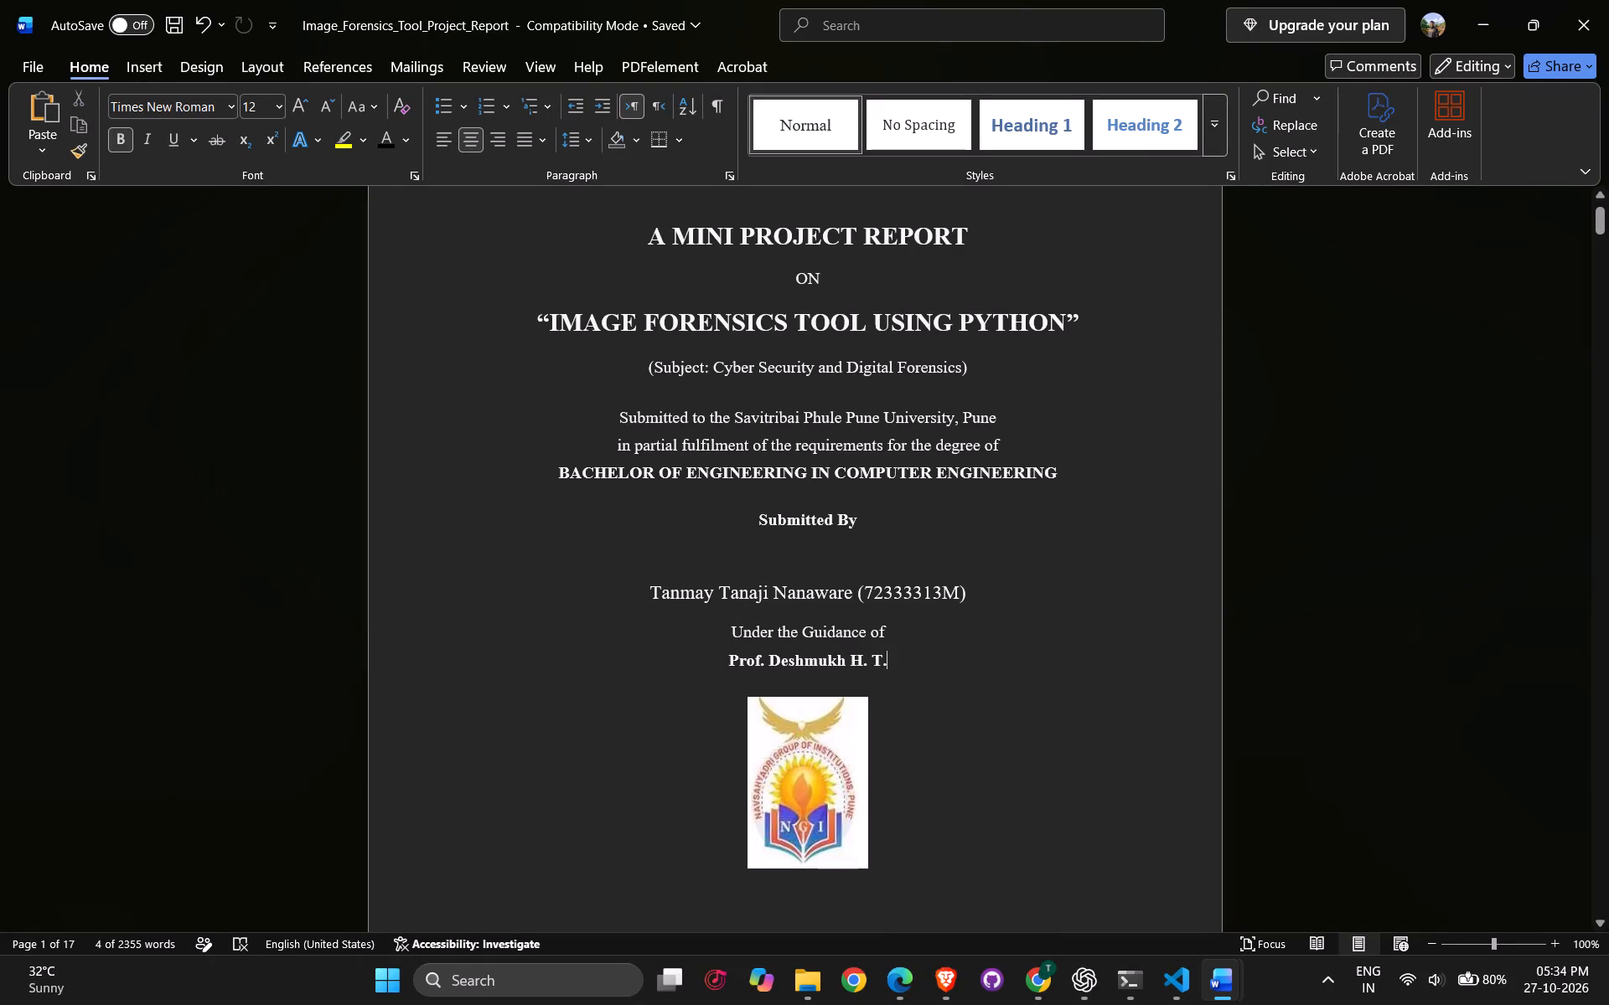
key("BackSpace")
key("BackSpace")
key("BackSpace")
key("BackSpace")
key("BackSpace")
key("BackSpace")
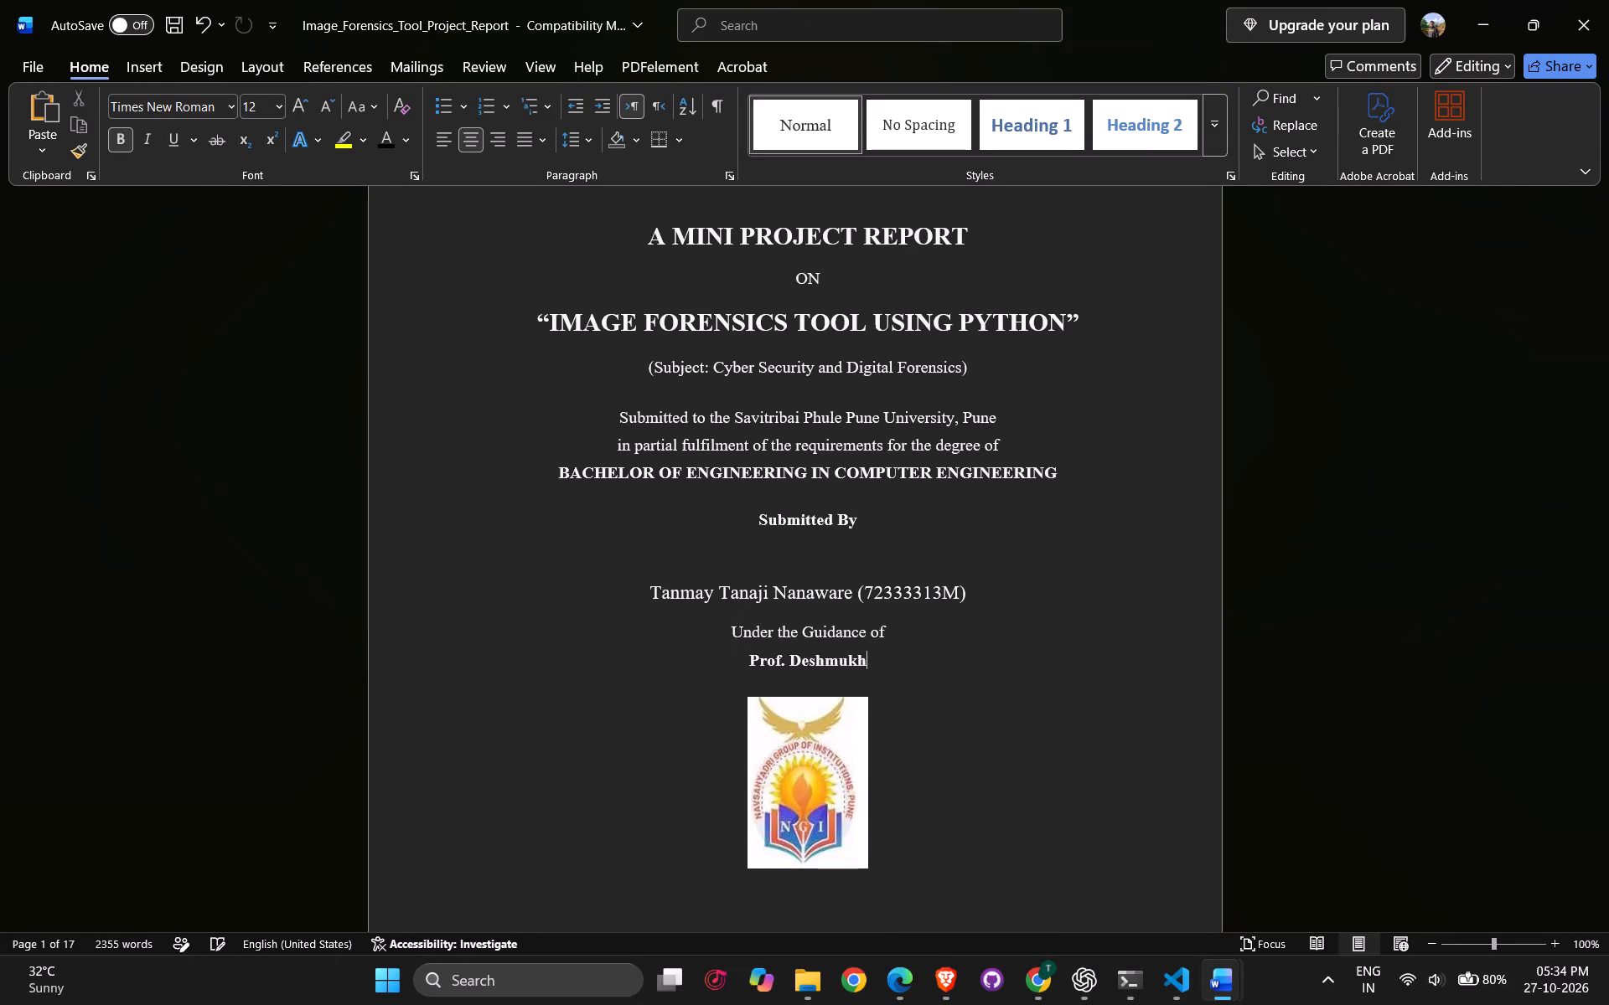
key("BackSpace")
key("BackSpace")
key("BackSpace")
key("BackSpace")
key("BackSpace")
key("BackSpace")
key("BackSpace")
key("BackSpace")
Check the guide's name on the certificate page, and compare with the cover and certificate pages of the Land Registry report.
scroll(888, 662, "up", 1)
scroll(1348, 610, "down", 20)
scroll(1079, 627, "down", 5)
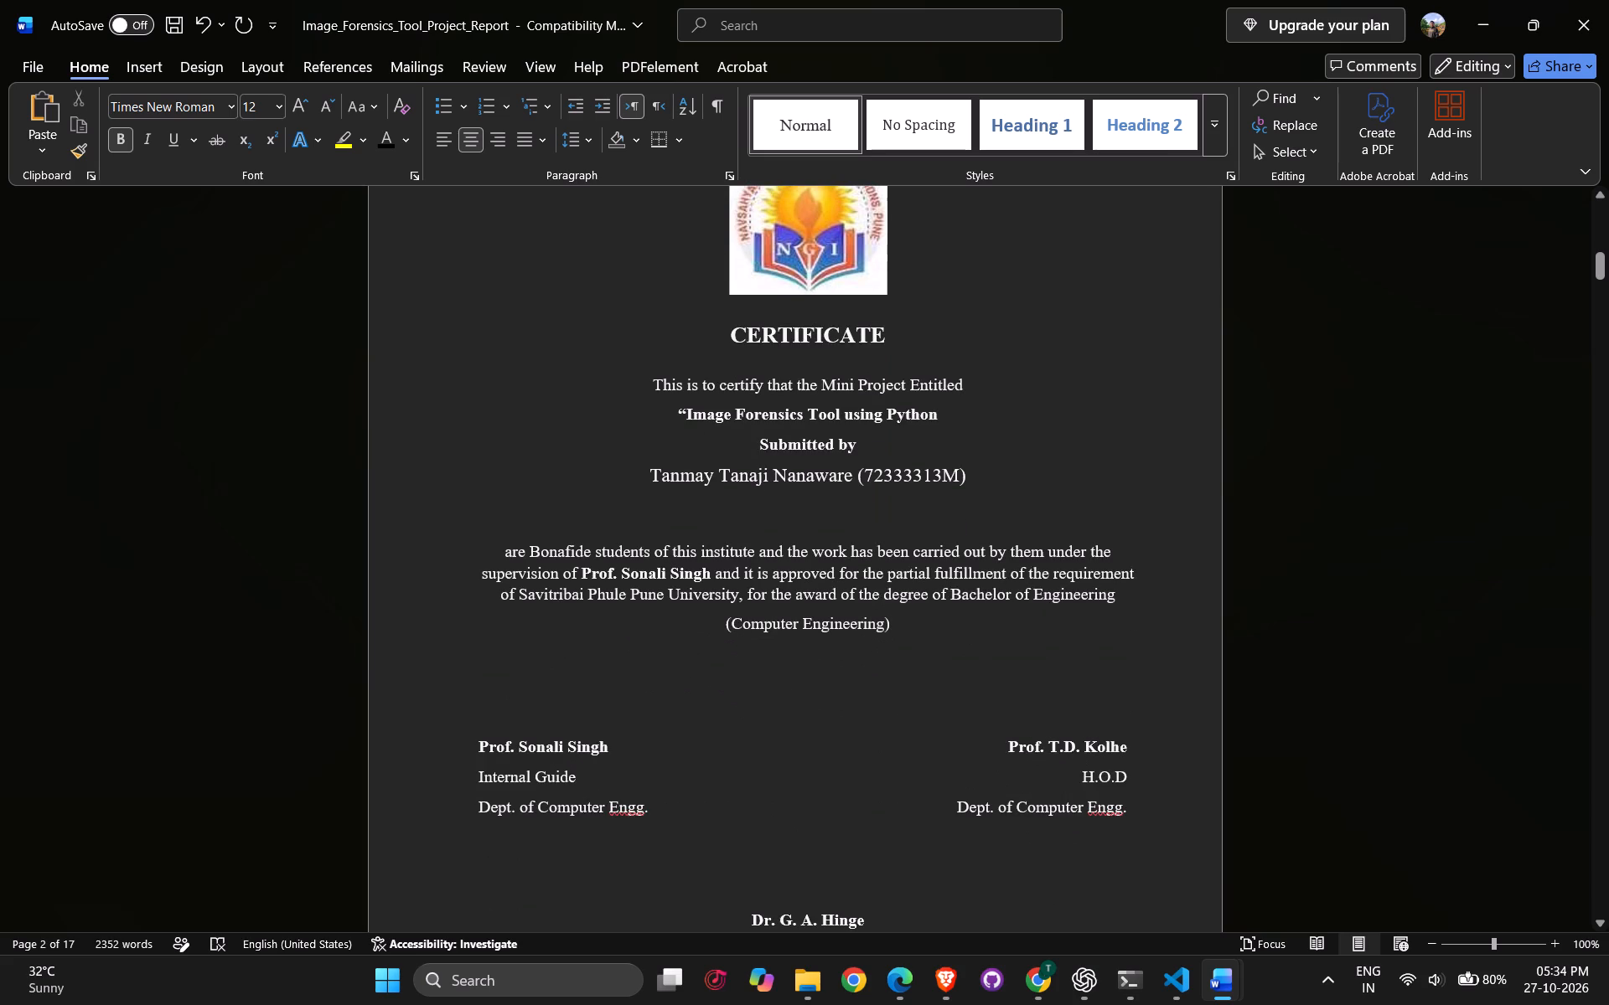
left_click_drag(711, 572, 582, 571)
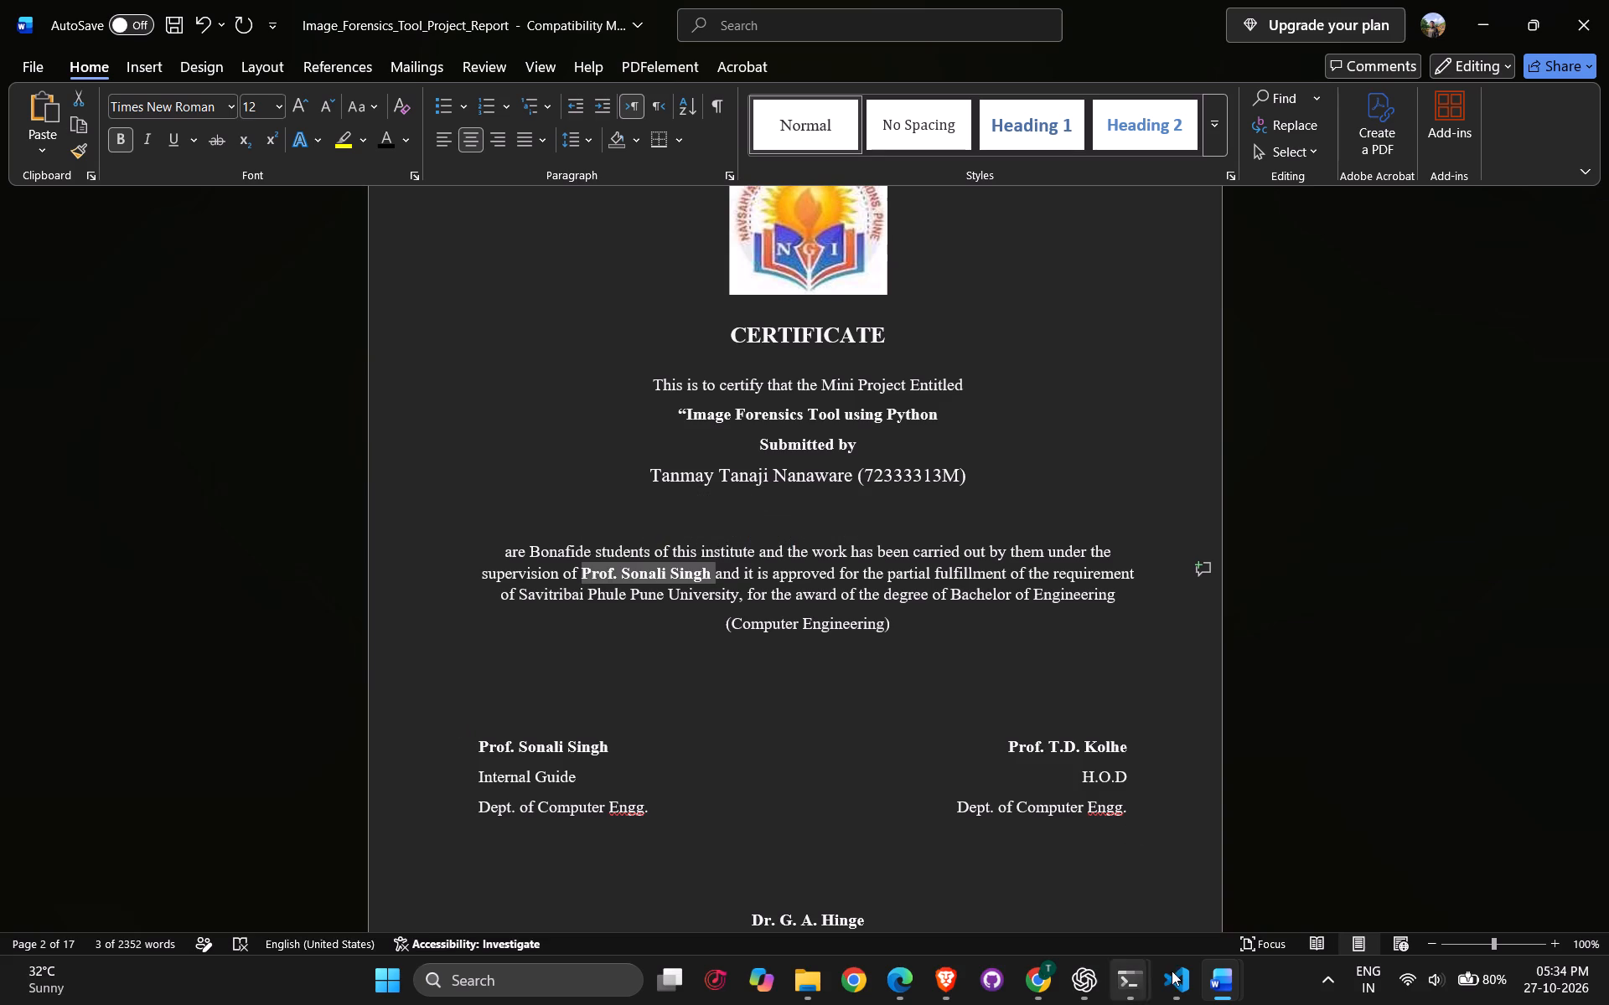
left_click(1290, 898)
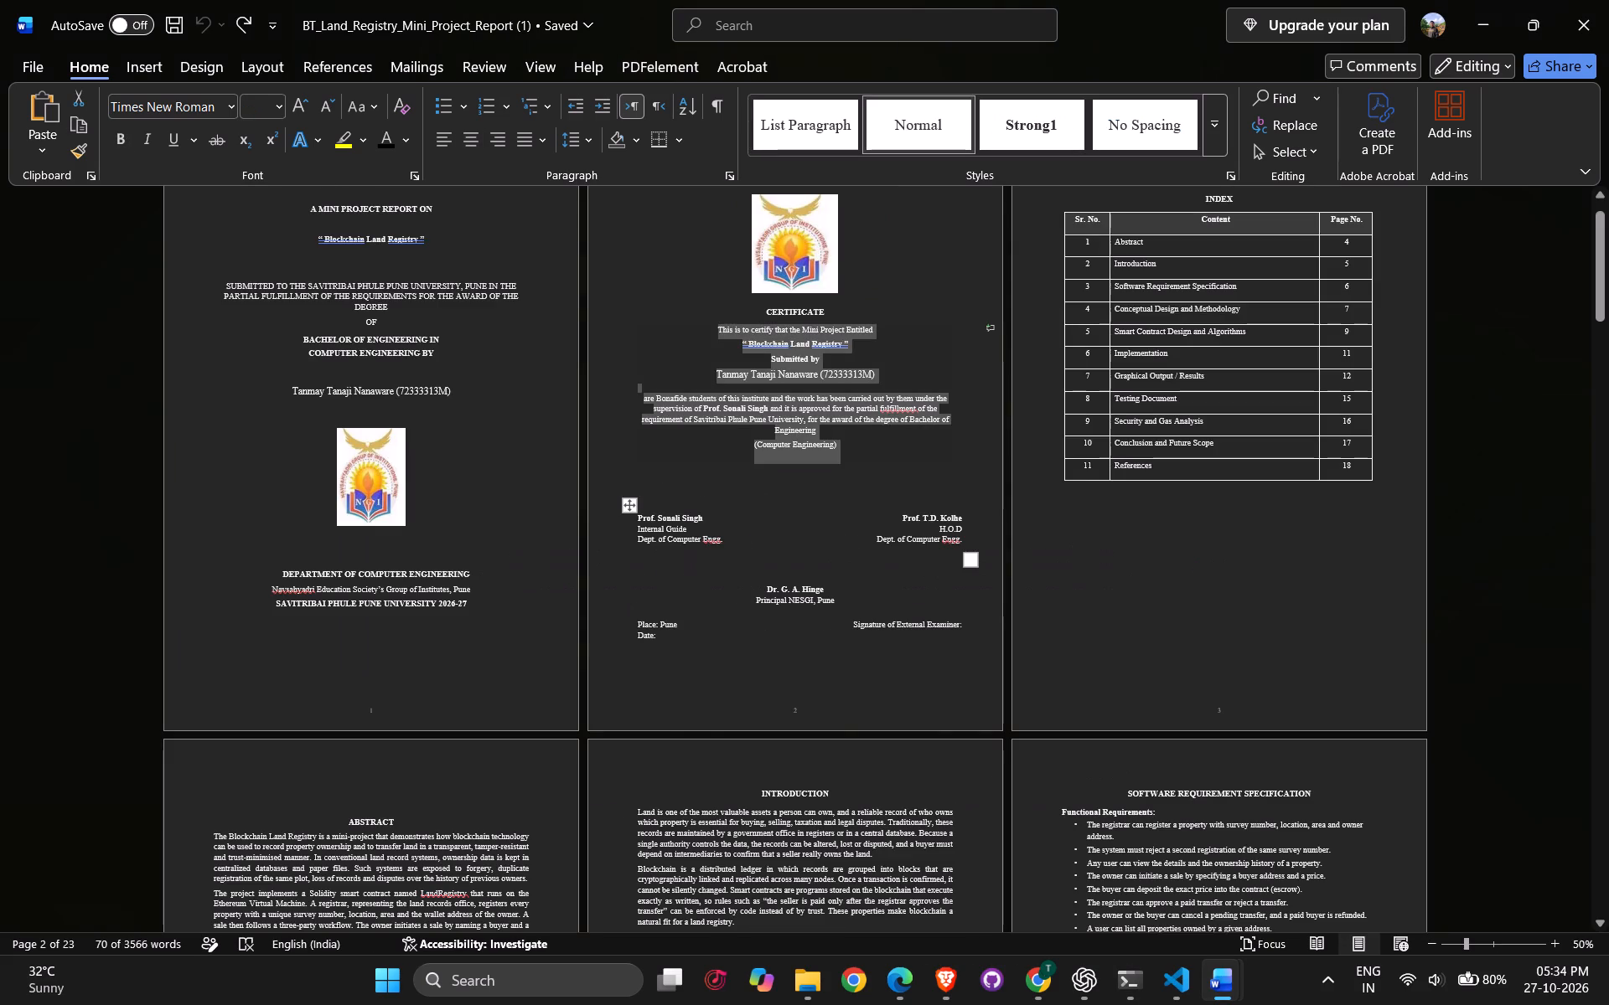
left_click(757, 515)
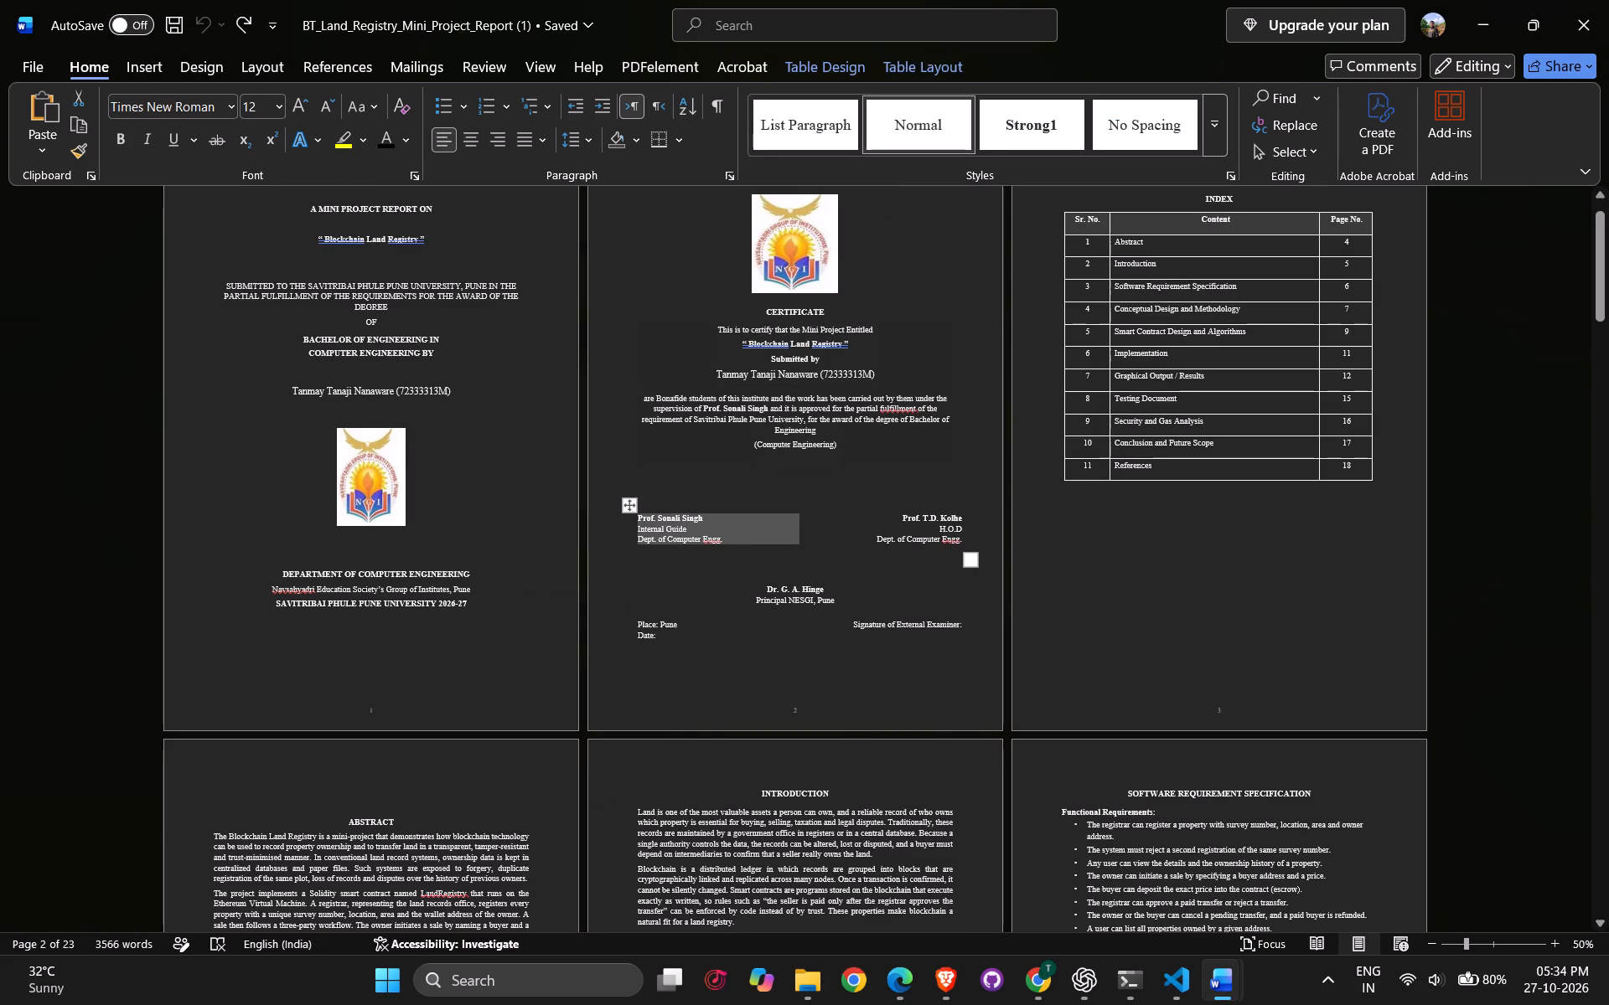
left_click(877, 494)
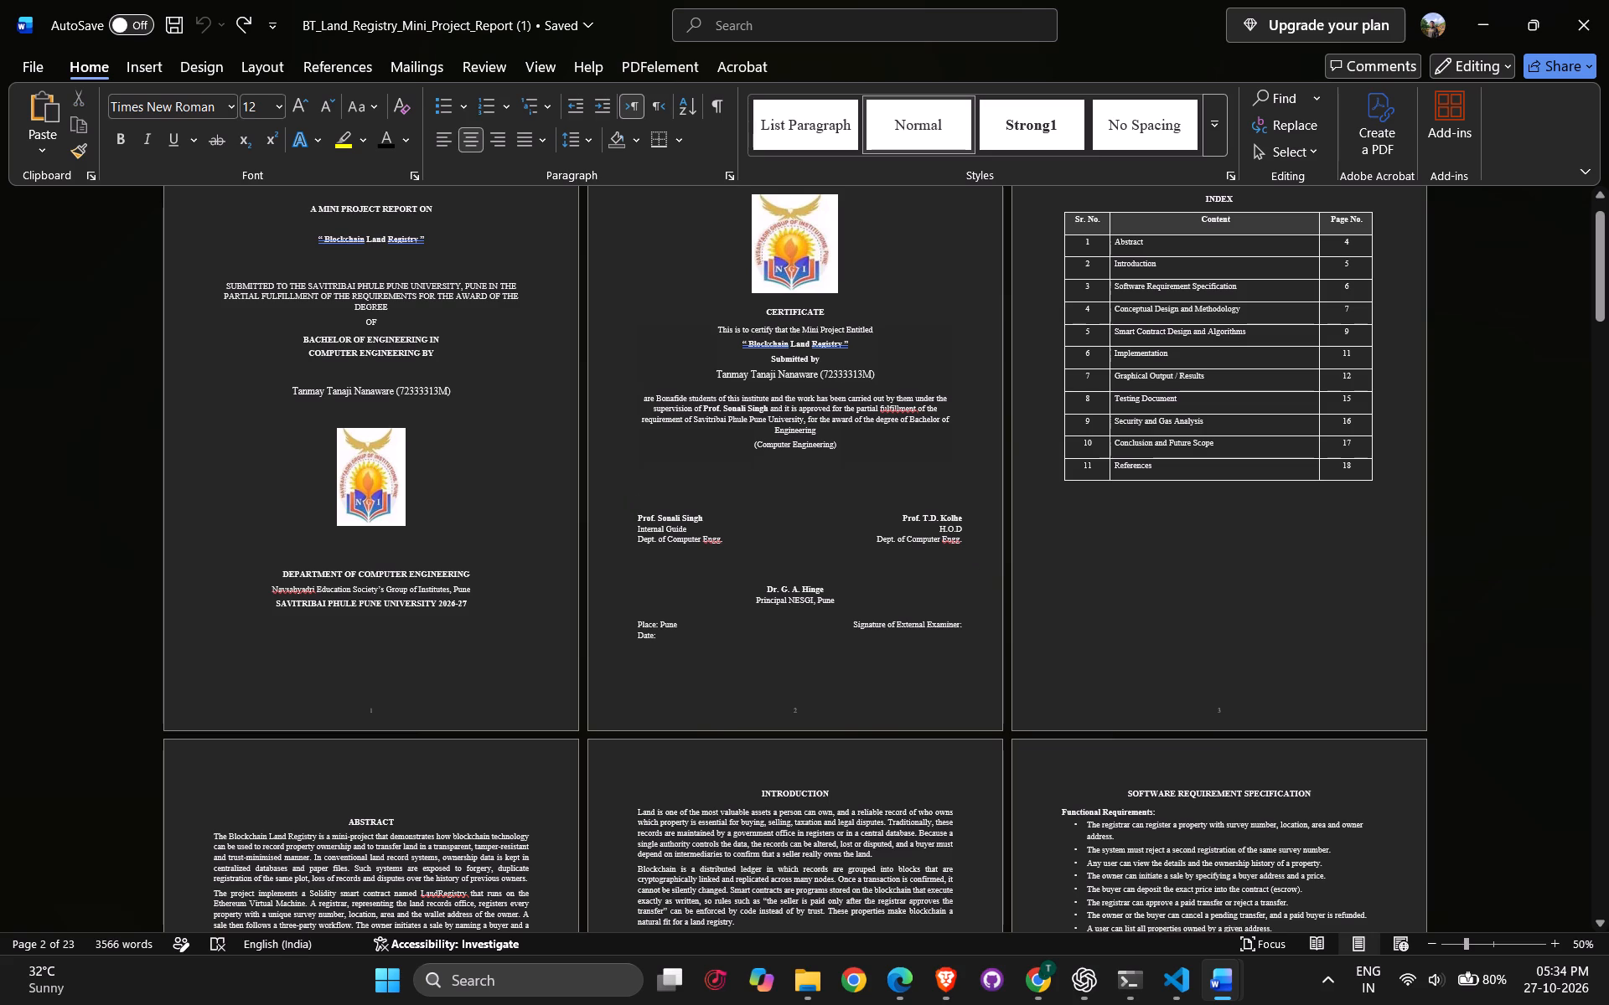
left_click(459, 387)
scroll(882, 451, "up", 3)
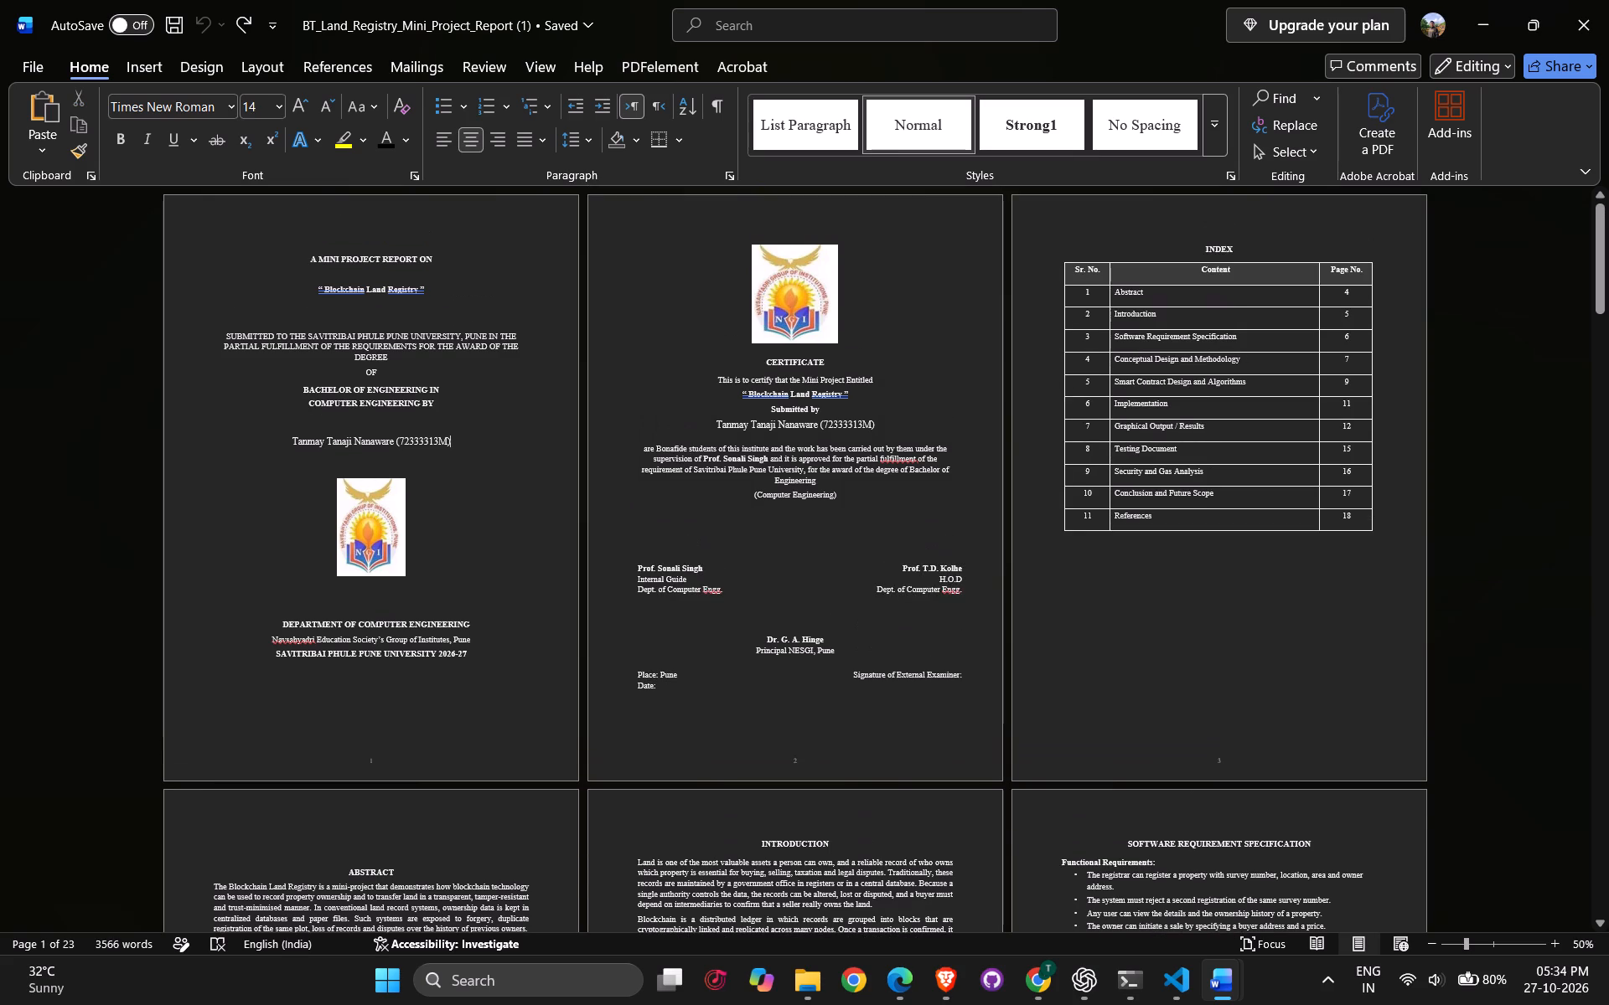
scroll(882, 451, "up", 1)
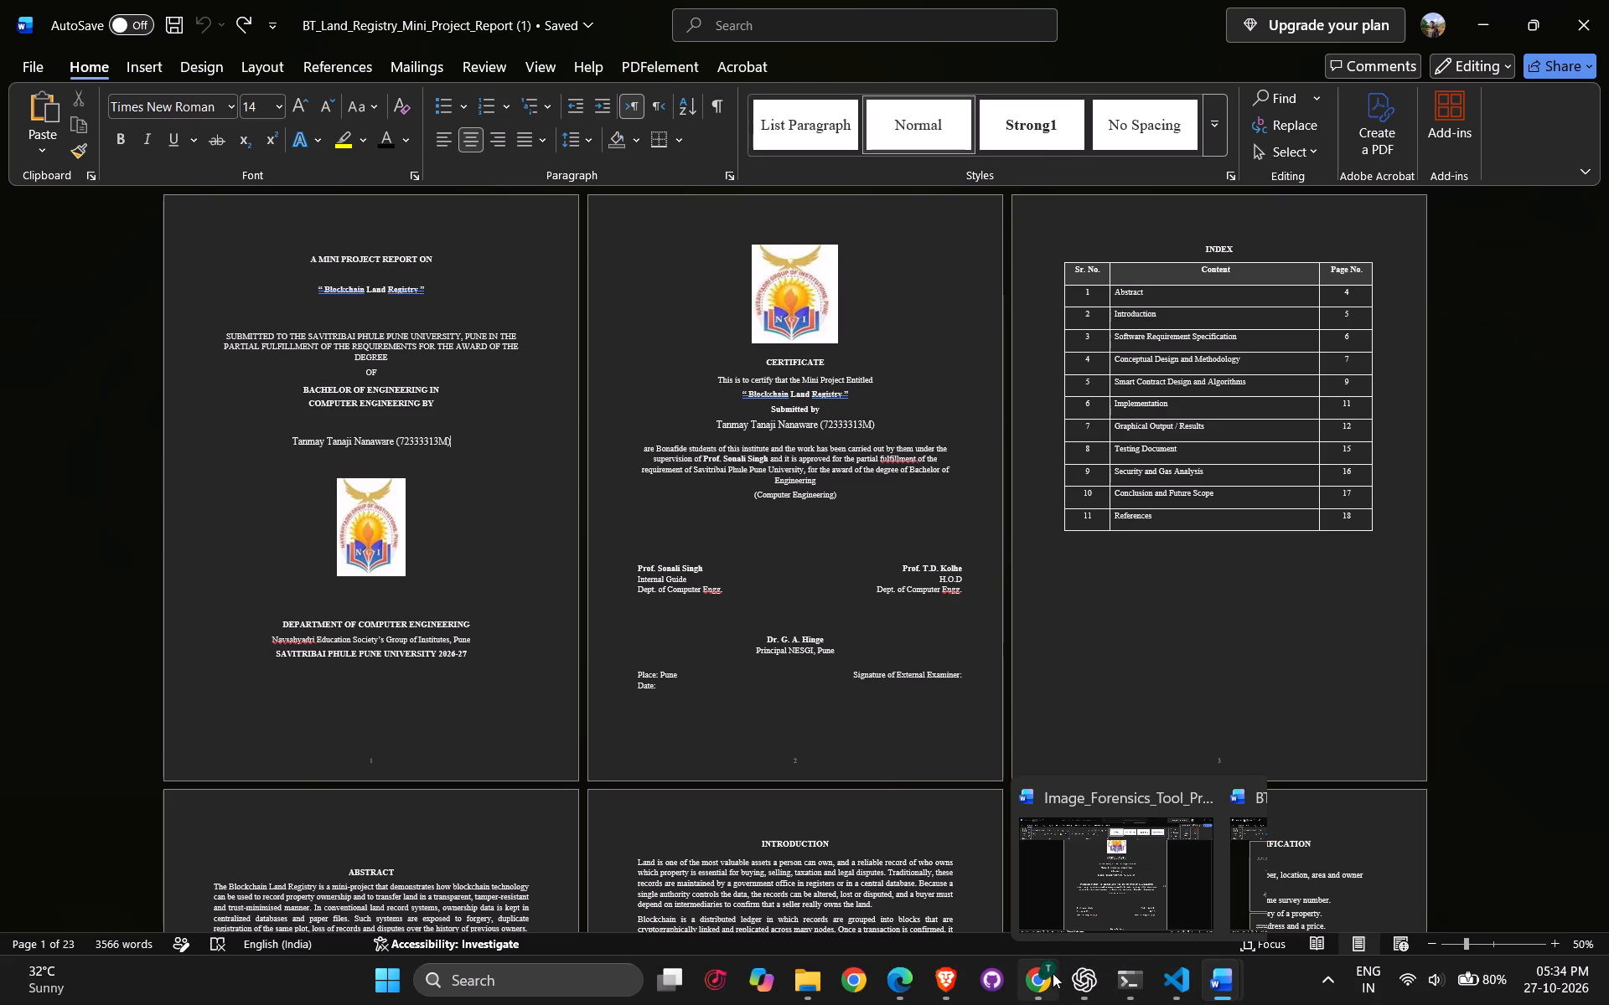
Switch to File Explorer's Downloads folder and look through today's report files.
left_click(811, 971)
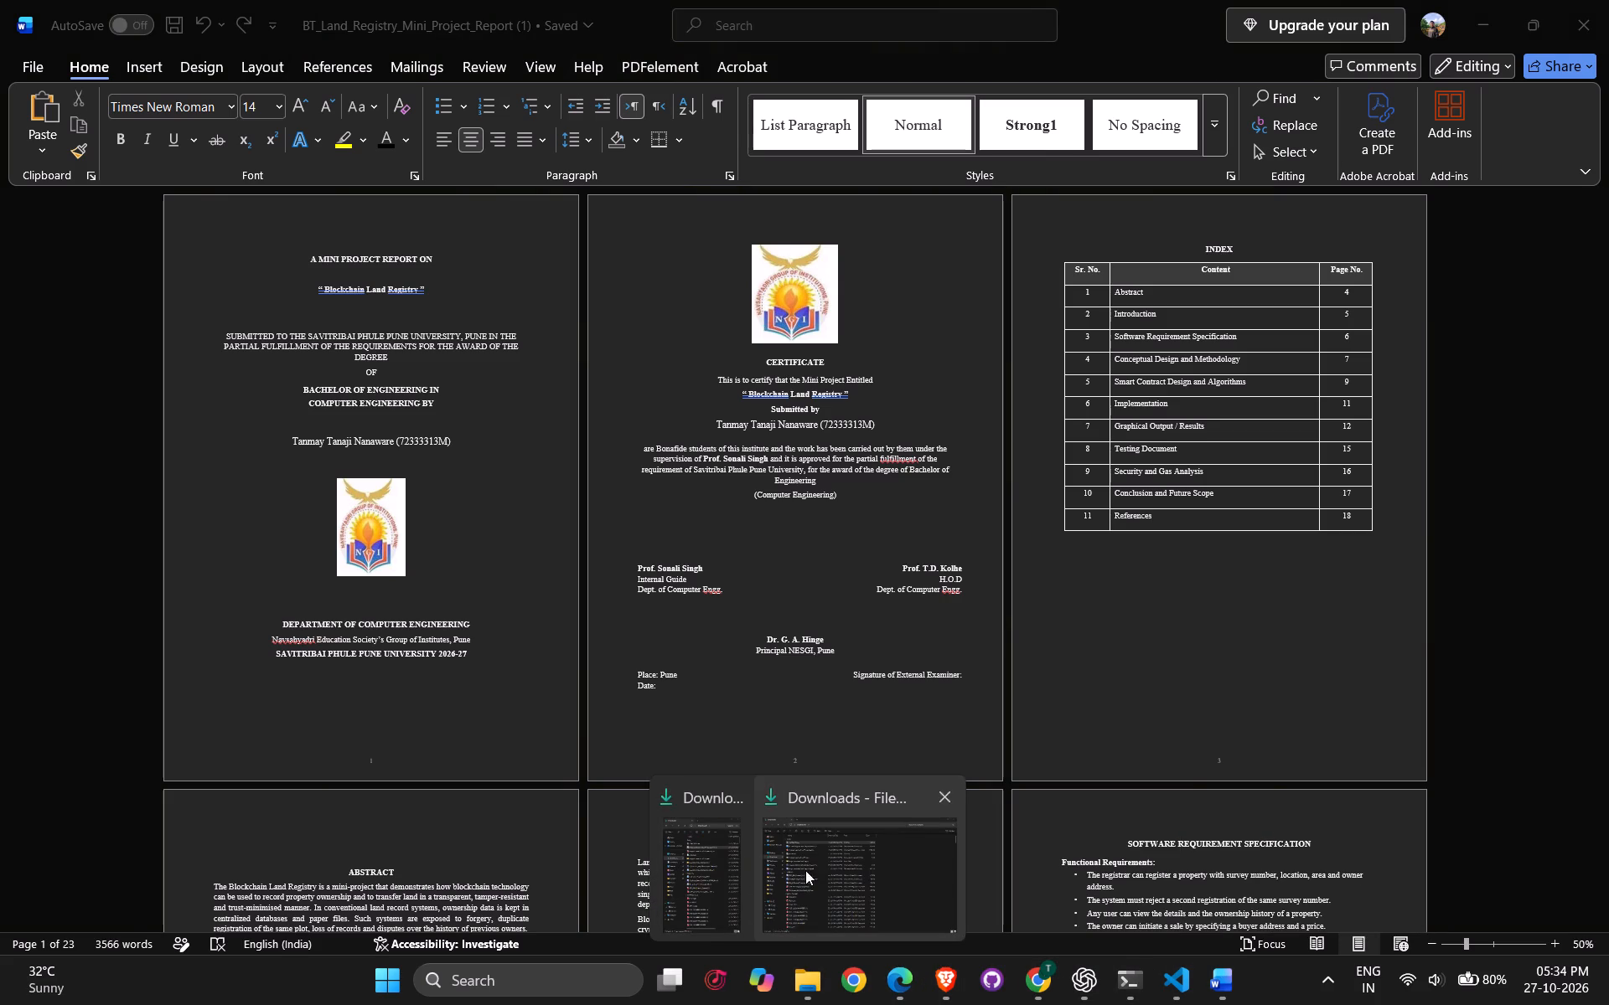
left_click(747, 859)
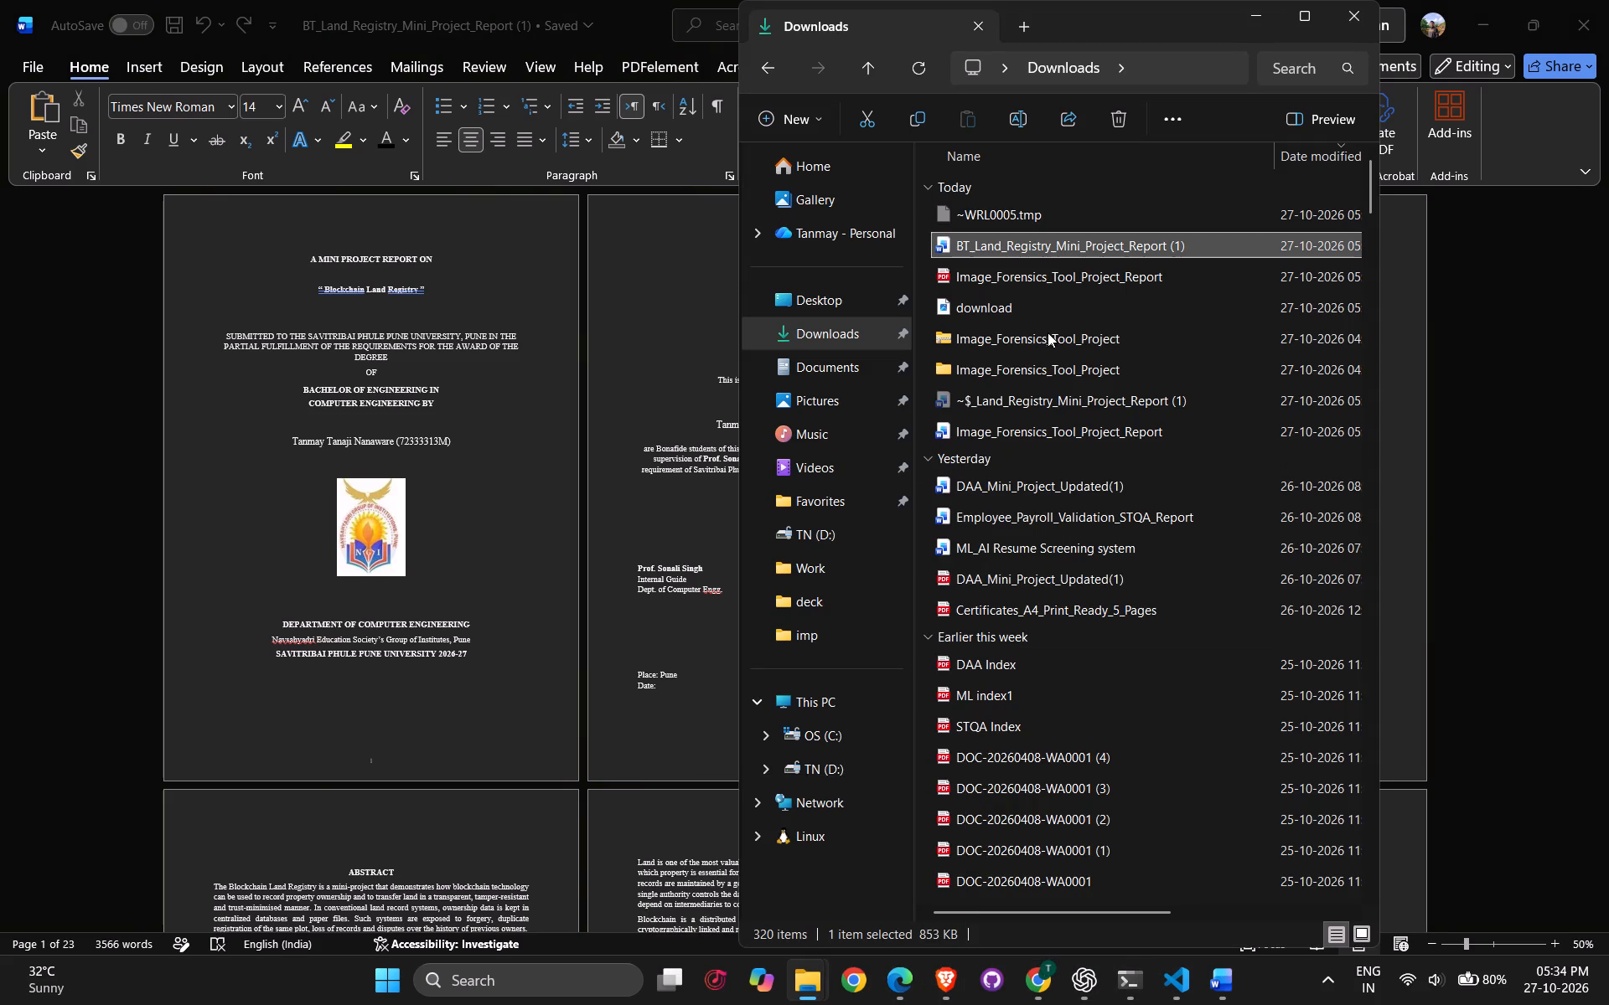
scroll(995, 256, "up", 3)
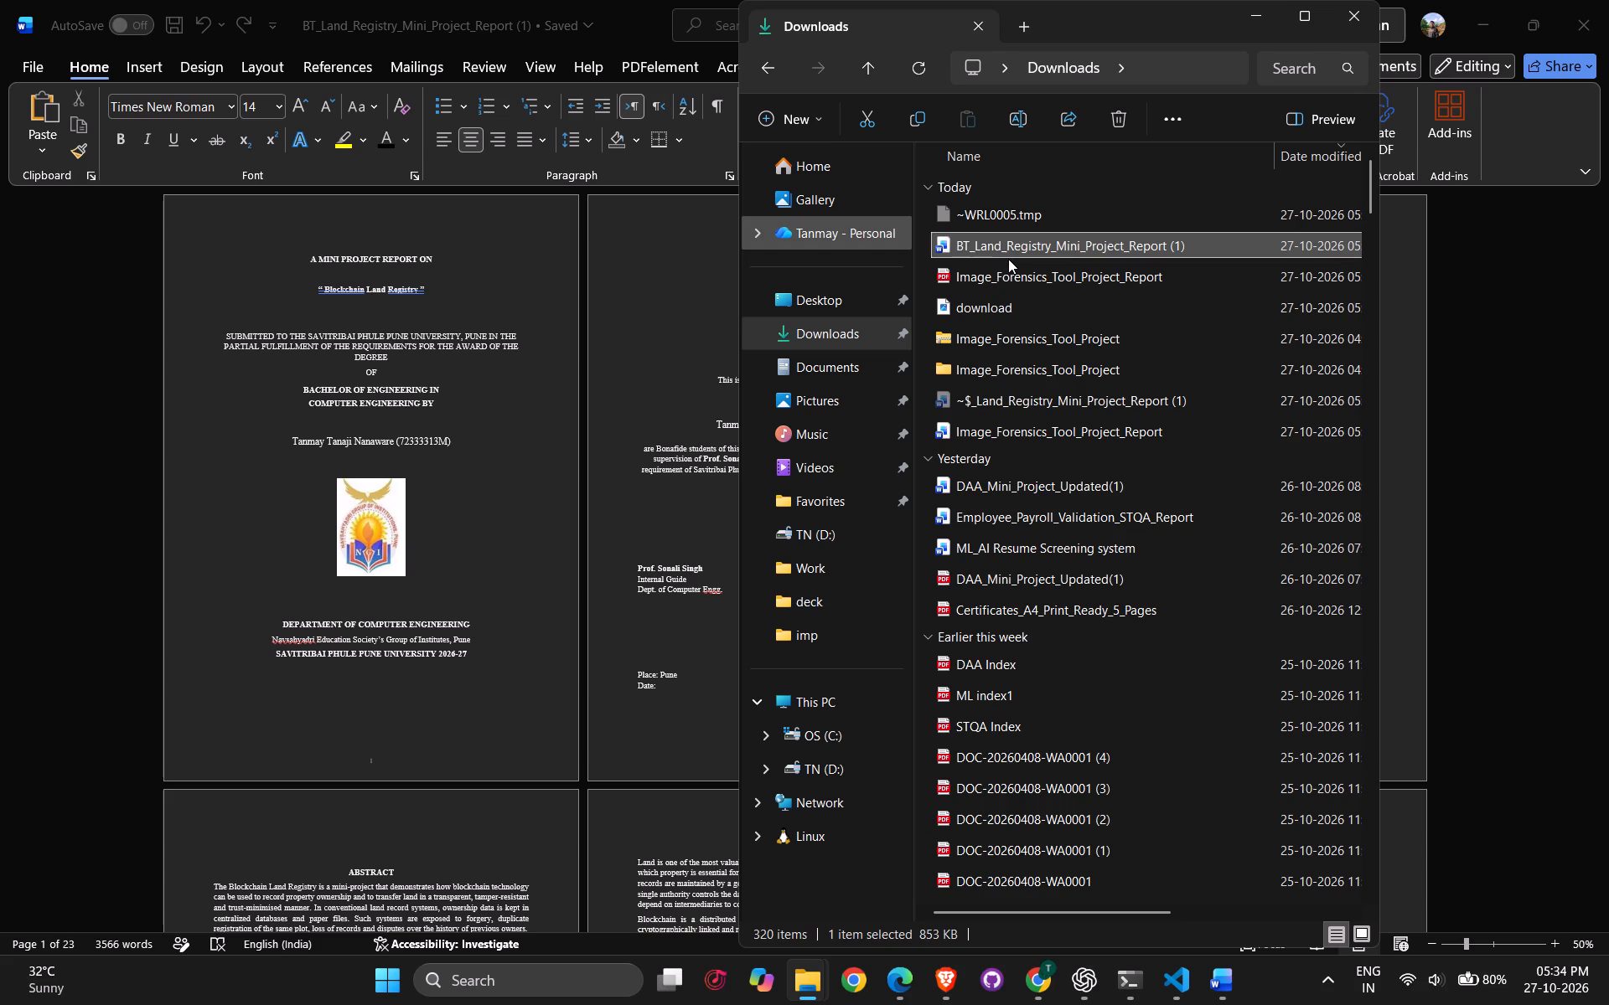
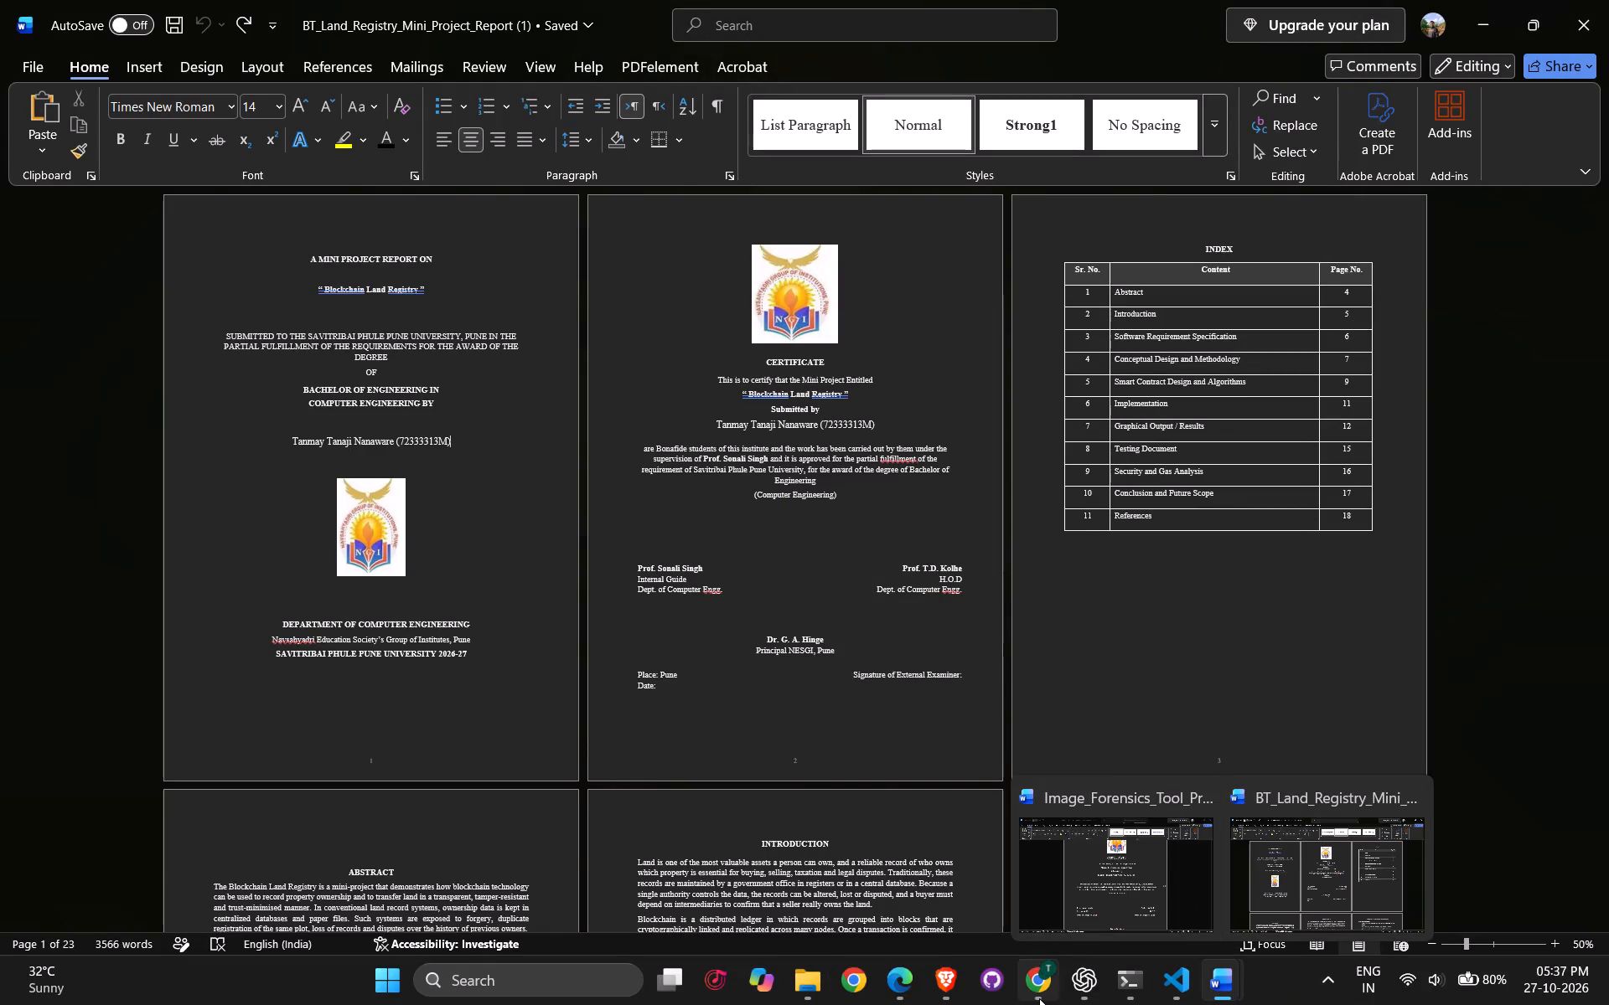
Open DAA_Mini_Project_Updated(1) from the Downloads folder in File Explorer and copy its cover page's "Under The Guidance of" lines with the guide's name.
left_click(823, 983)
left_click(804, 915)
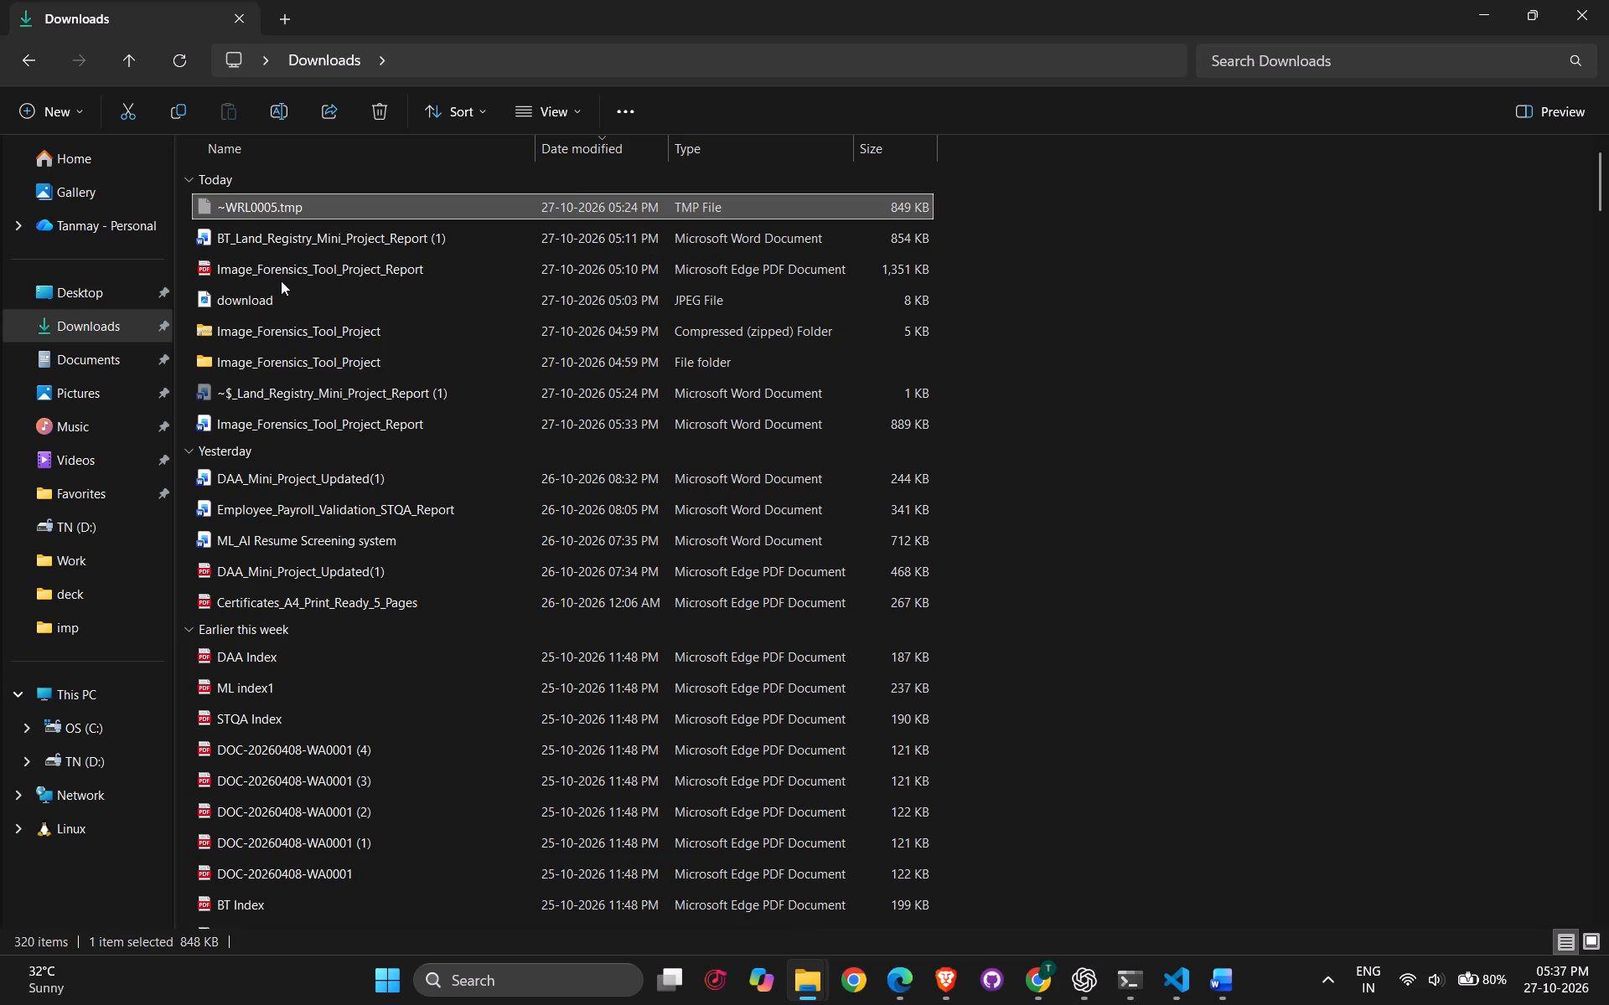
double_click(263, 481)
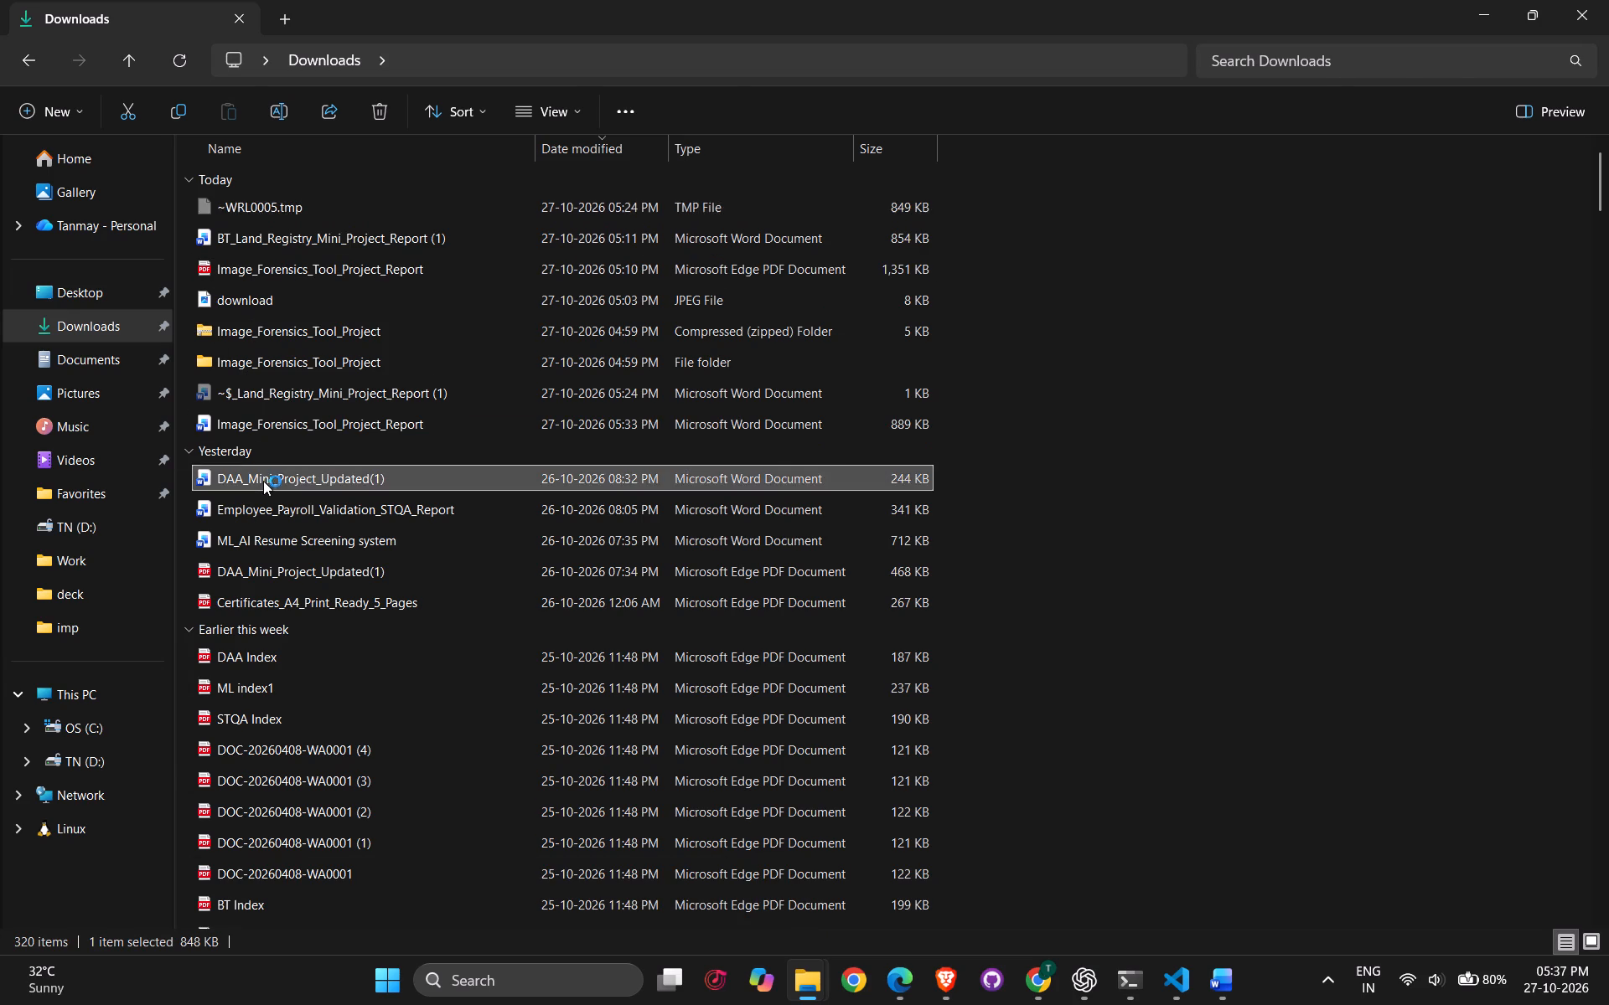
scroll(840, 652, "down", 1)
left_click_drag(906, 679, 901, 680)
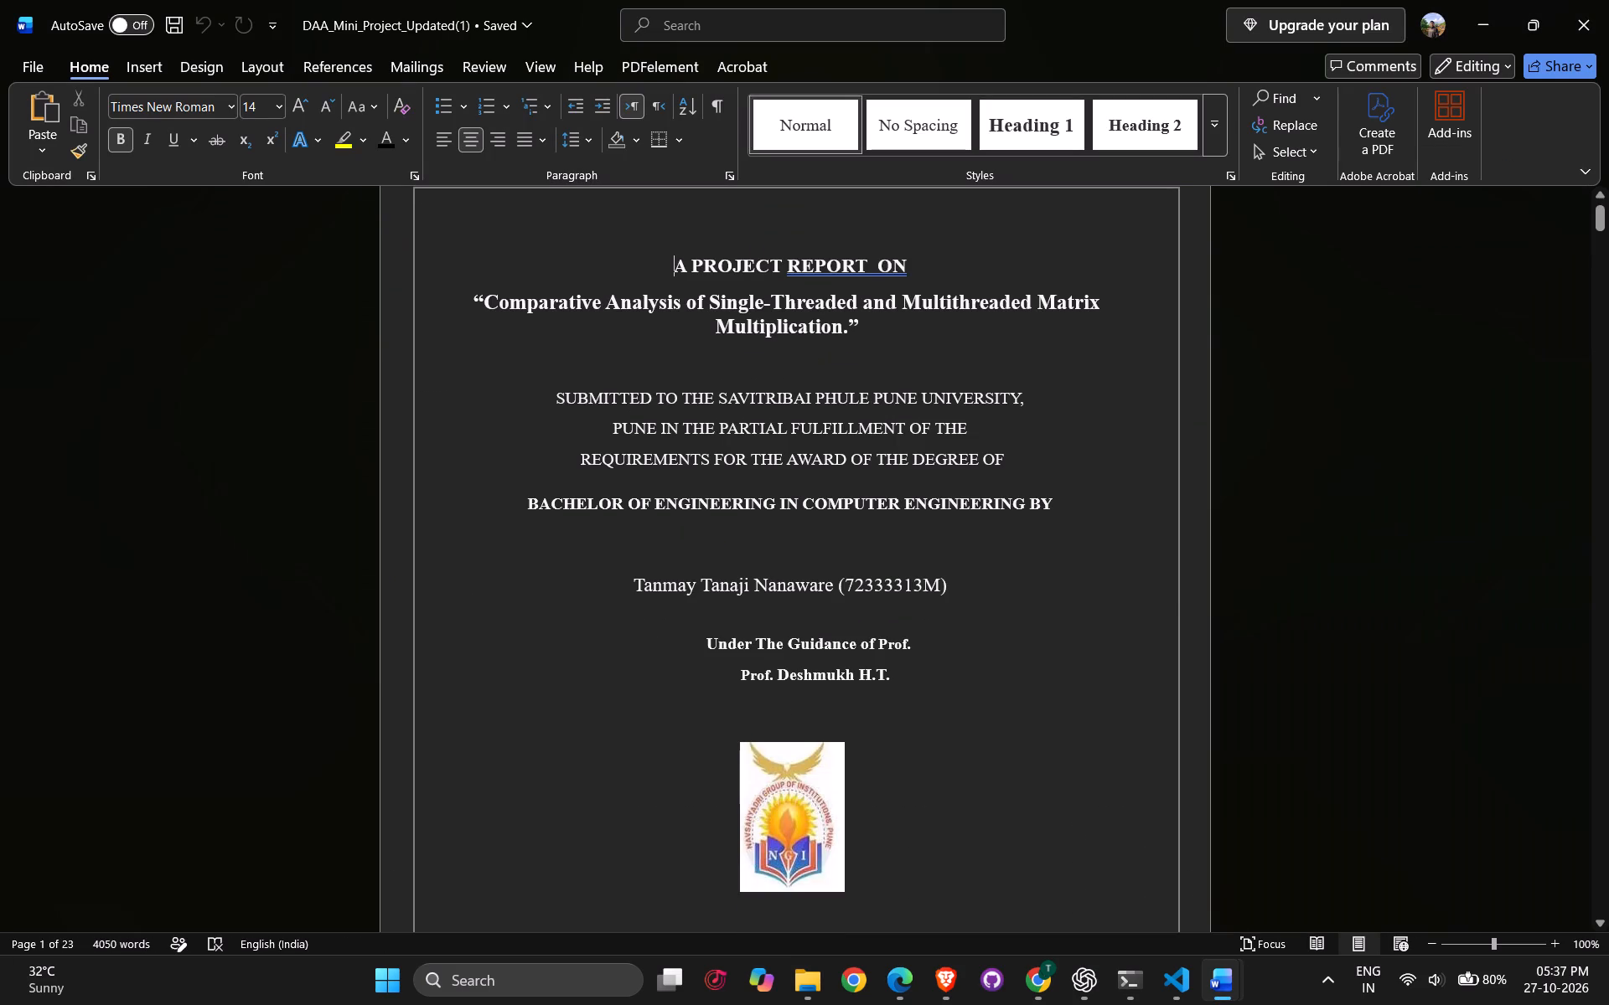
left_click_drag(901, 680, 687, 628)
key("ctrl+c")
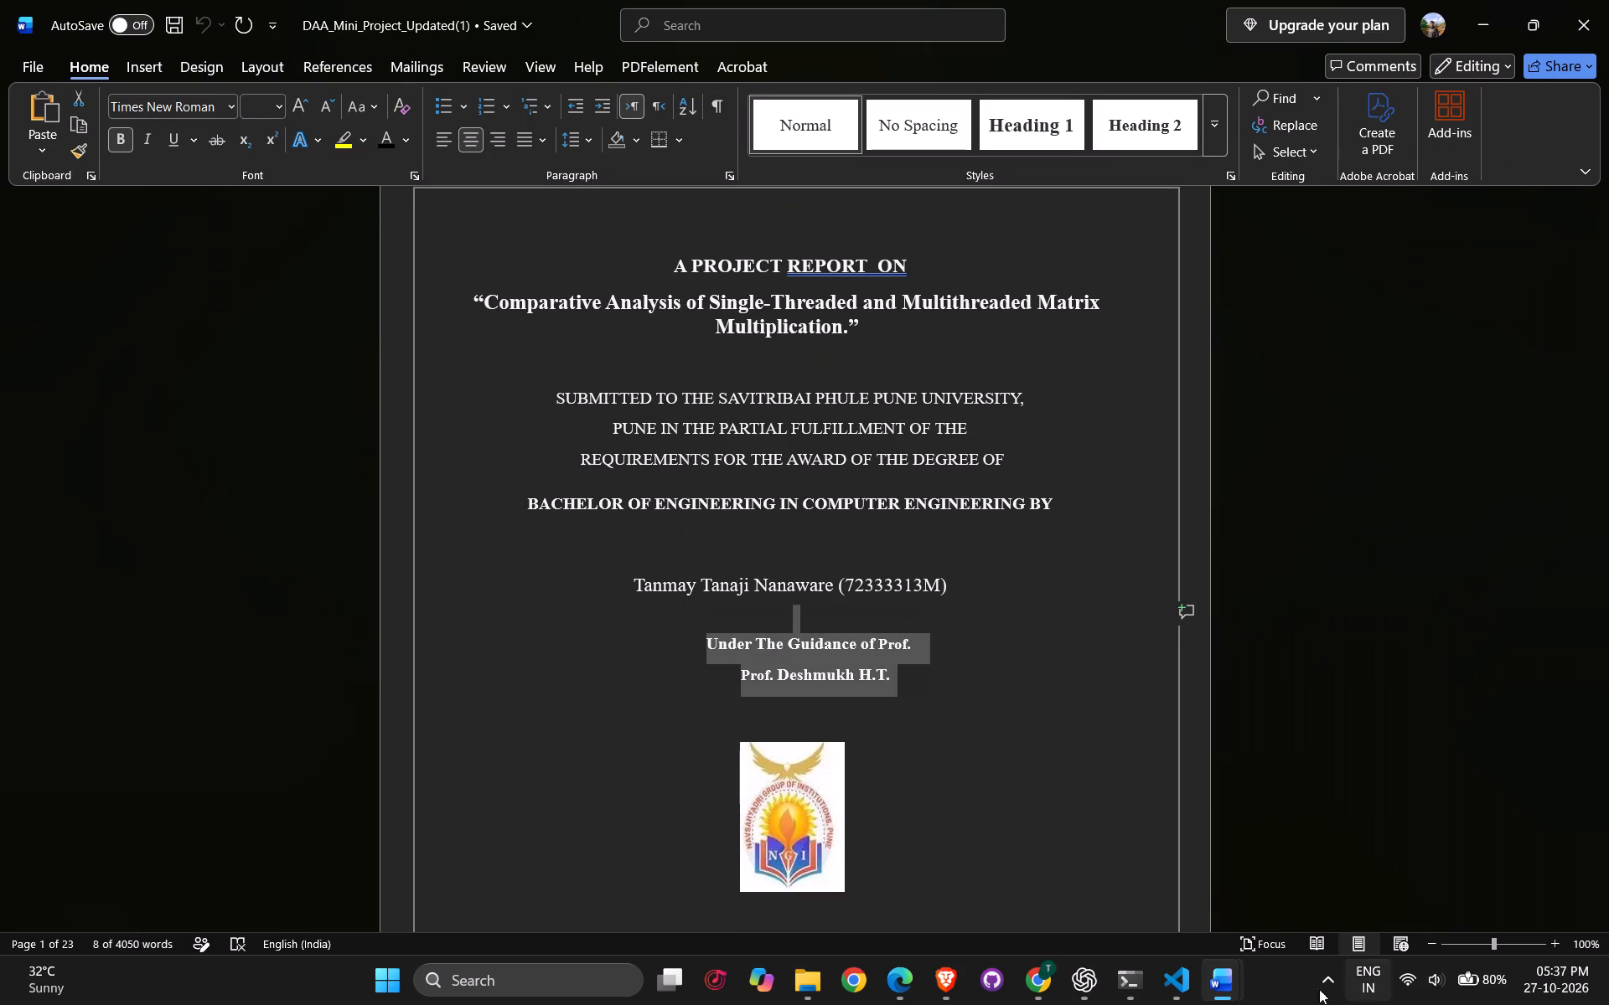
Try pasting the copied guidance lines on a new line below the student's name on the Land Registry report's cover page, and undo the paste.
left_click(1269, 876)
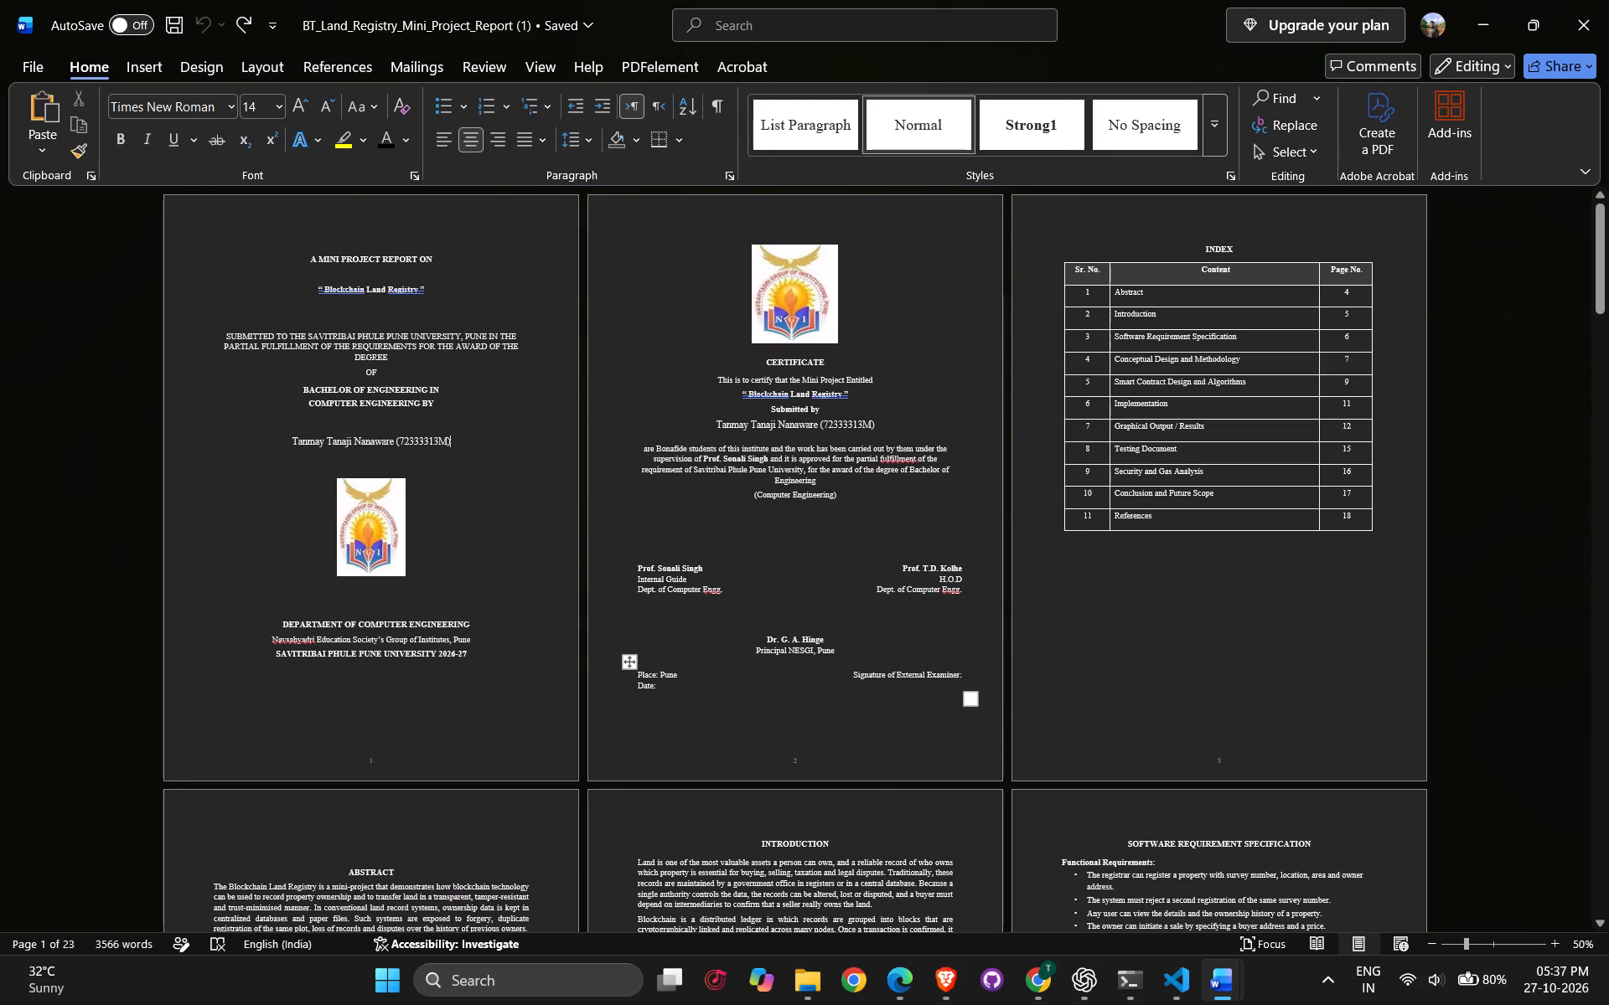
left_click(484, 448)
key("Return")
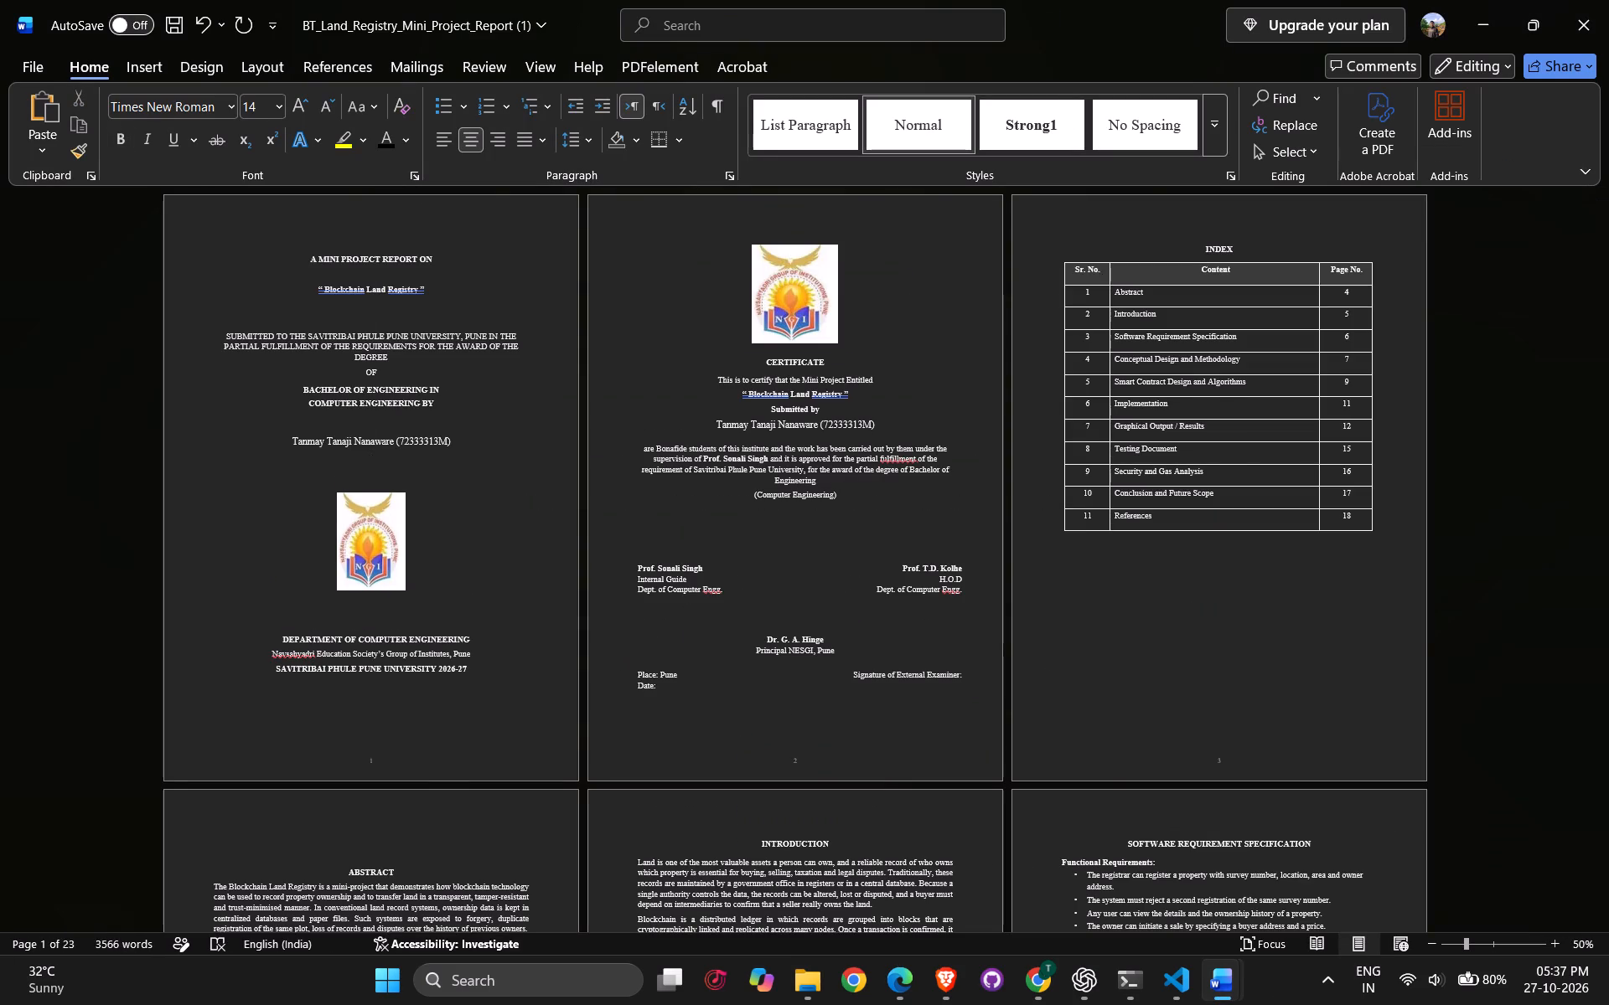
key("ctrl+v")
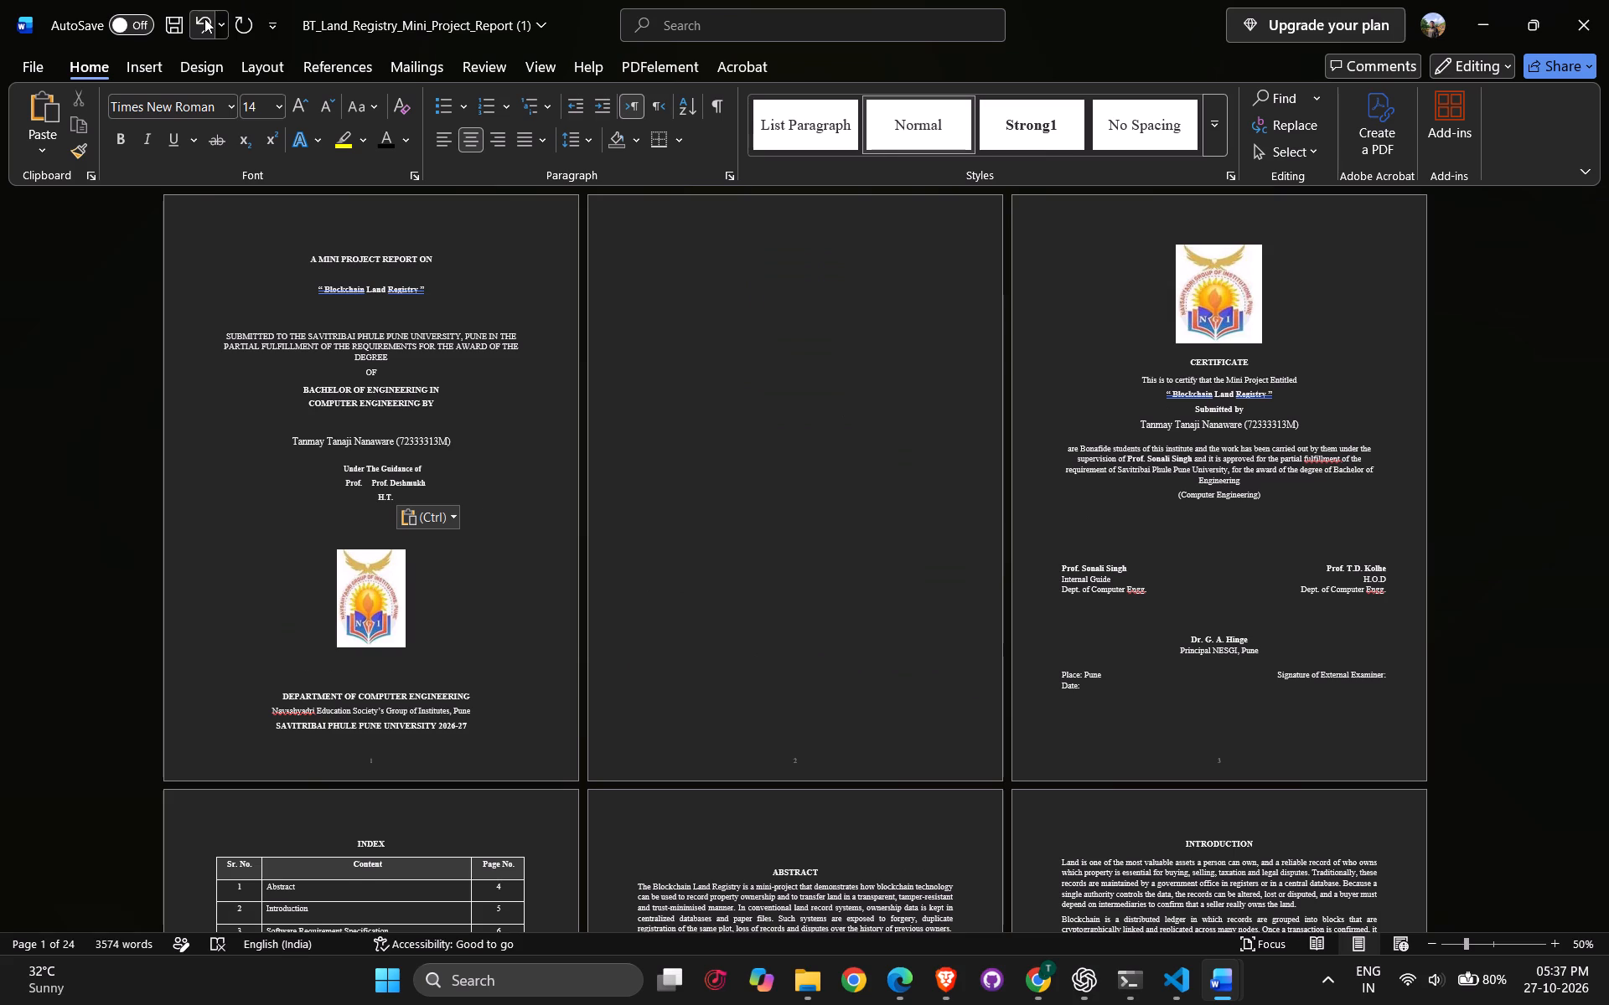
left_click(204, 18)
Delete blank space between "COMPUTER ENGINEERING BY" and the student's name on the Land Registry cover page.
left_click(329, 427)
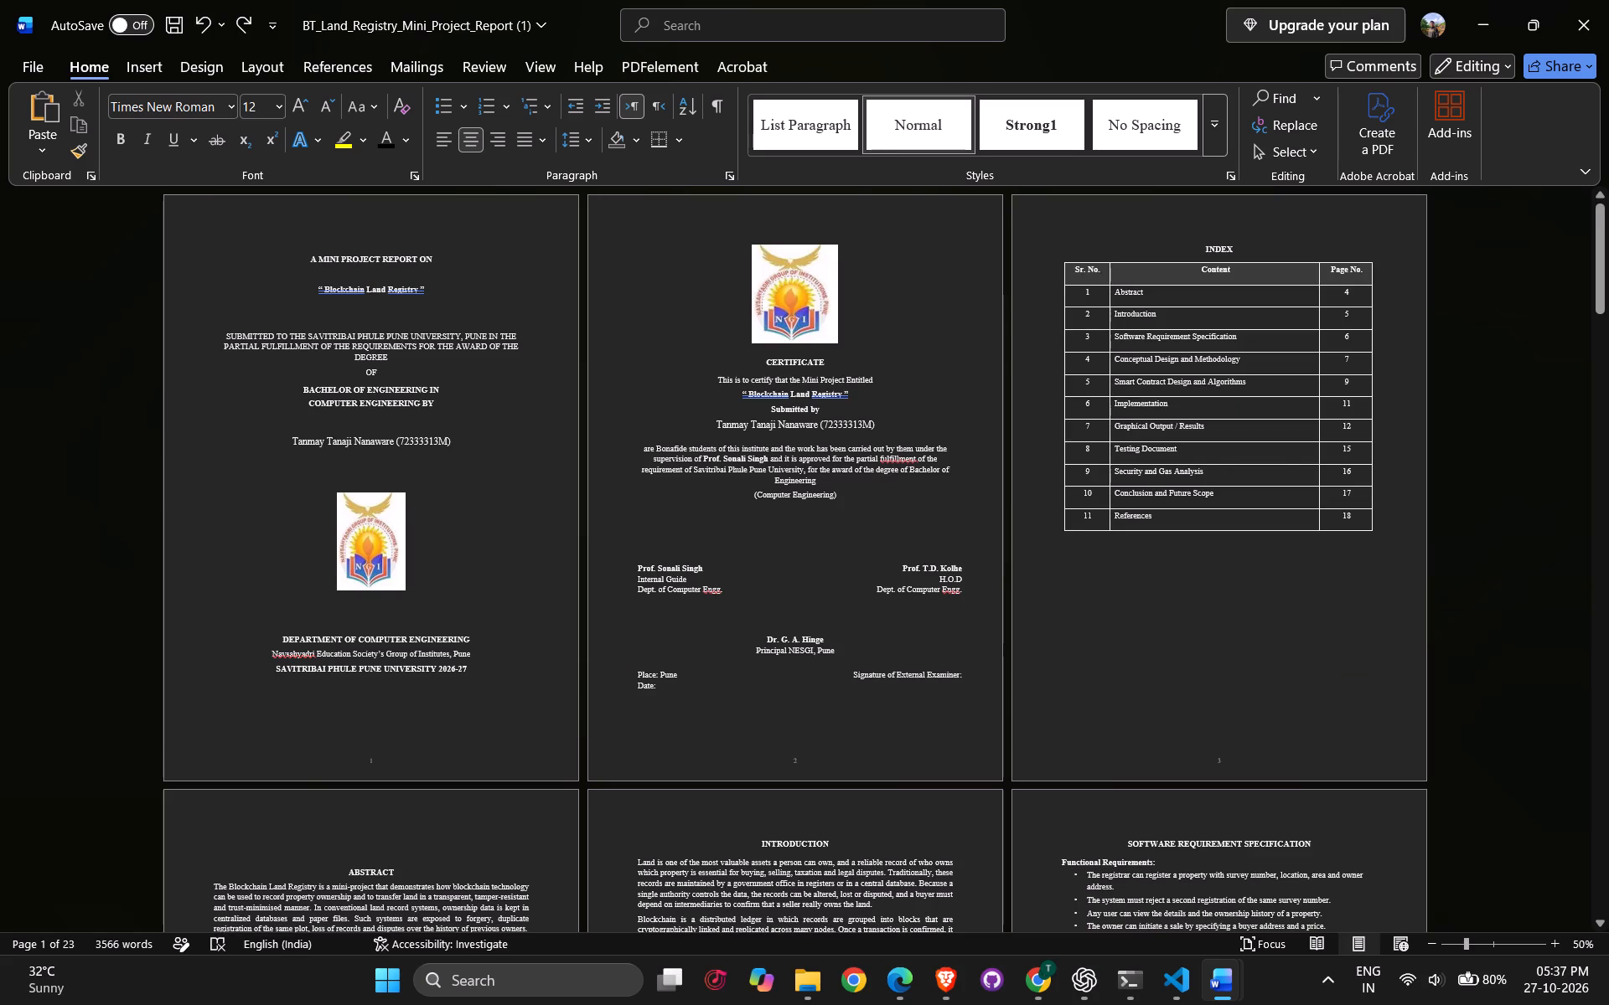
scroll(351, 475, "up", 5, "ctrl")
key("BackSpace")
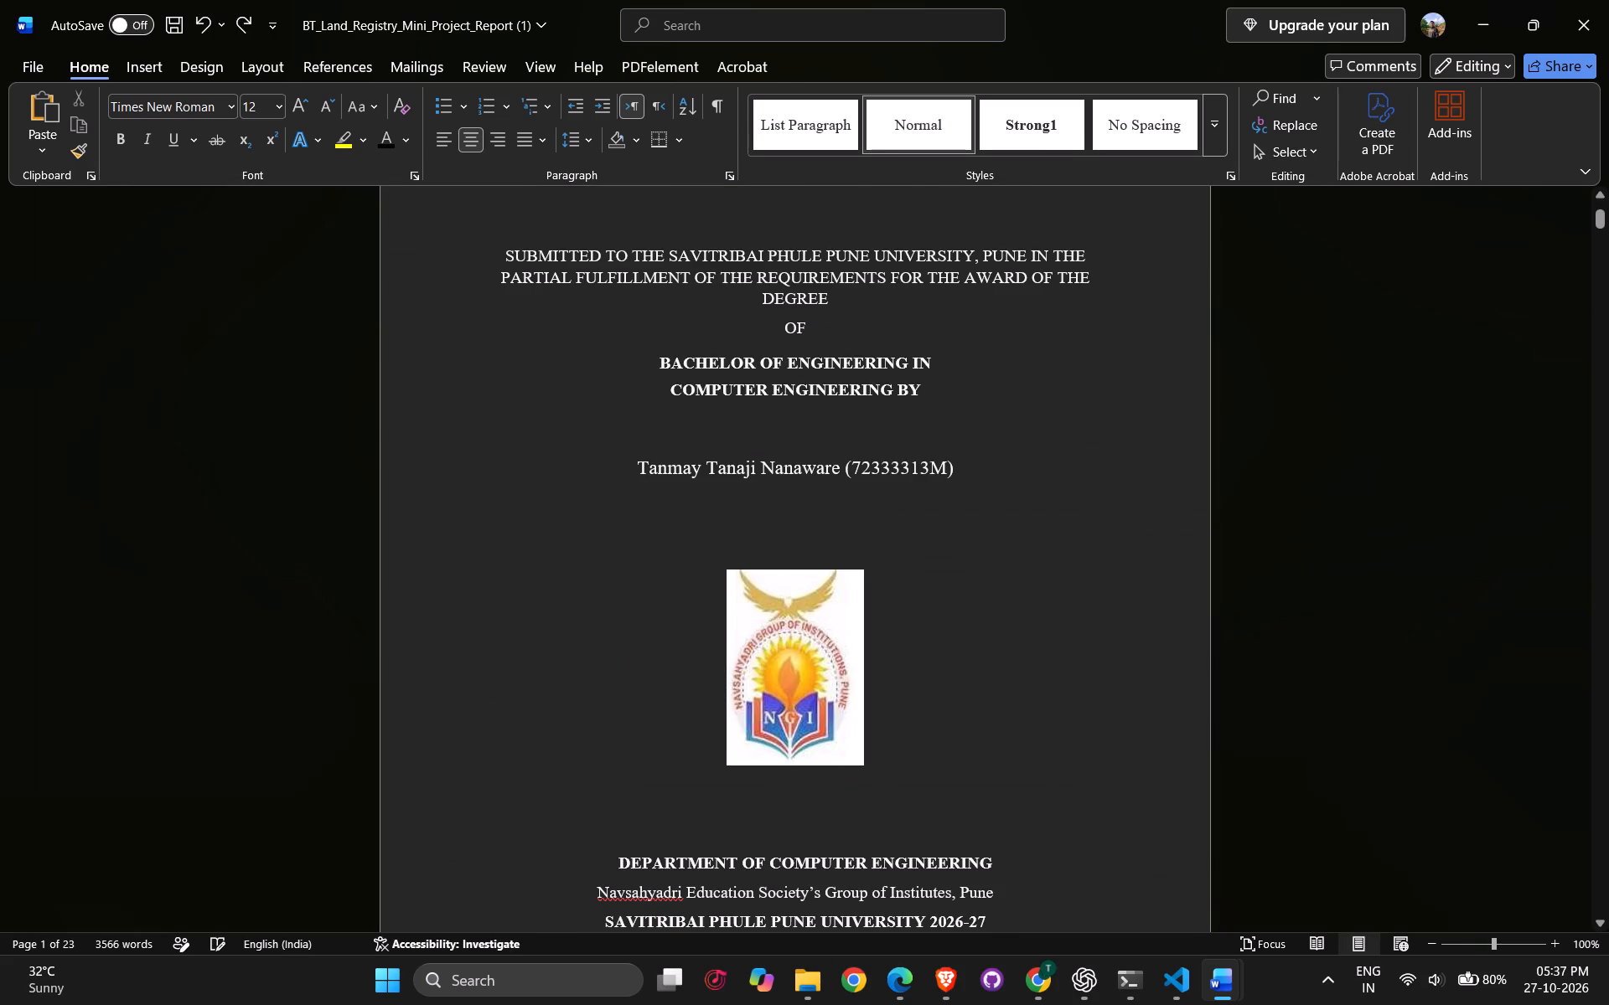
key("BackSpace")
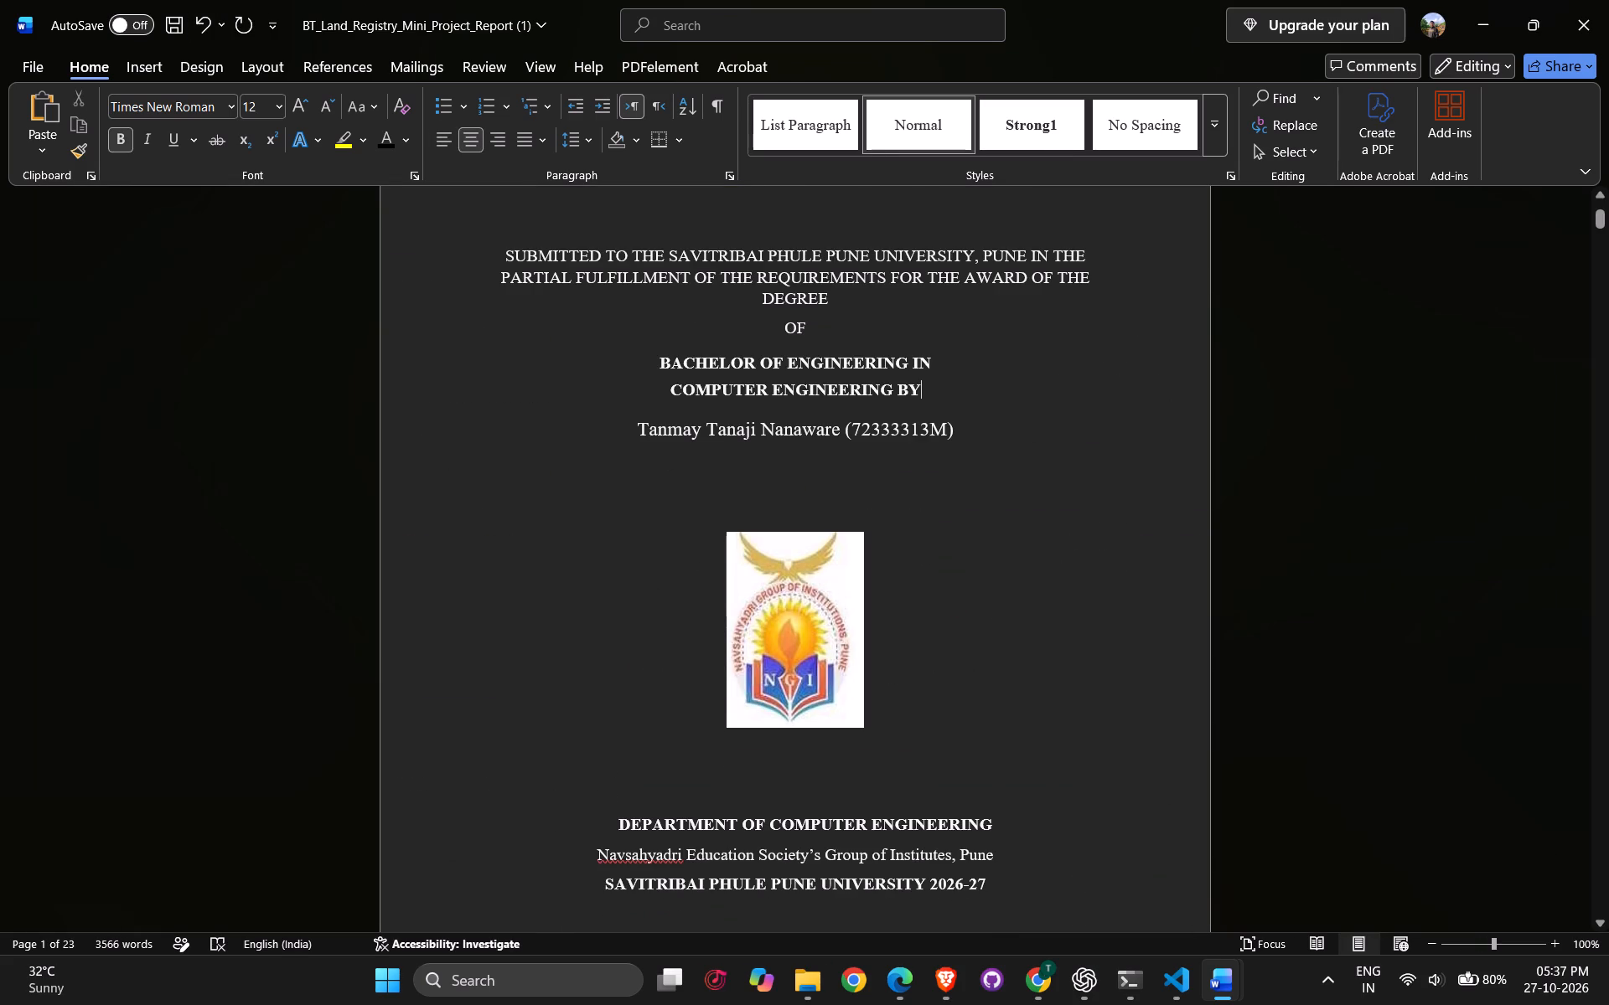
Paste the copied guidance lines on a new line directly beneath the student's name.
left_click(862, 513)
left_click(996, 418)
key("Return")
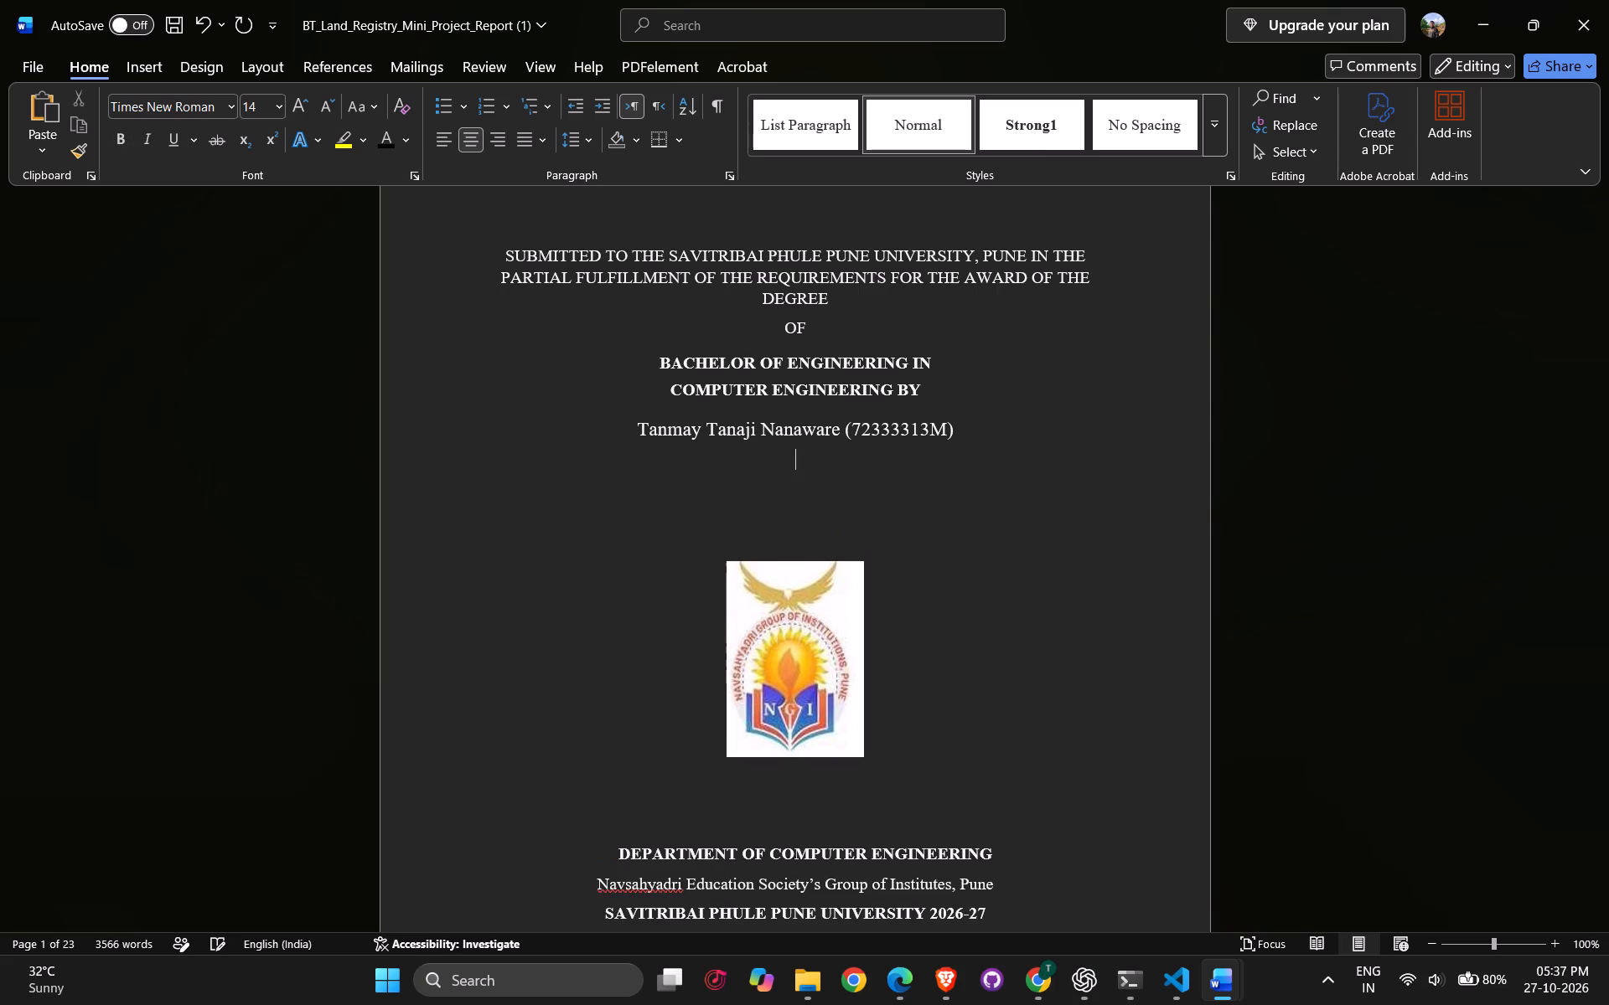
key("ctrl+v")
Delete the blank lines between the pasted guidance lines and the college logo.
left_click(742, 652)
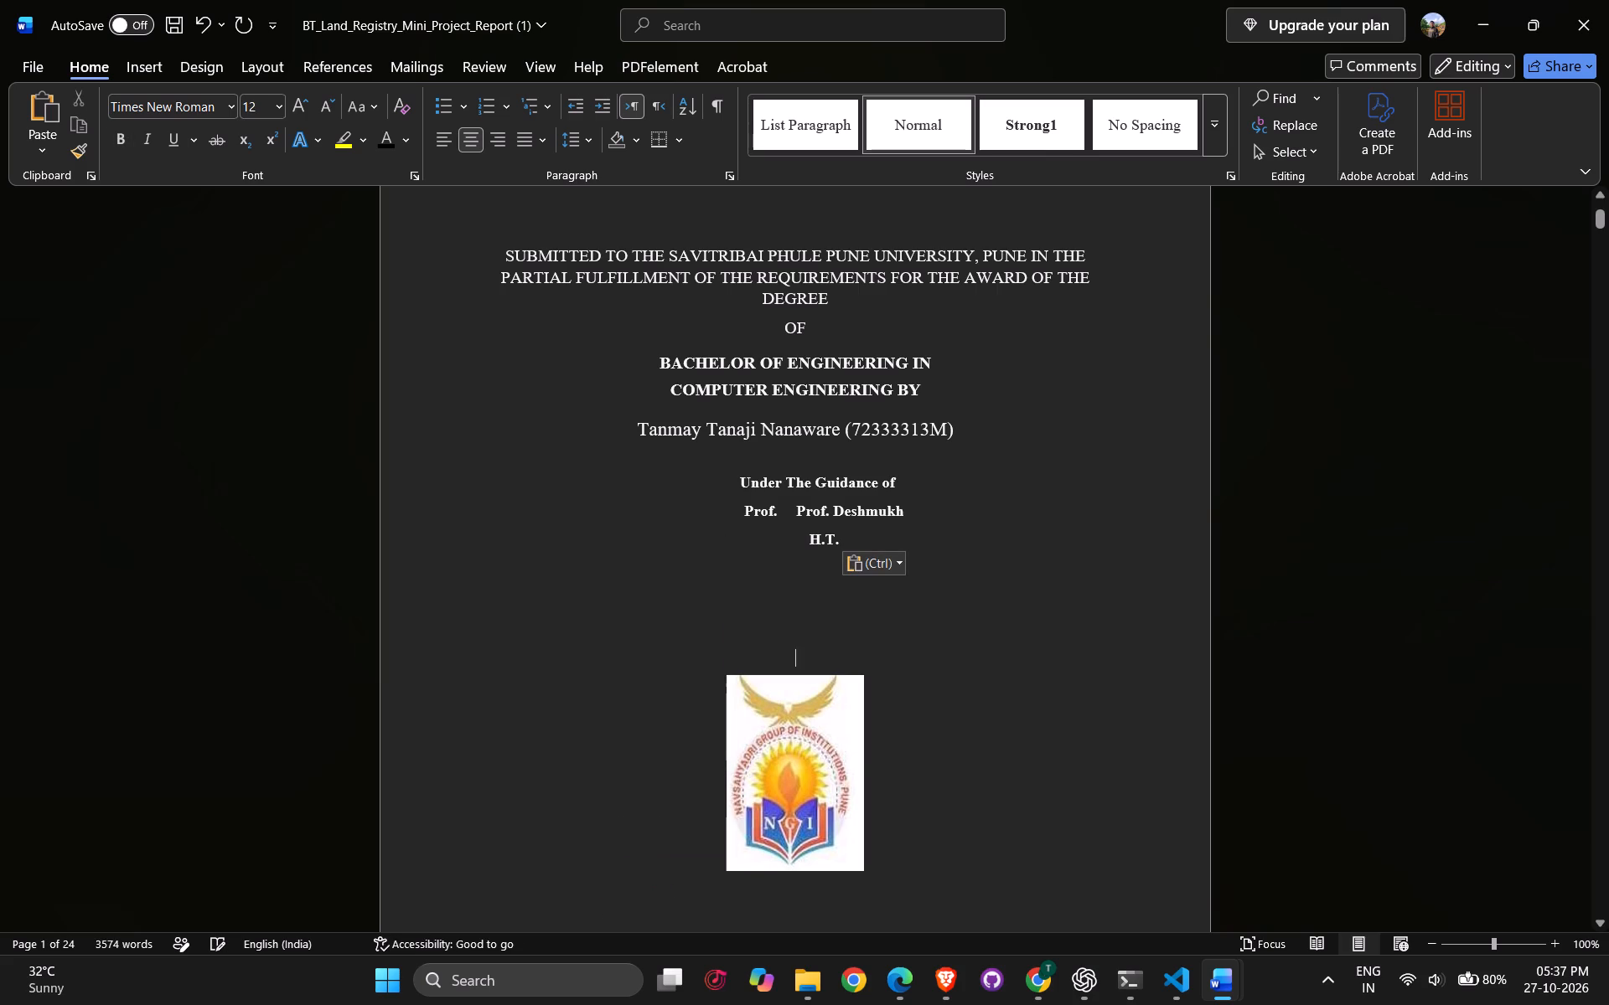
key("BackSpace")
key("BackSpace")
key("BackSpace")
key("BackSpace")
key("BackSpace")
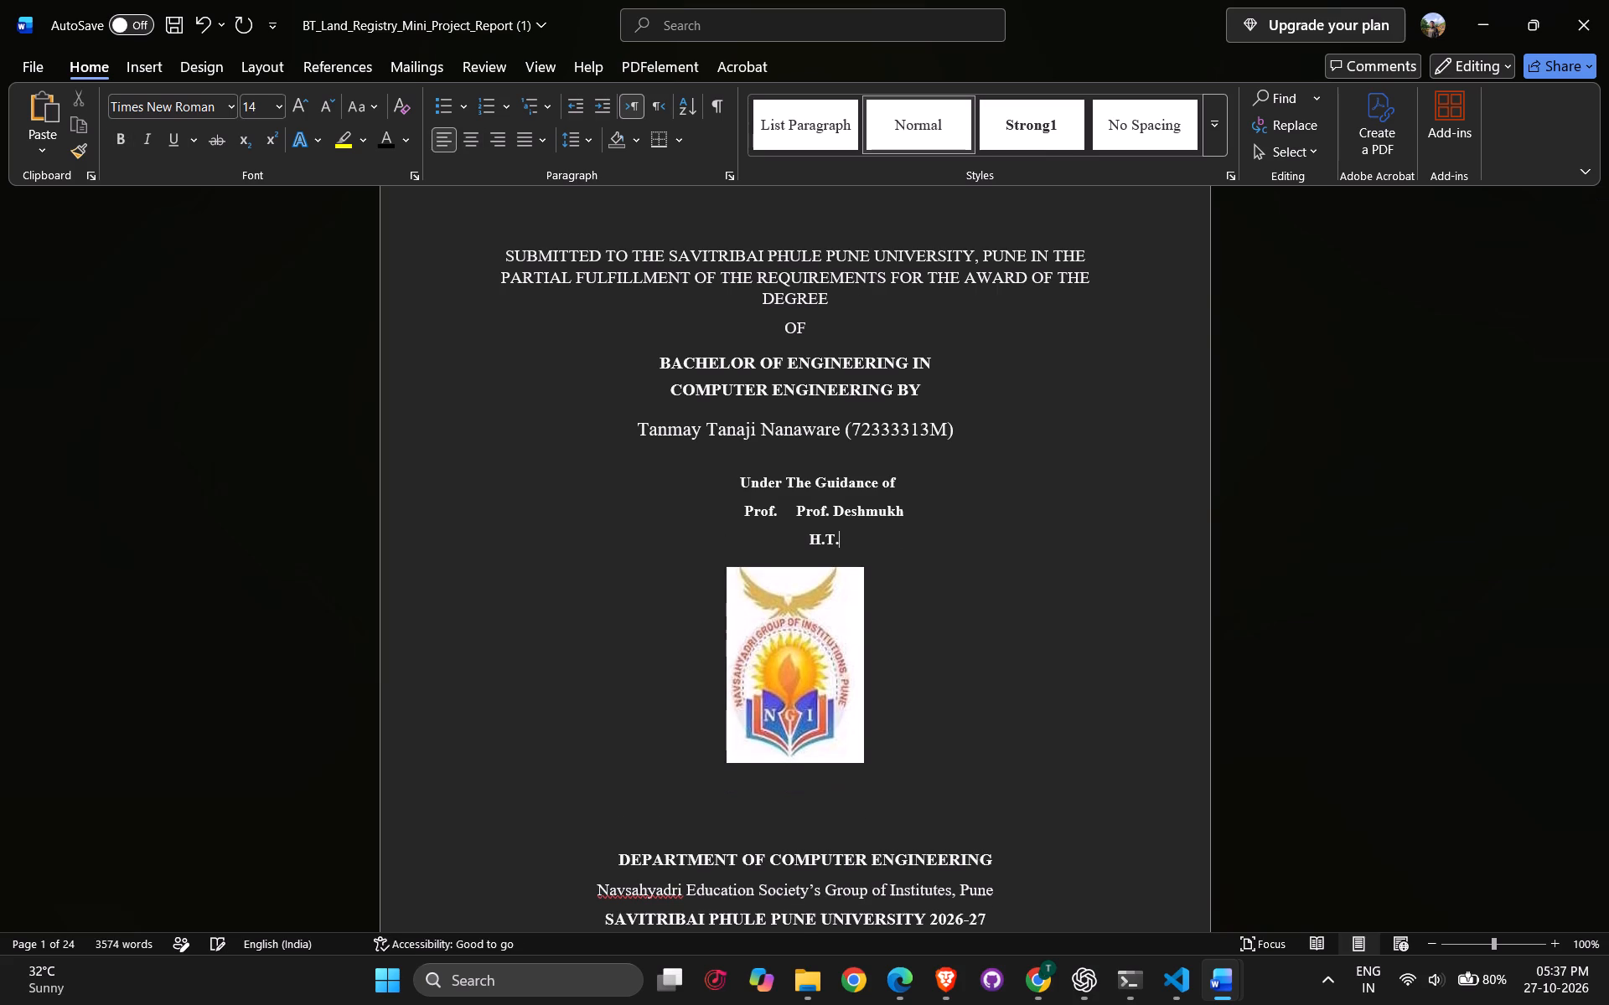
Close up the extra spacing in the pasted guide line and delete the duplicate "Prof.".
left_click(799, 509)
key("BackSpace")
key("BackSpace")
key("BackSpace")
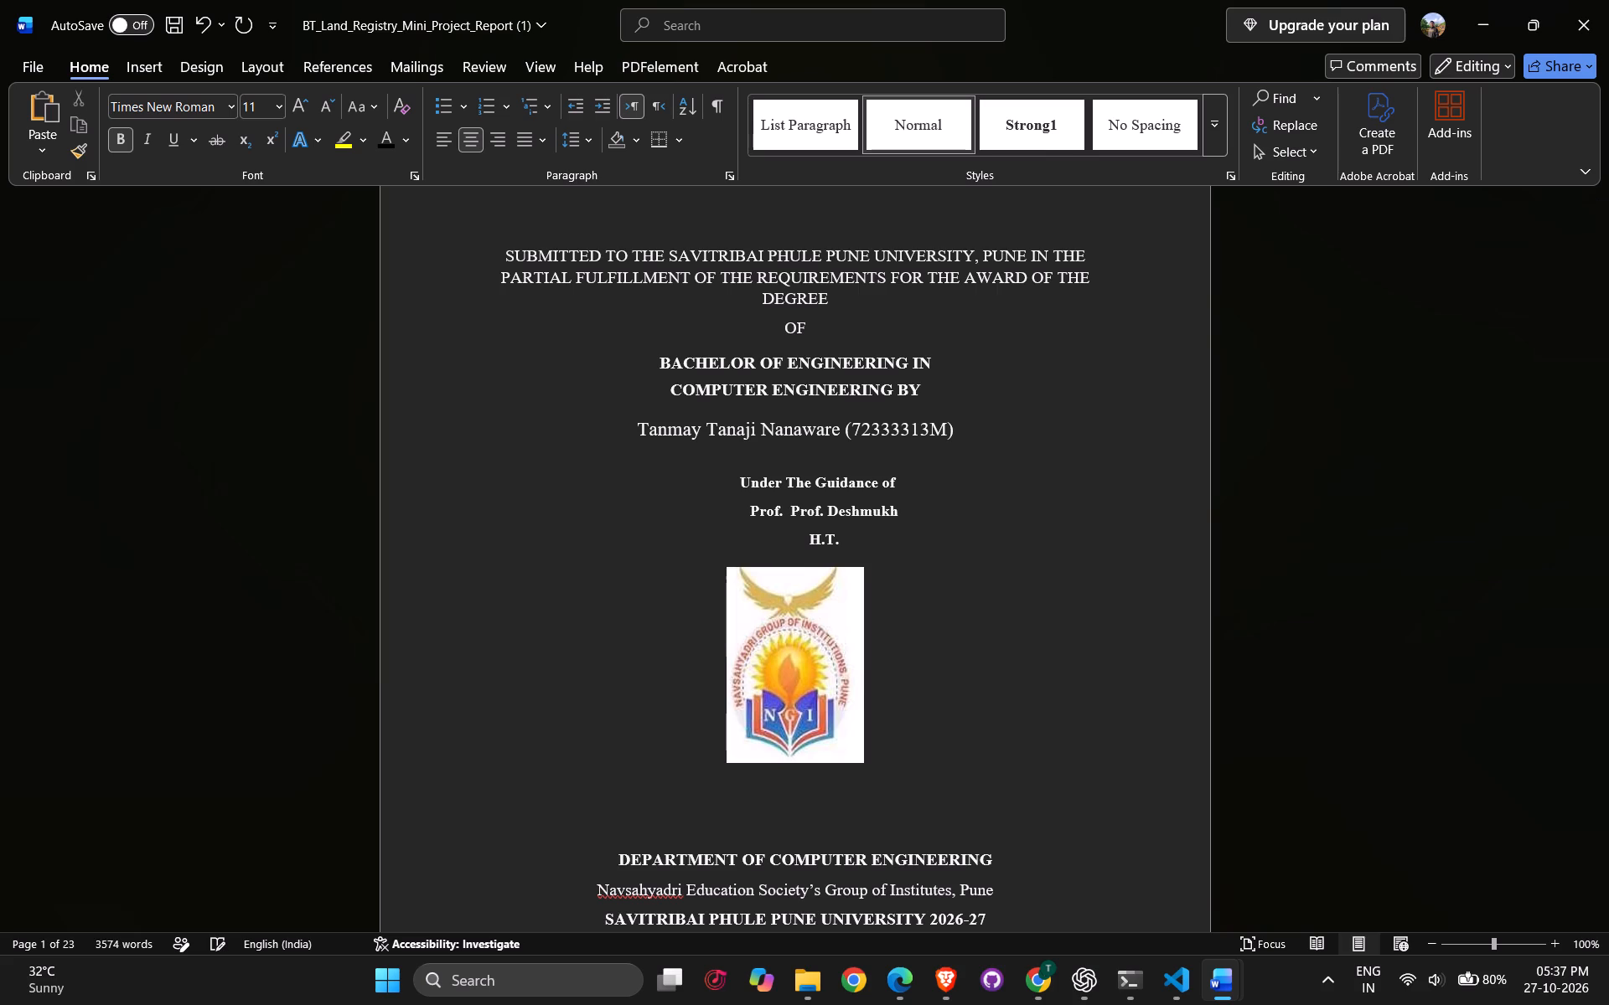
key("Down")
key("BackSpace")
left_click_drag(869, 507, 844, 507)
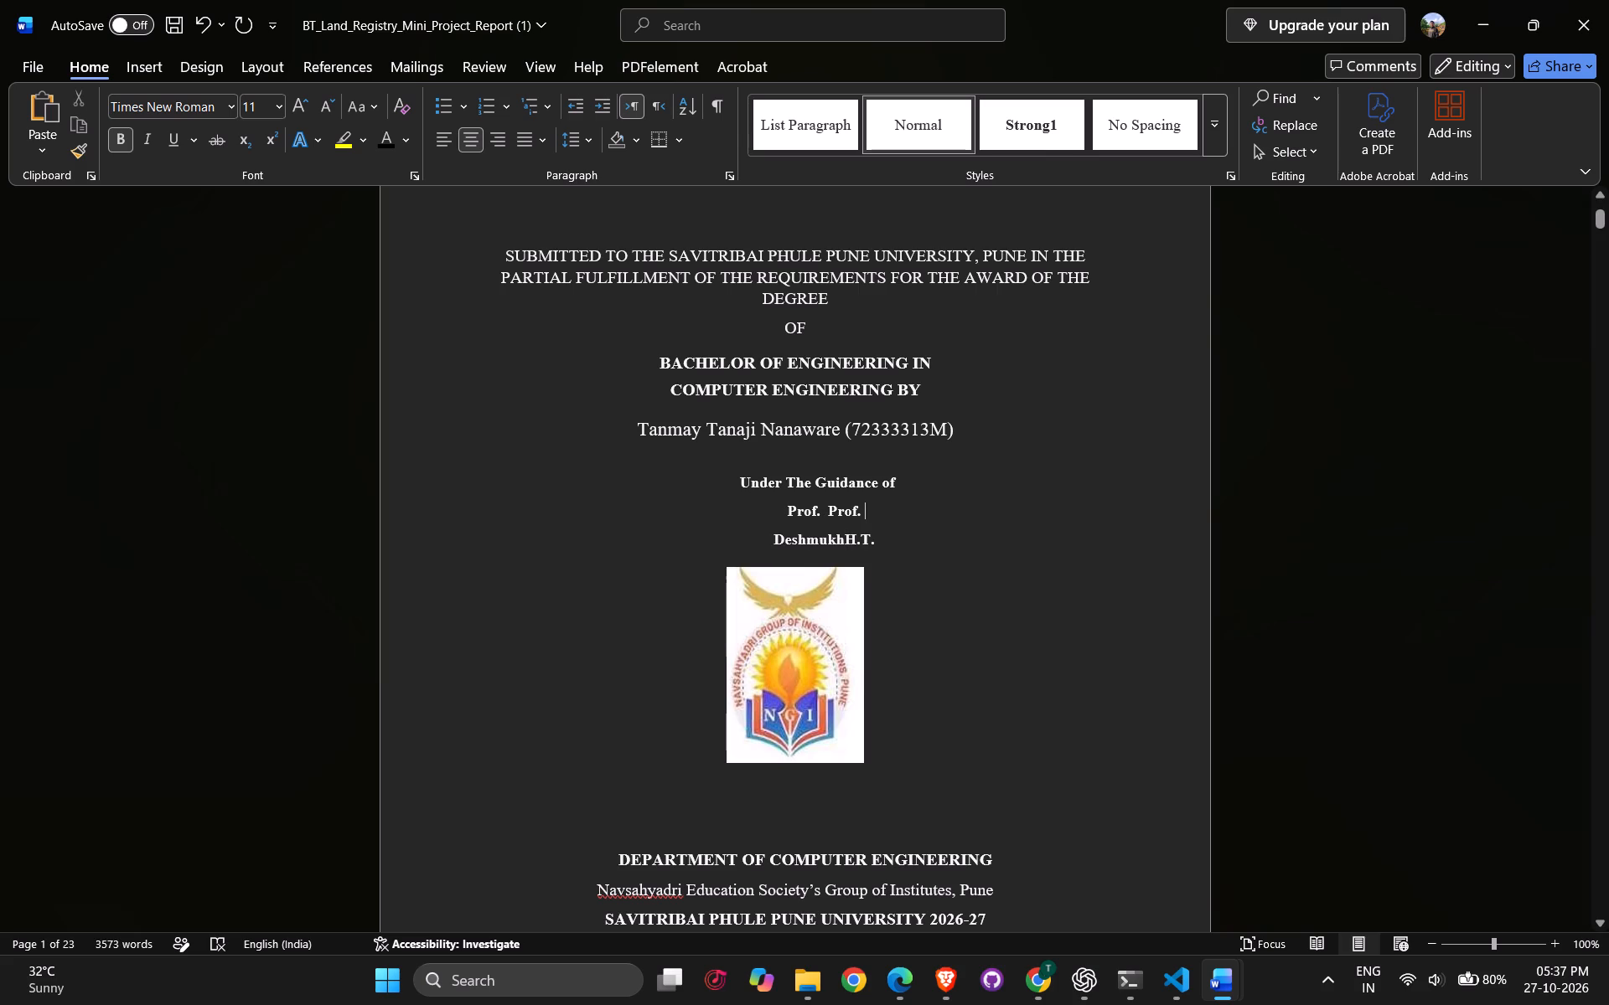
left_click_drag(844, 507, 827, 508)
key("BackSpace")
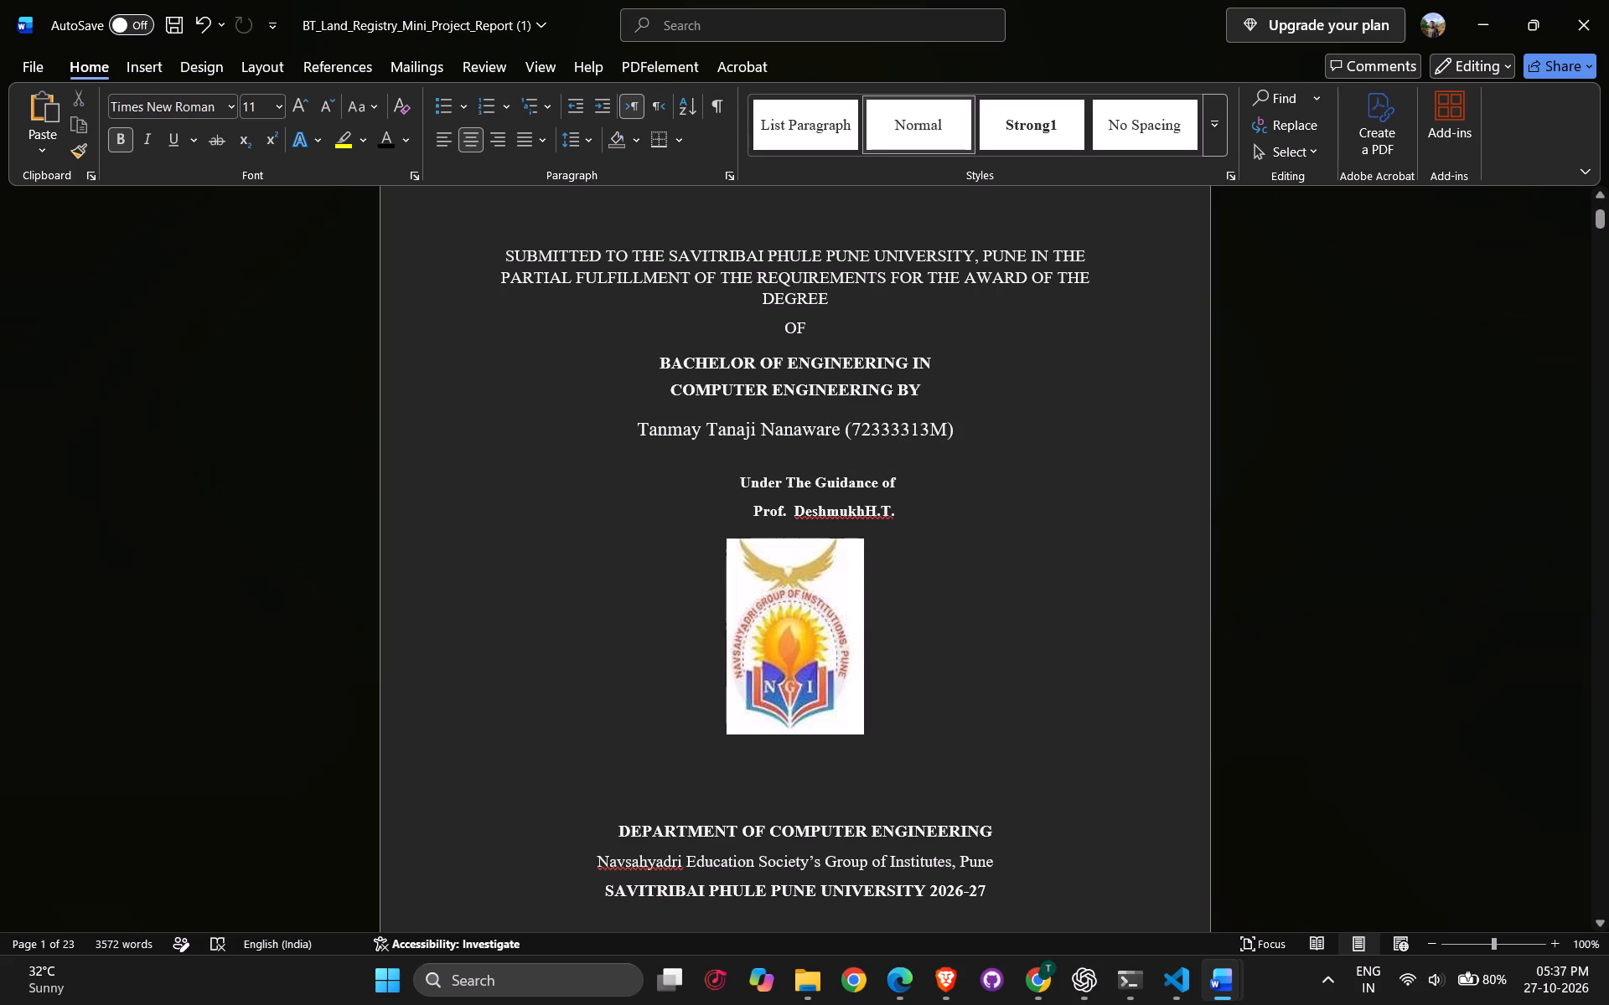
Replace the pasted guide's name after "Prof." with the internal guide's name used on the certificate page.
left_click_drag(918, 509, 790, 514)
left_click(804, 508)
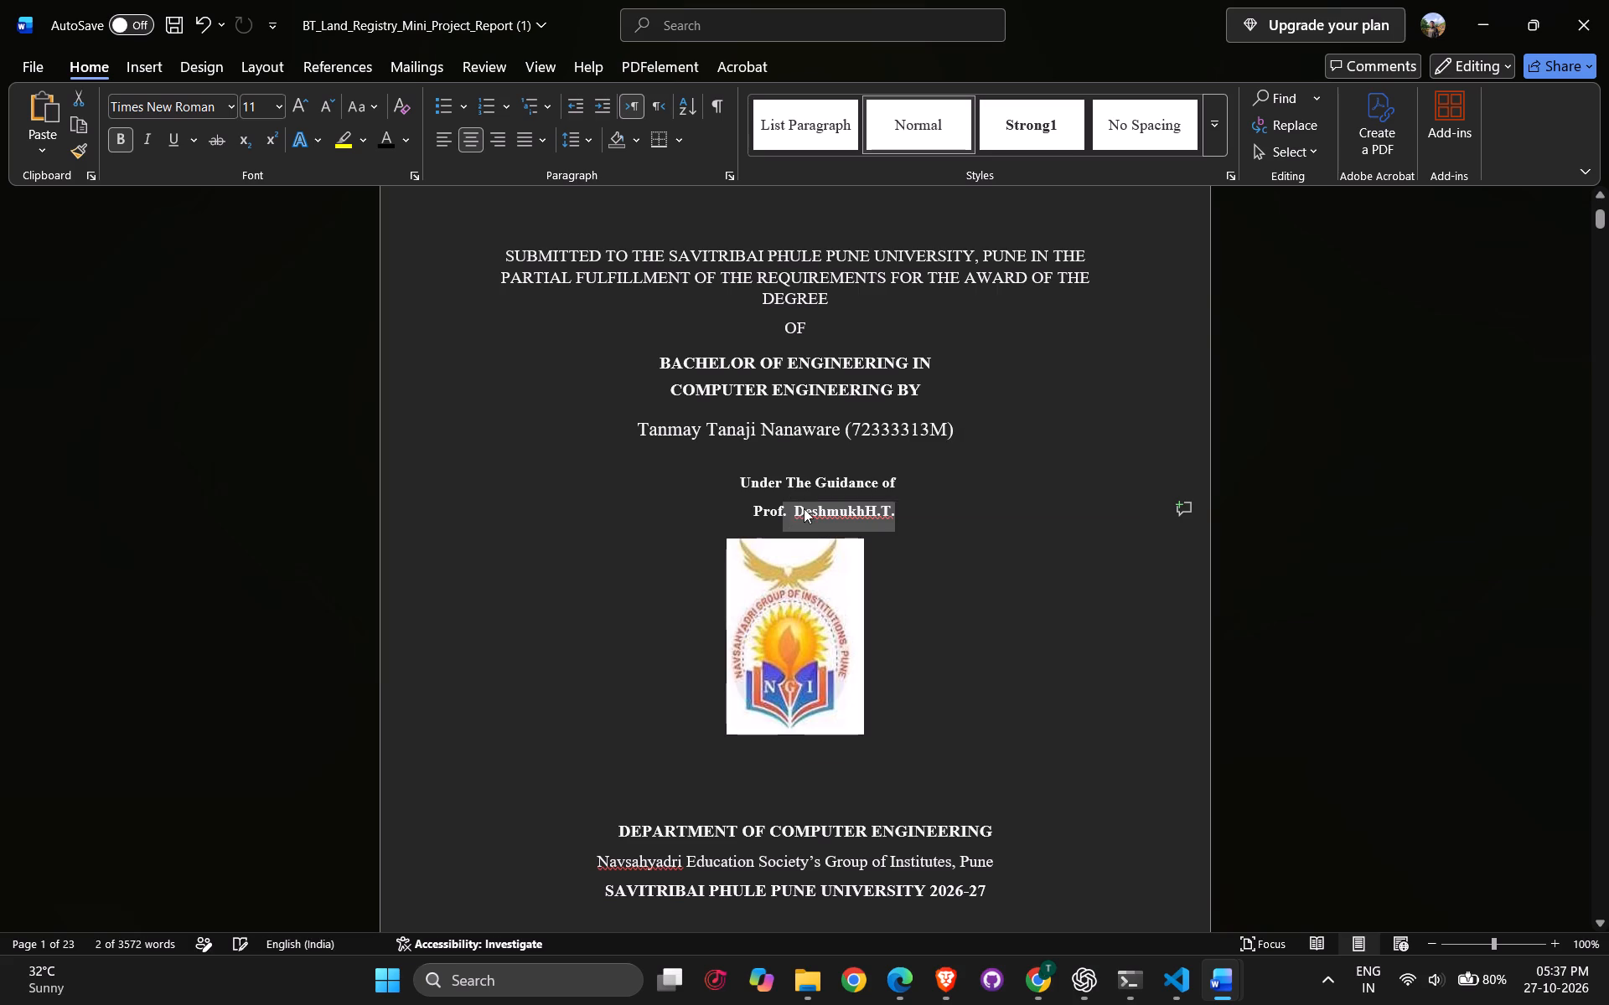
left_click_drag(796, 507, 892, 513)
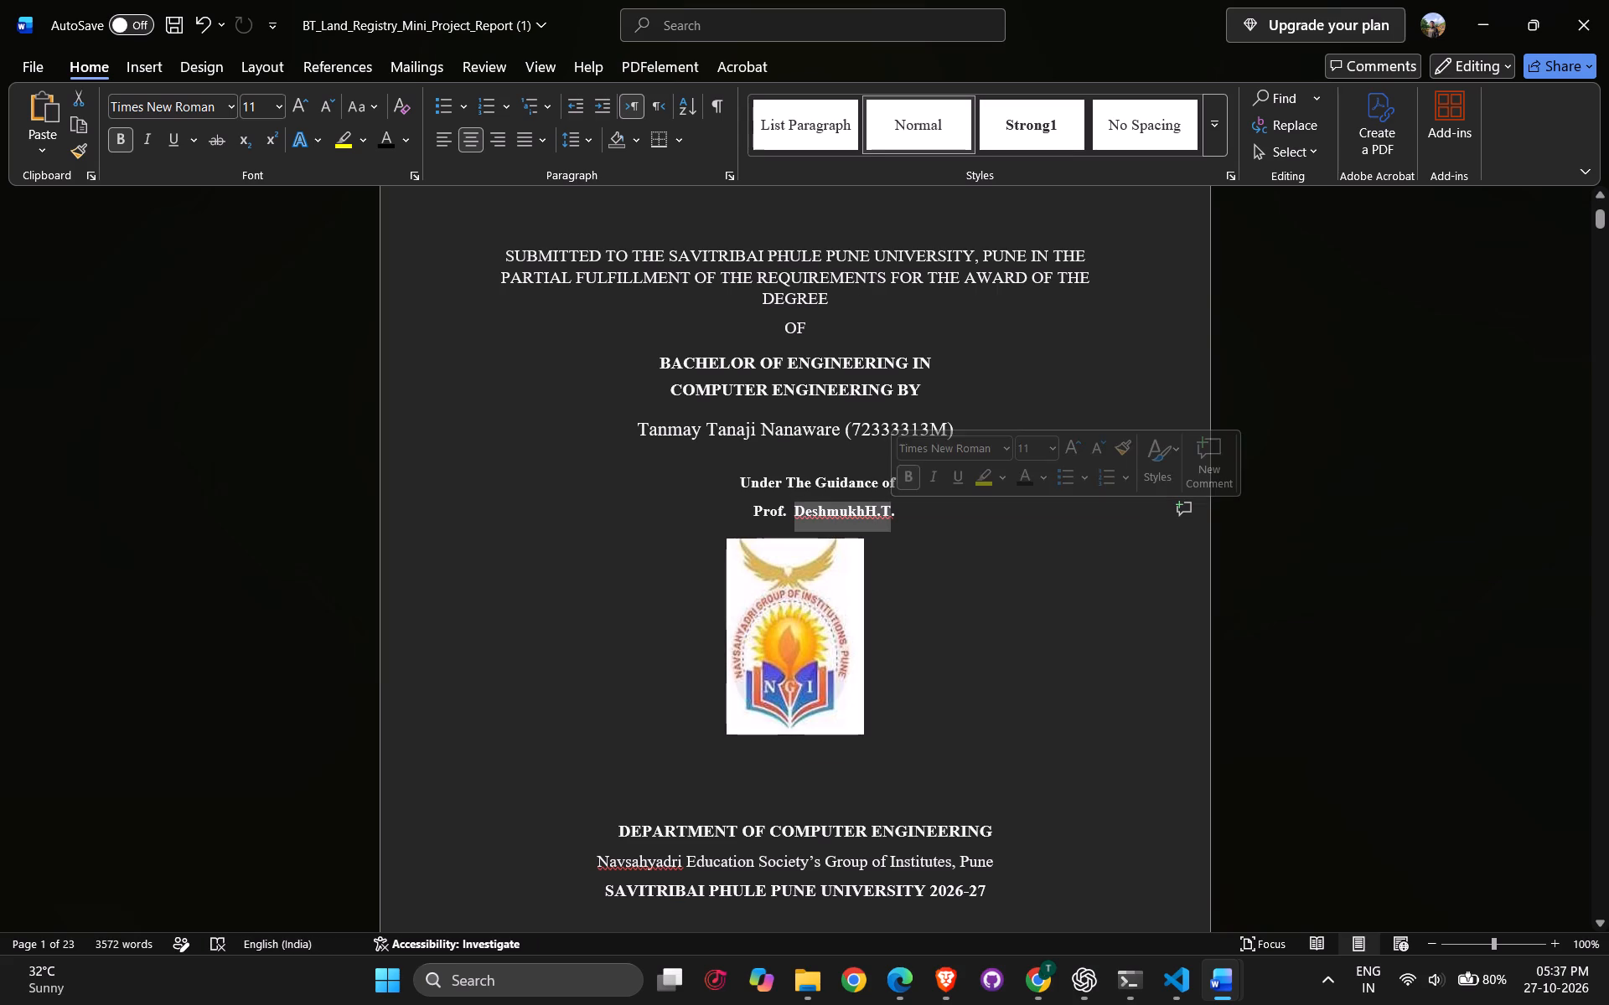
key("BackSpace")
key("Right")
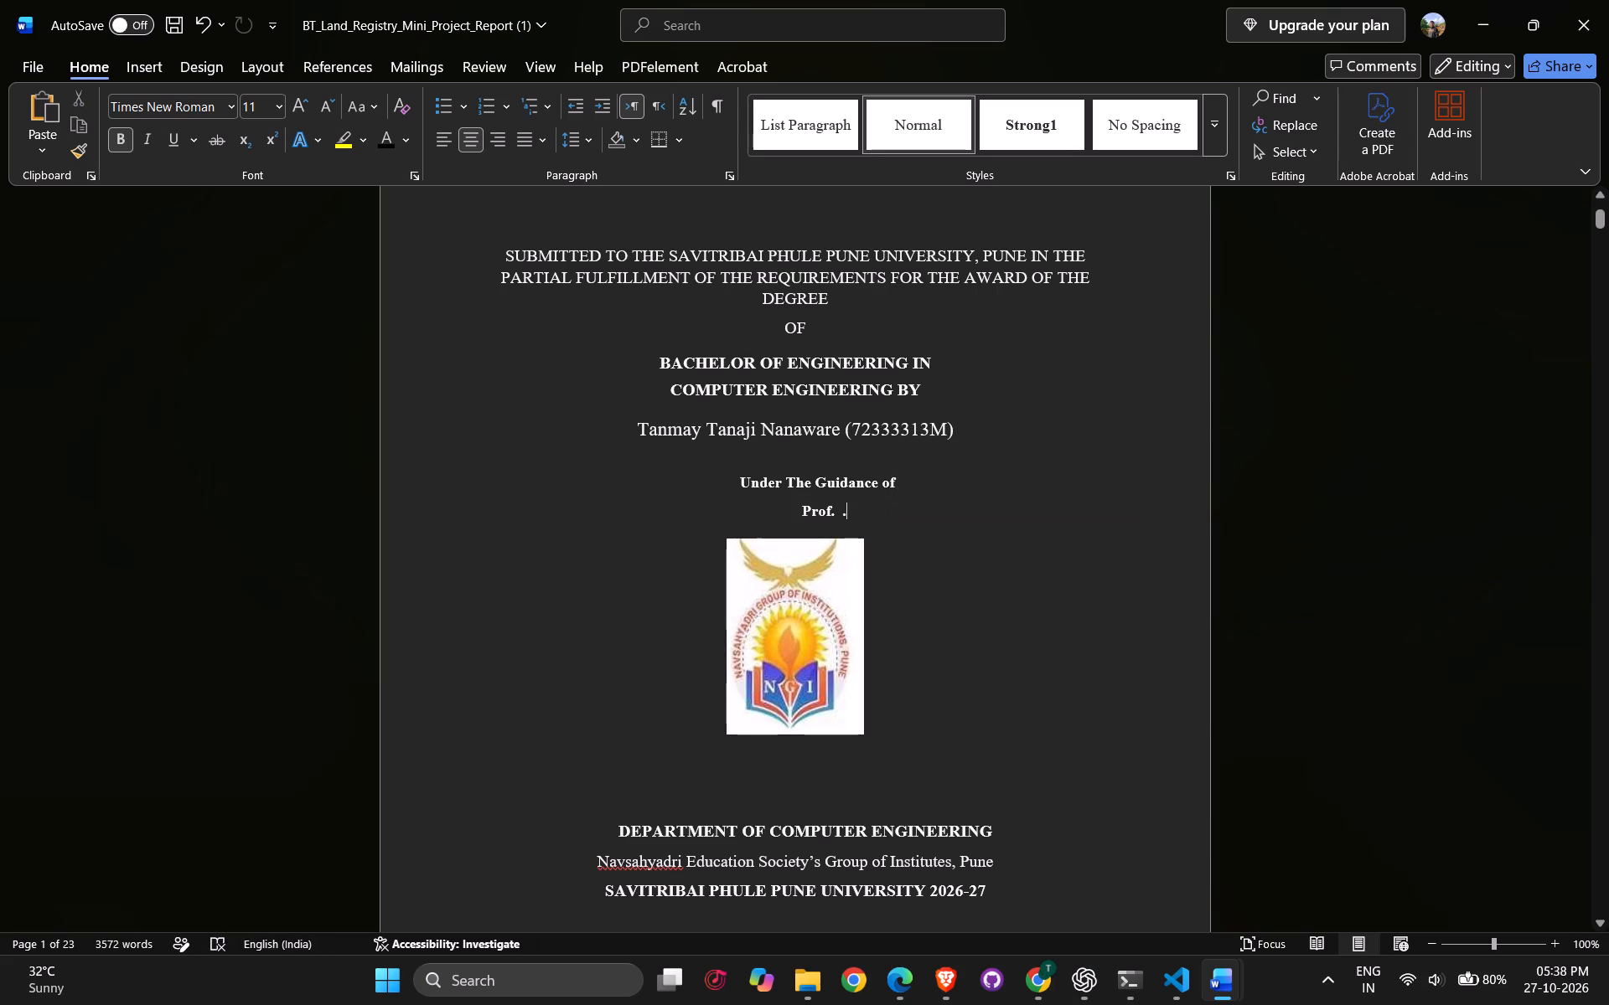
key("BackSpace")
key("BackSpace")
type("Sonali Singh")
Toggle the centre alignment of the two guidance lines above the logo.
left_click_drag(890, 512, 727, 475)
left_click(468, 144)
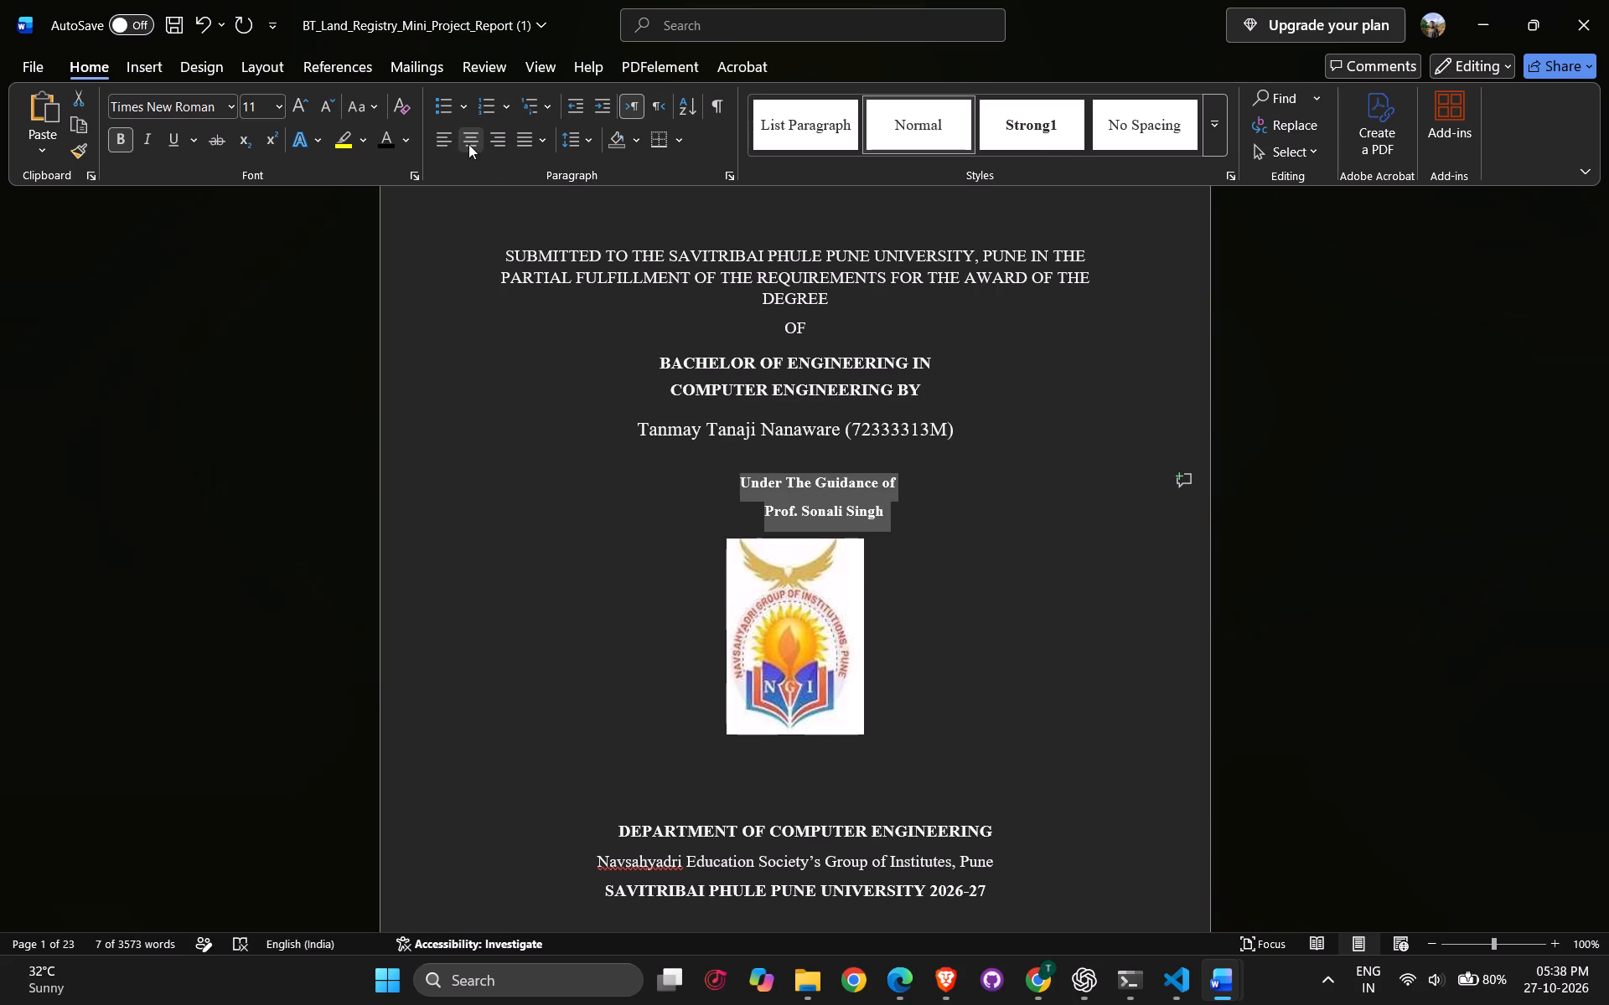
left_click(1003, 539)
Apply centre alignment to the whole content of the Land Registry cover page.
scroll(944, 457, "up", 1)
scroll(944, 457, "down", 5)
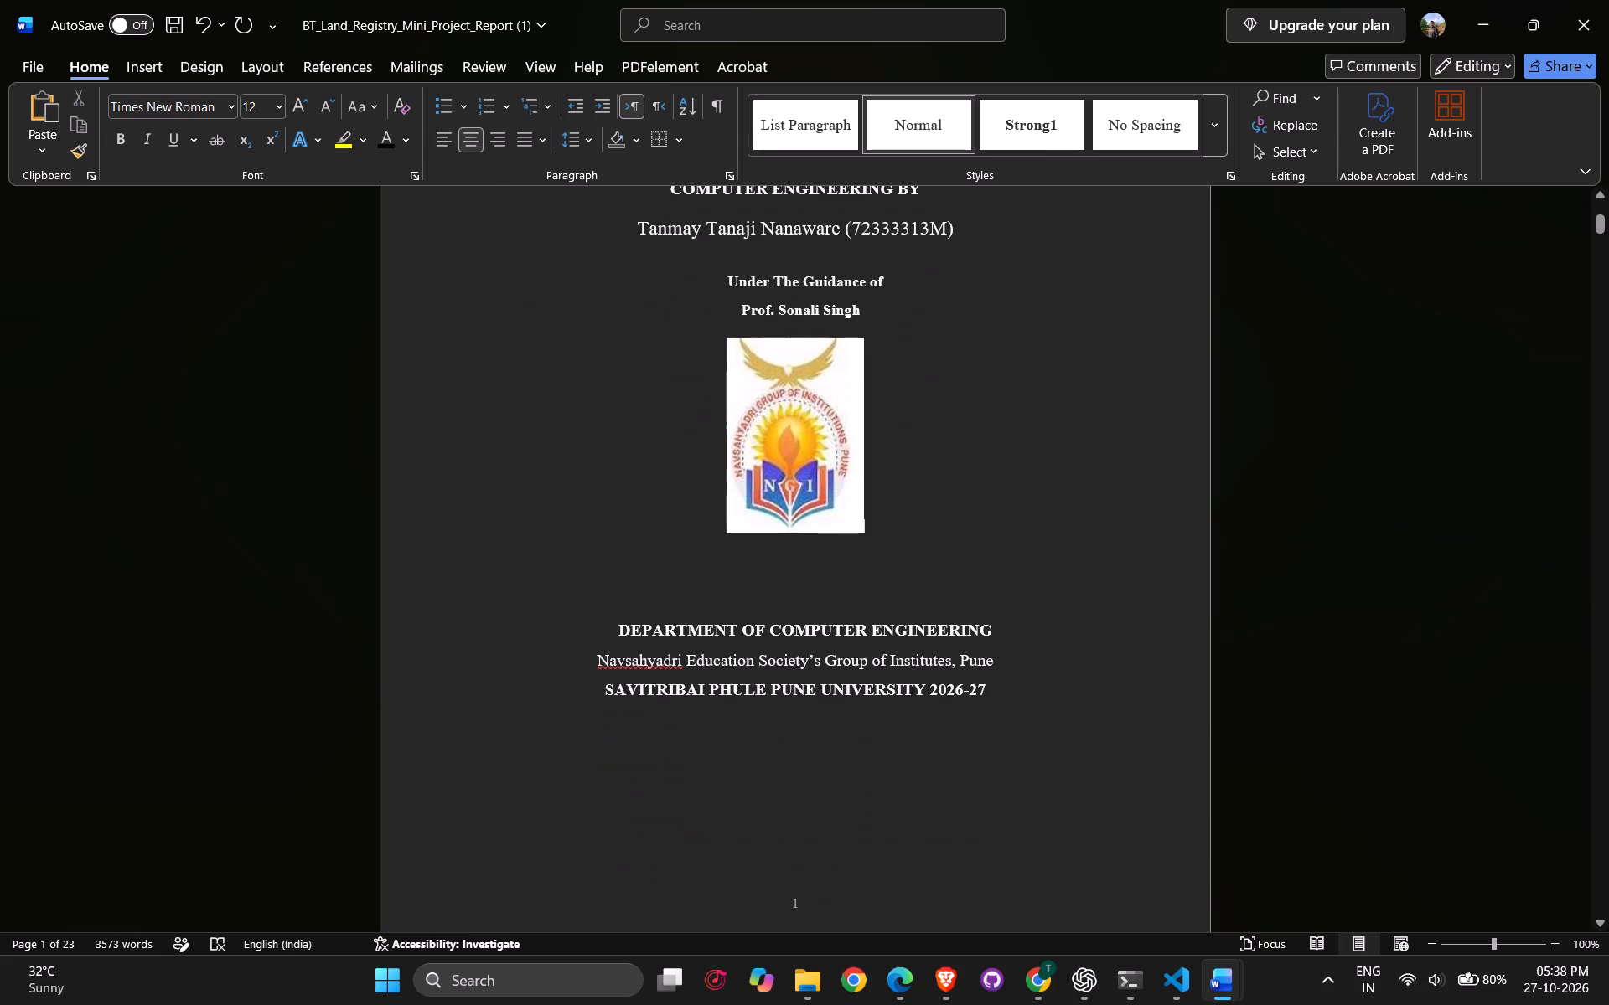
left_click_drag(1053, 796, 553, 194)
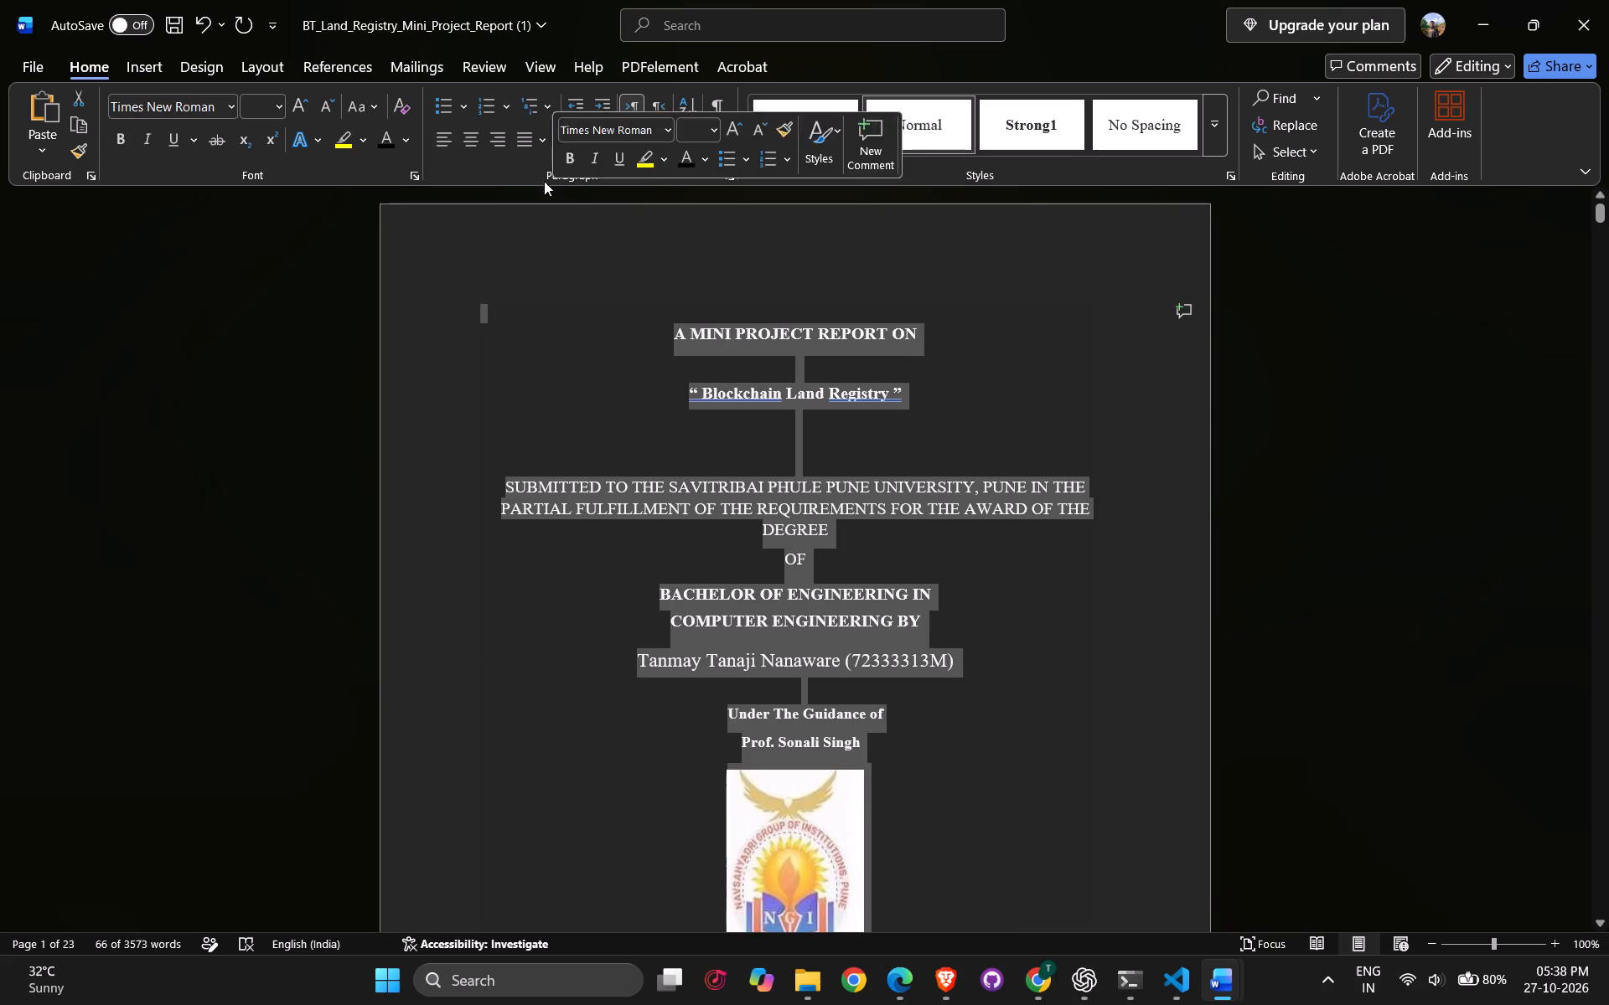
left_click(483, 146)
left_click(478, 144)
left_click(478, 144)
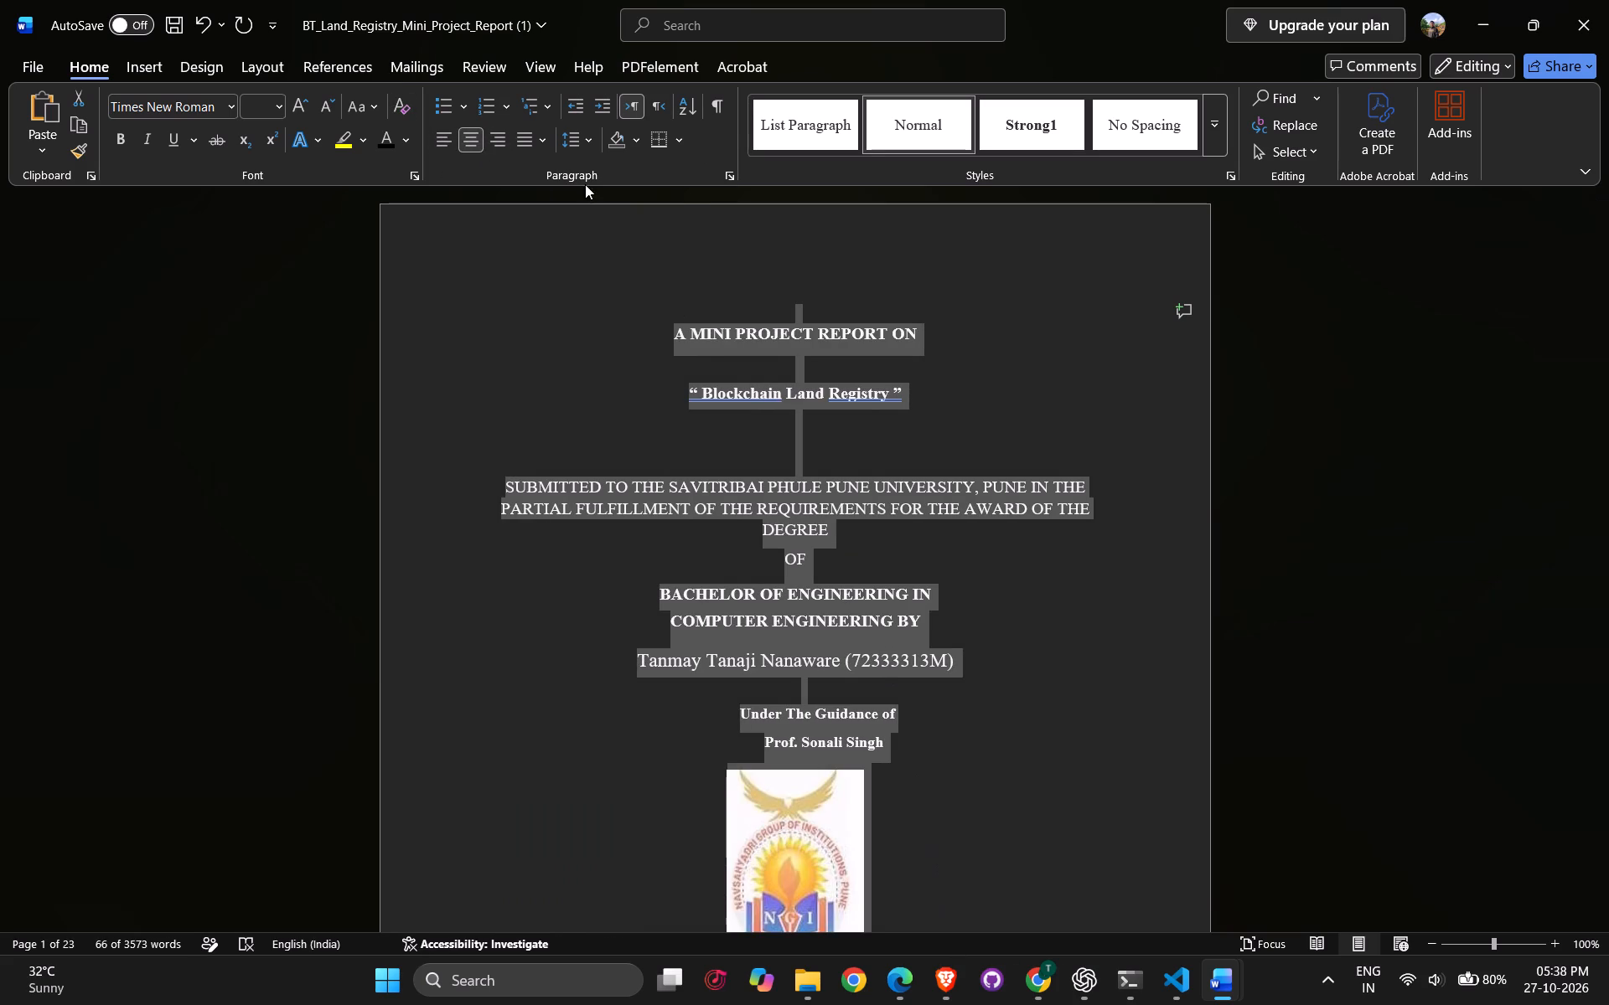
Turn off centre alignment for the guidance lines above the logo.
left_click(998, 781)
left_click_drag(909, 680, 771, 671)
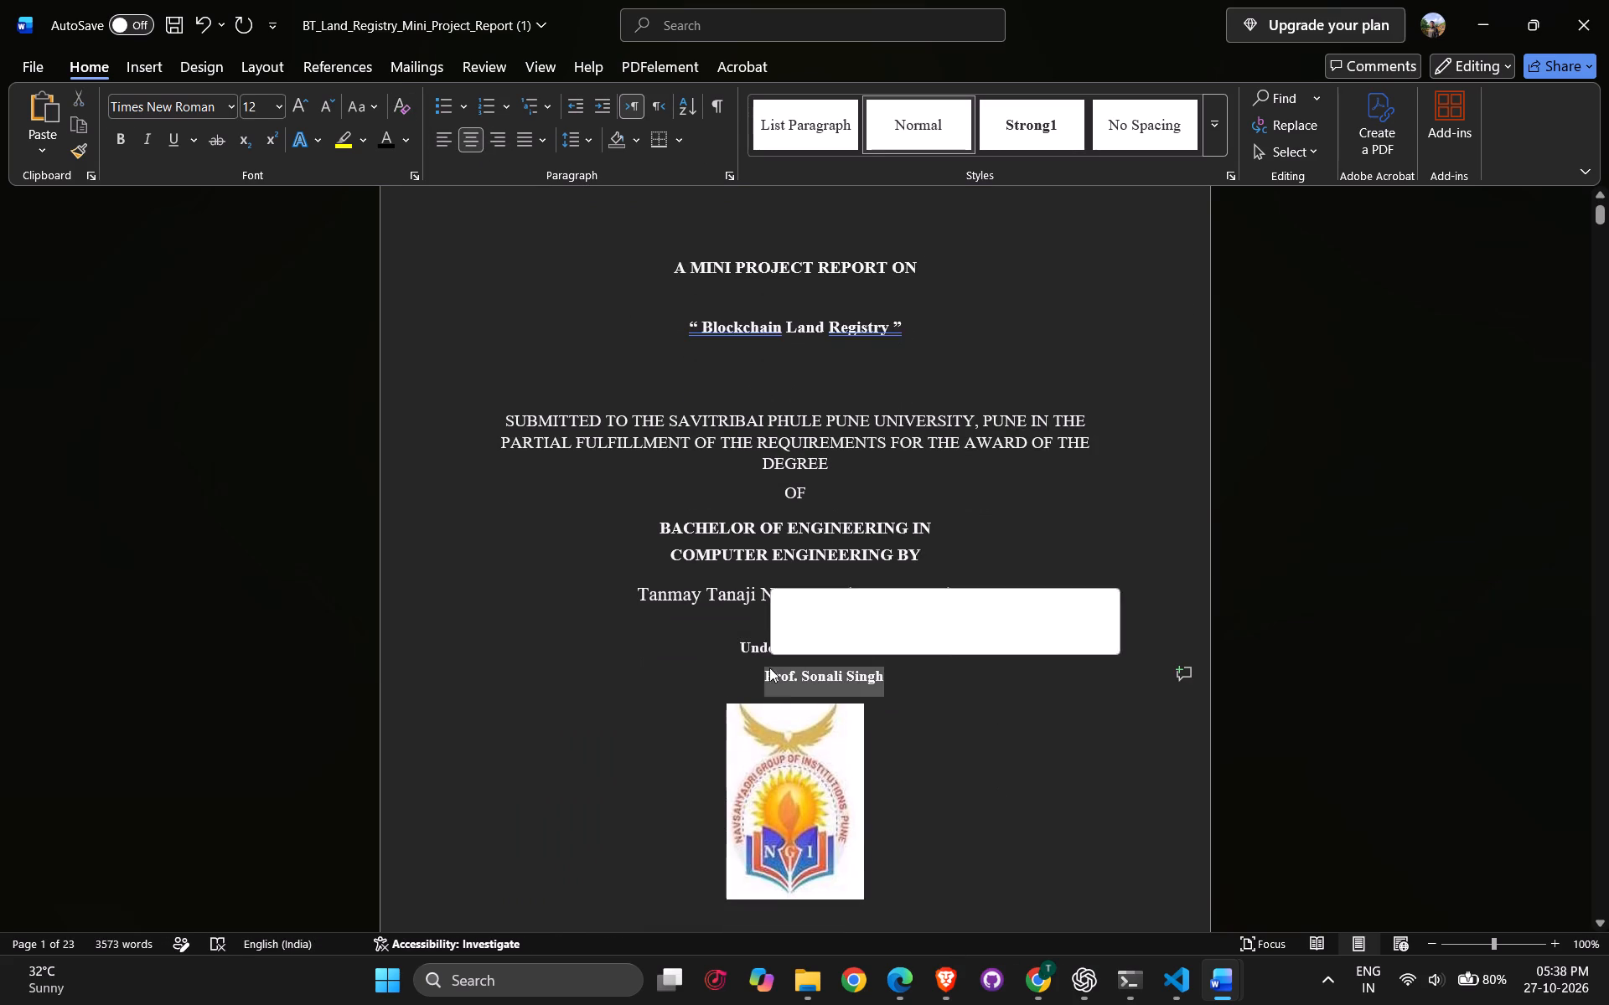
left_click(462, 140)
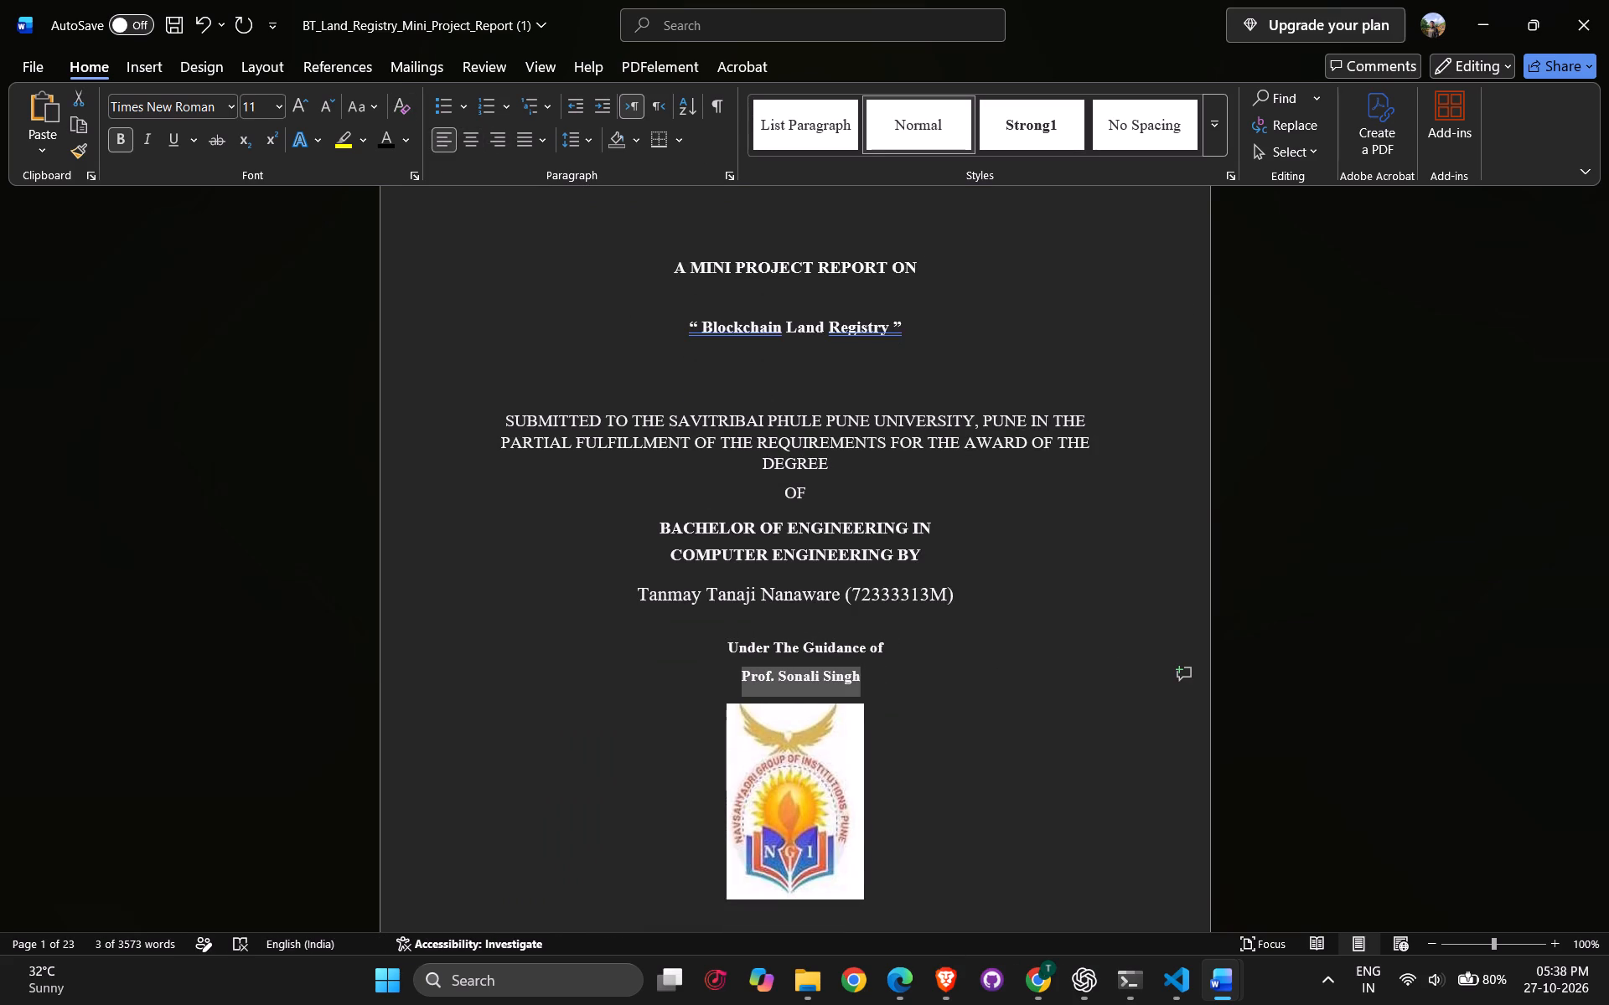
Look over the certificate and index pages of the Land Registry report.
left_click(1077, 716)
scroll(1053, 721, "down", 12)
scroll(1048, 728, "down", 10)
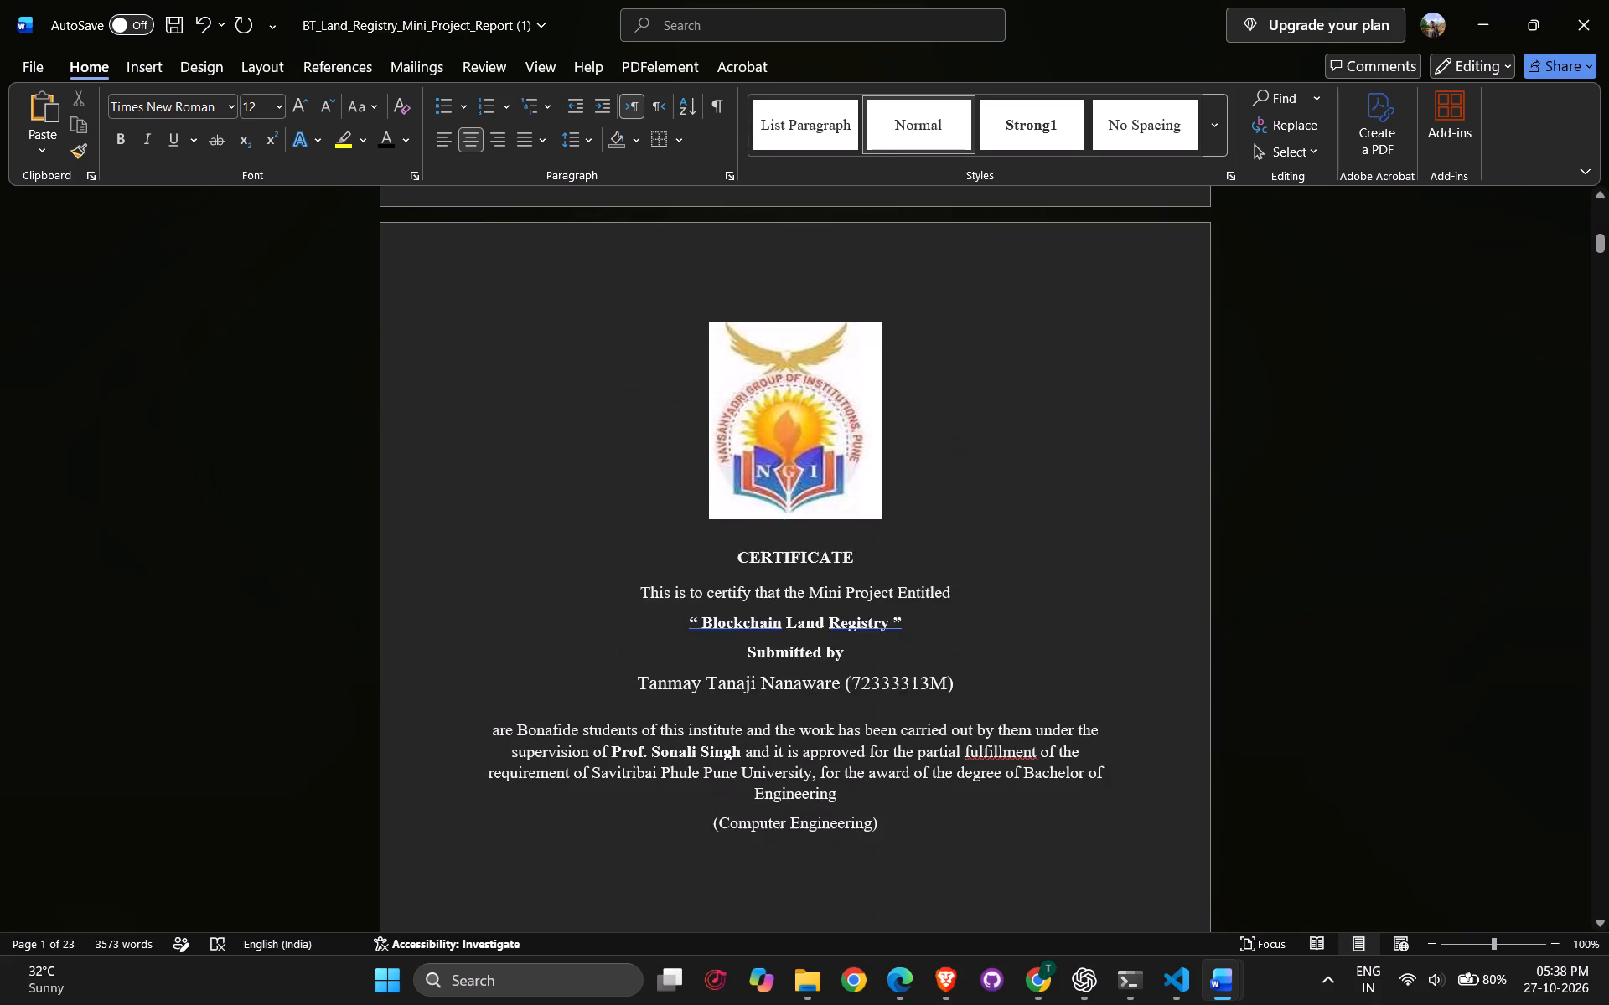
scroll(1019, 752, "down", 3)
scroll(1053, 902, "down", 6)
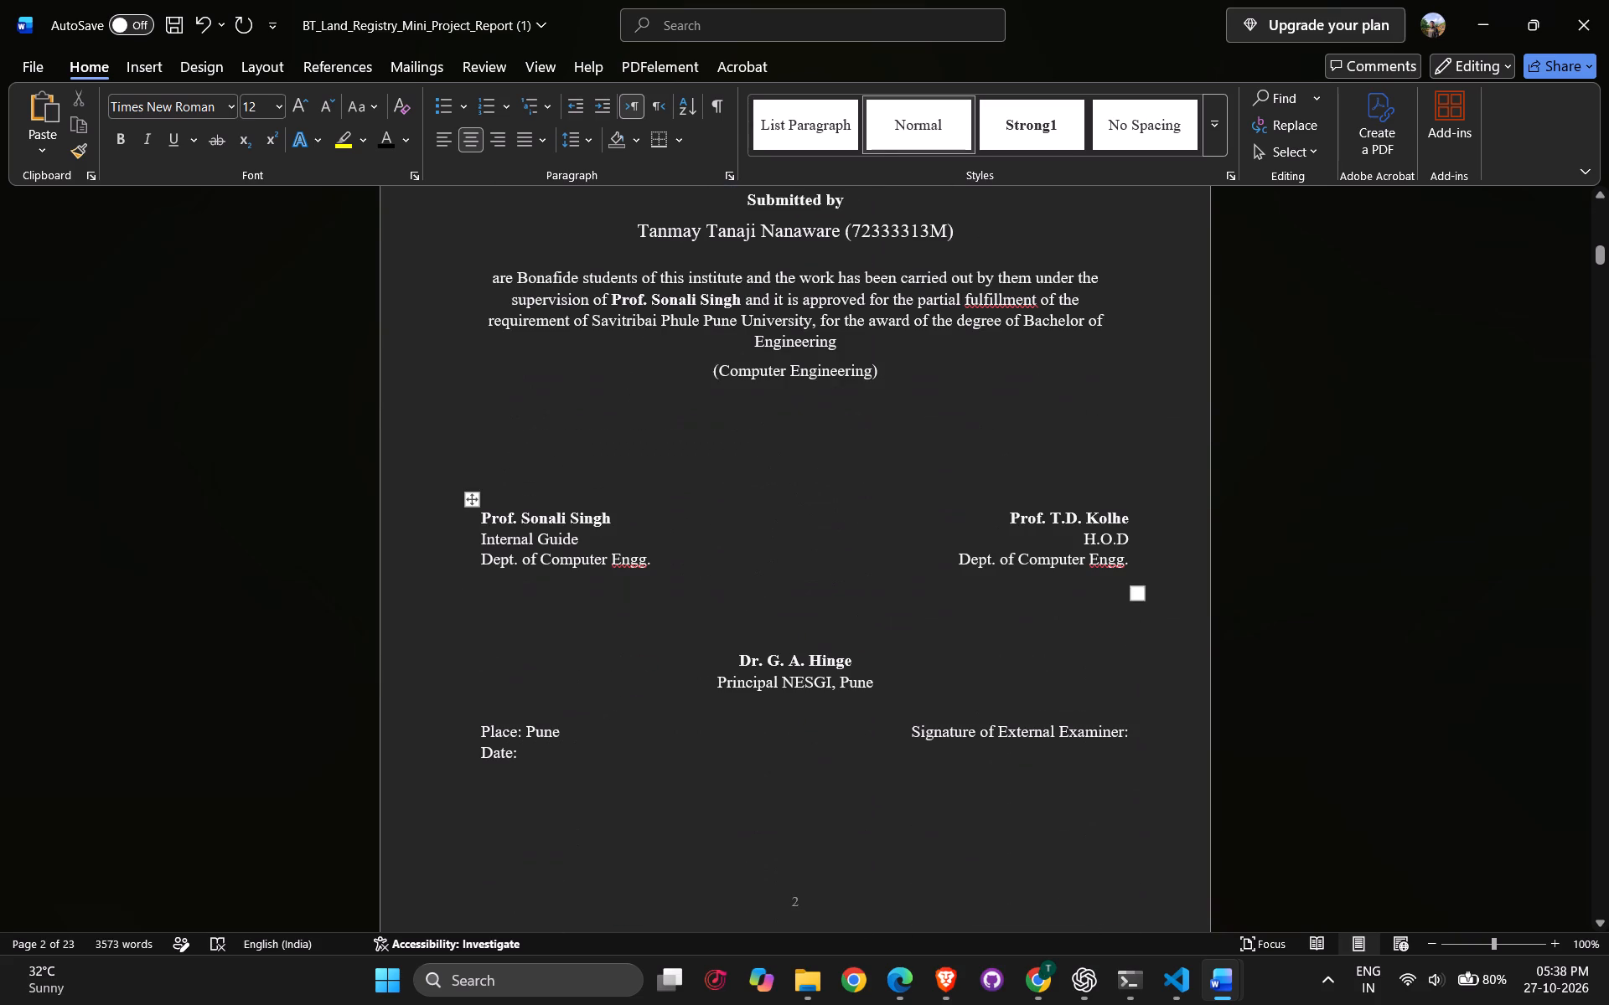
scroll(903, 802, "down", 7)
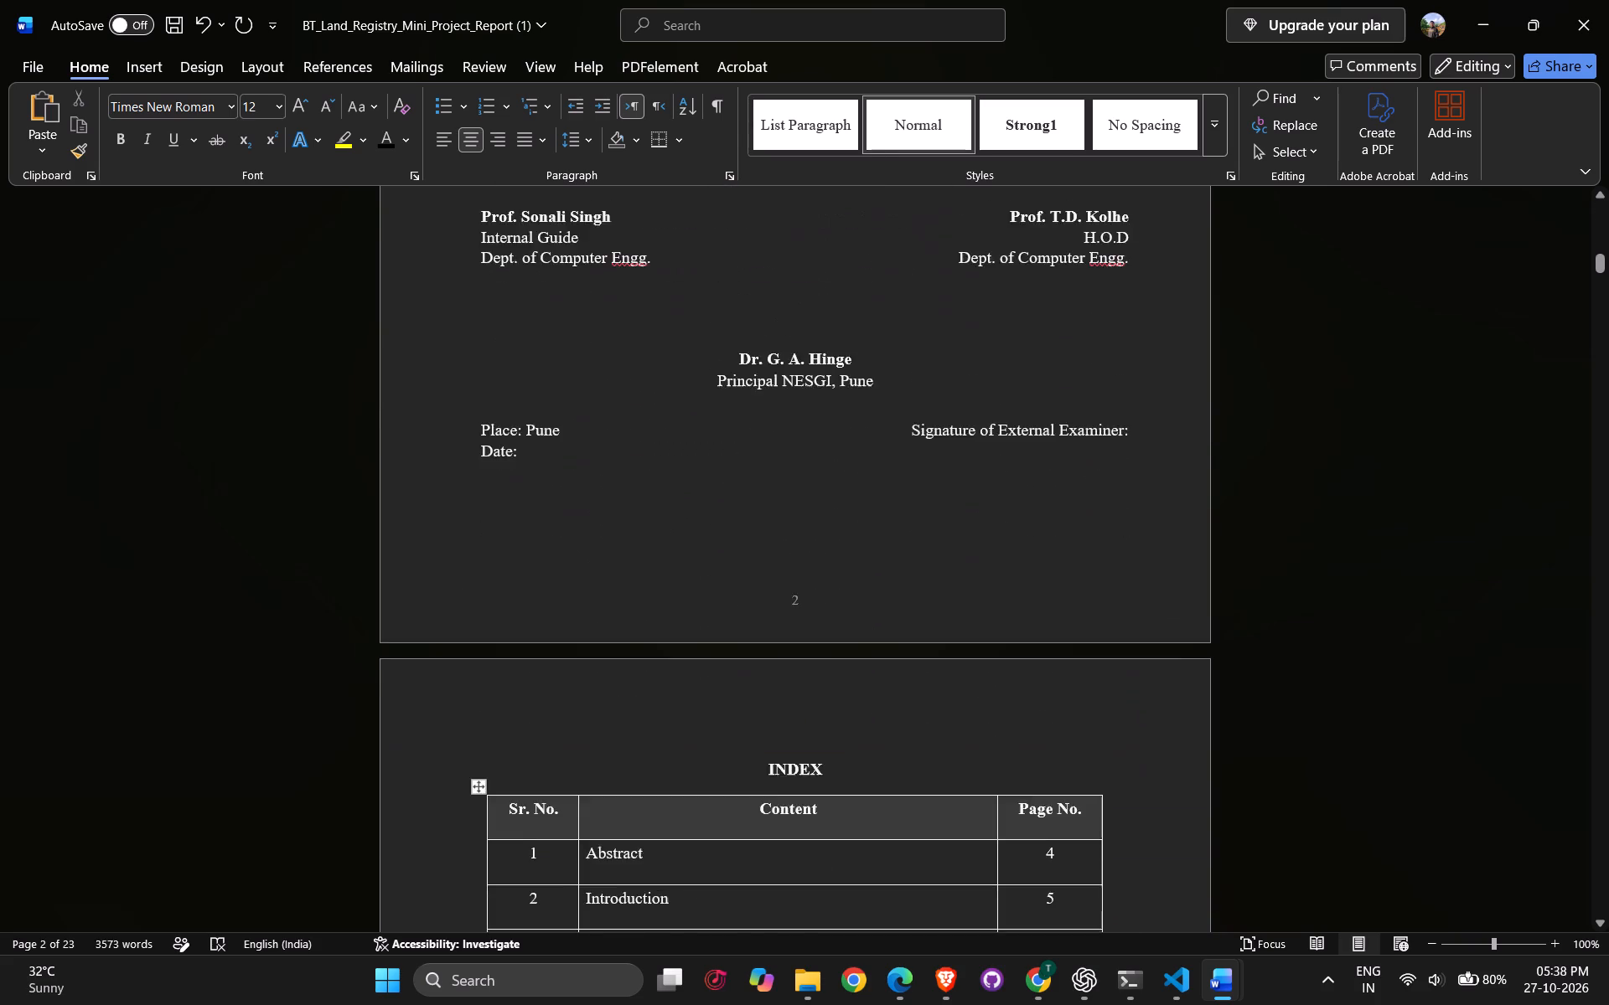
scroll(903, 802, "down", 19)
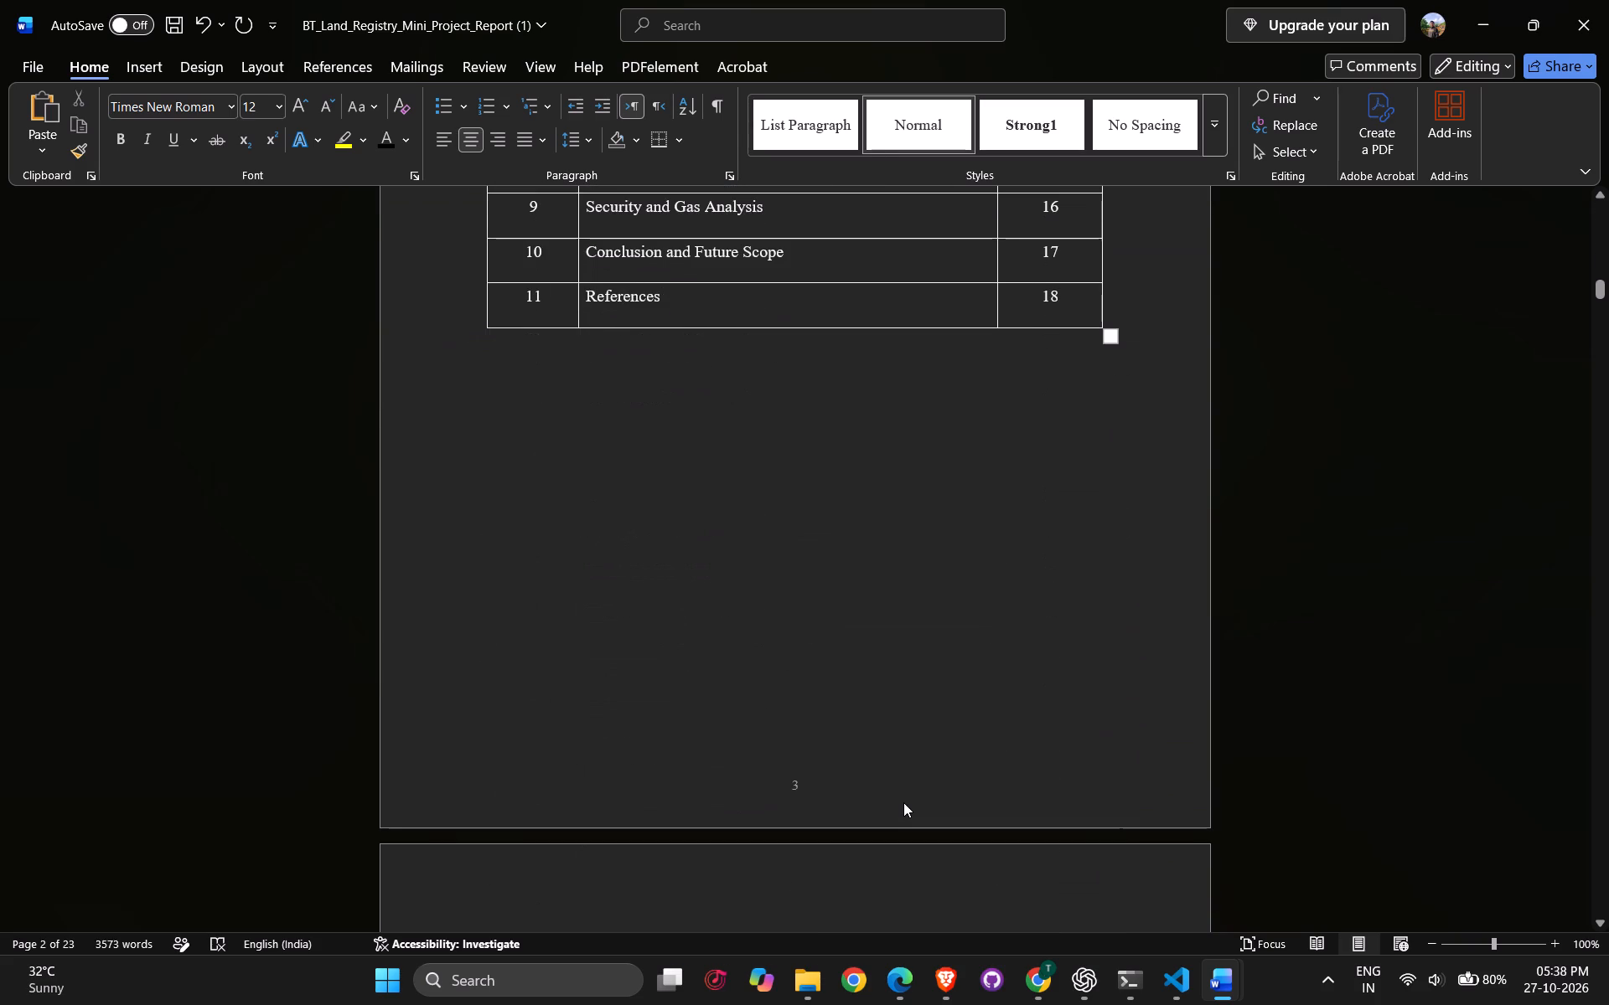
Save the Land Registry report.
key("ctrl+s")
key("ctrl+s")
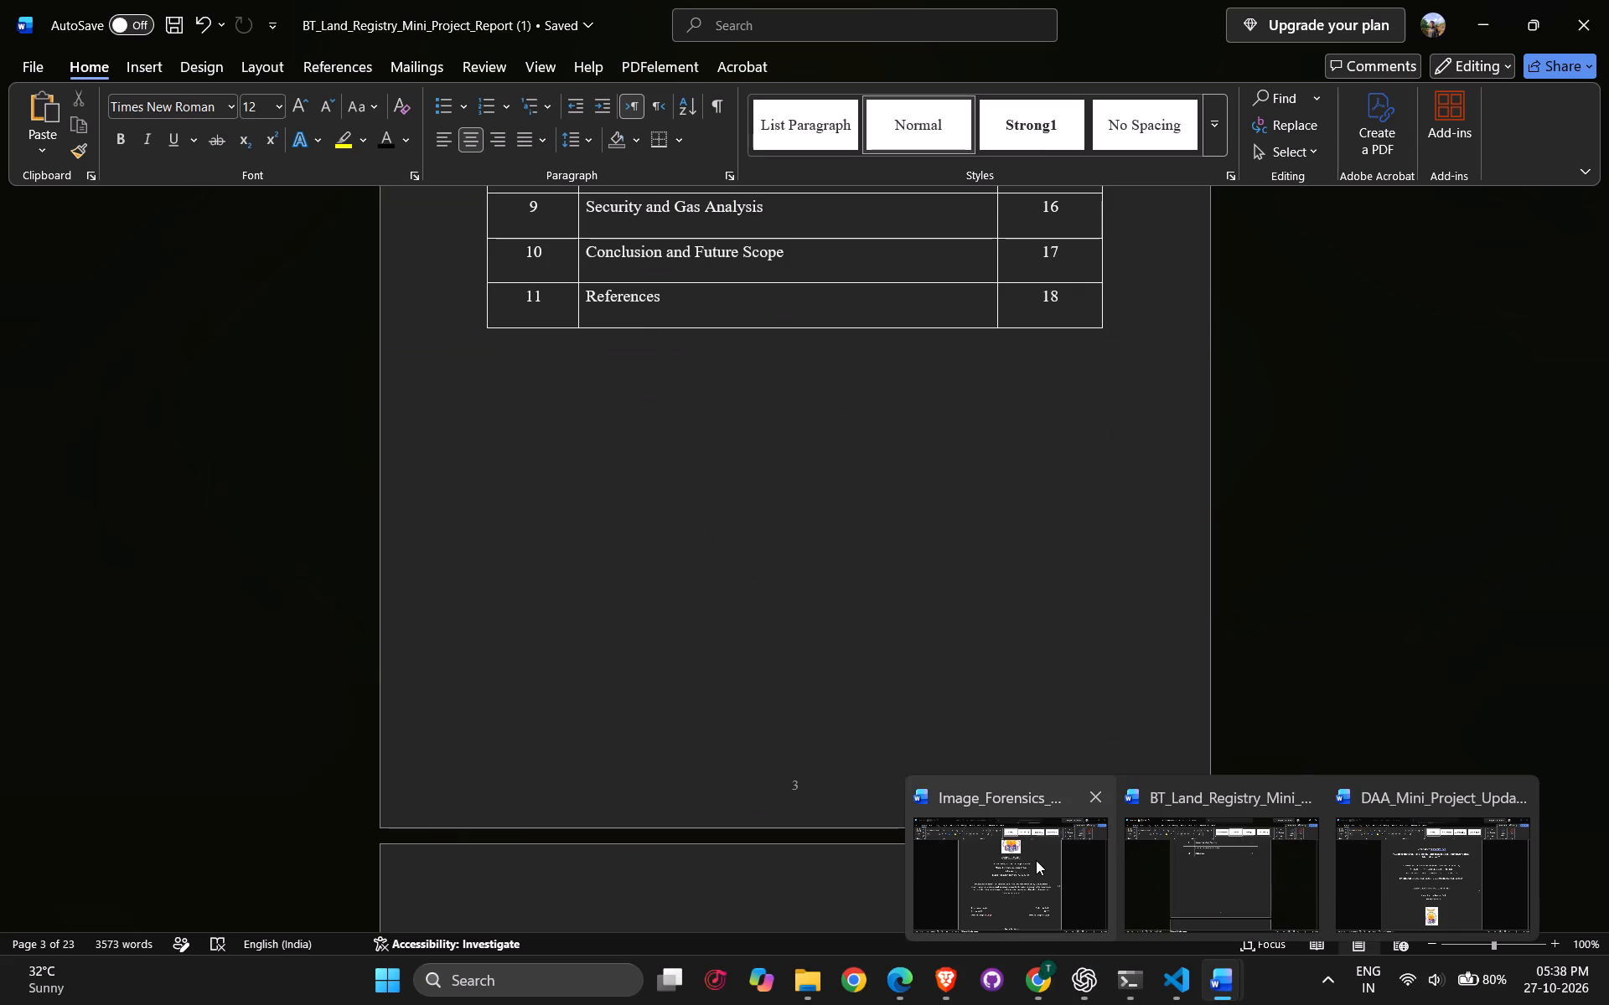
Switch to the Image Forensics Tool report and look over its pages from the cover to the abstract.
left_click(1036, 860)
left_click(986, 484)
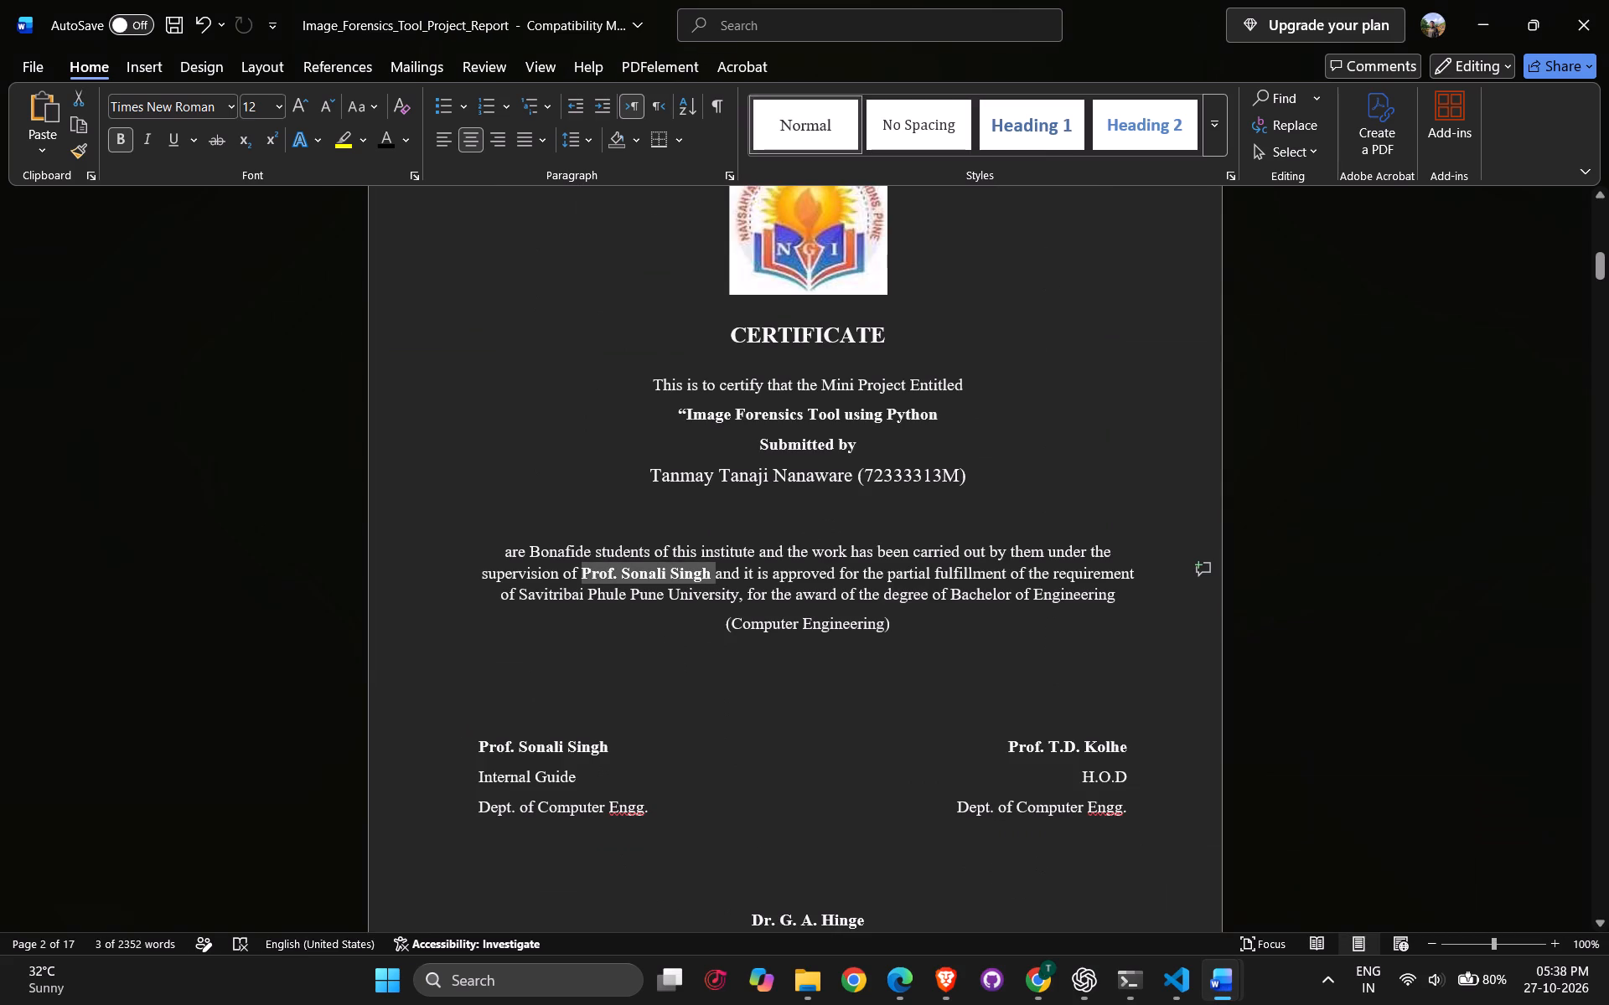
scroll(986, 482, "up", 17)
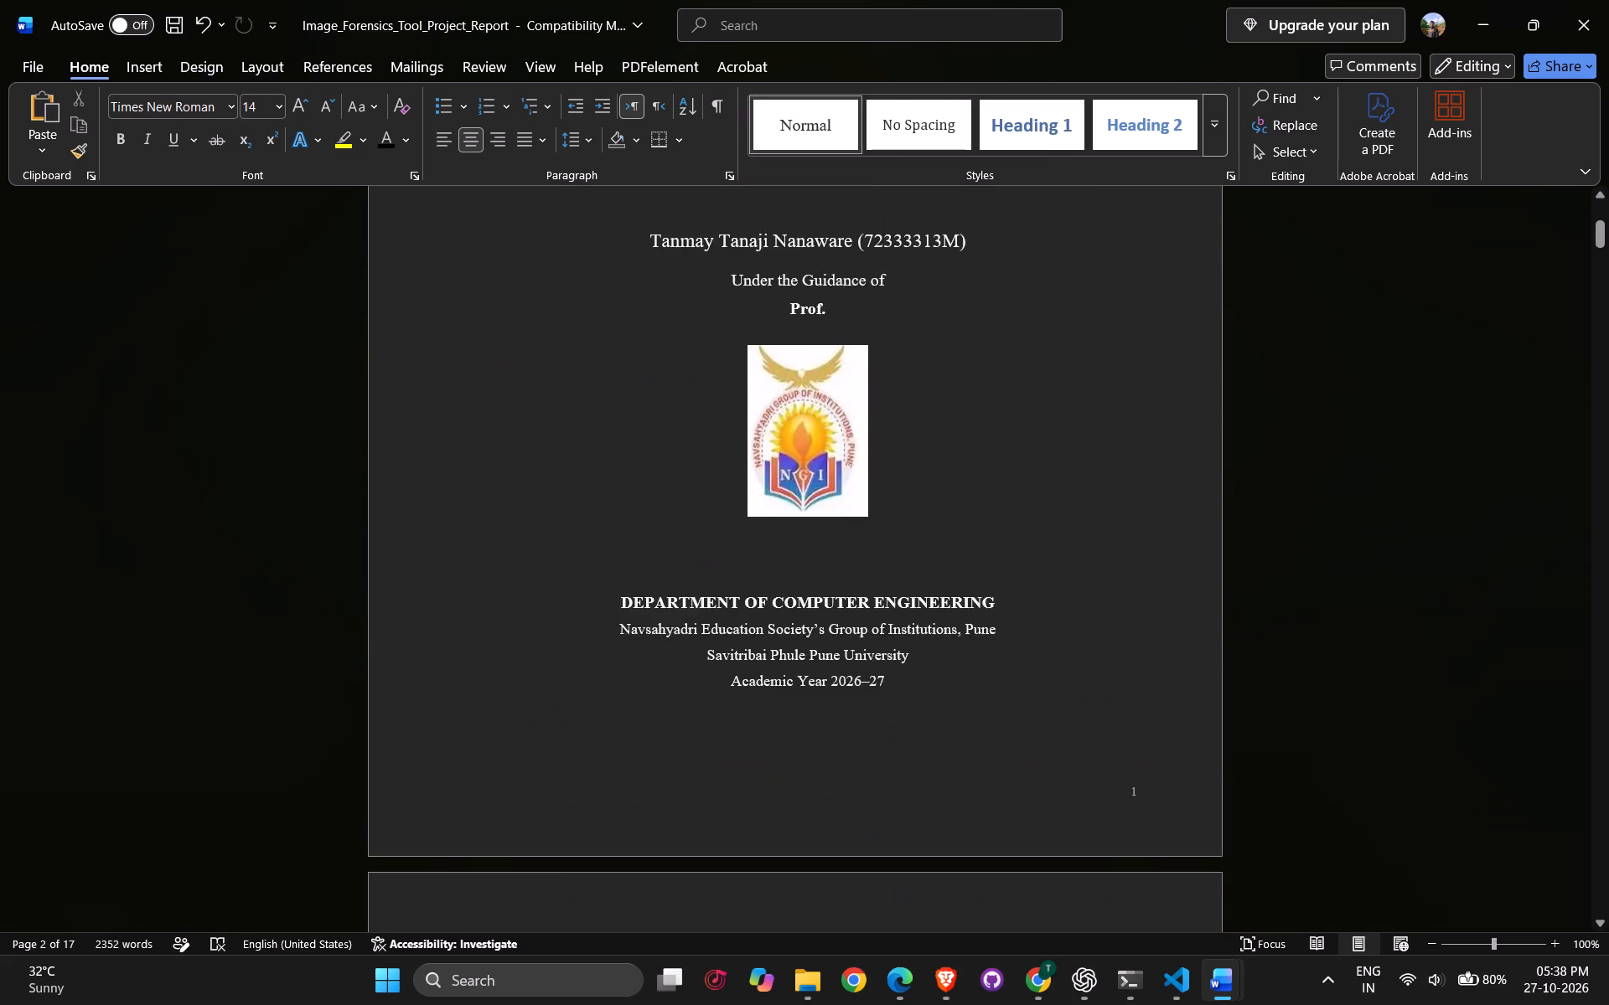
scroll(981, 494, "up", 5)
left_click(836, 568)
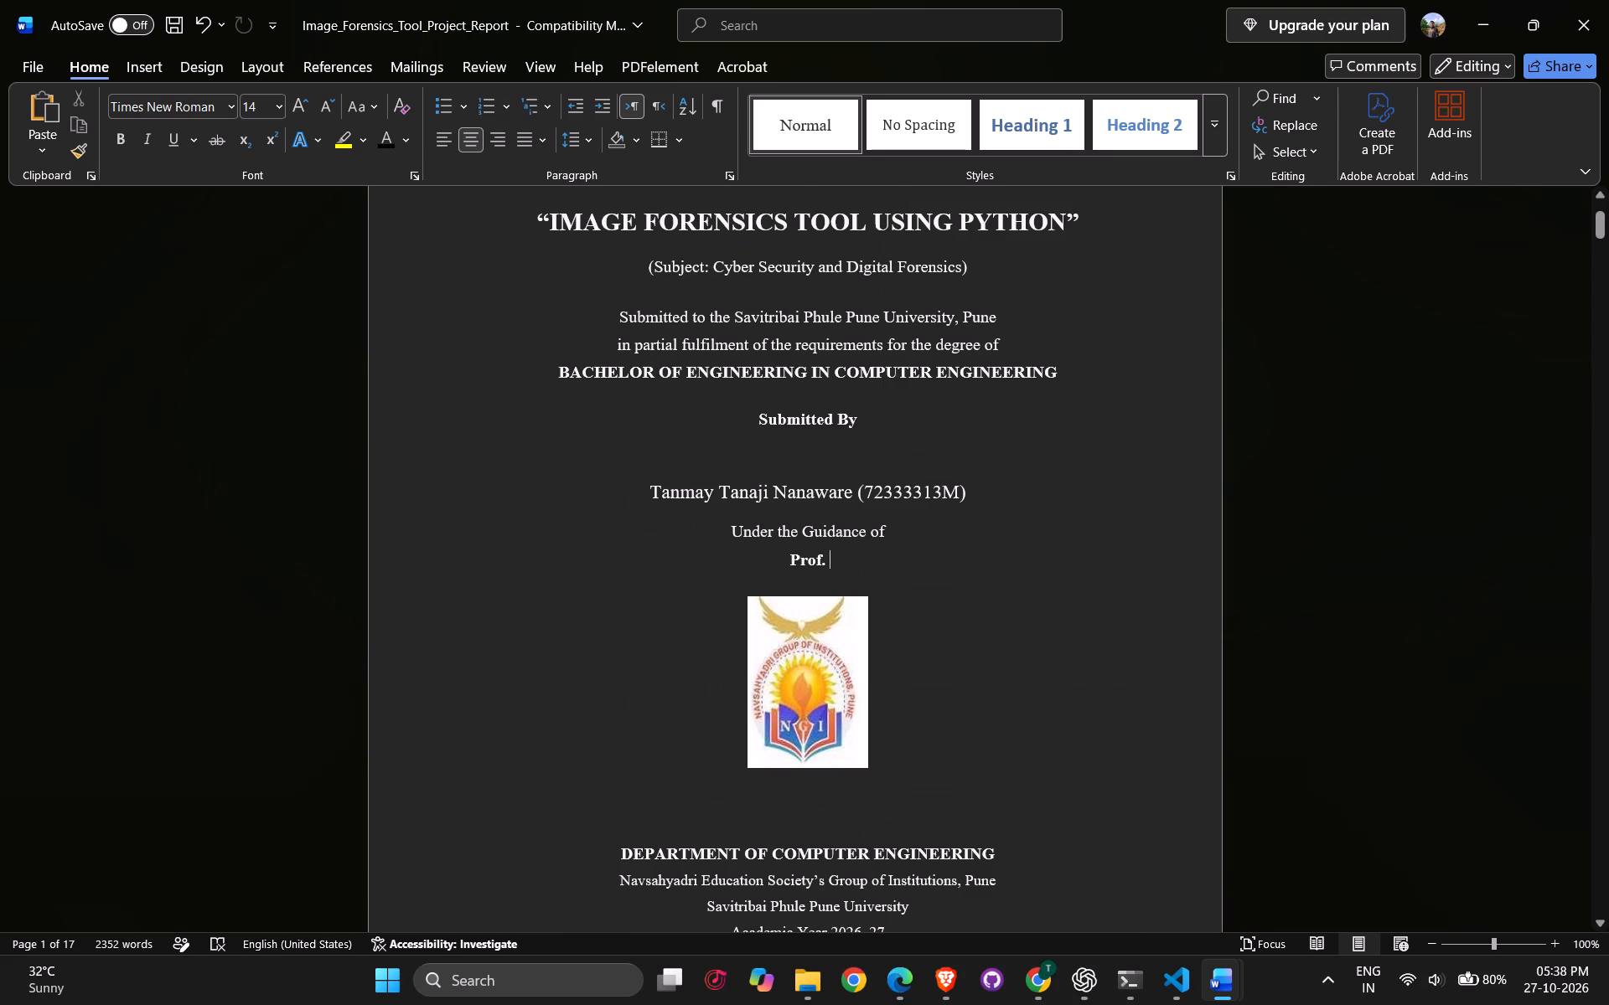
scroll(925, 544, "down", 17)
scroll(928, 564, "down", 4)
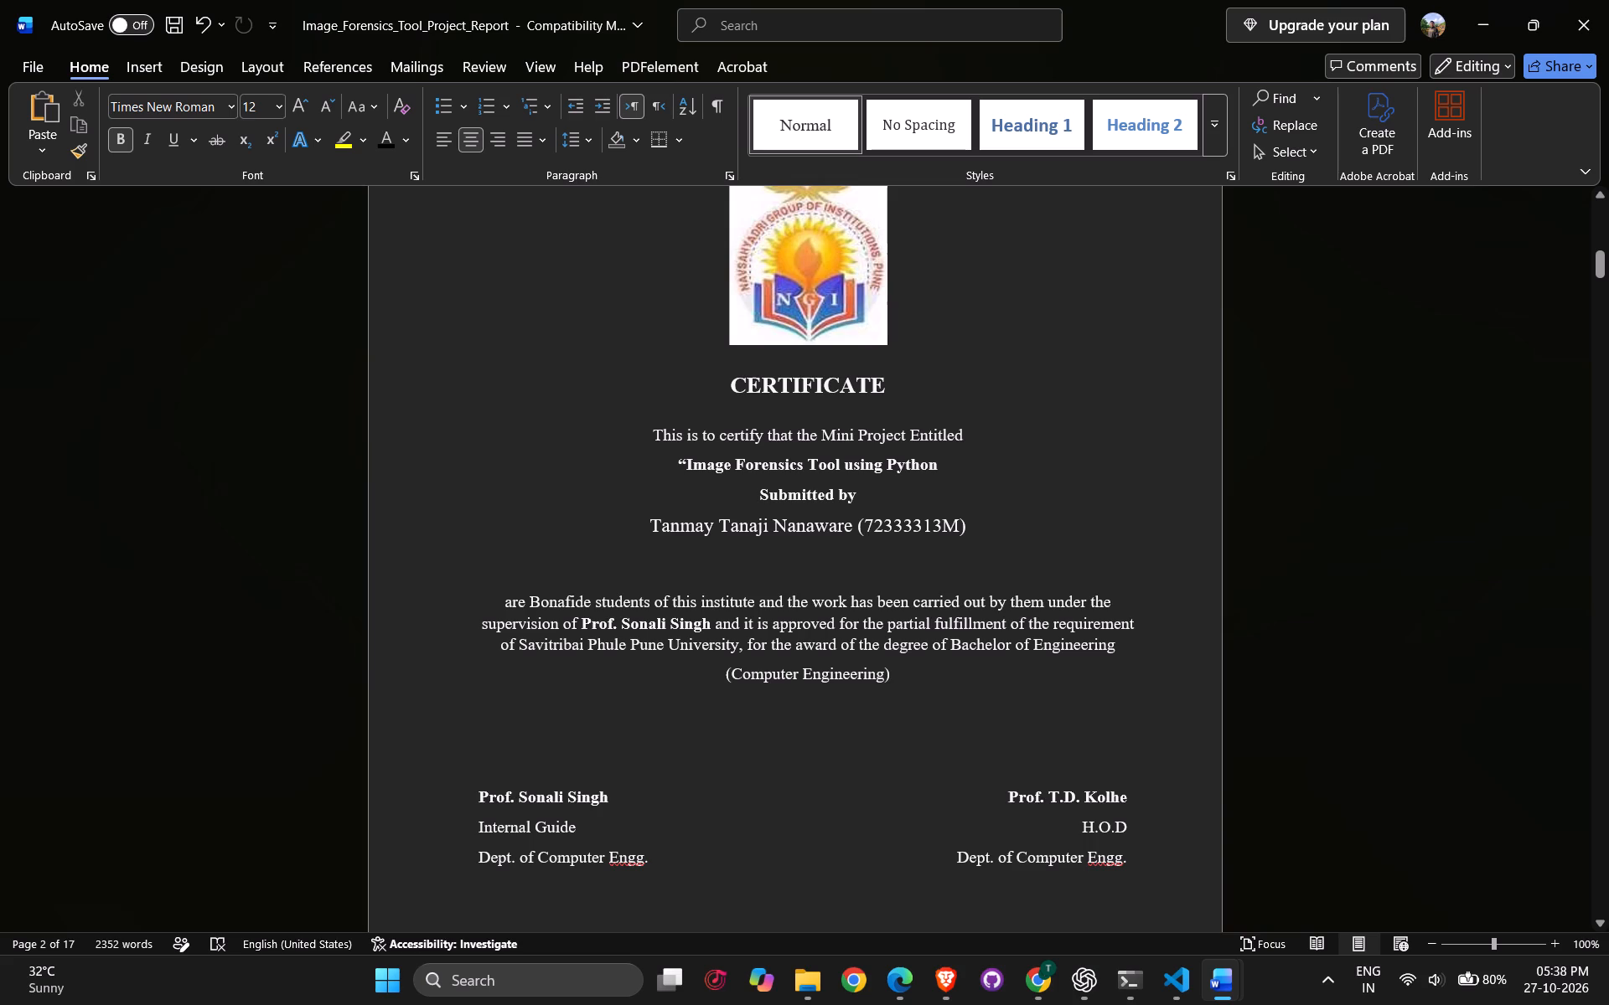
scroll(858, 600, "down", 10)
scroll(889, 596, "down", 11)
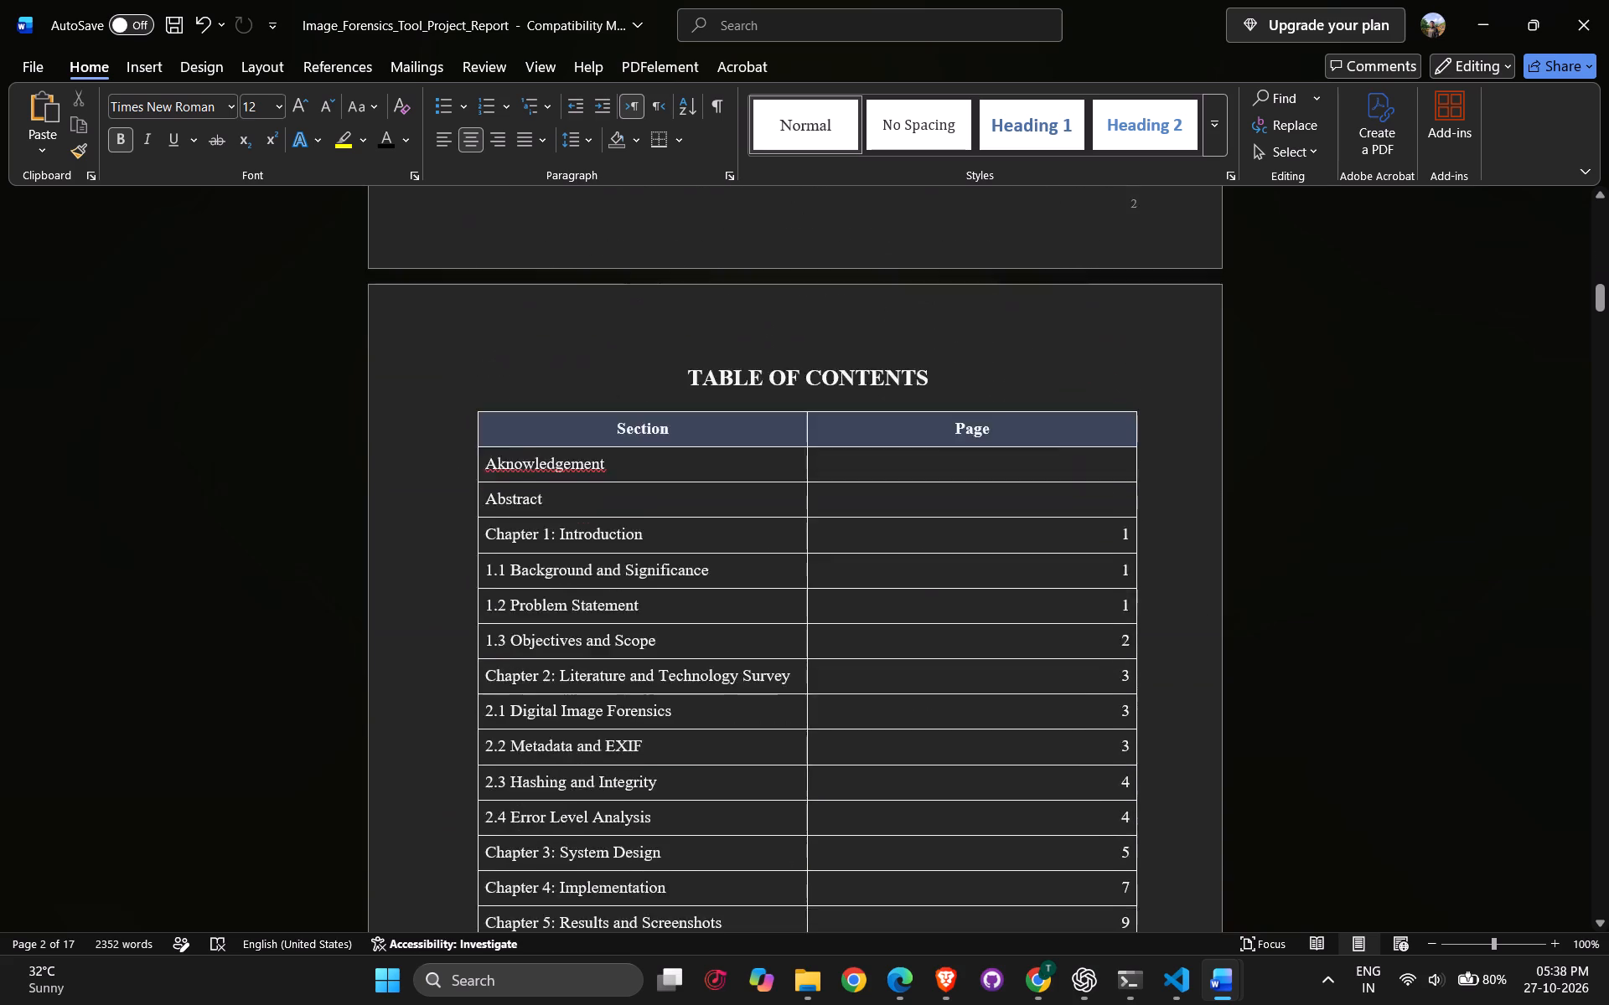
scroll(892, 598, "down", 20)
scroll(892, 598, "down", 20)
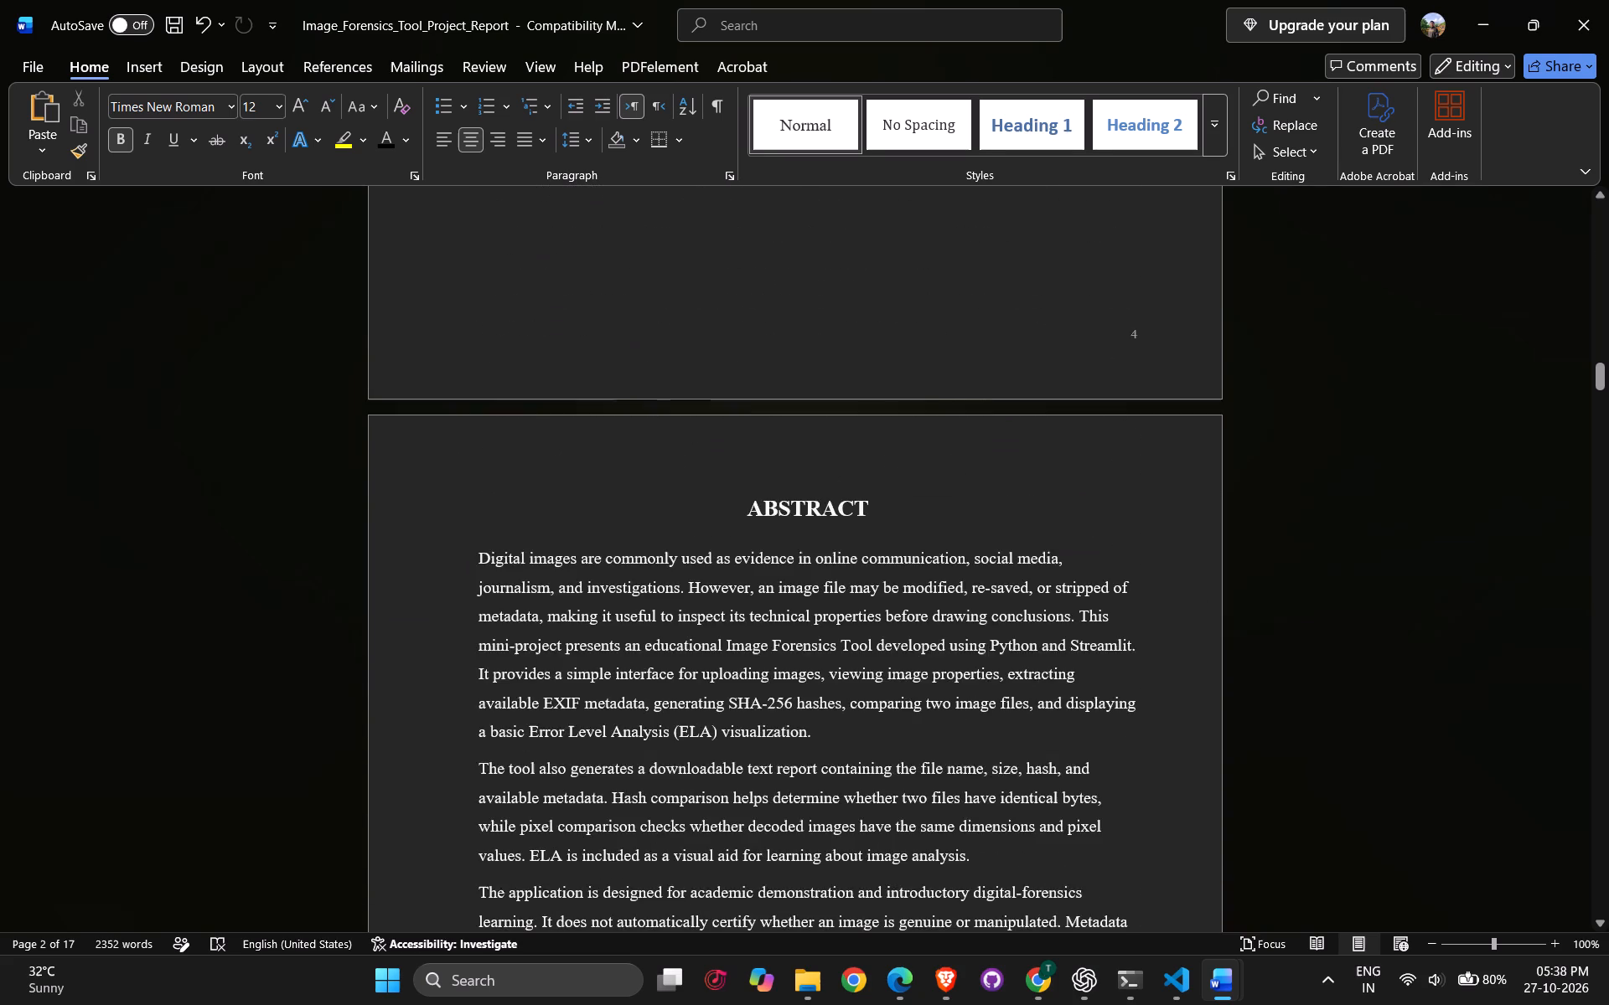
scroll(1127, 567, "down", 1)
Centre the ACKNOWLEDGEMENT heading in the Image Forensics Tool report.
scroll(1127, 567, "up", 20)
scroll(1127, 567, "up", 3)
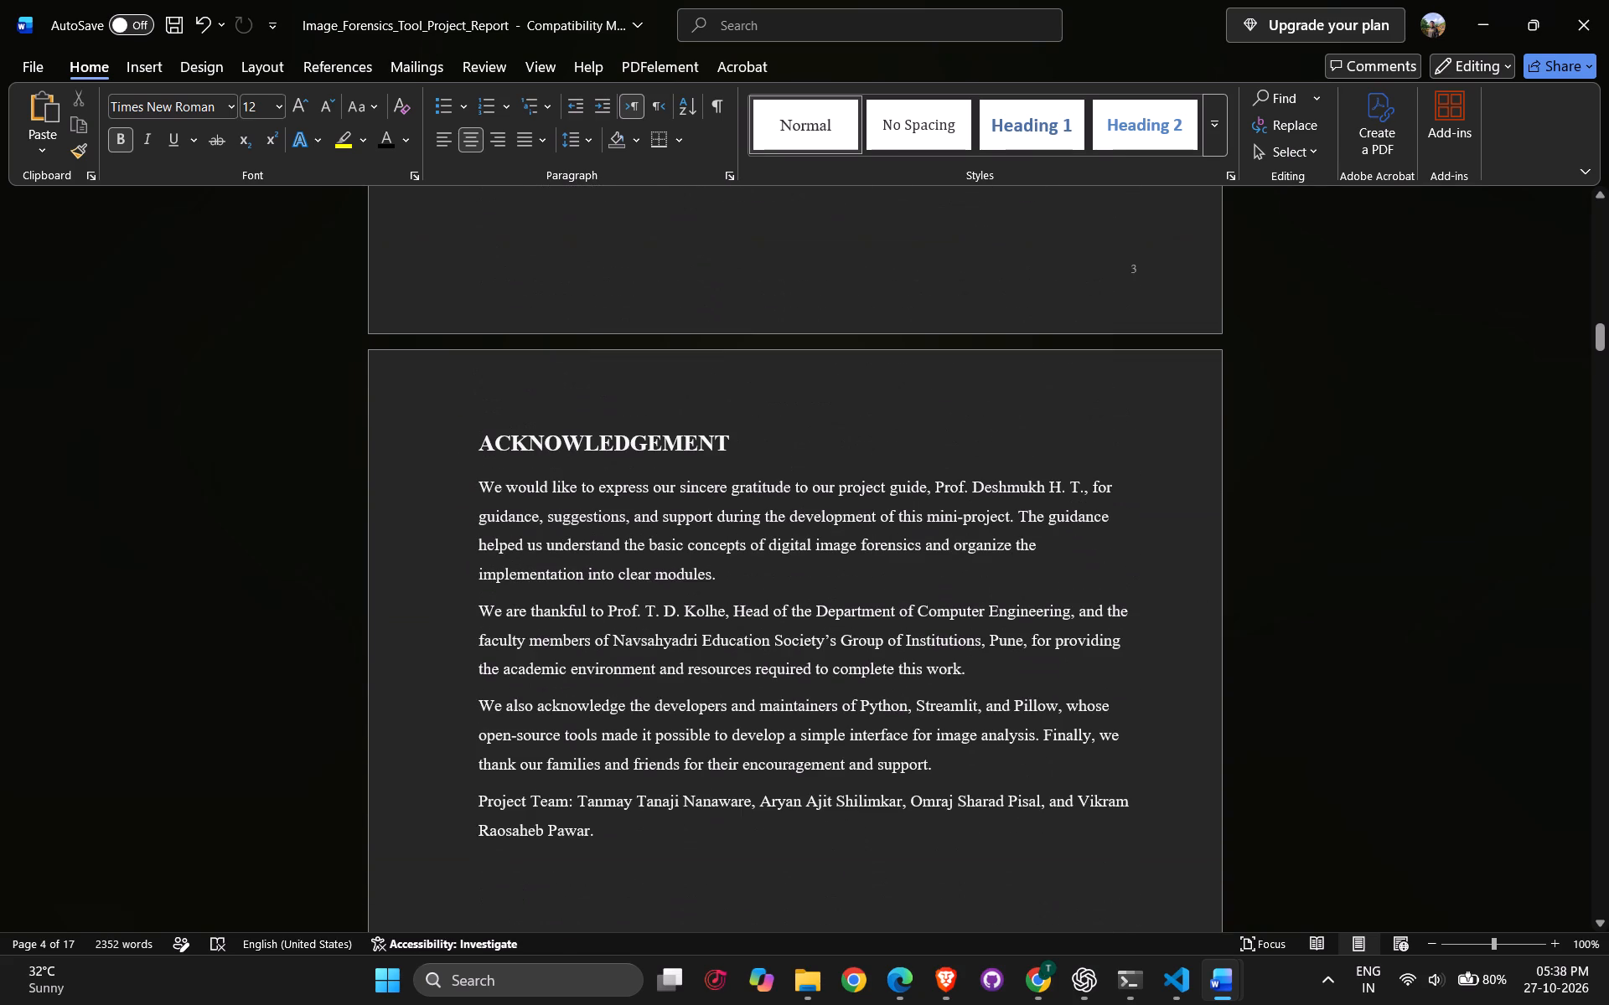
left_click_drag(737, 441, 458, 420)
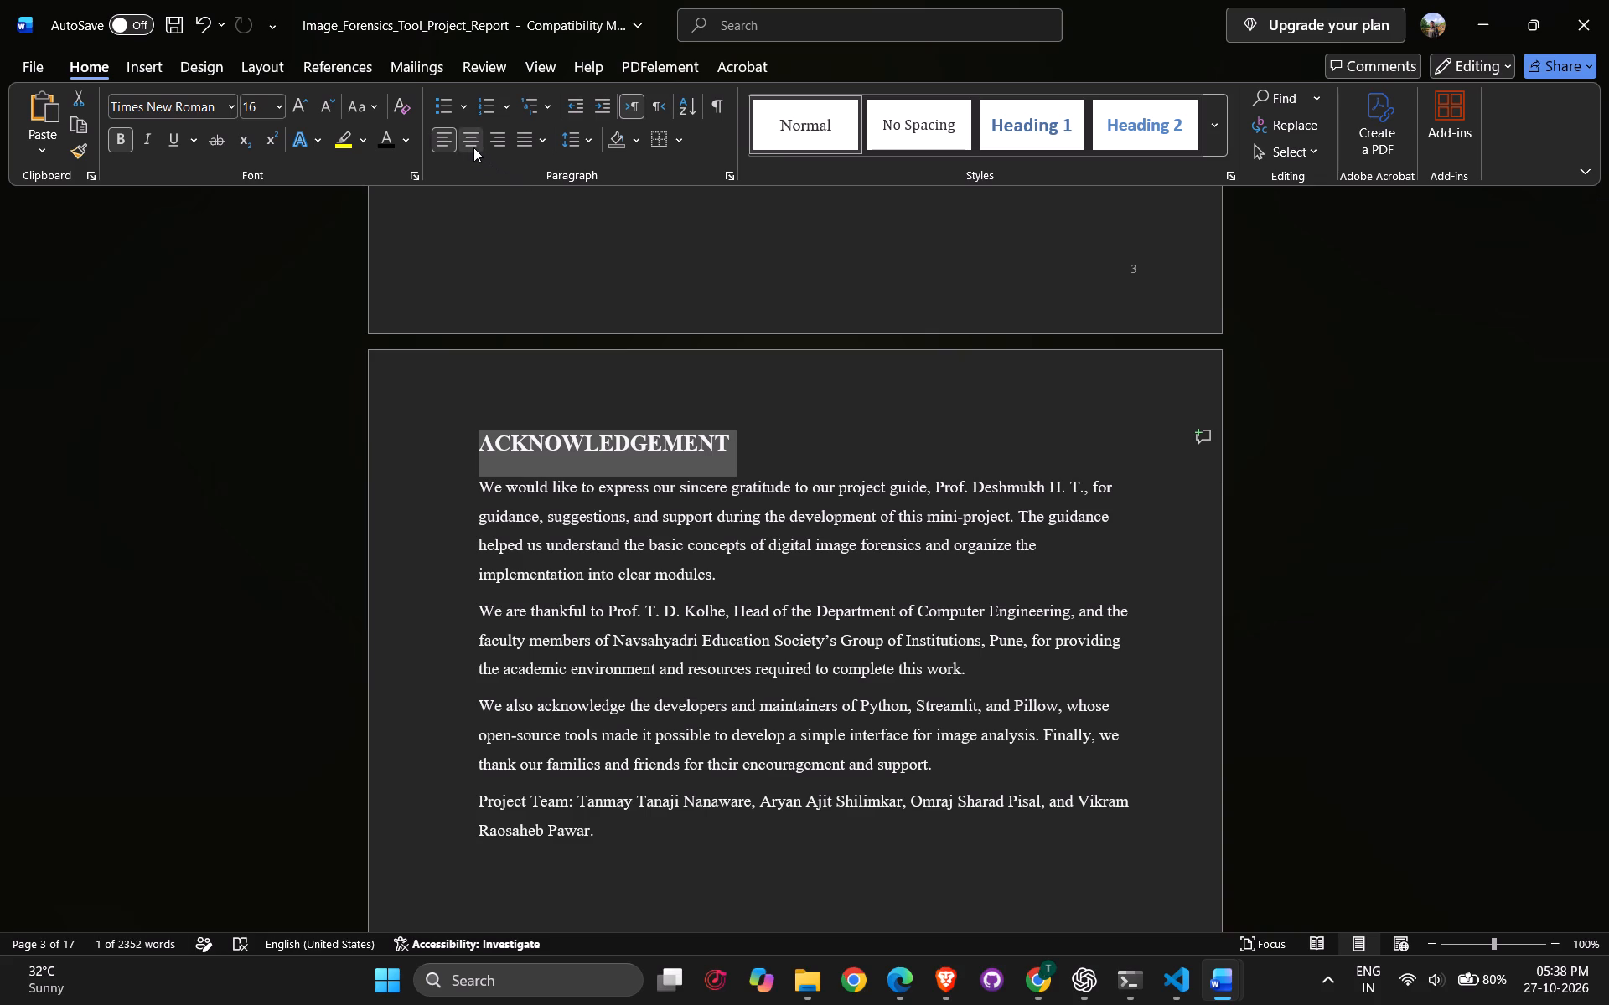
left_click(473, 147)
left_click(1065, 419)
Delete the TABLE OF CONTENTS heading above the duplicate contents table that follows the abstract.
scroll(1065, 430, "down", 12)
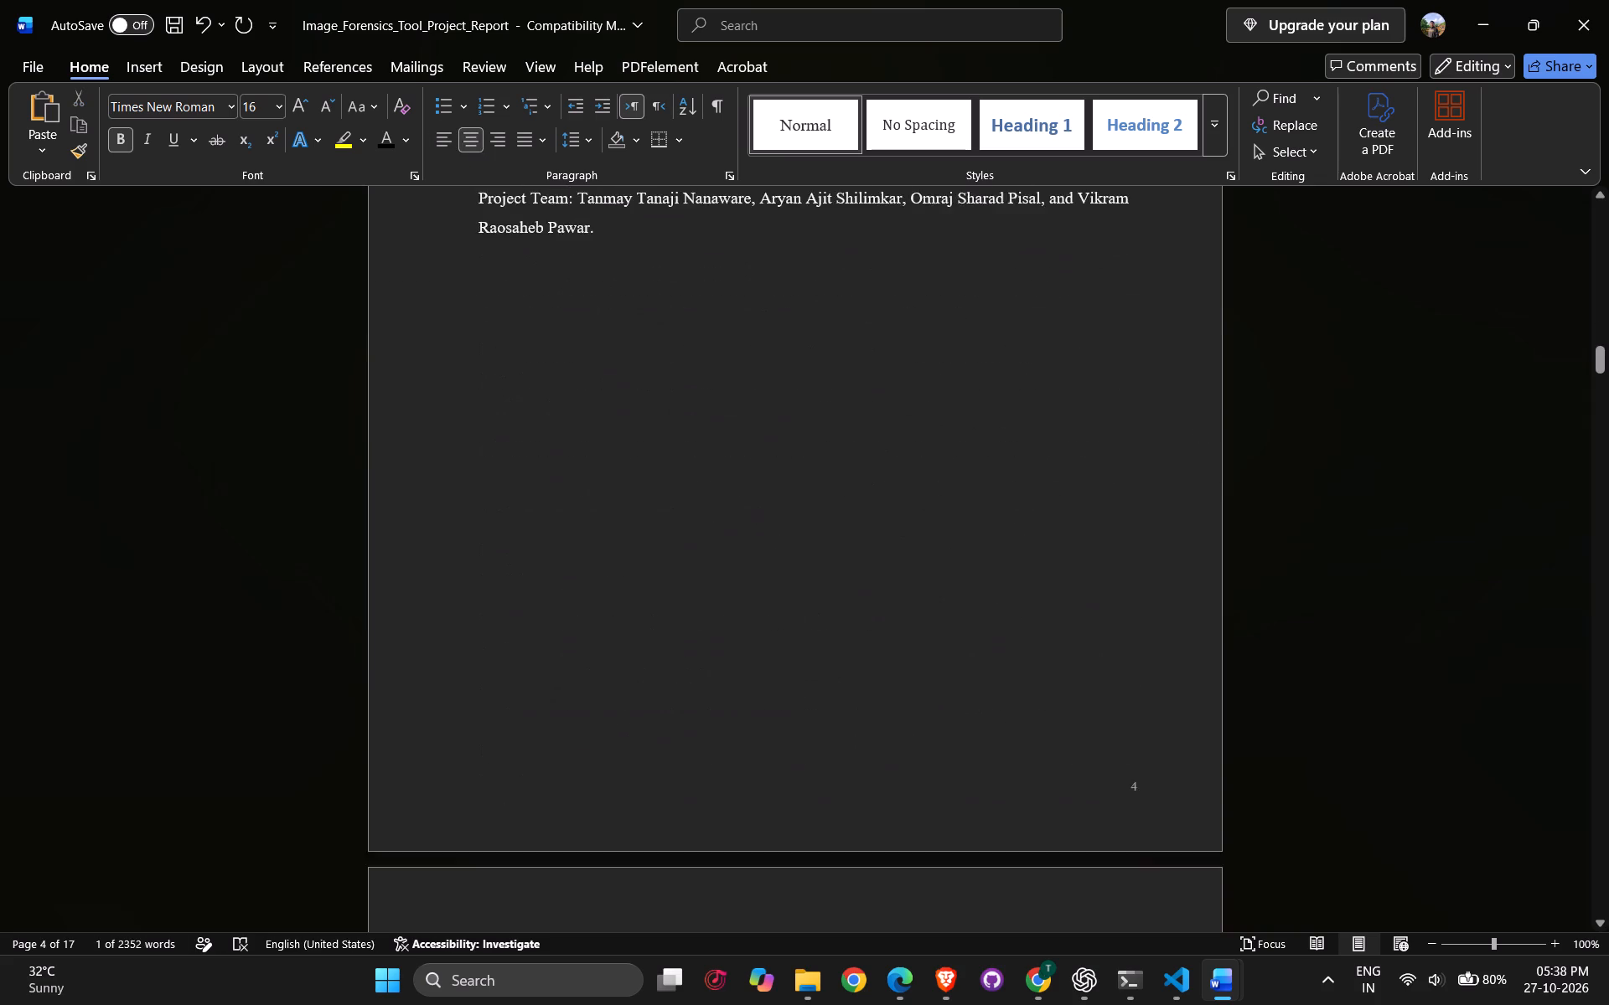
scroll(1060, 474, "down", 20)
scroll(1060, 474, "down", 20)
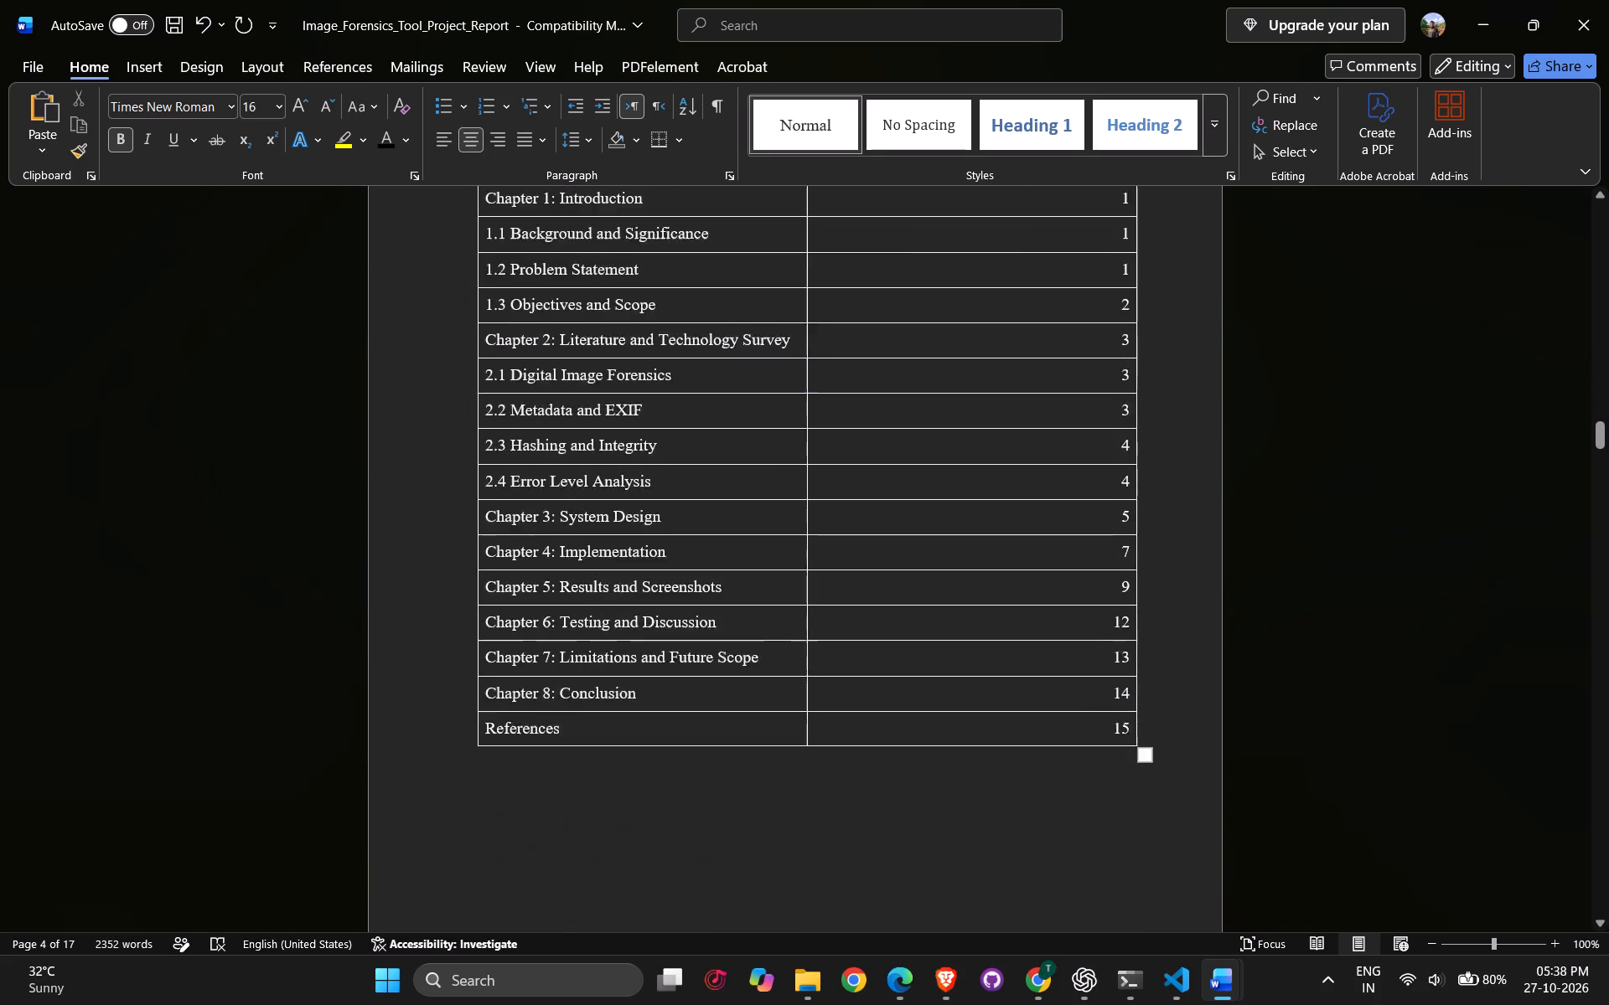
scroll(1055, 484, "down", 8)
scroll(1055, 484, "up", 5)
left_click_drag(1085, 637, 413, 133)
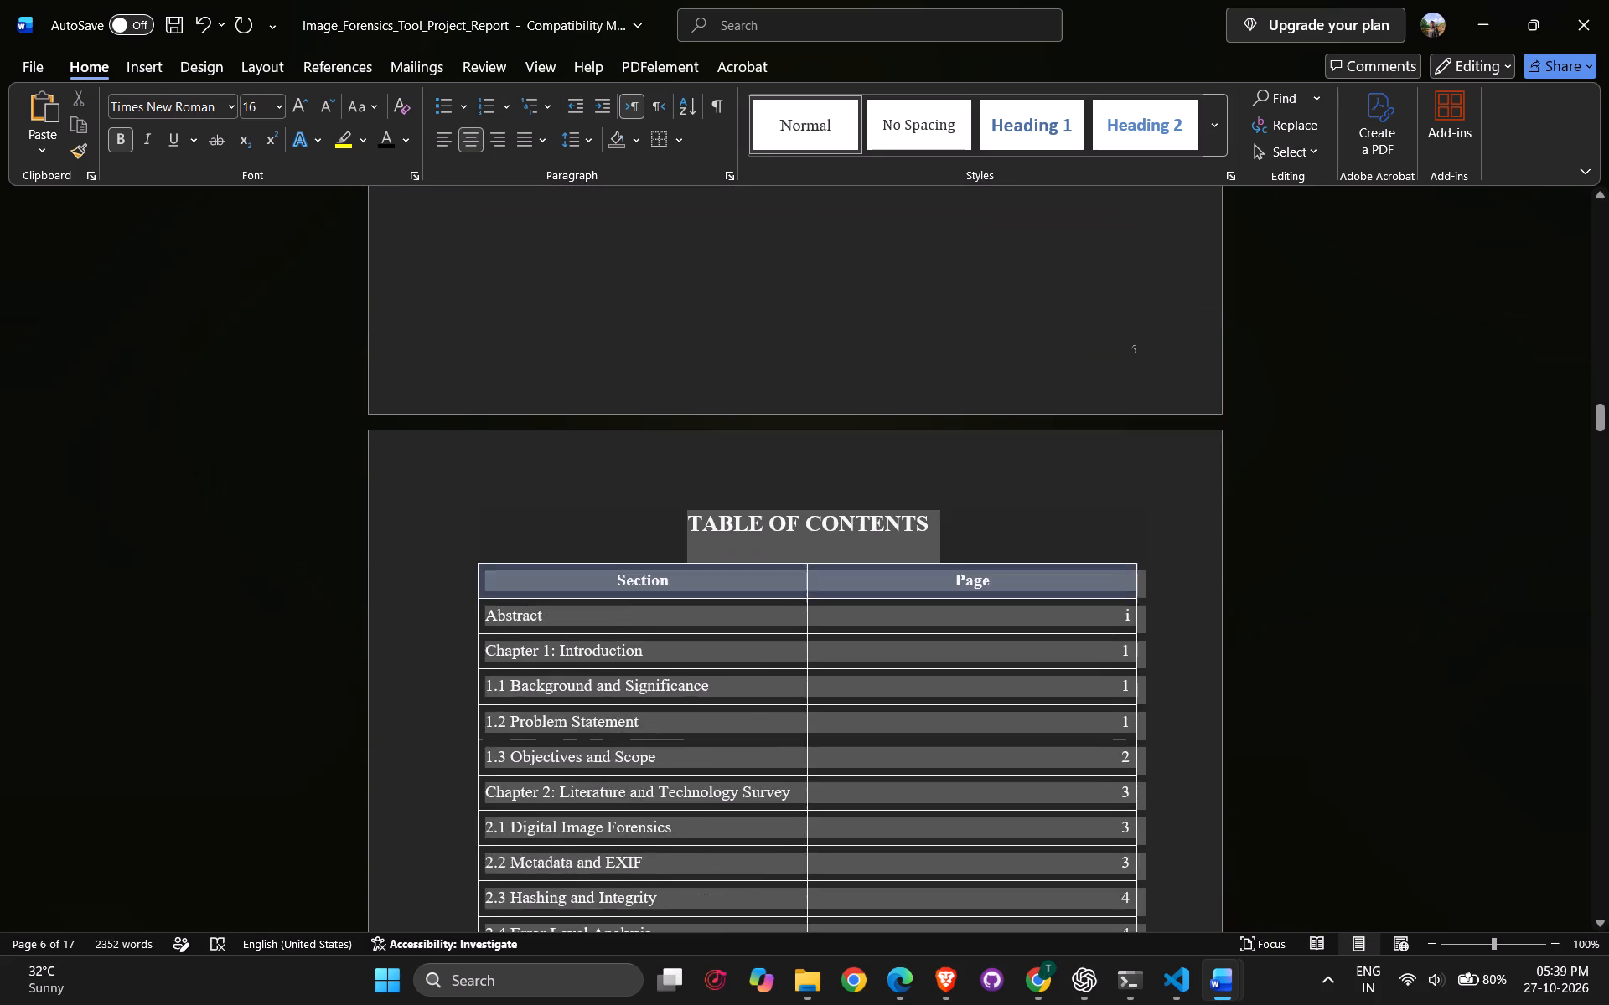
left_click_drag(413, 133, 408, 164)
left_click_drag(422, 250, 488, 496)
key("BackSpace")
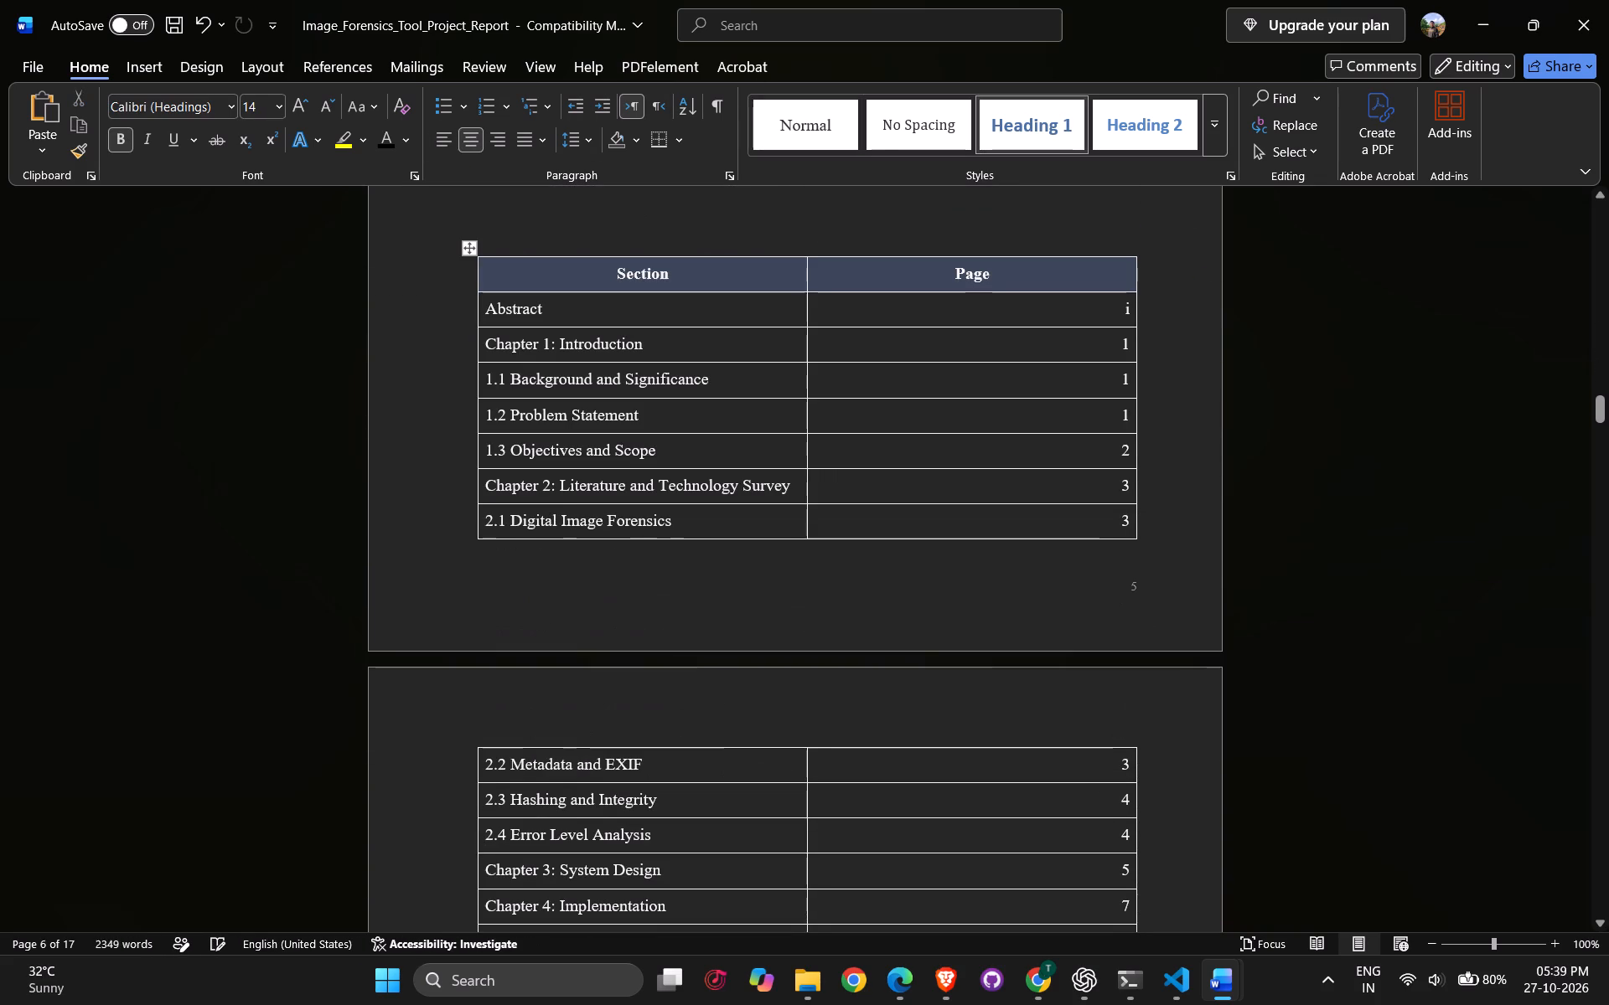
Insert eight blank lines above the duplicate contents table, after the abstract's keywords, pushing the table onto the following page.
key("Return")
key("Return")
key("Return")
key("Return")
key("Return")
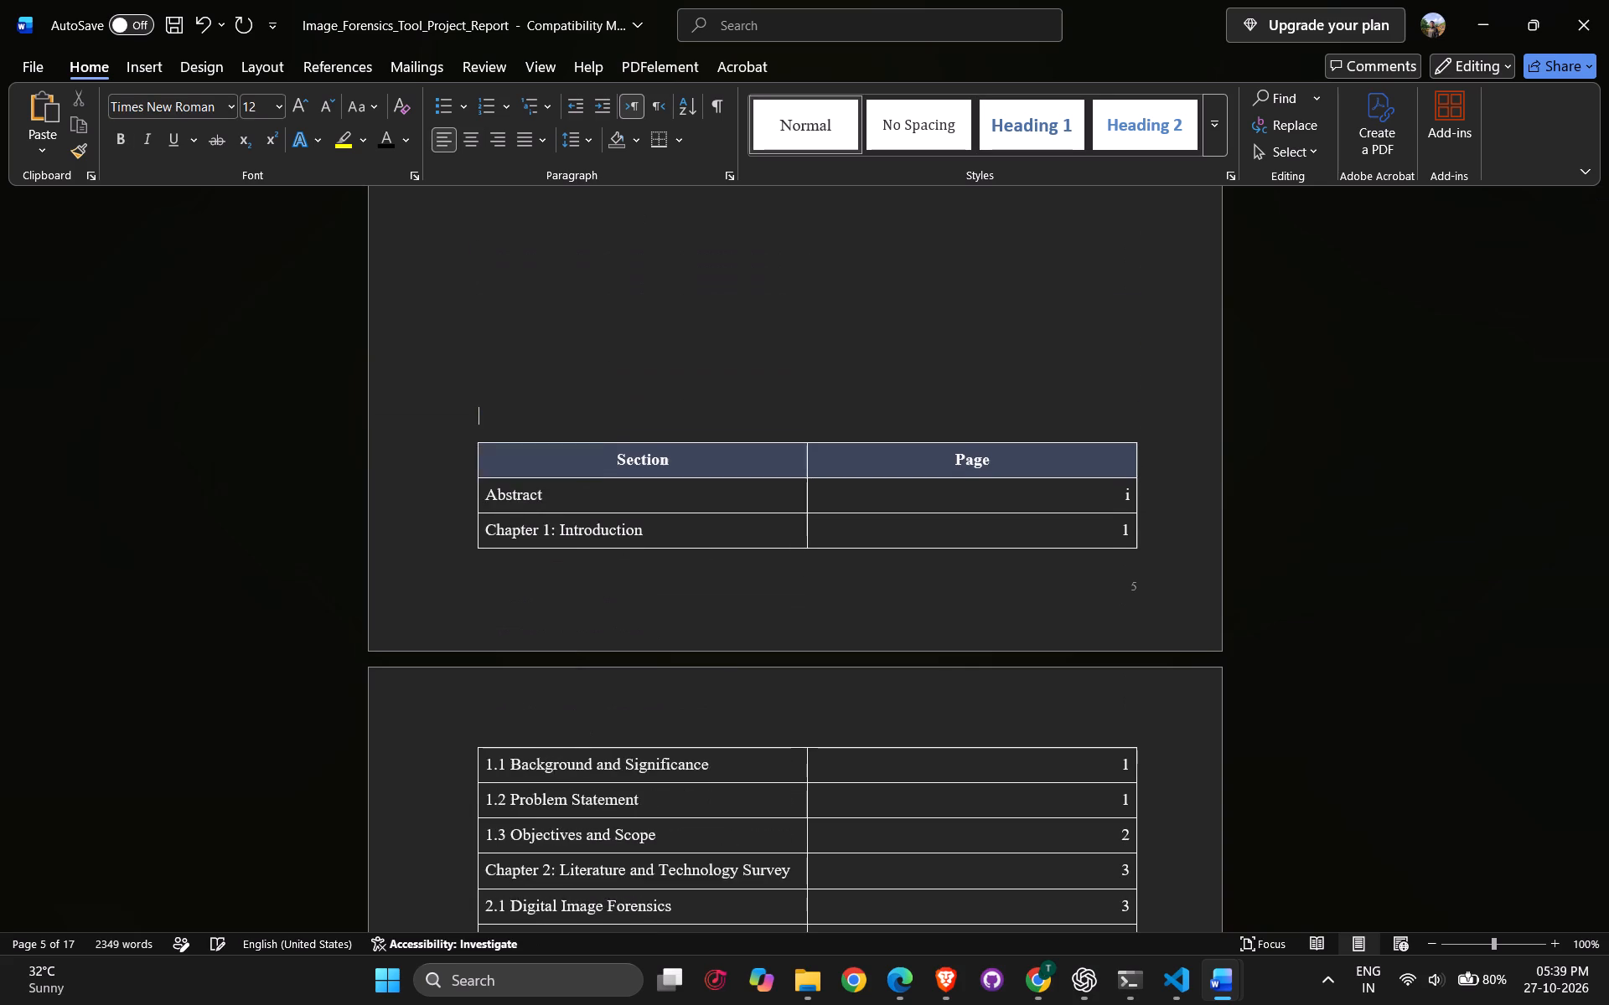
key("Return")
key("Return")
key("Return")
Compare the two contents tables and delete the duplicate one between the abstract and Chapter 1.
scroll(488, 496, "up", 7)
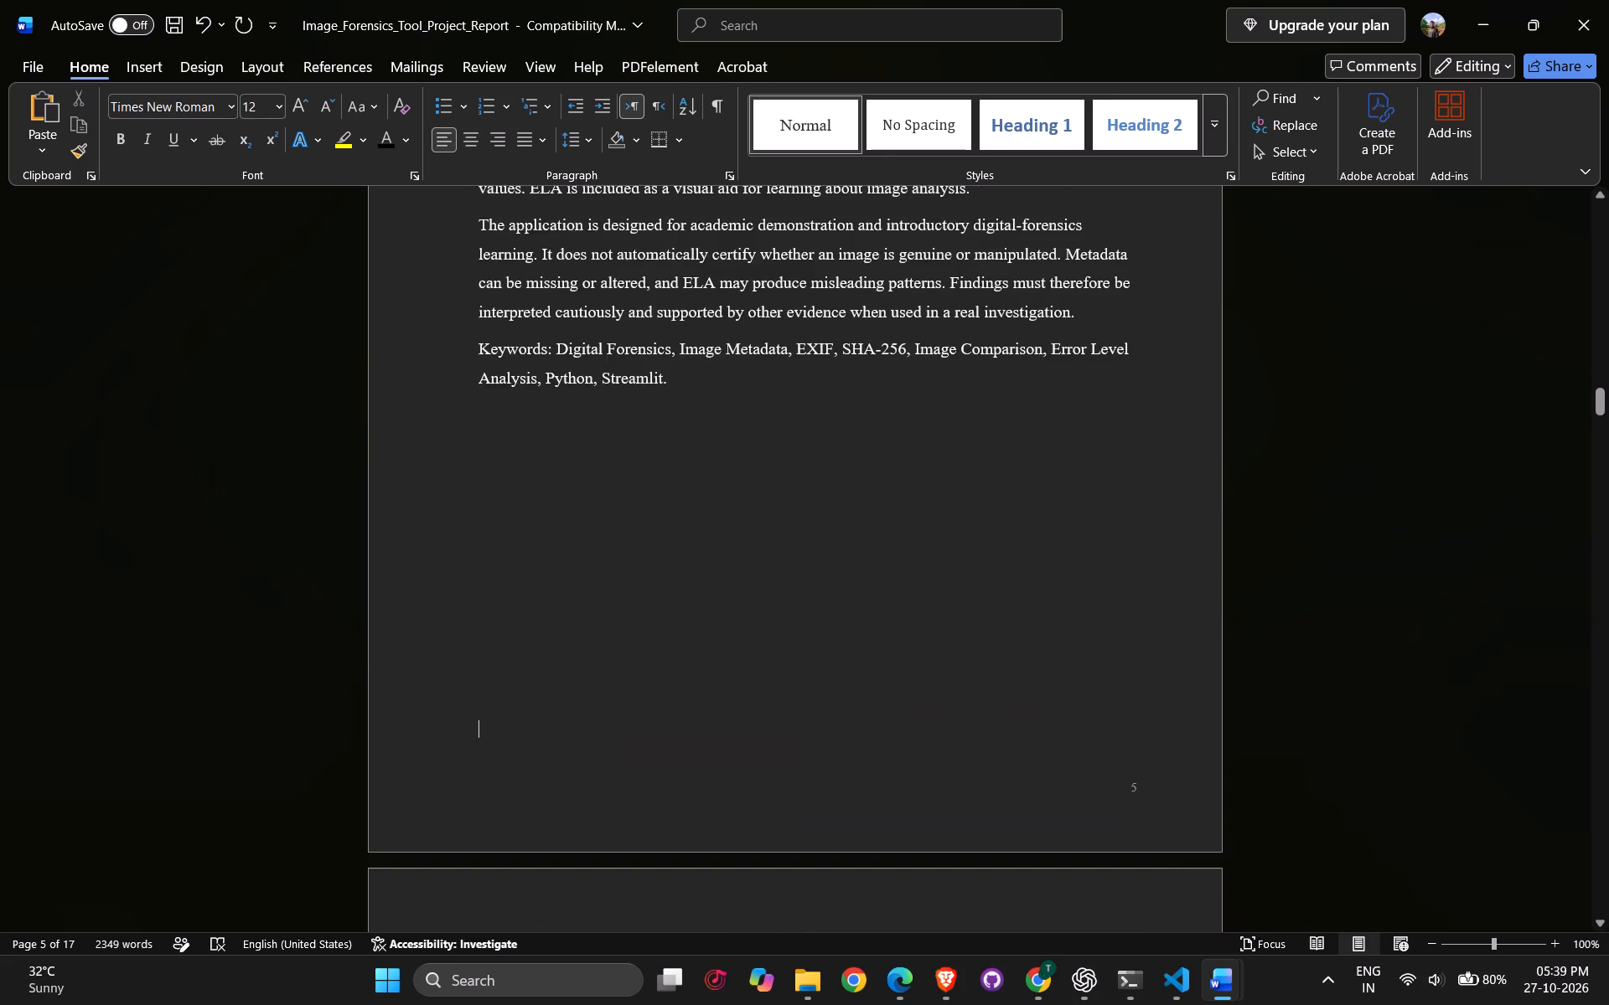
scroll(539, 480, "up", 20)
scroll(539, 480, "up", 20)
scroll(539, 480, "up", 7)
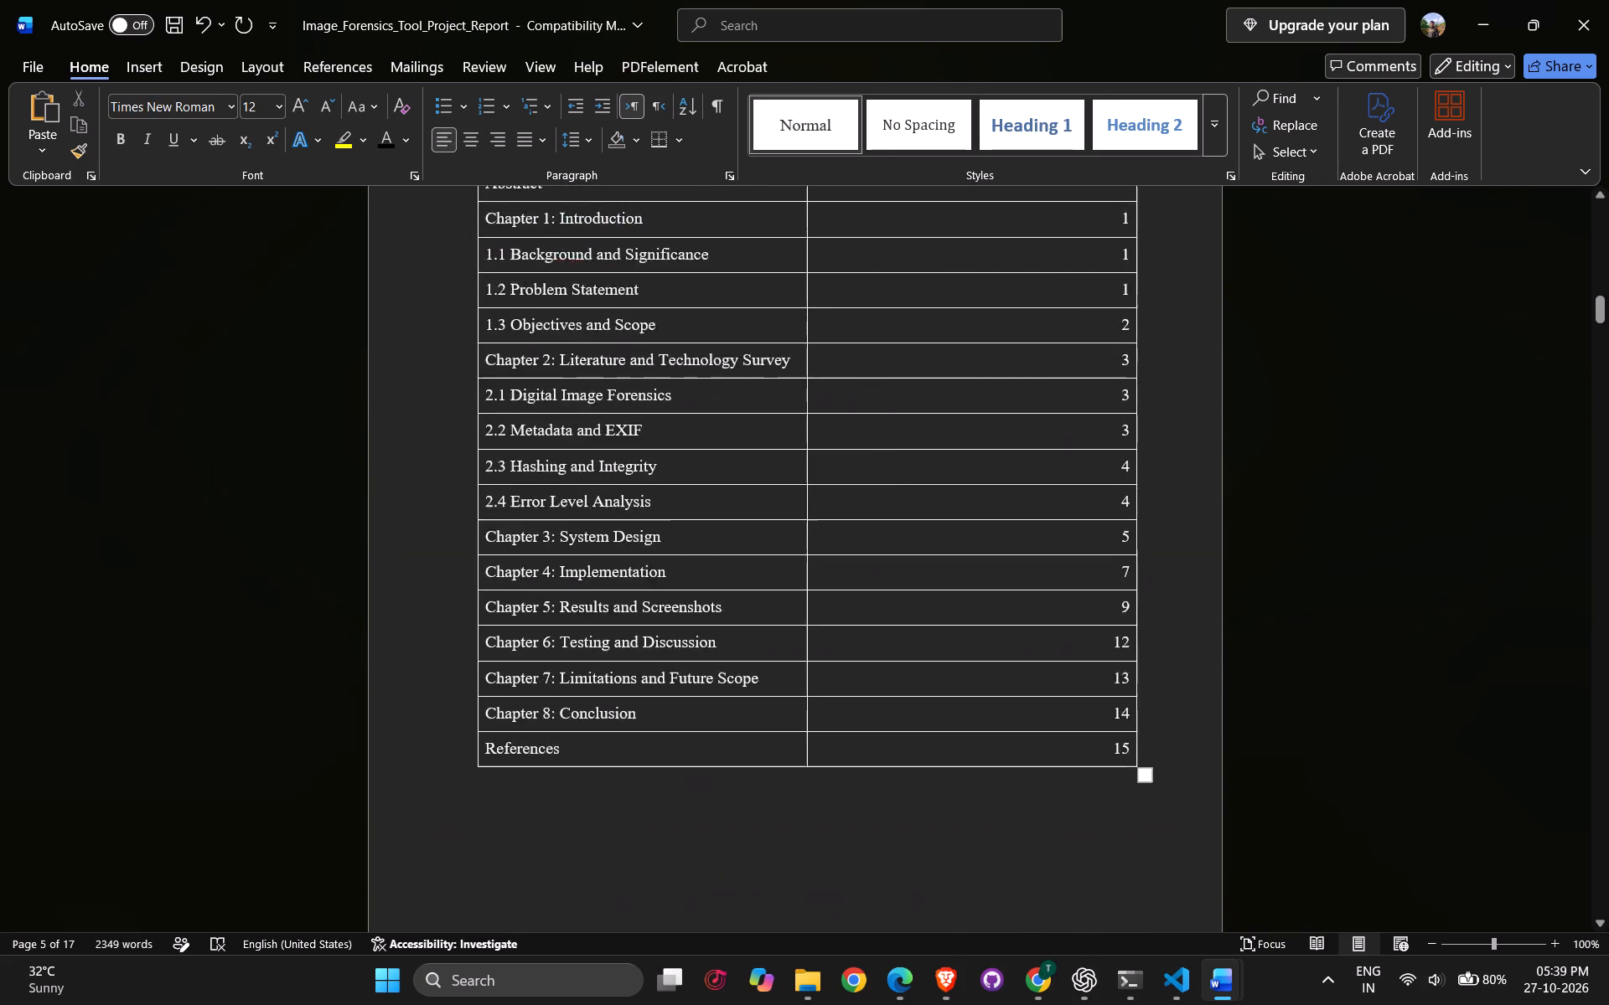
scroll(788, 464, "up", 7)
scroll(789, 464, "down", 20)
scroll(789, 464, "down", 20)
scroll(789, 464, "down", 3)
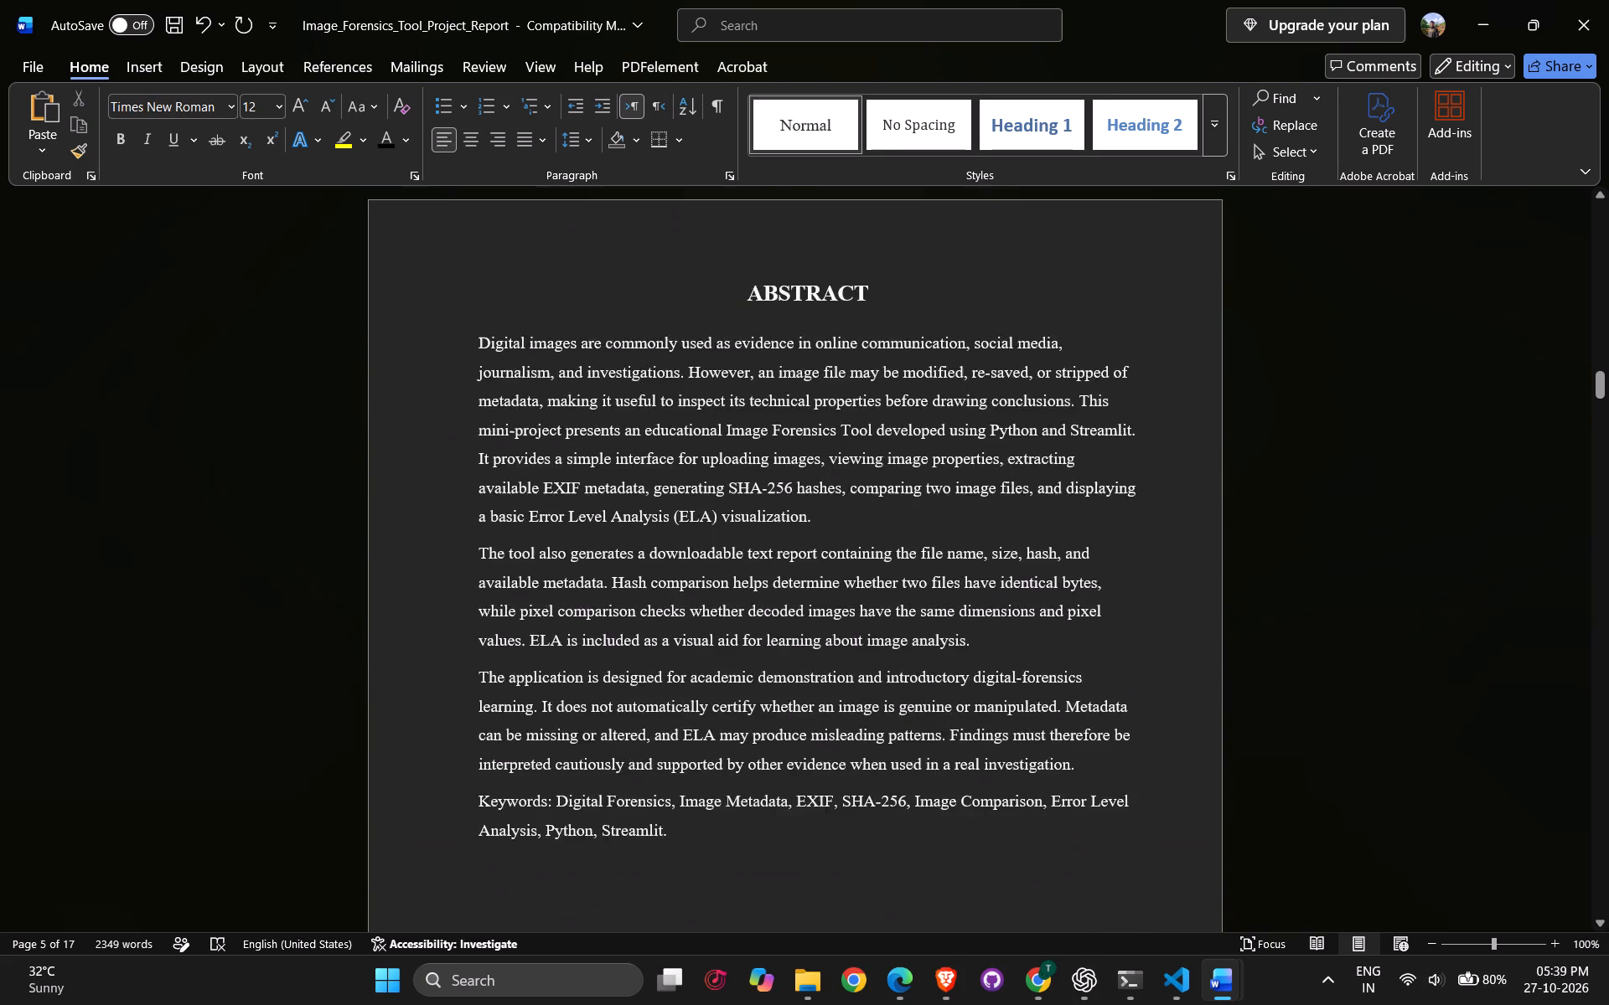
scroll(789, 446, "down", 20)
scroll(789, 446, "down", 20)
scroll(789, 446, "down", 4)
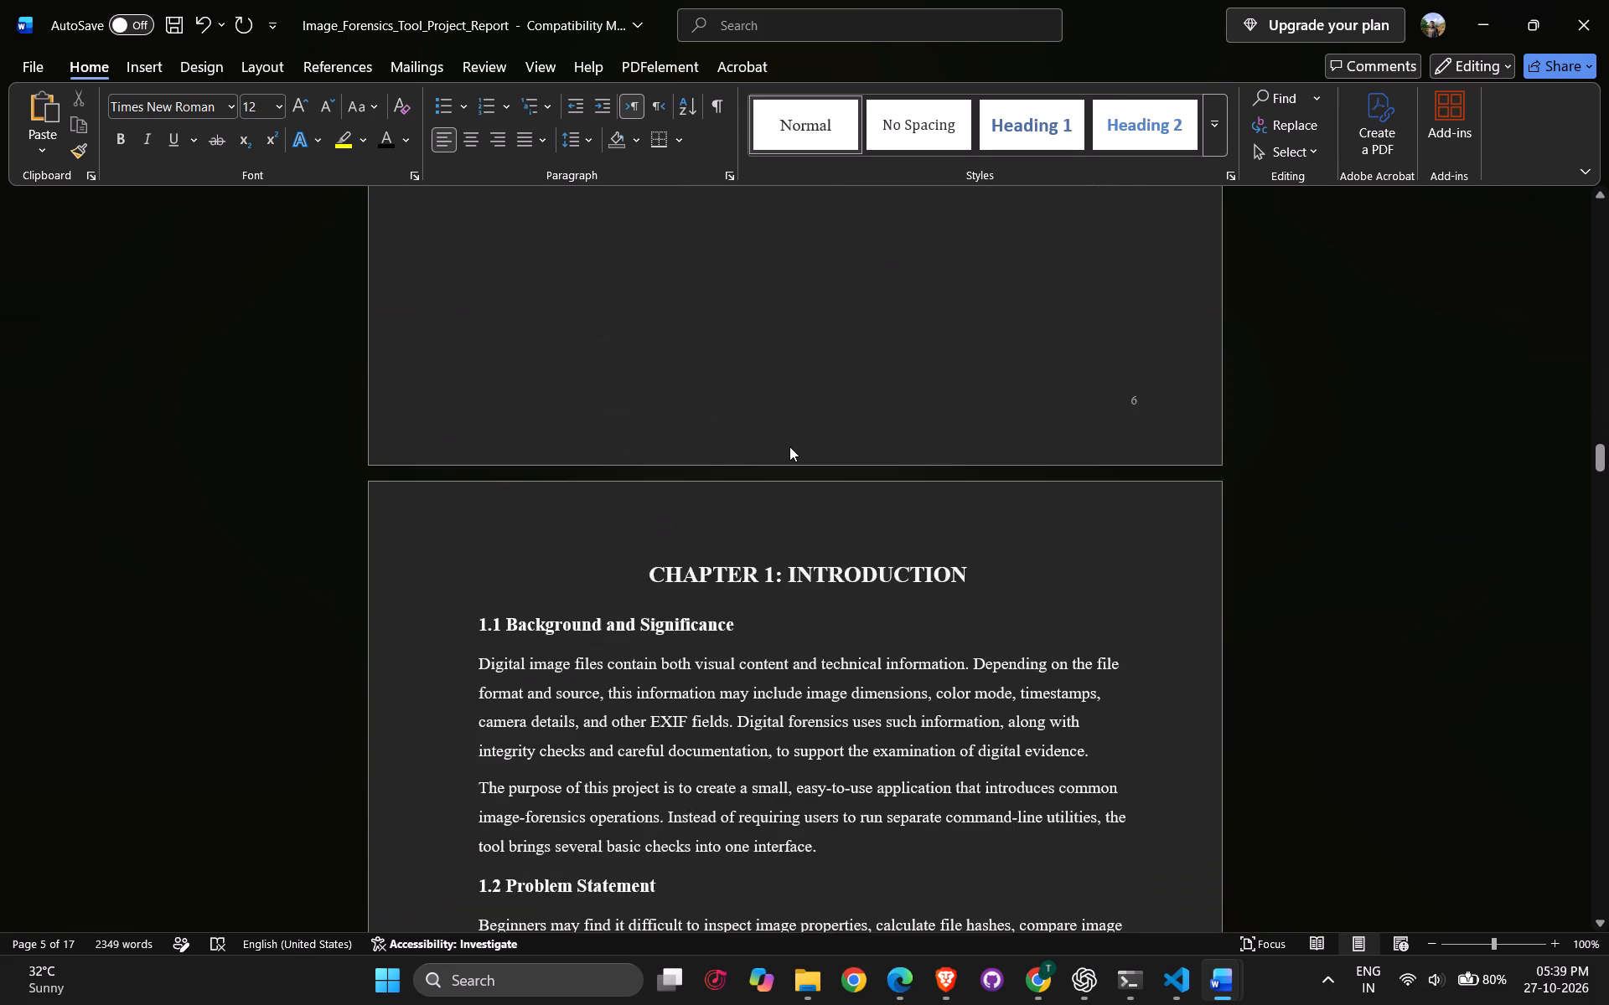
scroll(789, 446, "up", 7)
scroll(1048, 566, "up", 1)
left_click_drag(1057, 519, 376, 167)
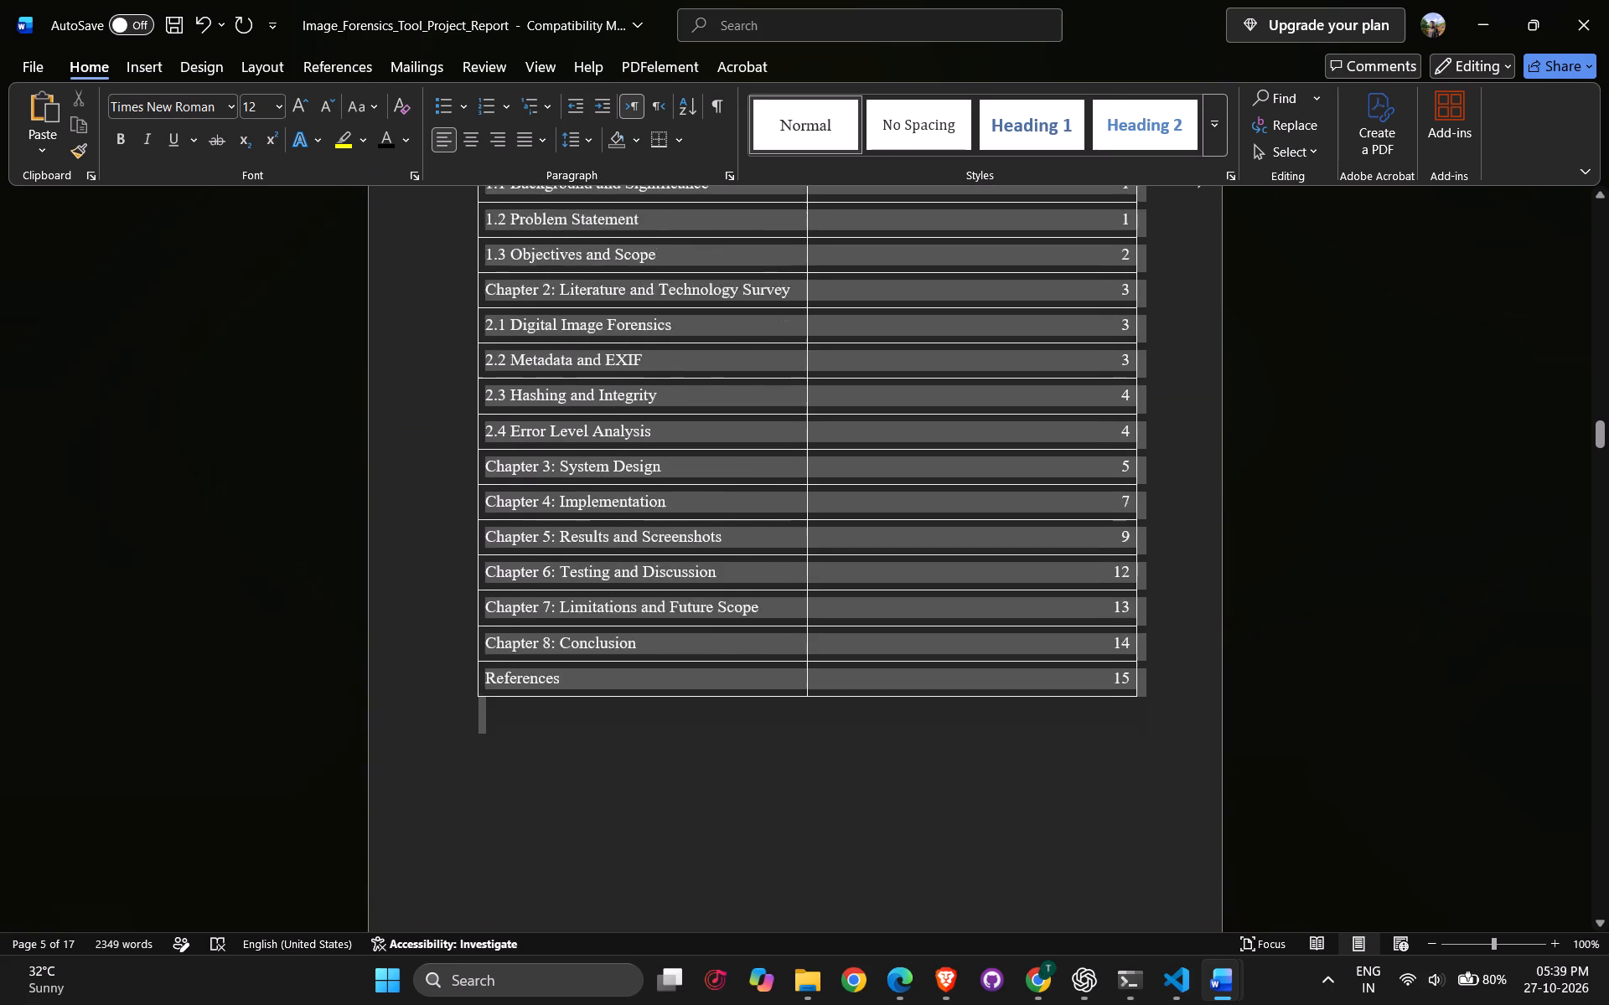
left_click_drag(376, 167, 481, 400)
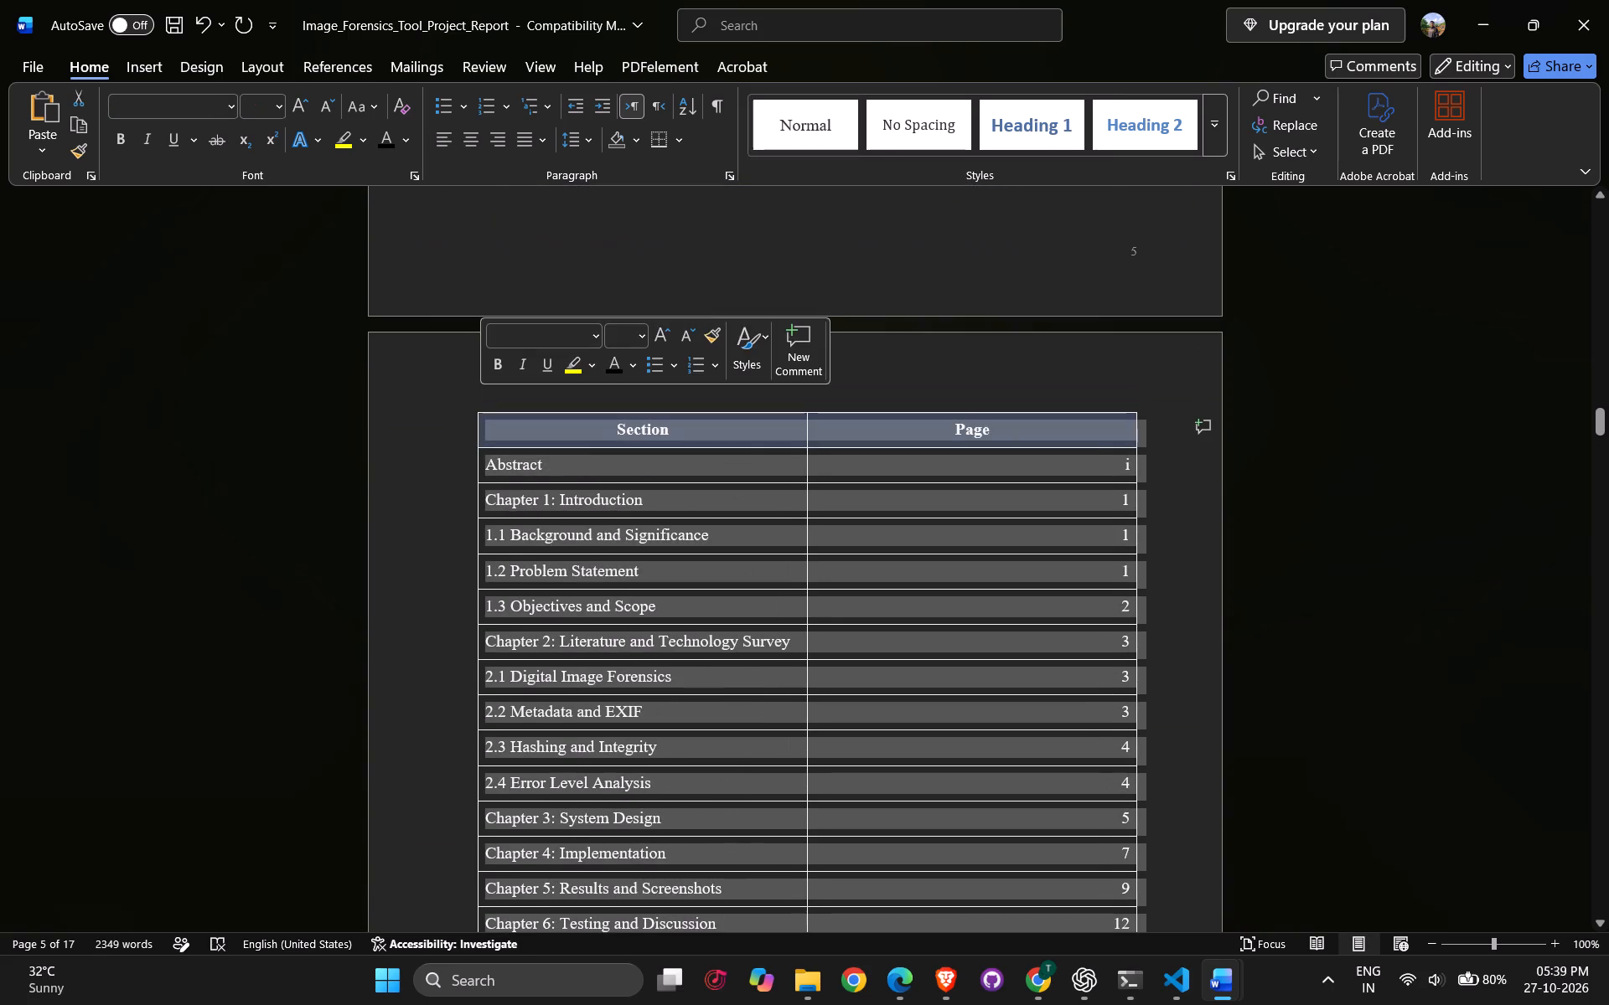
key("BackSpace")
Look over the Image Forensics Tool report's front pages from the abstract back to the cover.
scroll(773, 358, "up", 9)
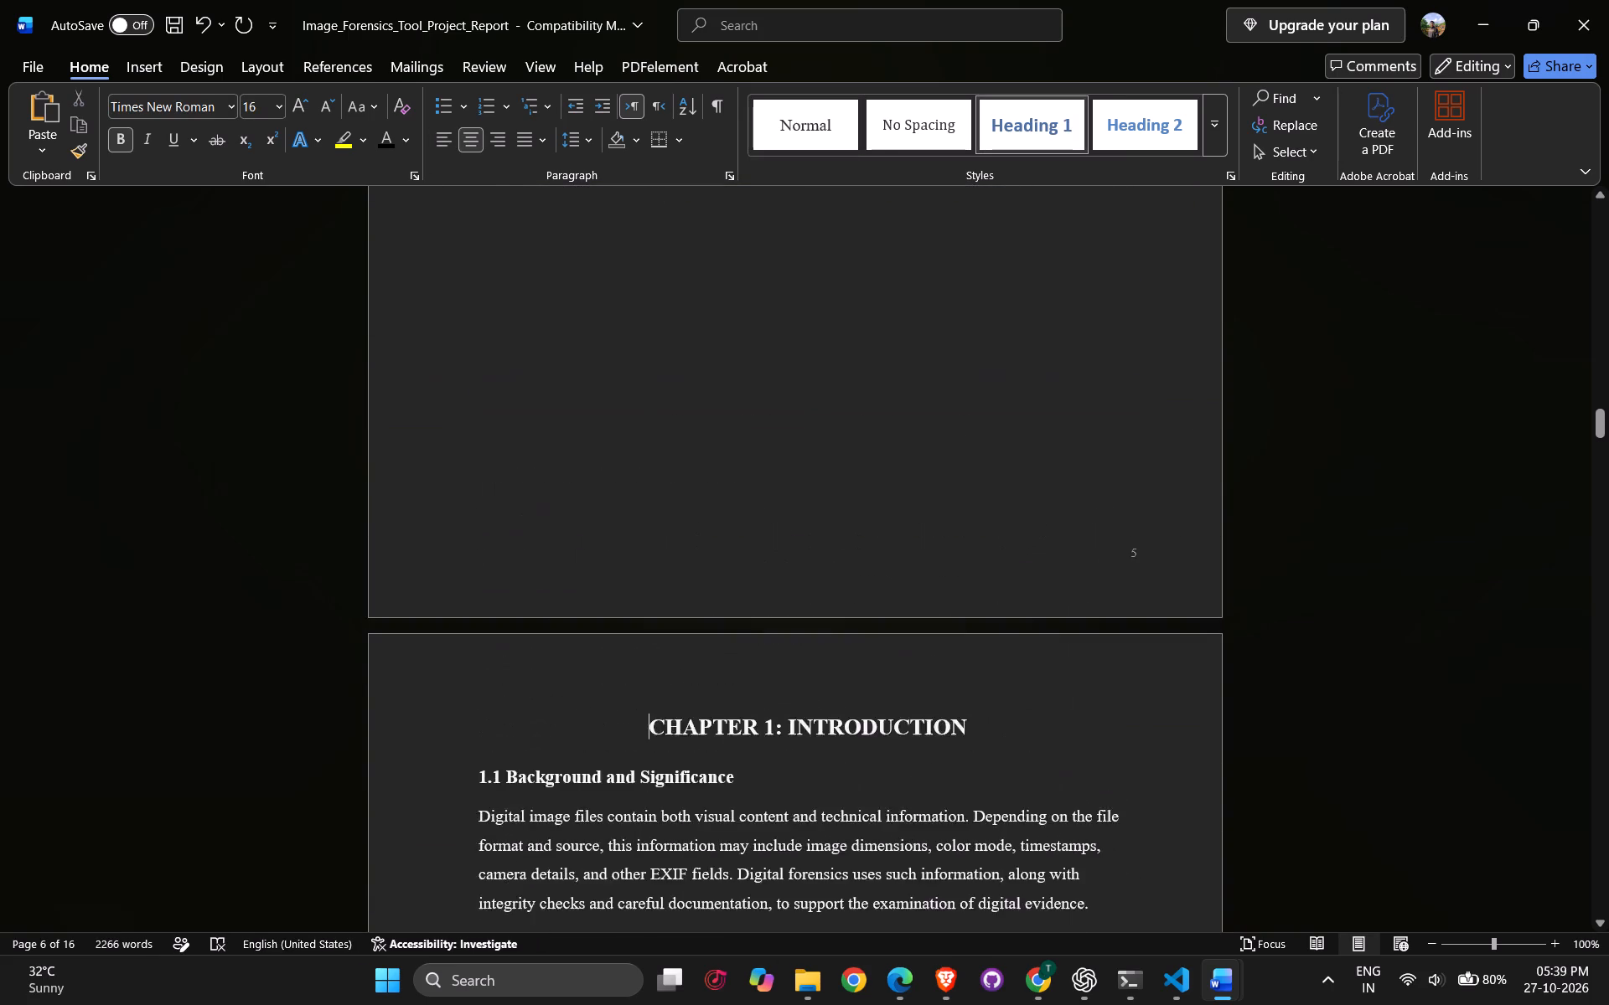
scroll(773, 359, "up", 13)
scroll(773, 359, "up", 20)
scroll(773, 359, "up", 7)
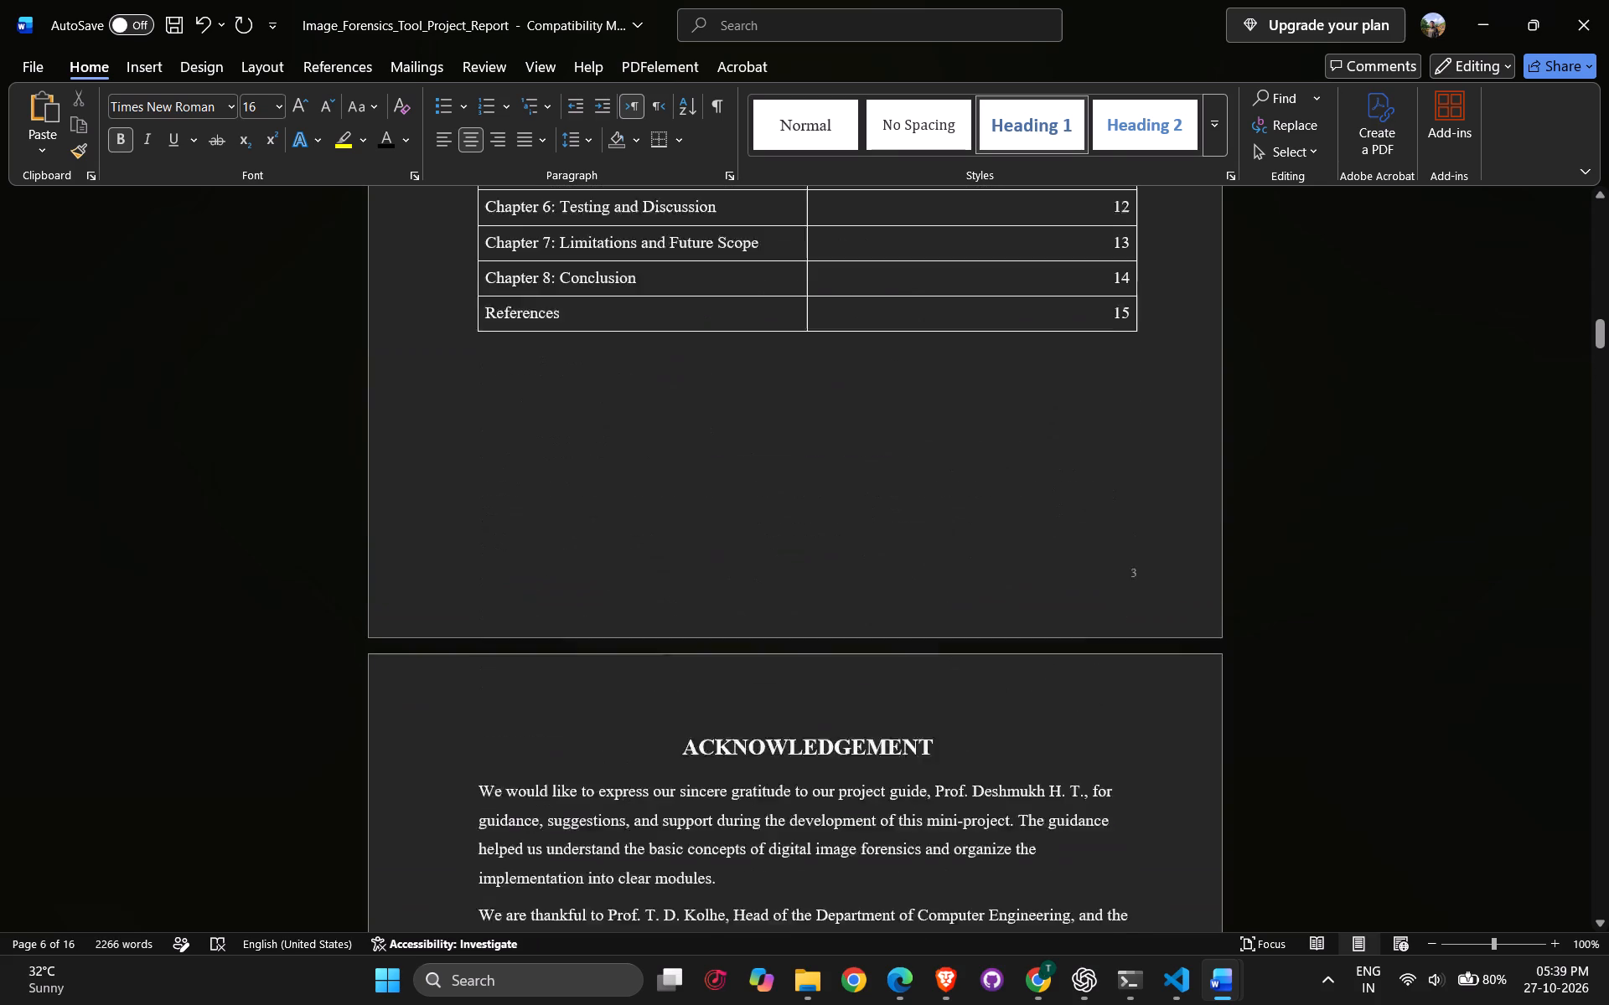
scroll(773, 359, "up", 18)
scroll(773, 359, "up", 20)
scroll(773, 359, "up", 4)
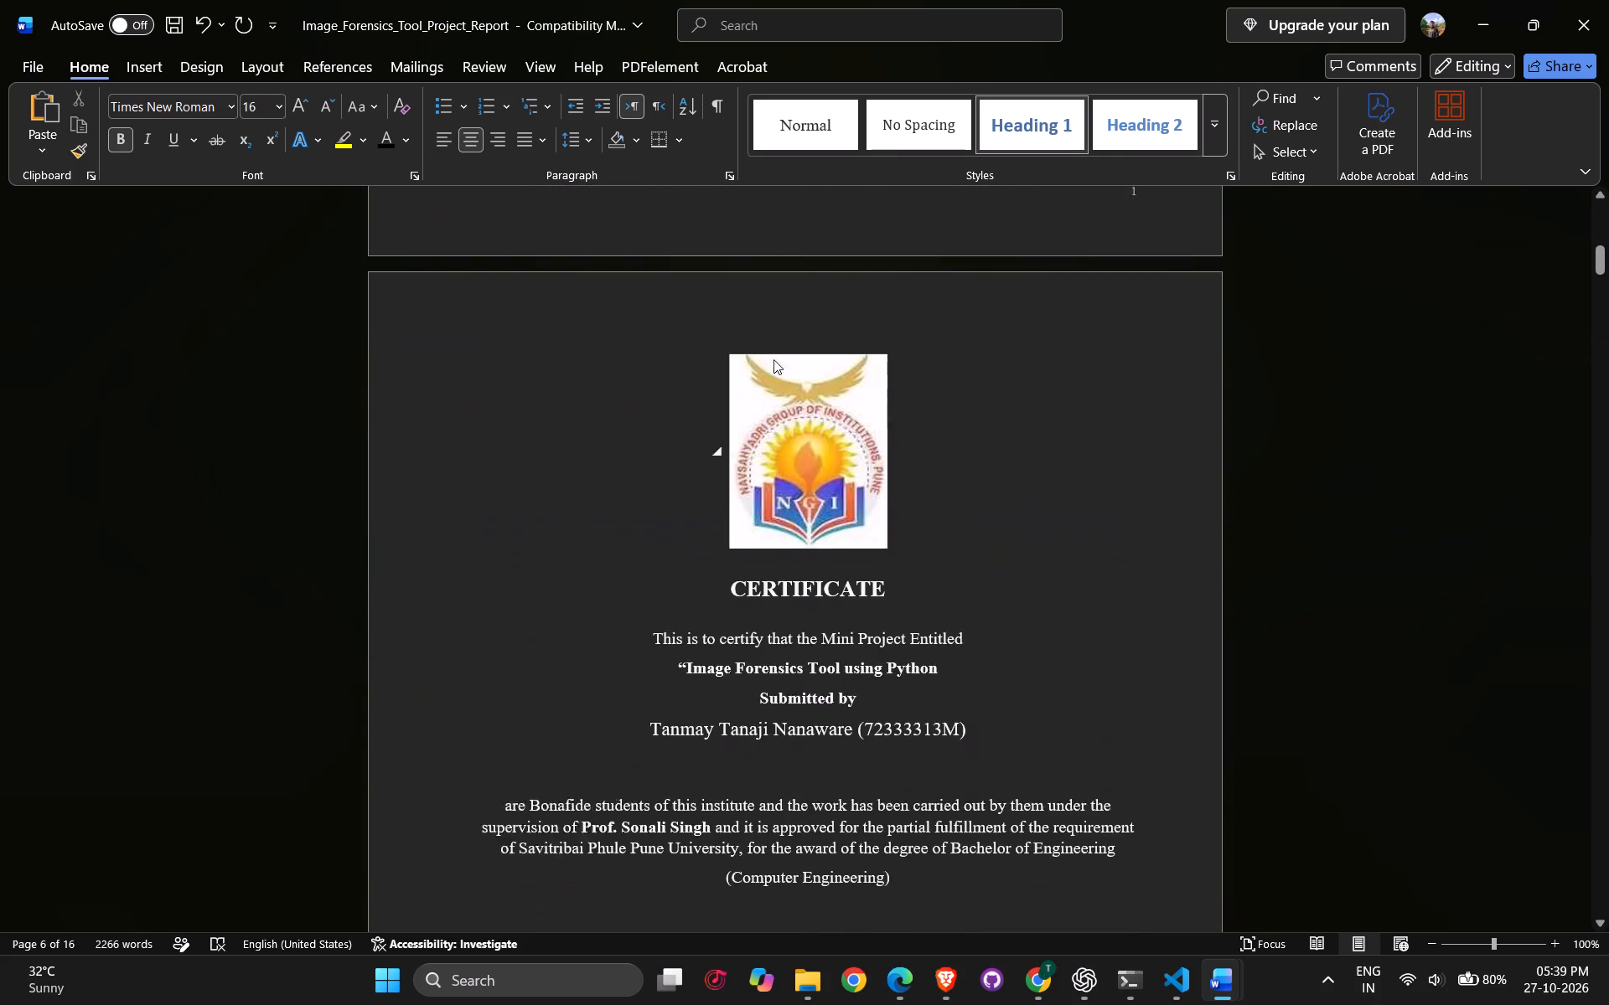
scroll(773, 359, "up", 20)
scroll(773, 359, "up", 6)
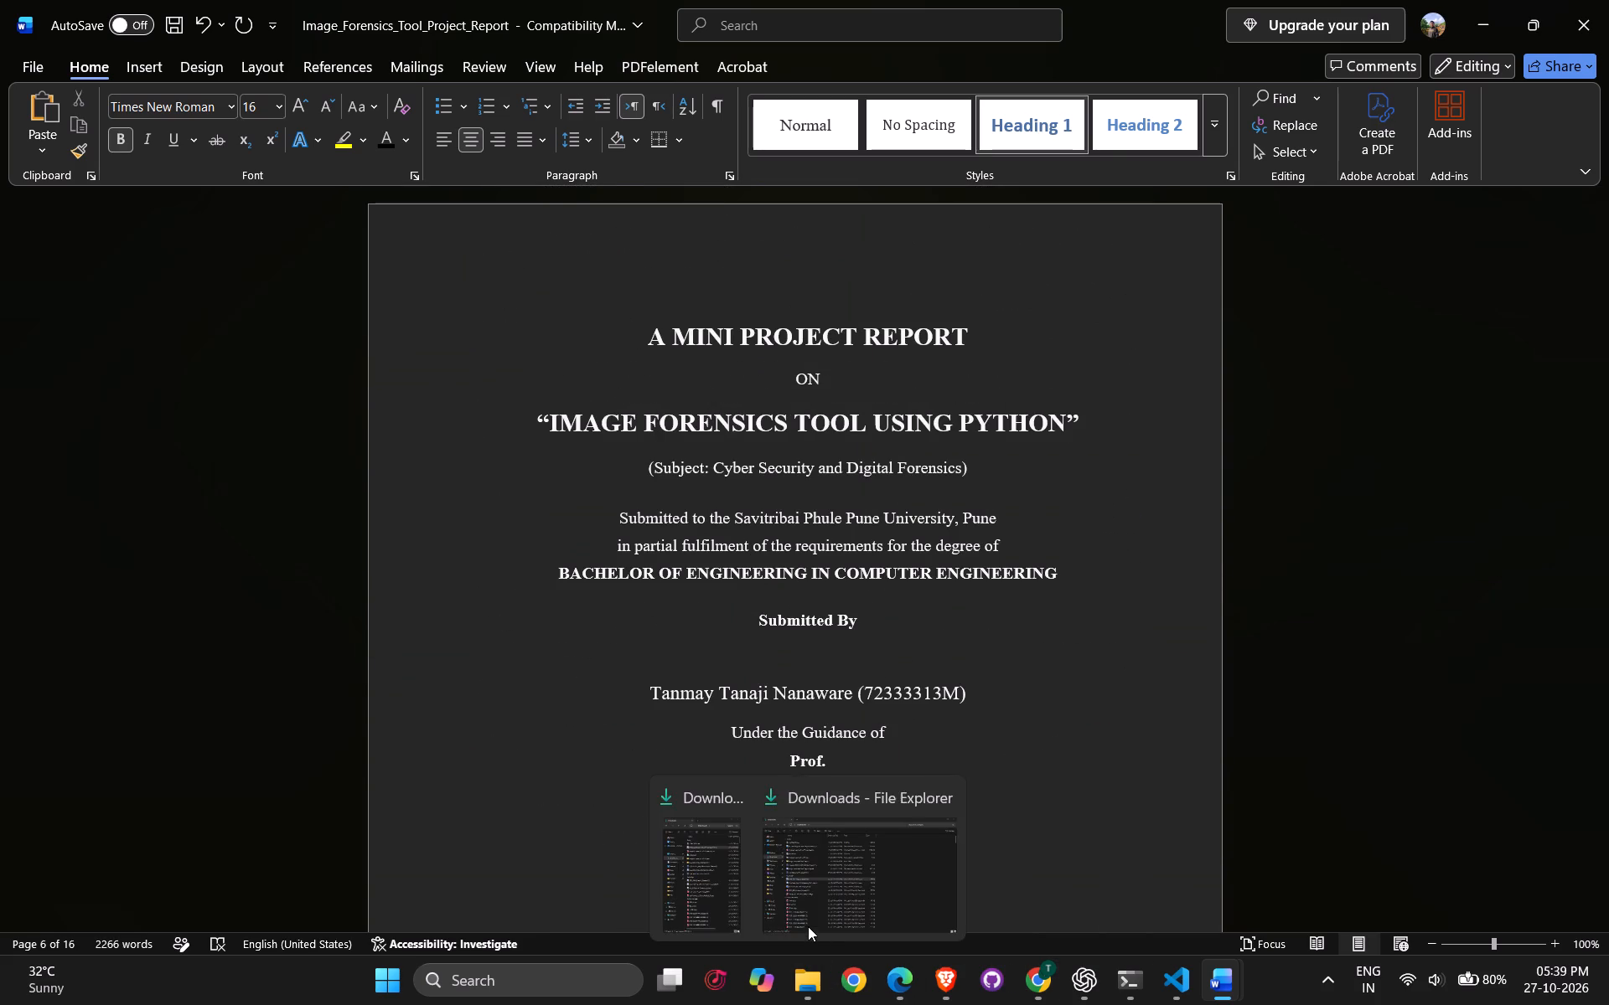
Open DAA_Mini_Project_Updated(1) from the Downloads folder in File Explorer, examine its front pages through the Introduction for reference, and close it.
left_click(808, 926)
double_click(277, 513)
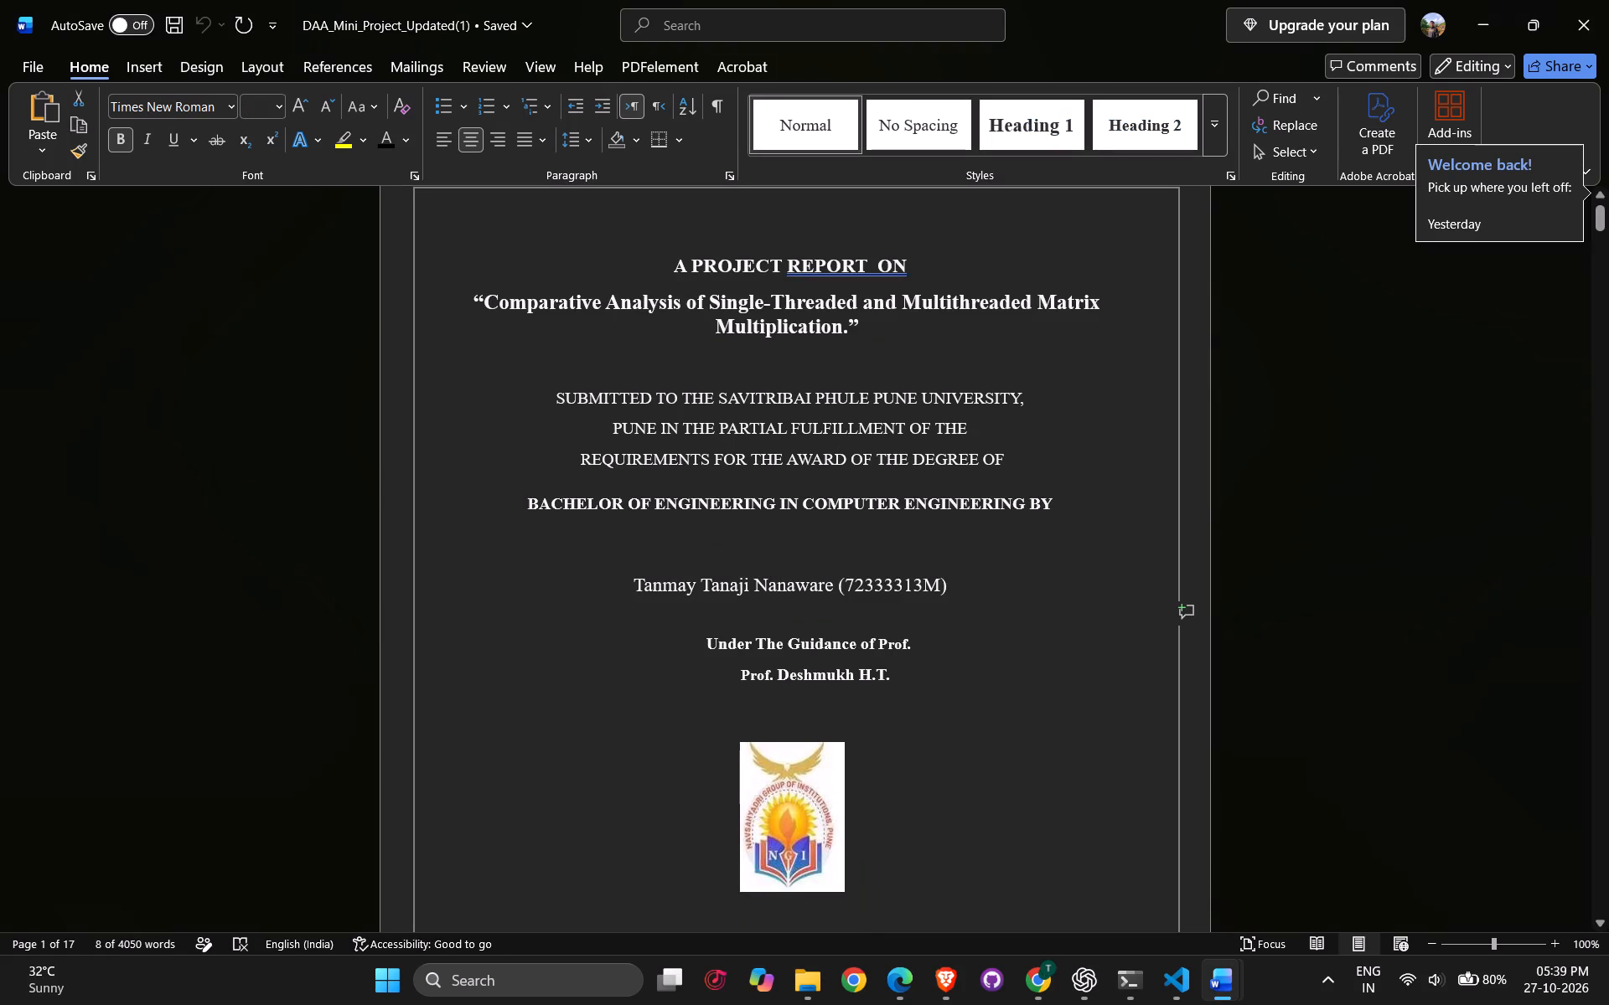
scroll(701, 496, "up", 4)
scroll(701, 496, "down", 18)
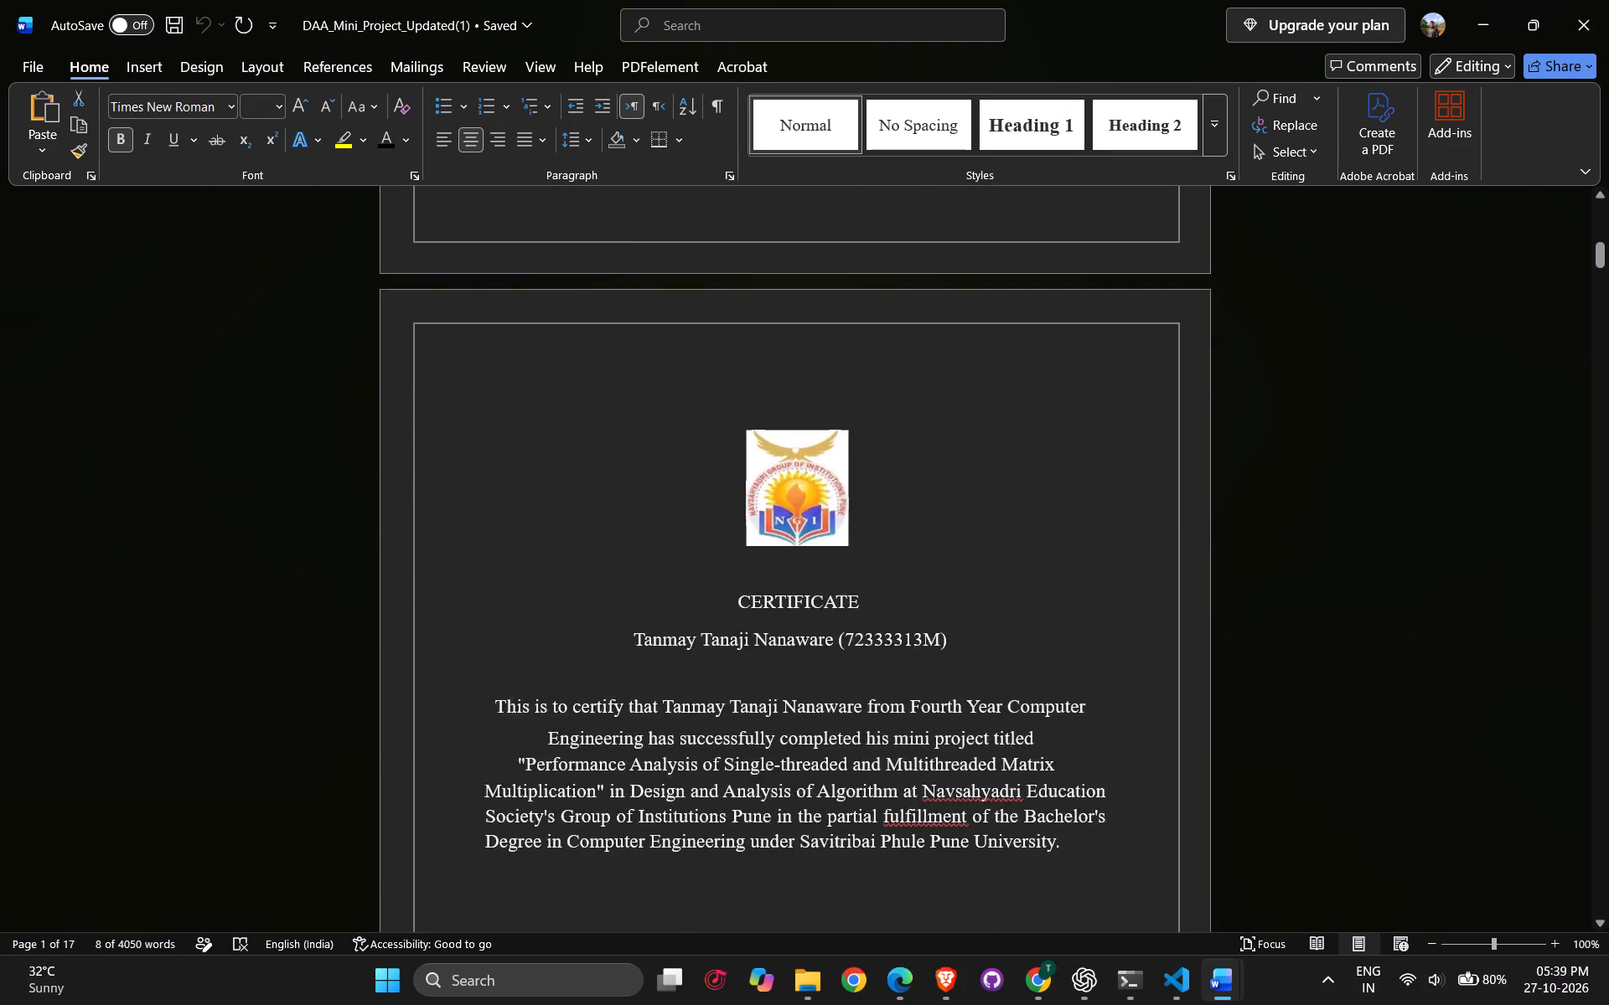
scroll(703, 485, "down", 20)
scroll(703, 485, "down", 20)
scroll(703, 485, "down", 5)
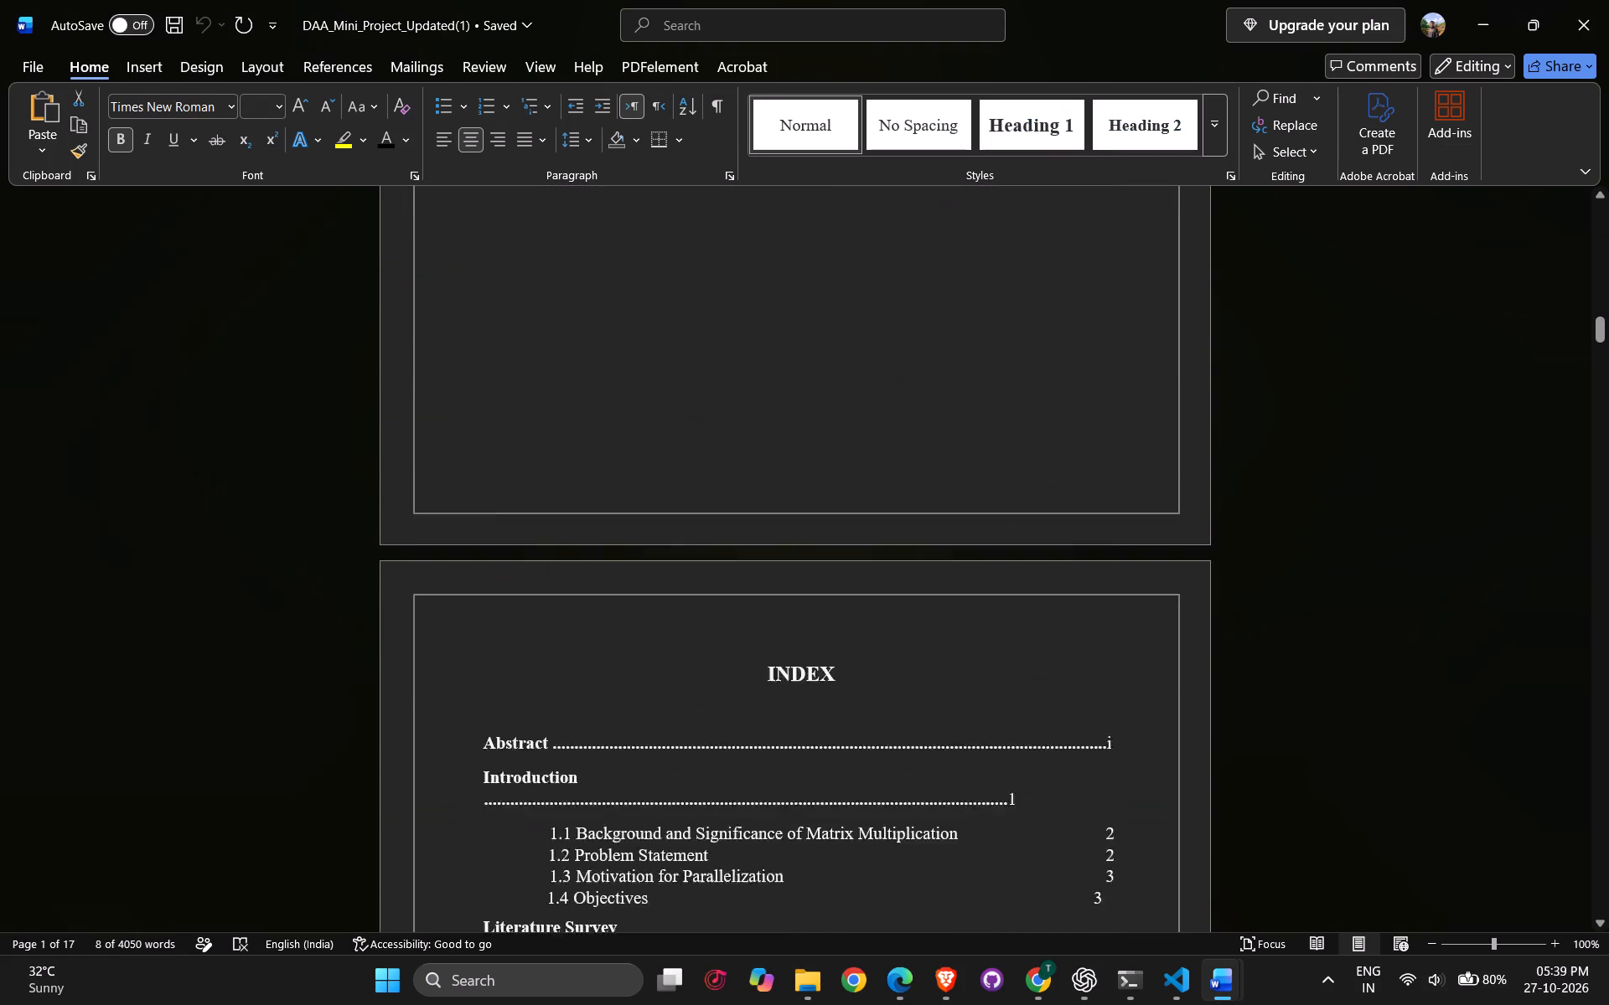
scroll(702, 498, "down", 10)
scroll(702, 498, "down", 19)
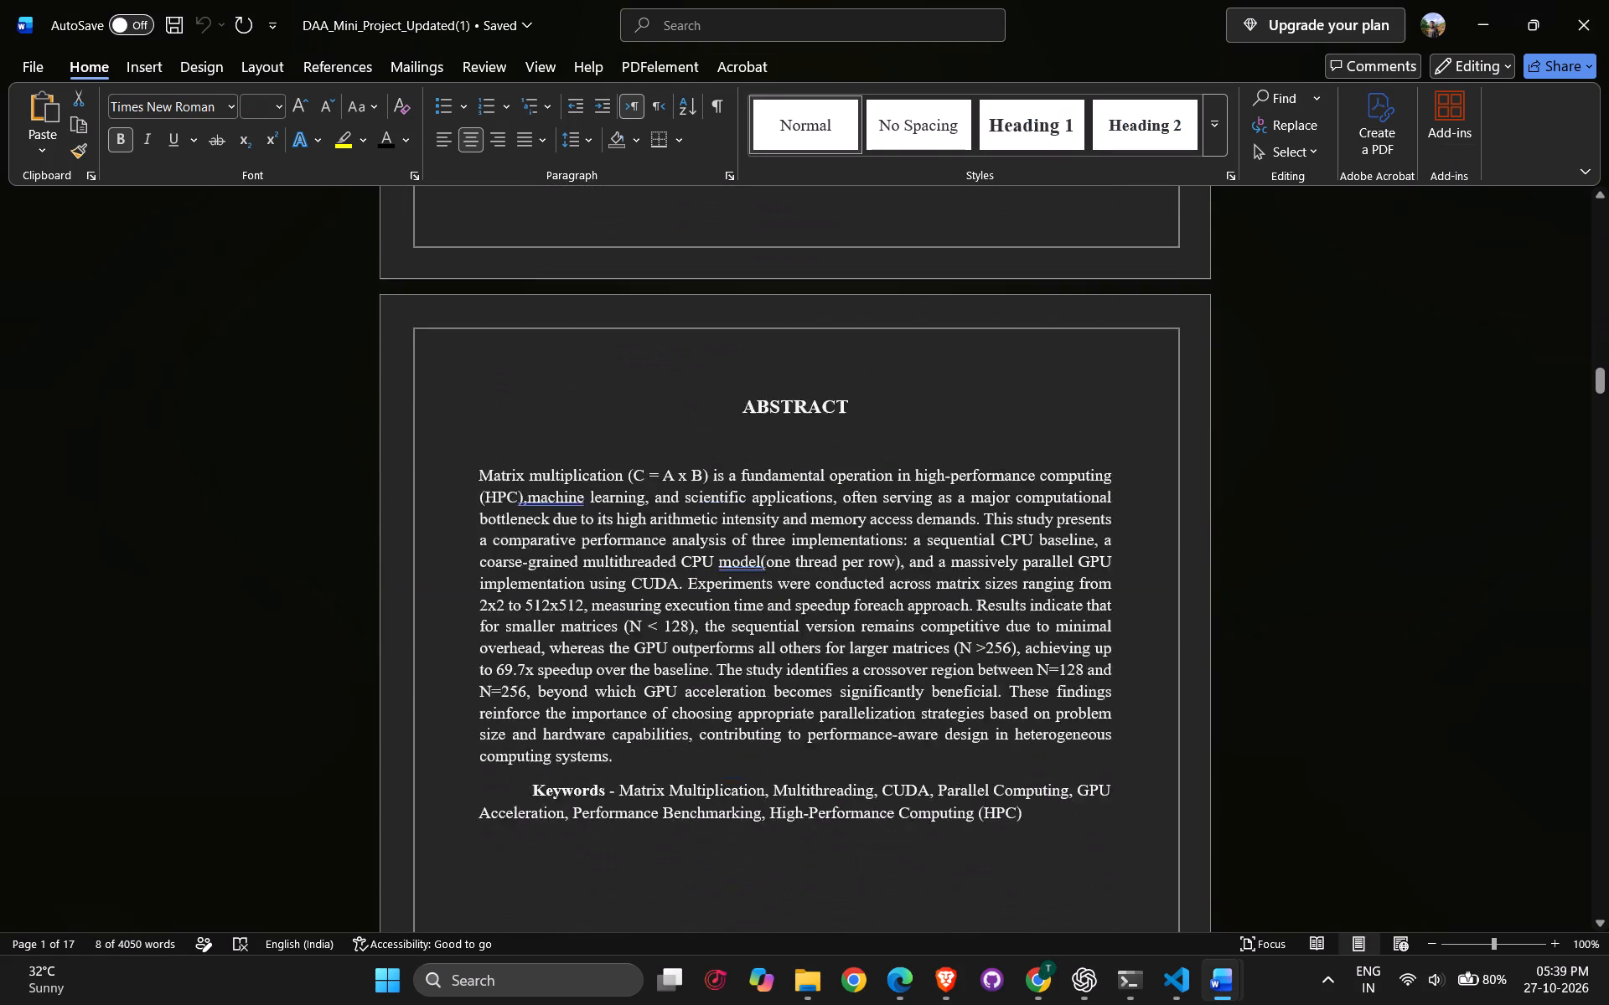
scroll(702, 498, "down", 2)
scroll(709, 442, "down", 20)
scroll(709, 442, "down", 1)
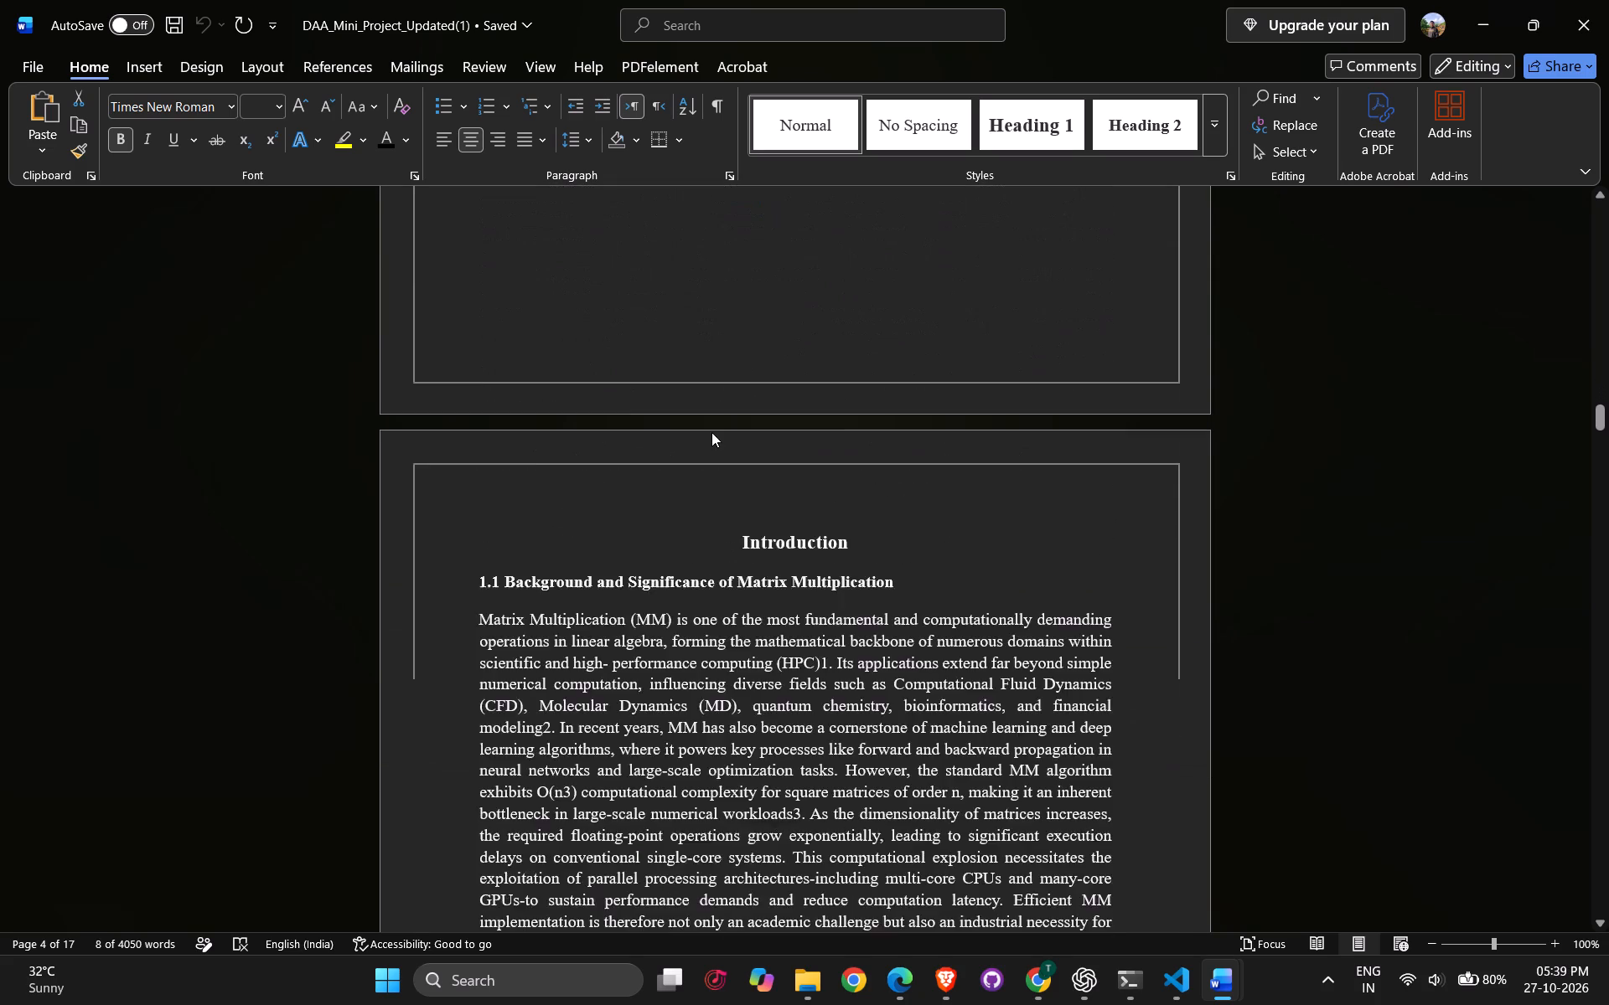
scroll(711, 432, "down", 4)
left_click(1606, 3)
Look over the certificate and table of contents pages of the Image Forensics Tool report.
scroll(1161, 474, "down", 16)
scroll(1155, 484, "down", 7)
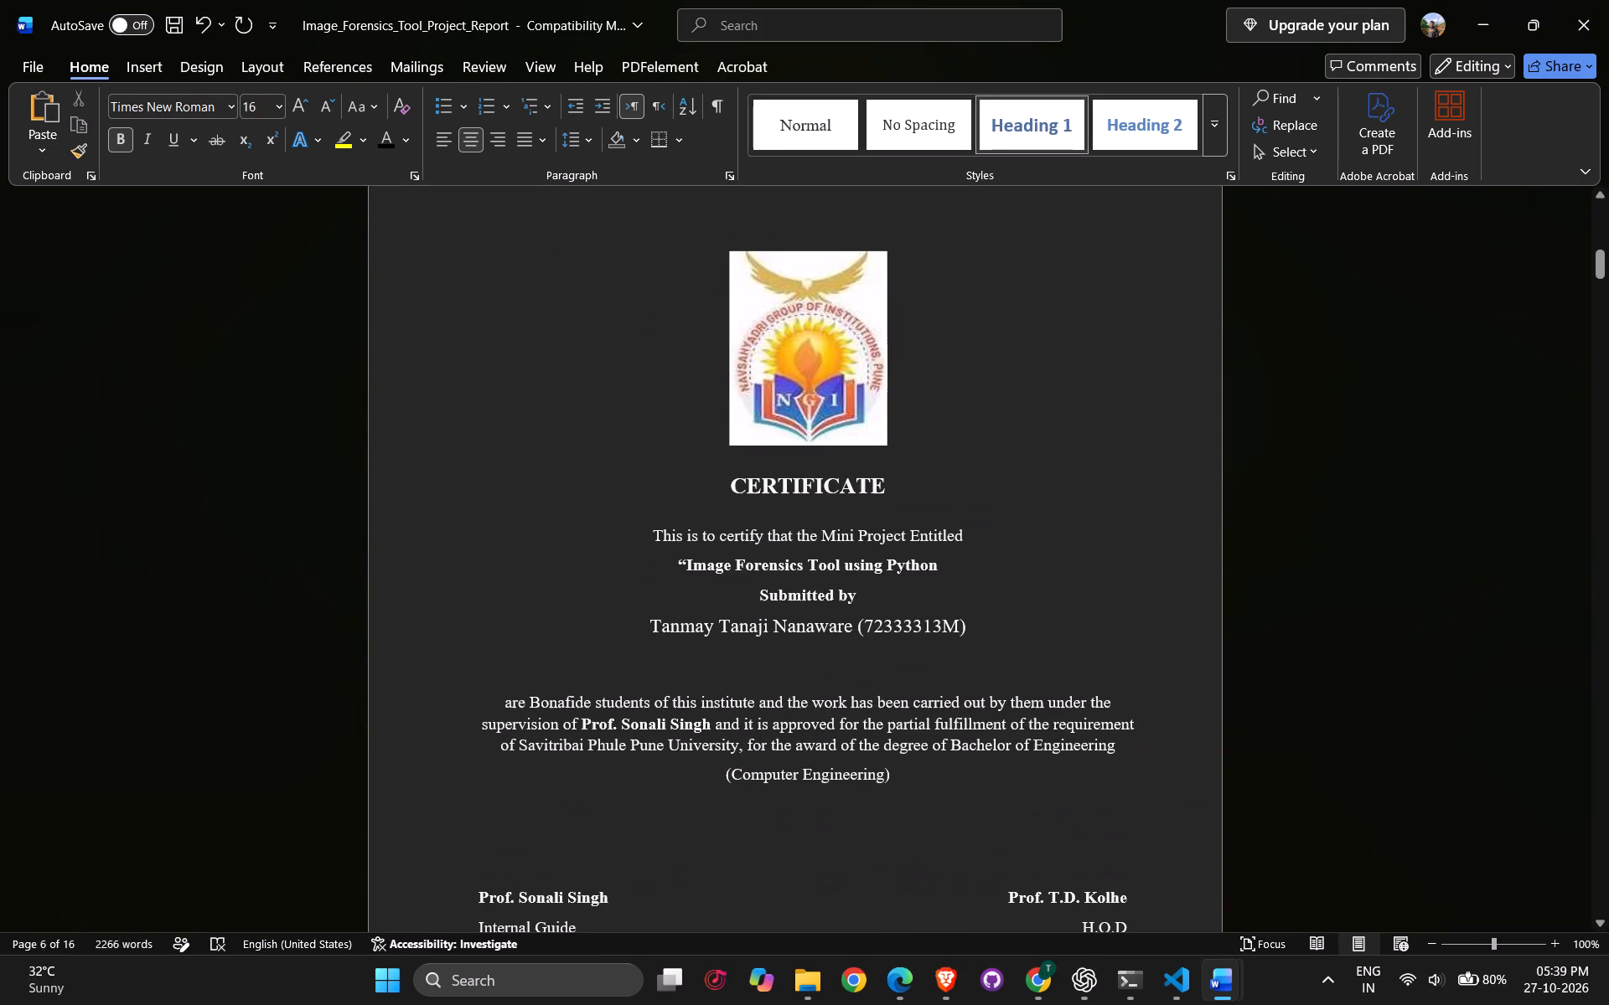
scroll(1155, 484, "down", 19)
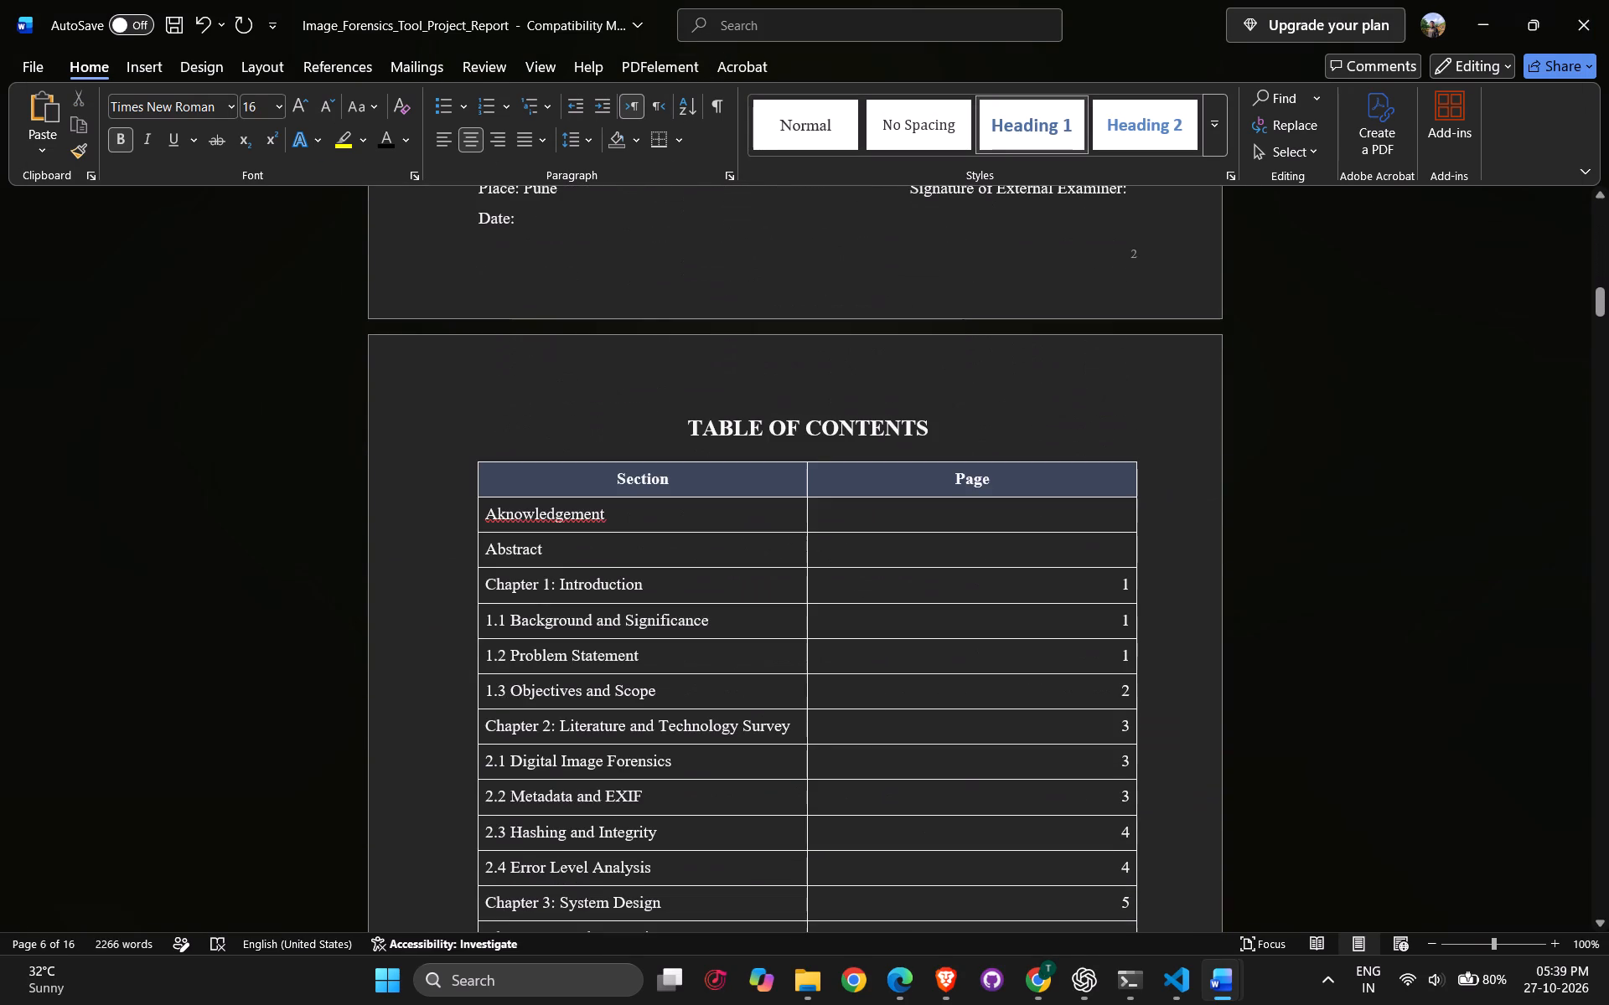
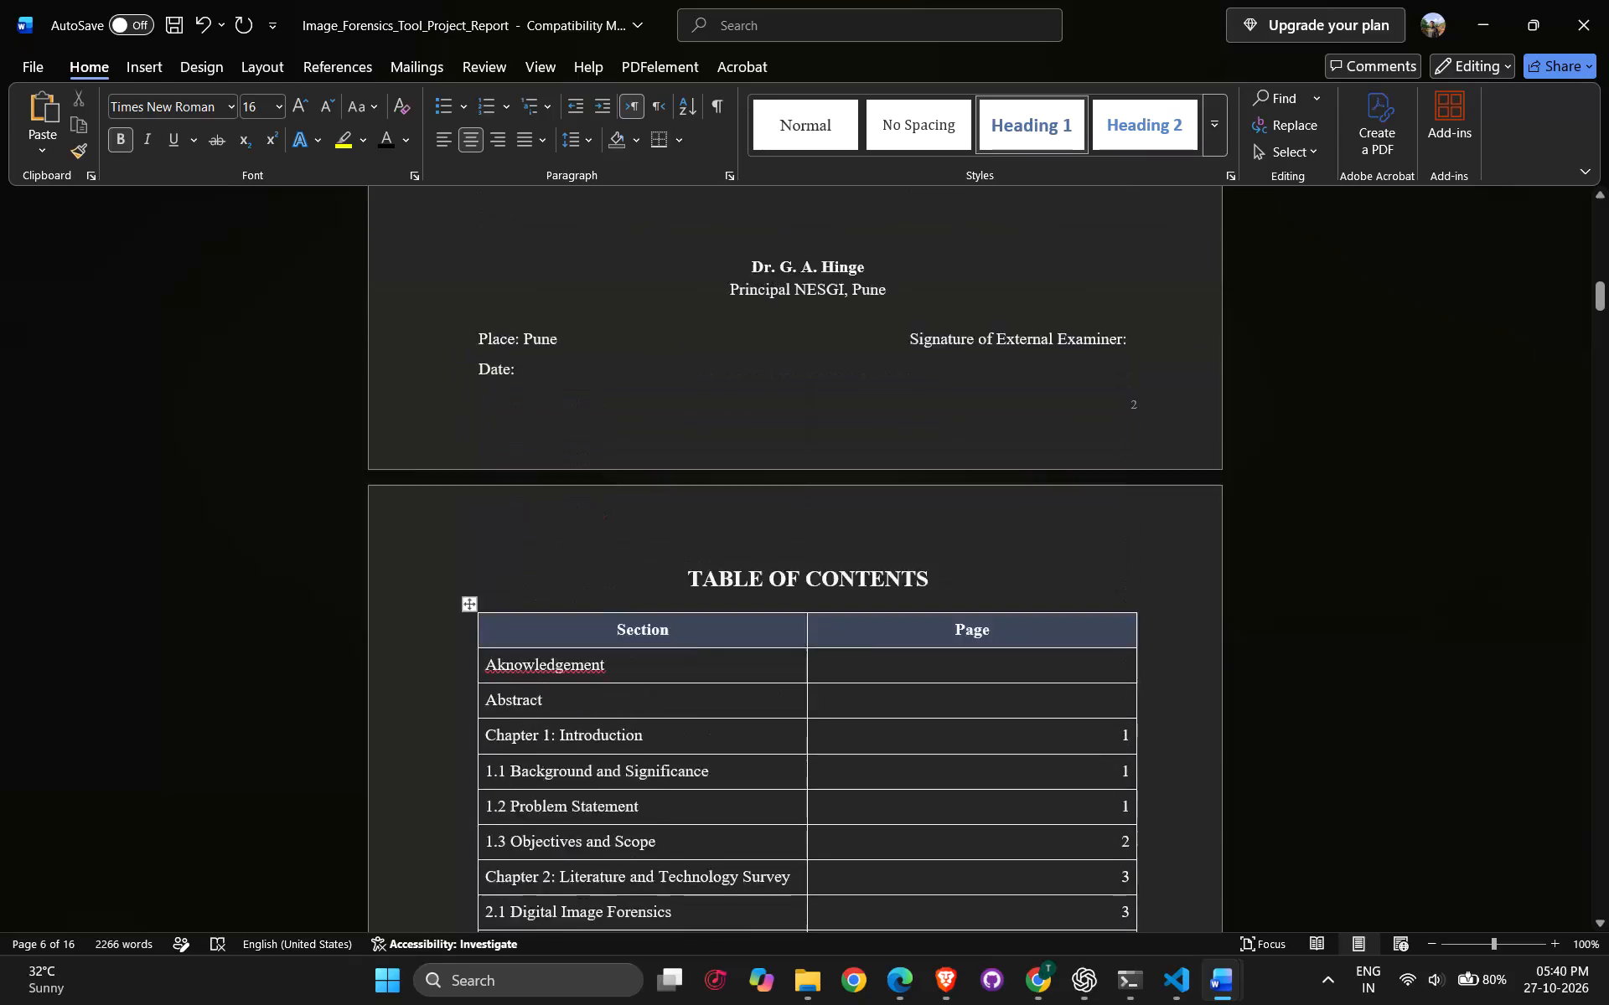
Enter page number i for the acknowledgement and ii for the abstract in the table of contents.
scroll(984, 514, "down", 13)
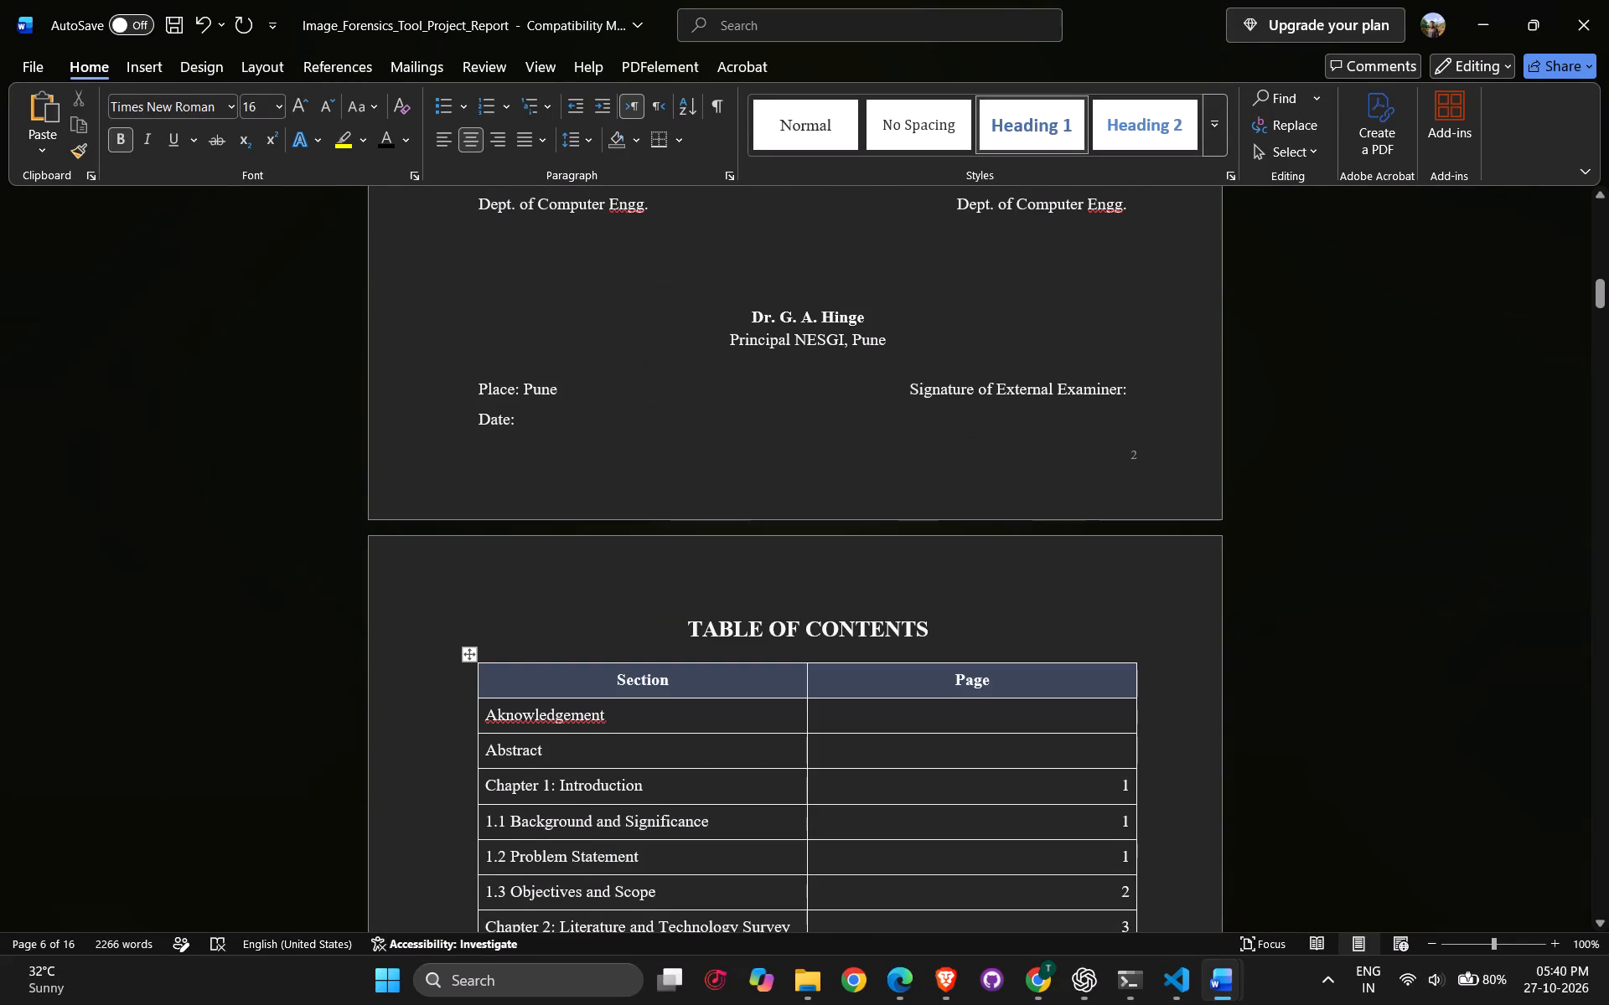
left_click(1099, 662)
key("i")
left_click(1121, 700)
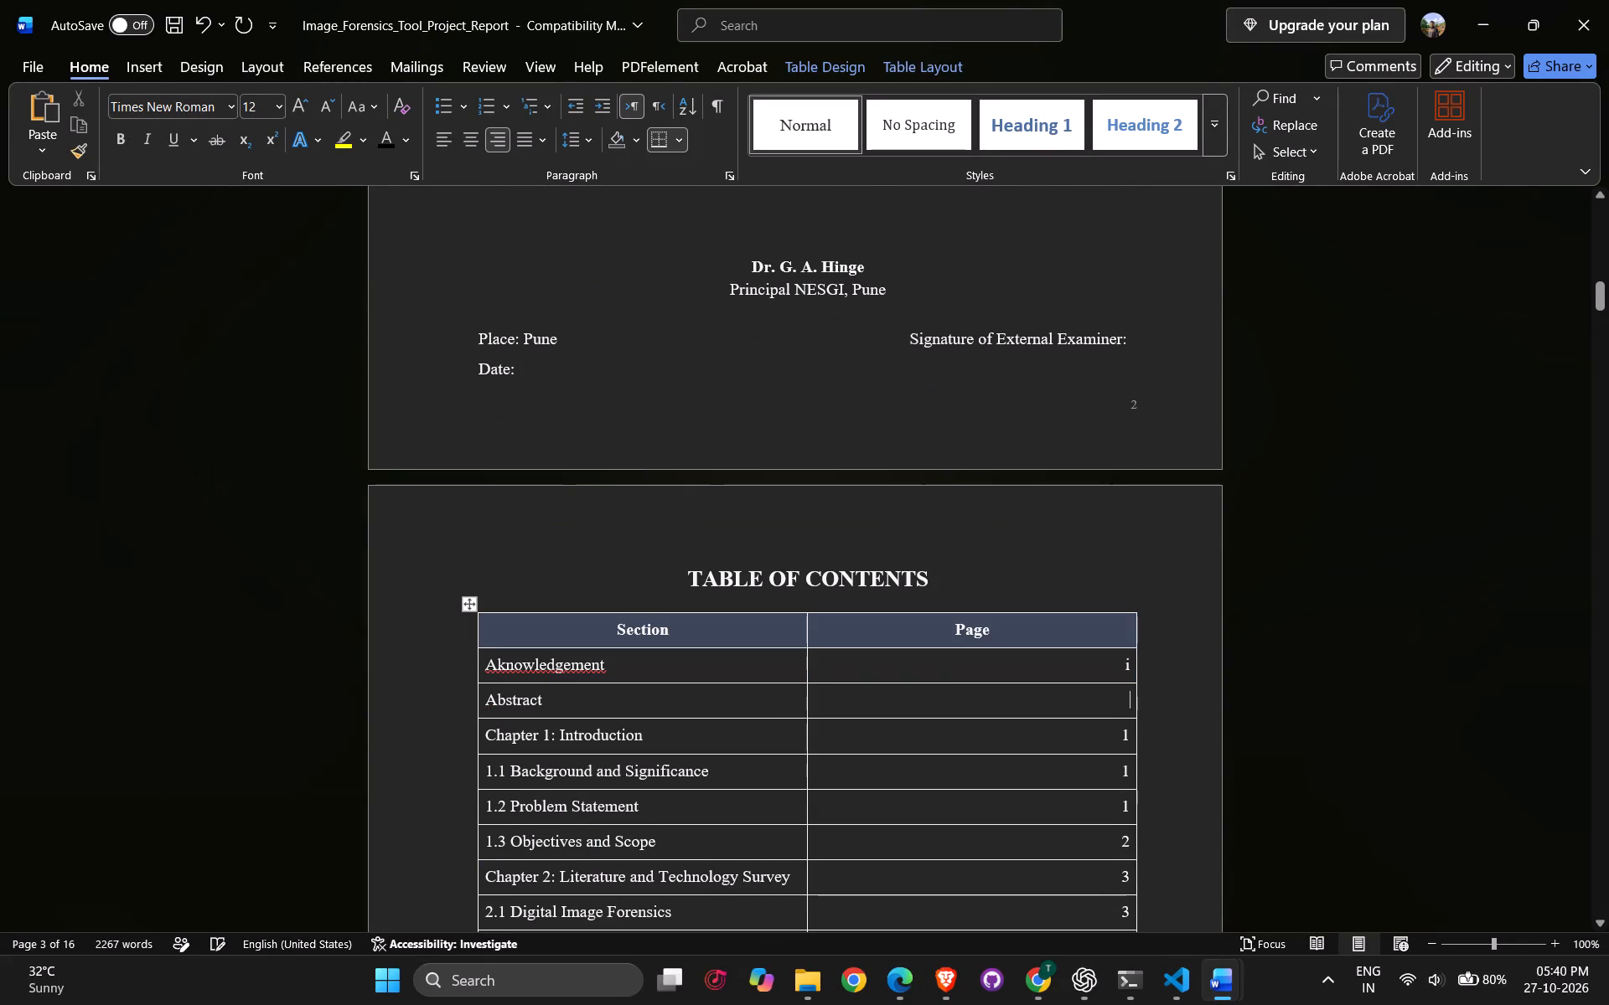
key("i")
key("i")
Look through the Image Forensics Tool report from the table of contents and acknowledgement to the references page.
scroll(1157, 726, "down", 20)
scroll(1157, 726, "down", 4)
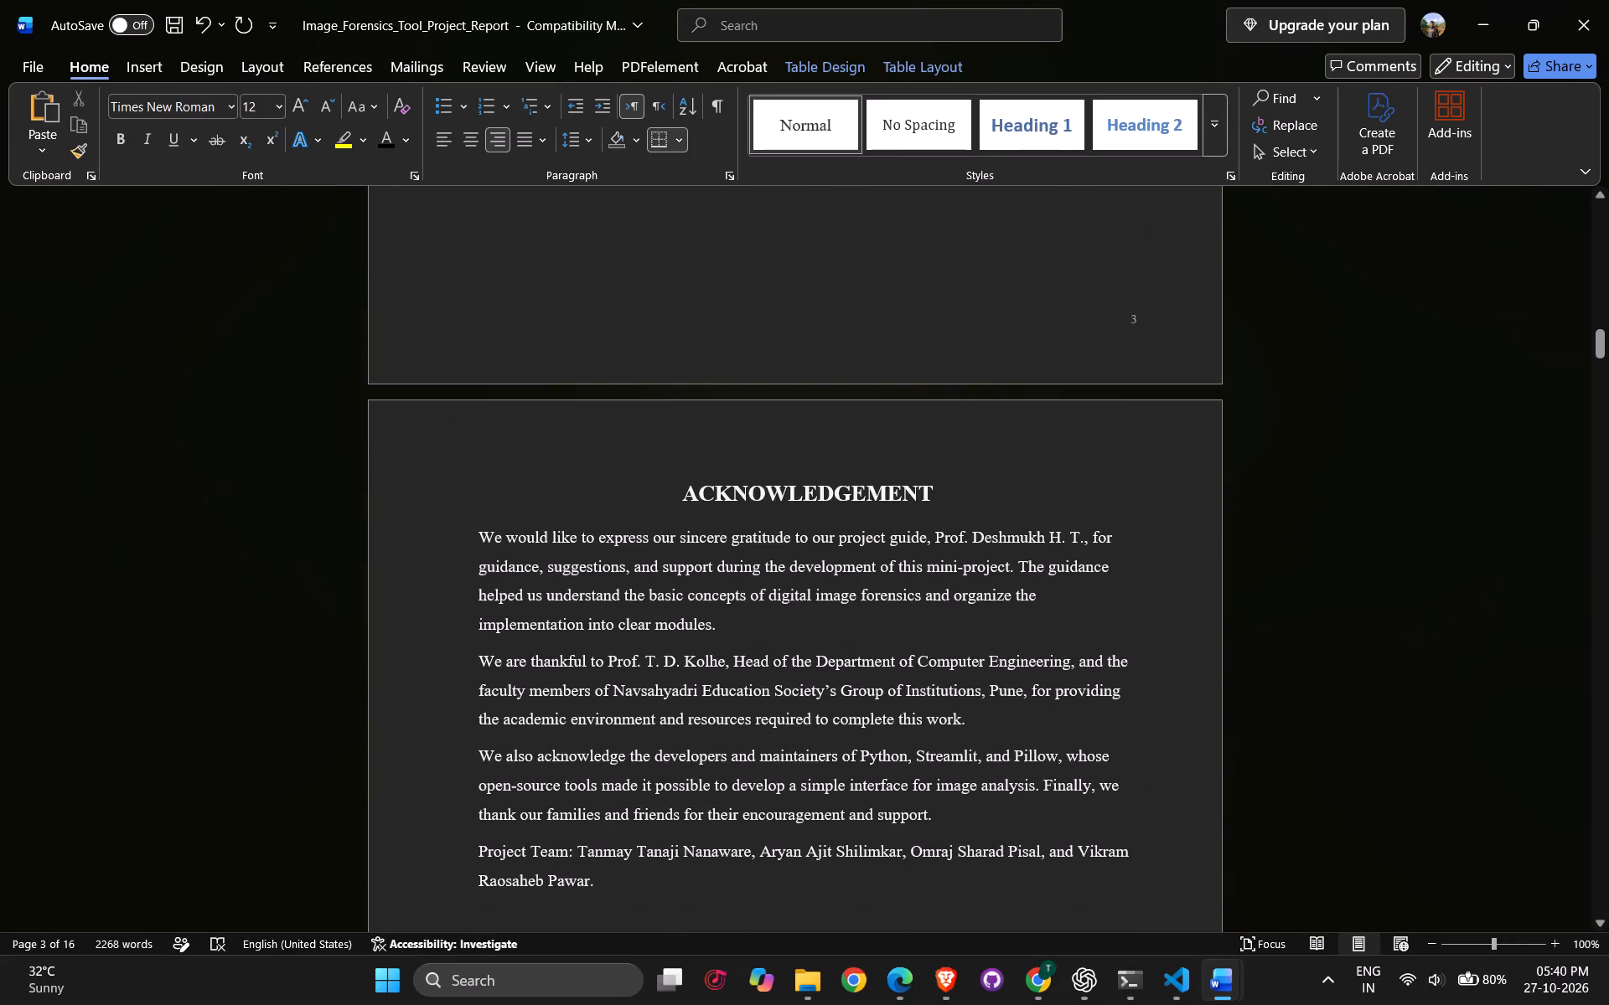
scroll(1161, 698, "up", 5)
scroll(1161, 683, "down", 7)
scroll(1153, 650, "up", 14)
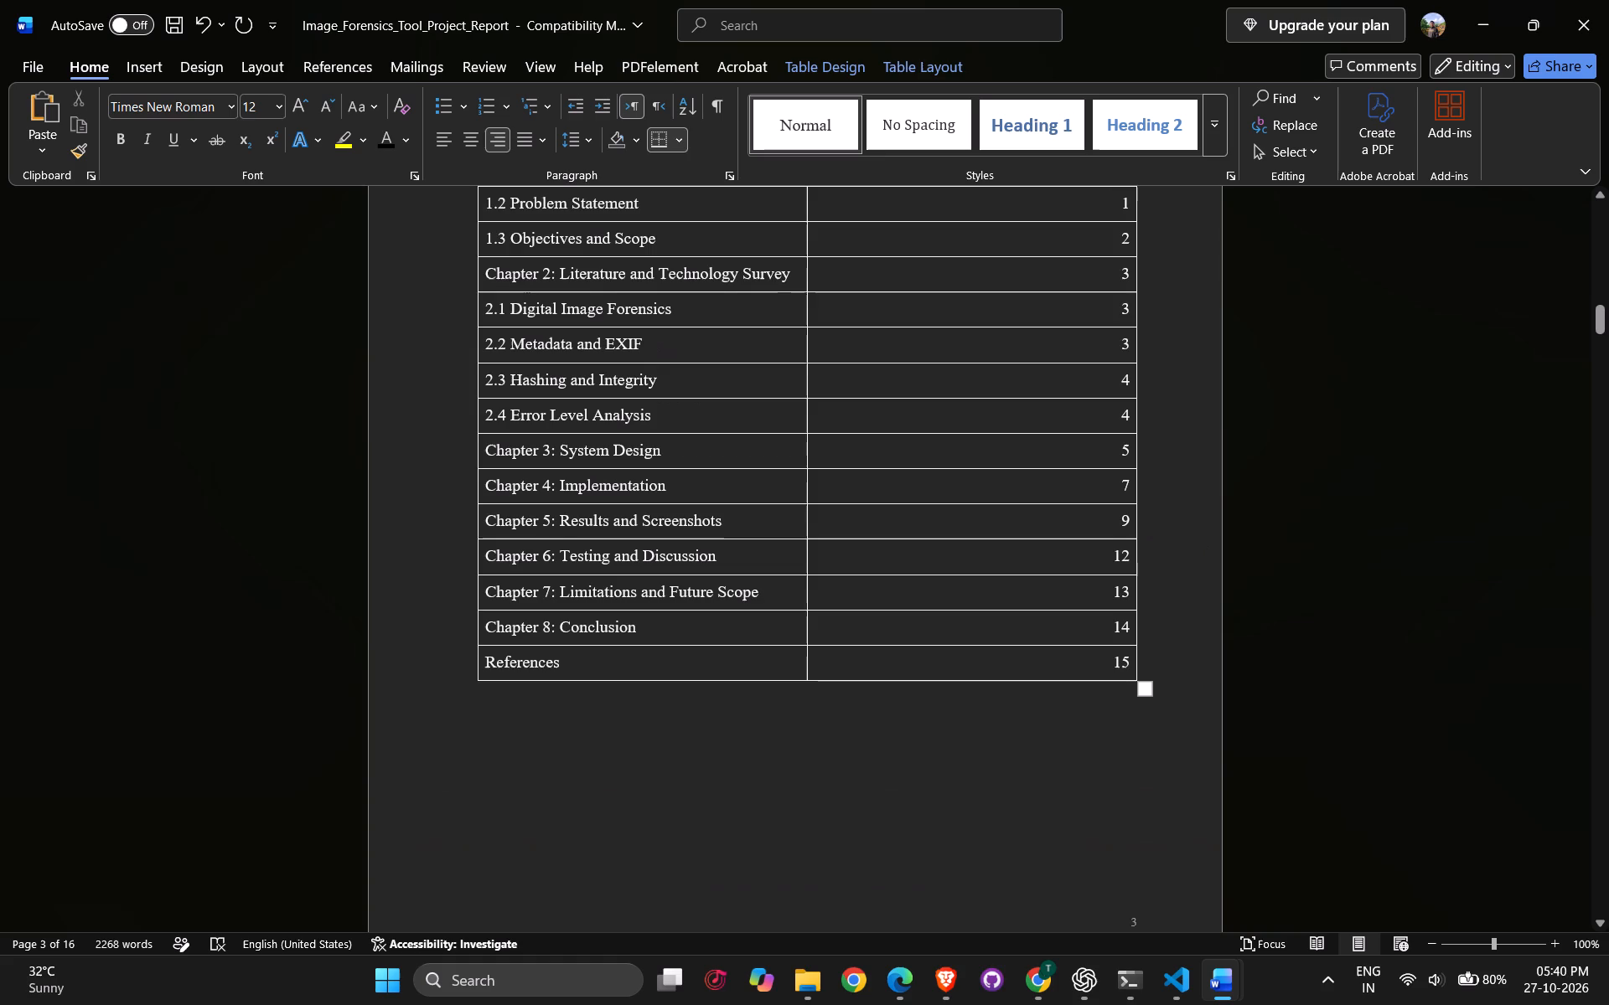
left_click(1194, 533)
scroll(1194, 533, "up", 10)
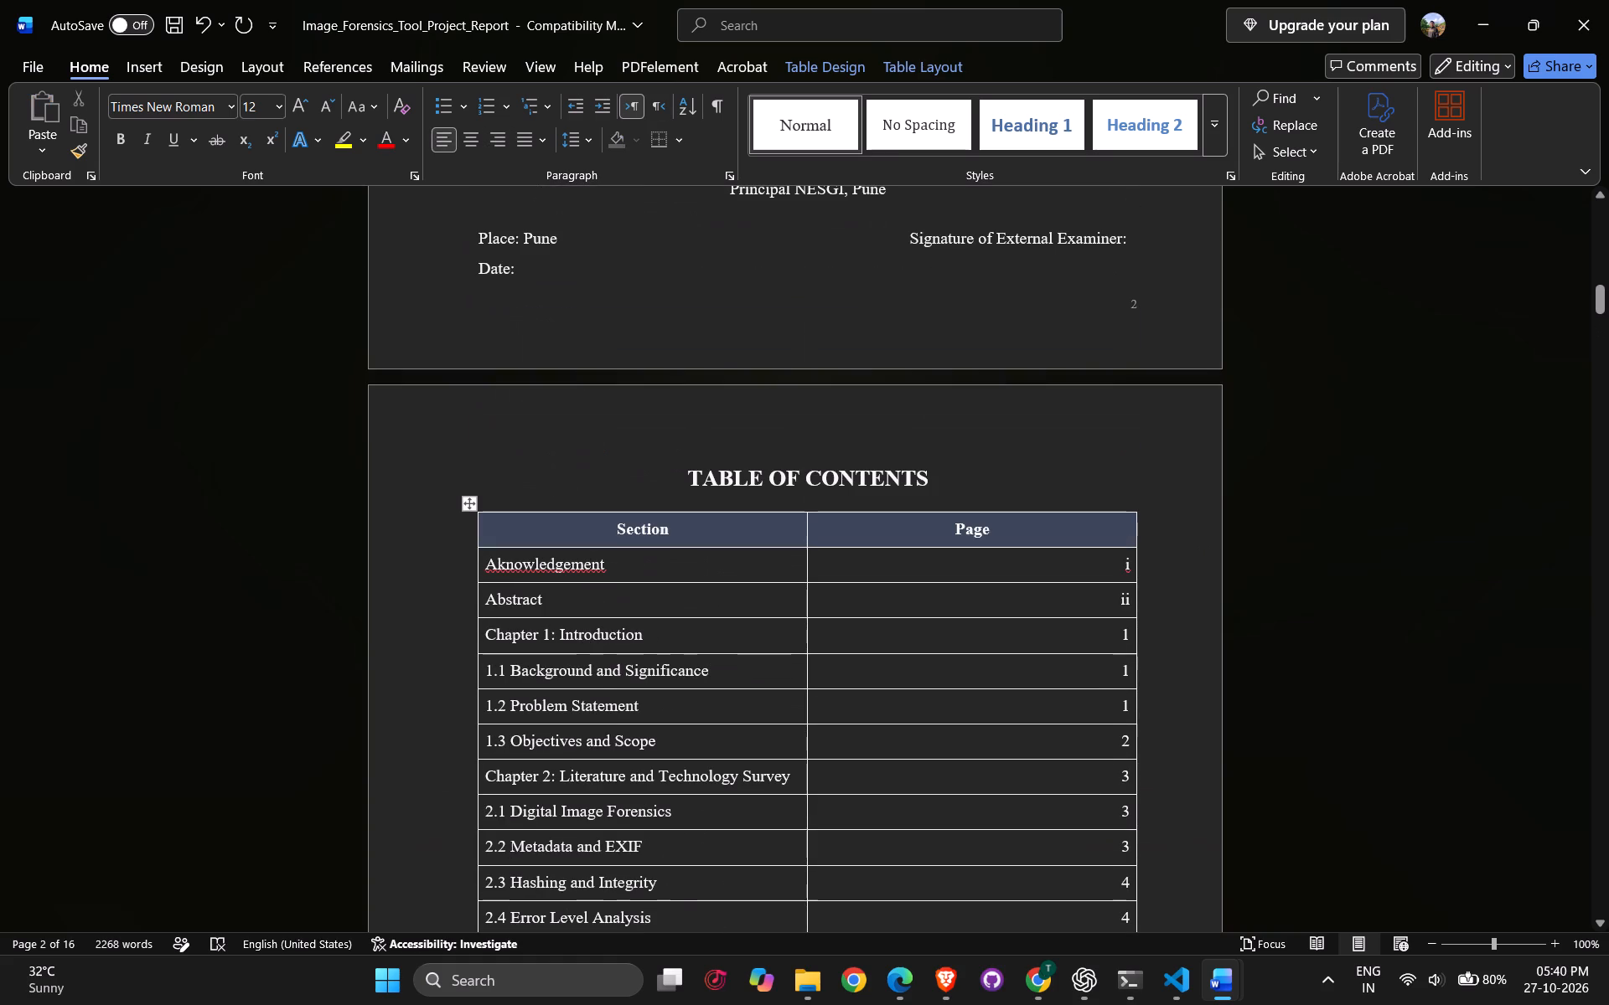
scroll(1105, 553, "up", 2)
scroll(1145, 439, "up", 4)
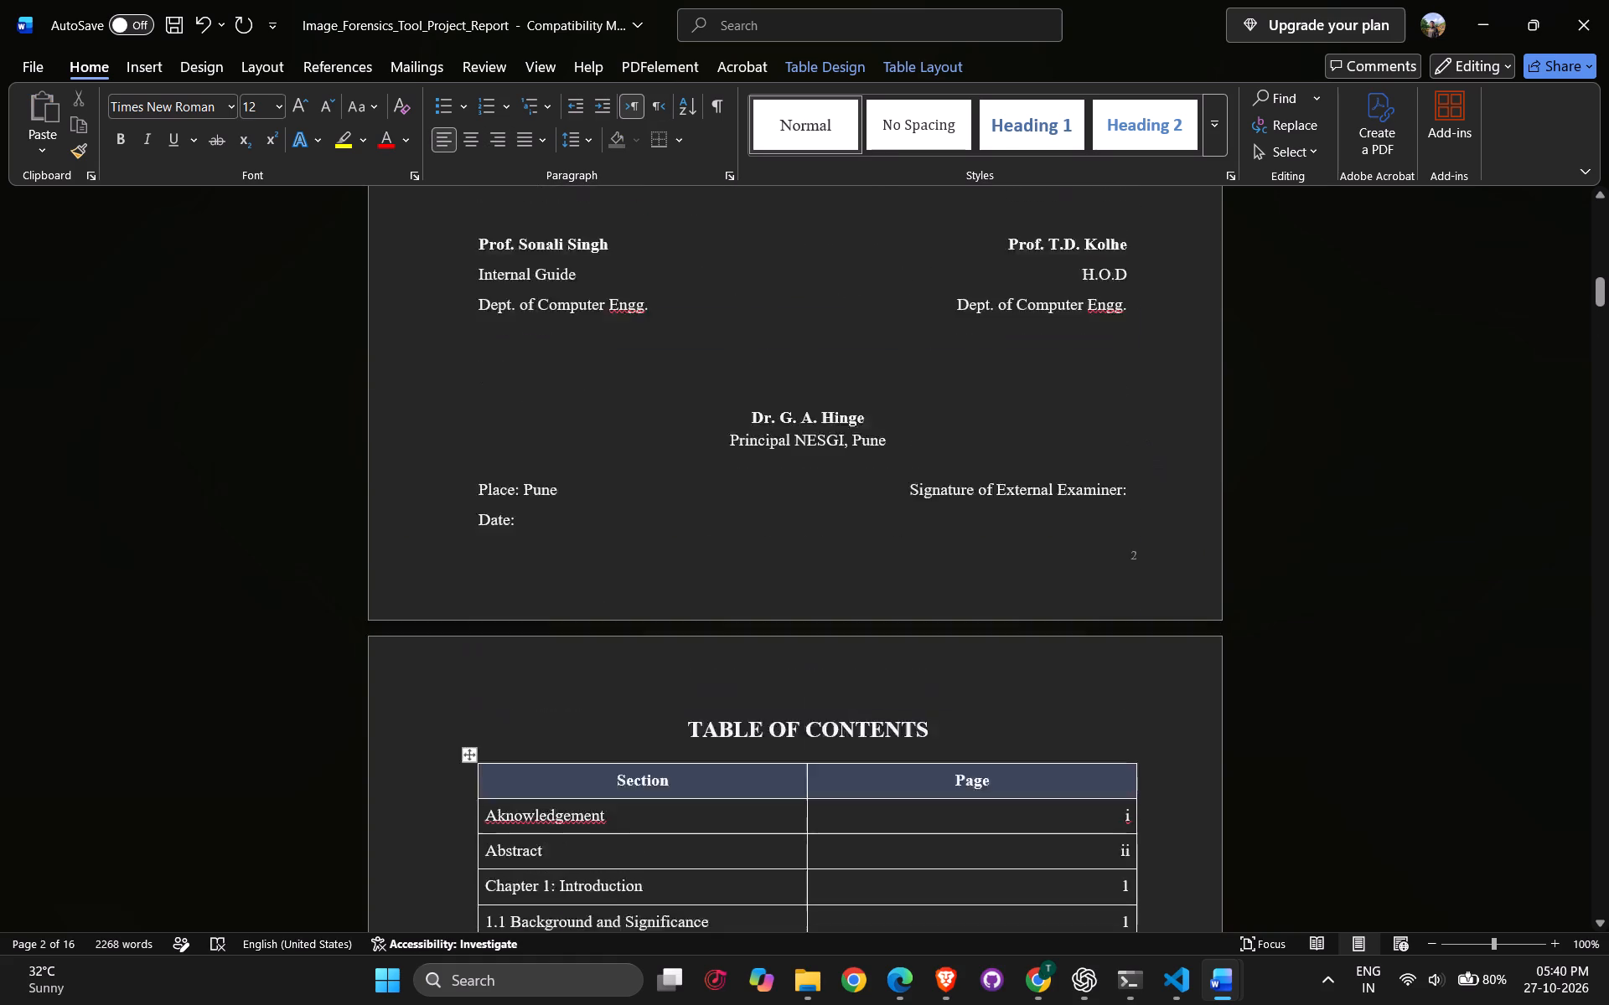
scroll(1145, 439, "up", 1)
scroll(1144, 439, "down", 20)
scroll(1144, 439, "down", 13)
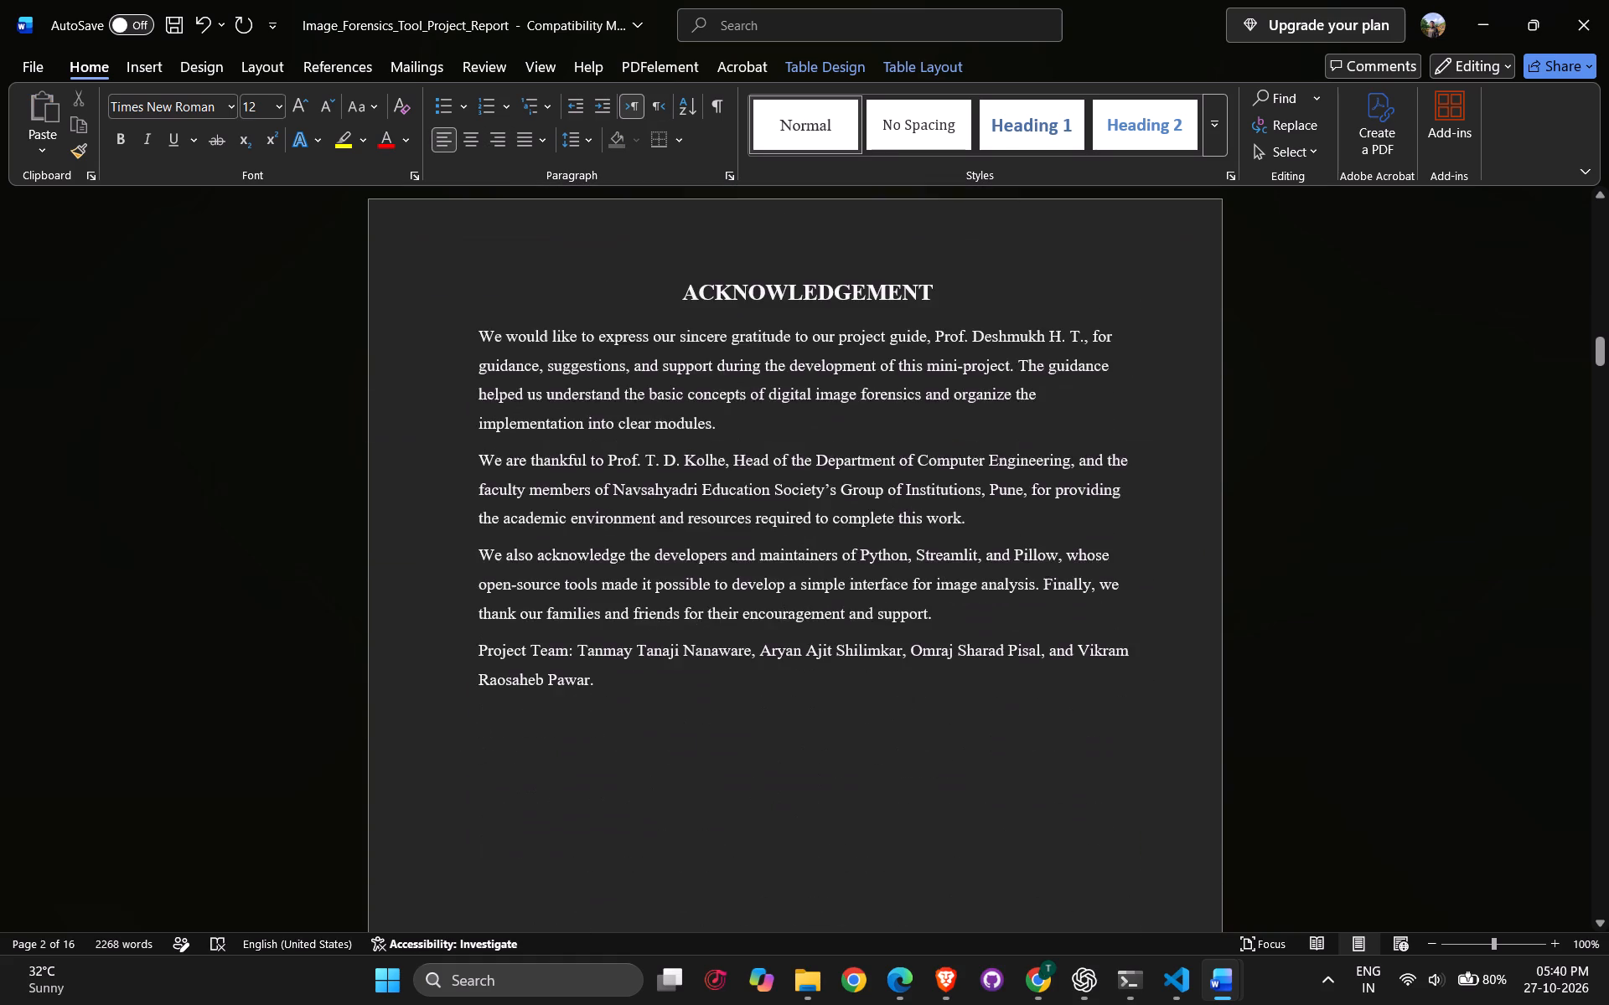
scroll(1146, 445, "up", 8)
scroll(1146, 445, "down", 10)
scroll(1146, 445, "up", 20)
scroll(1146, 445, "up", 4)
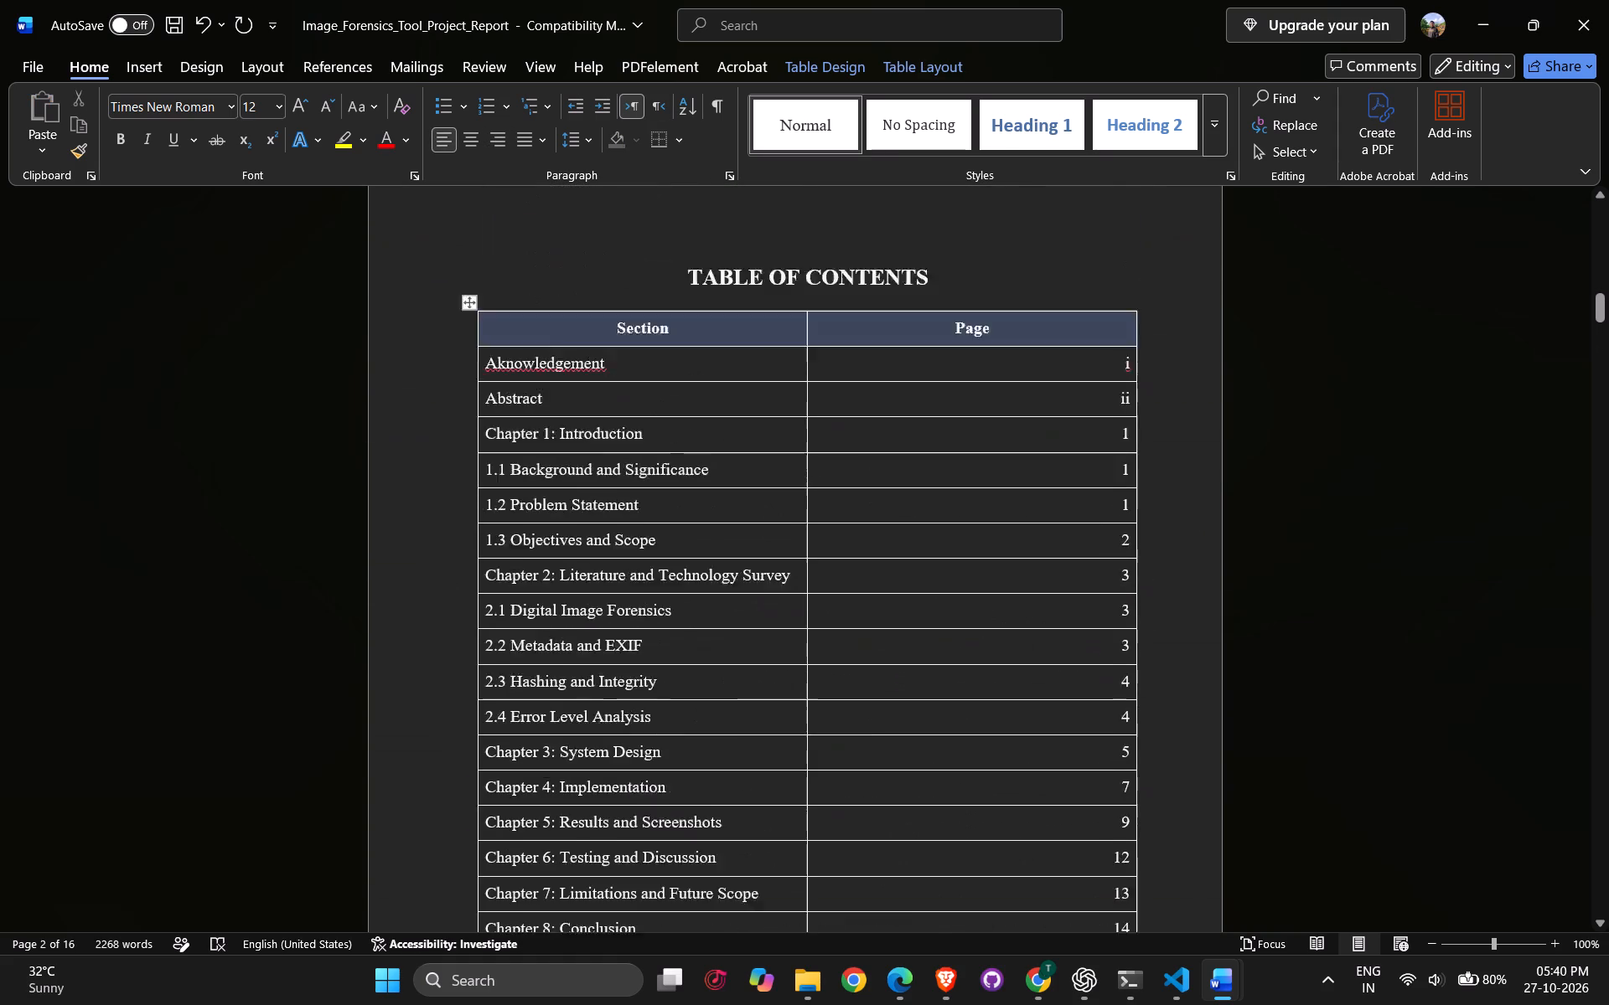
scroll(1146, 445, "up", 2)
scroll(1146, 445, "down", 16)
scroll(1146, 445, "down", 16)
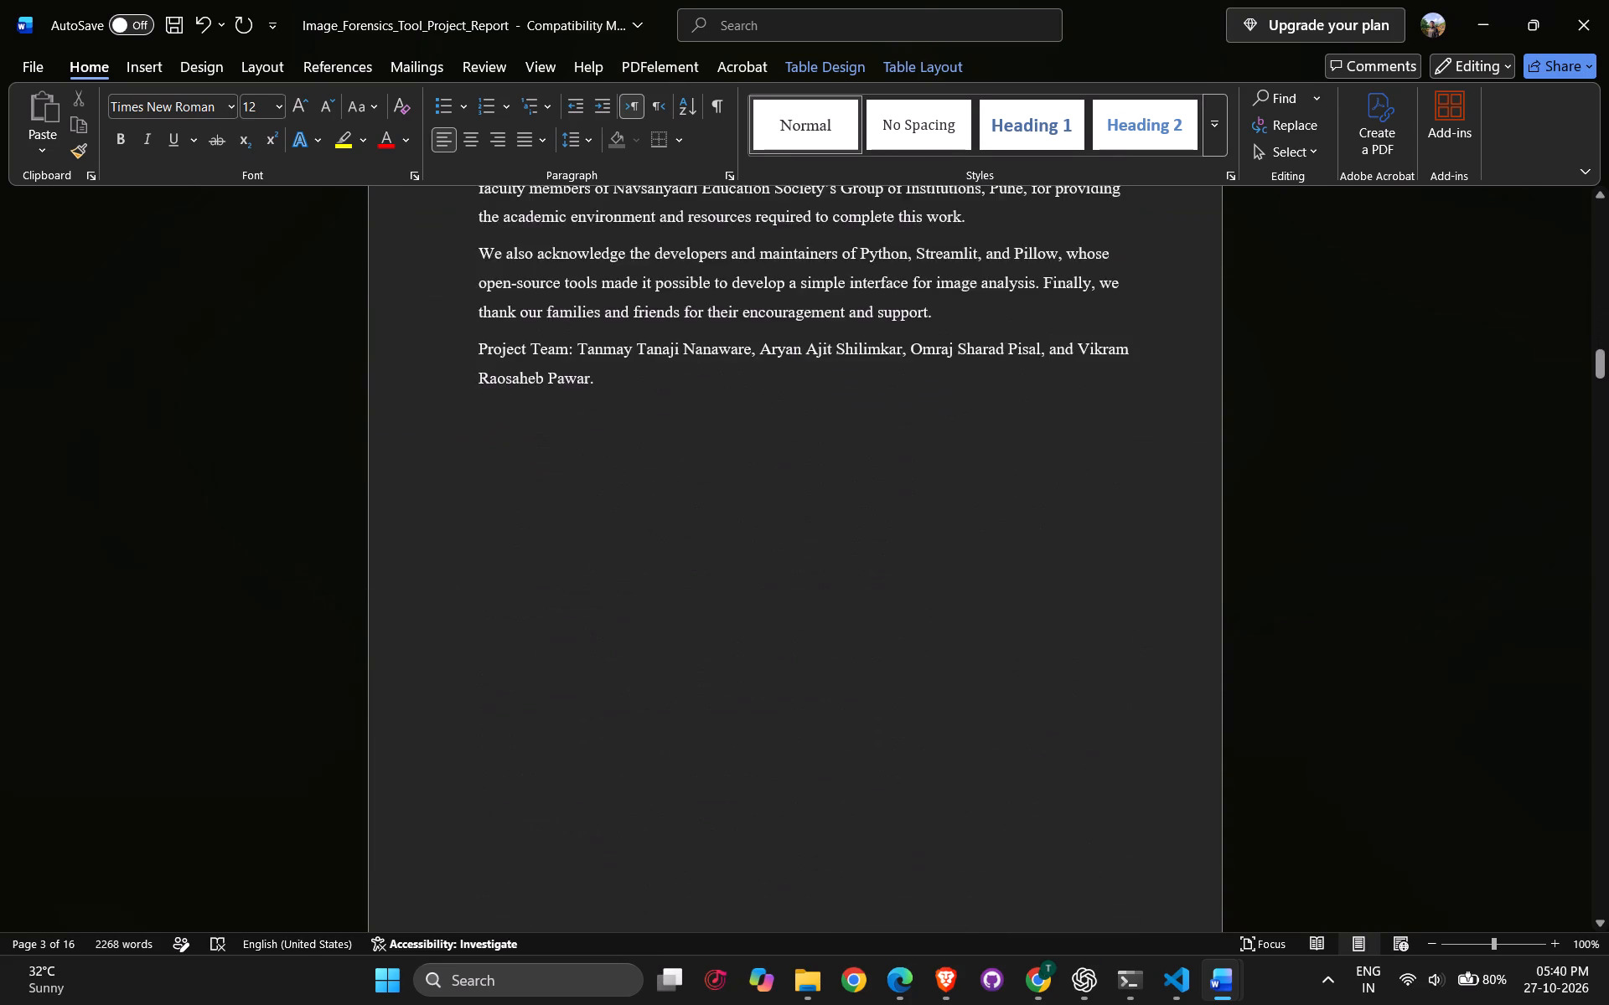
scroll(1336, 428, "down", 10)
scroll(1449, 469, "down", 14)
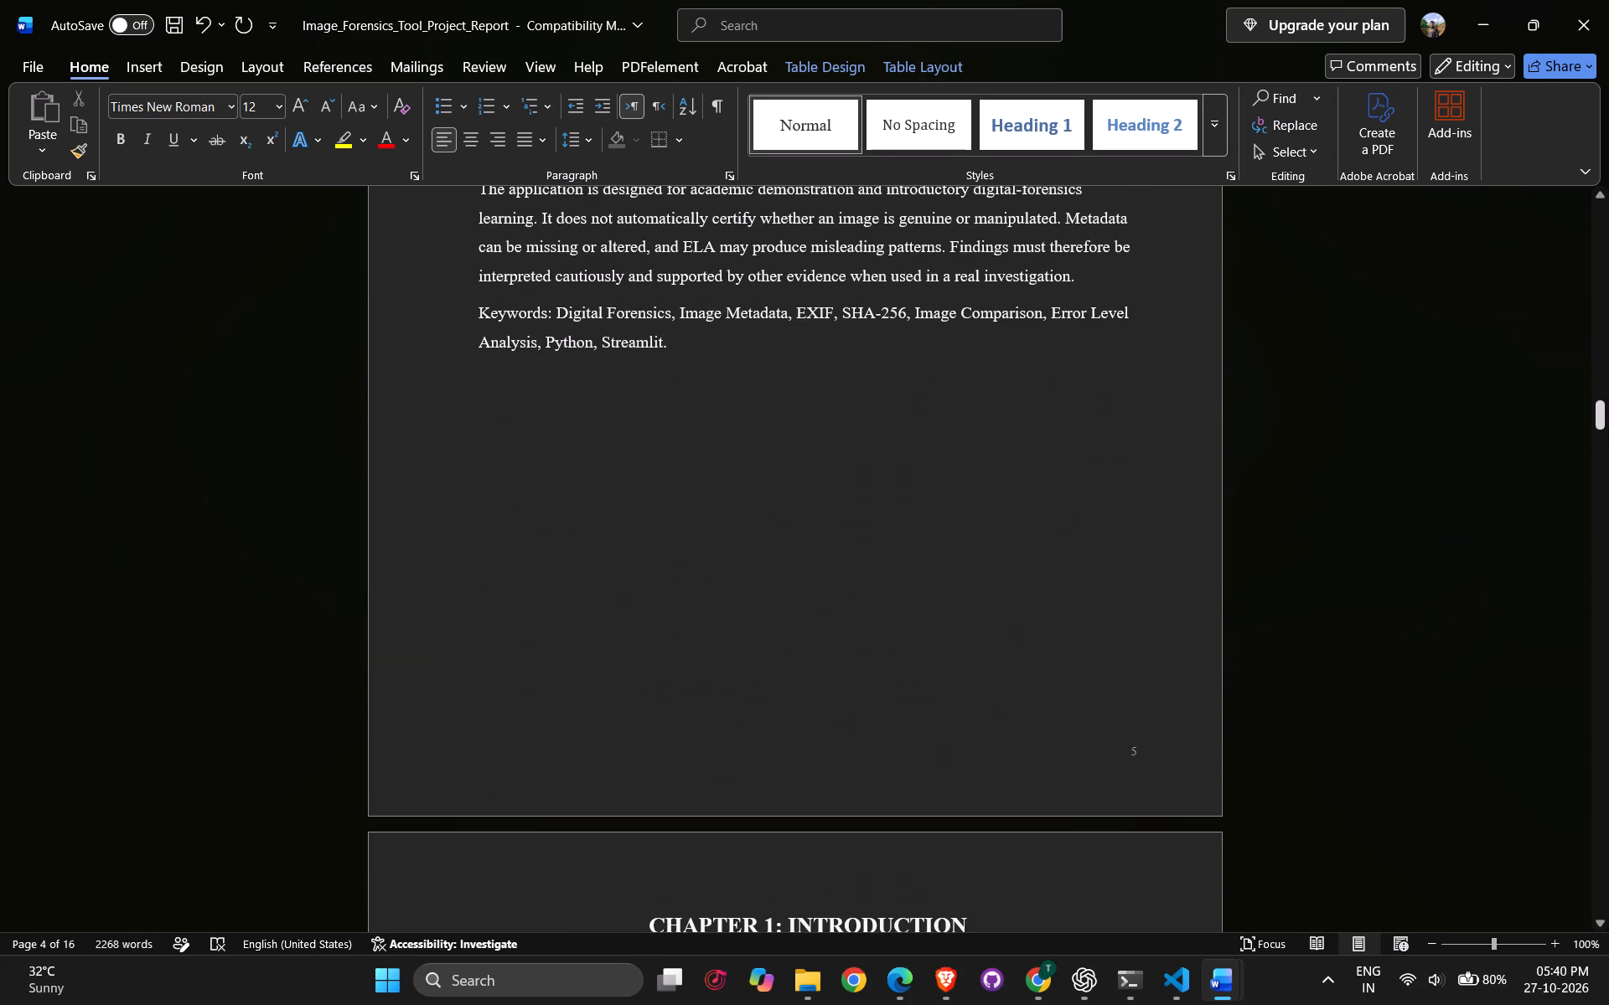
left_click_drag(1608, 428, 1557, 603)
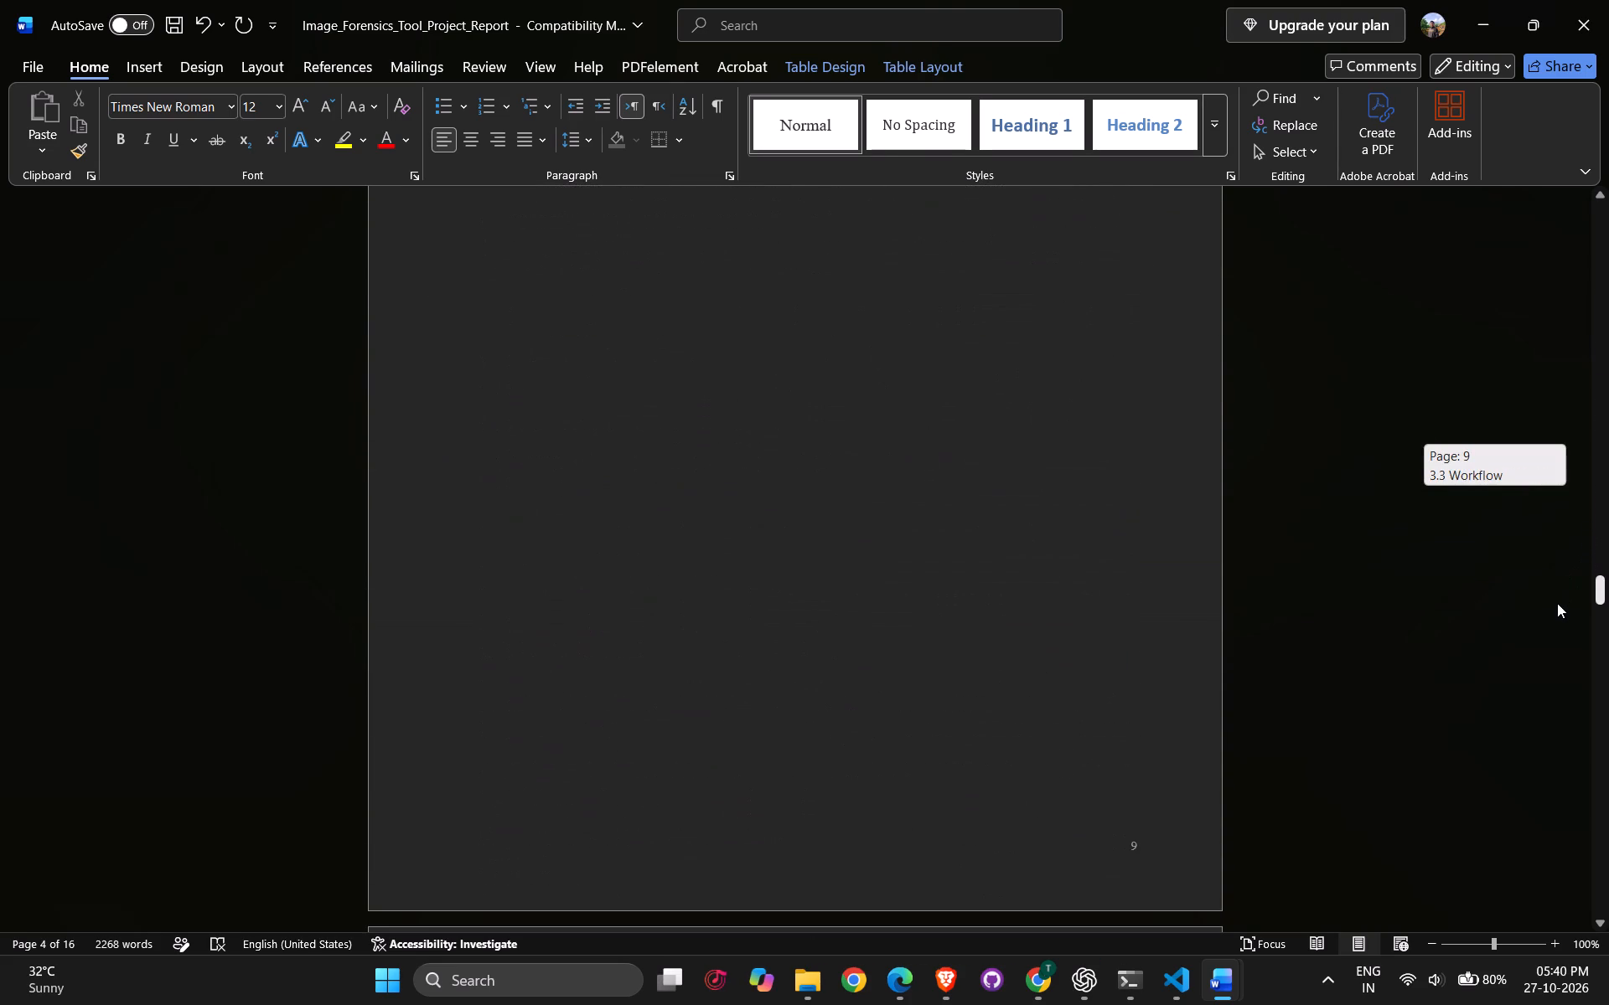
left_click_drag(1557, 603, 1595, 709)
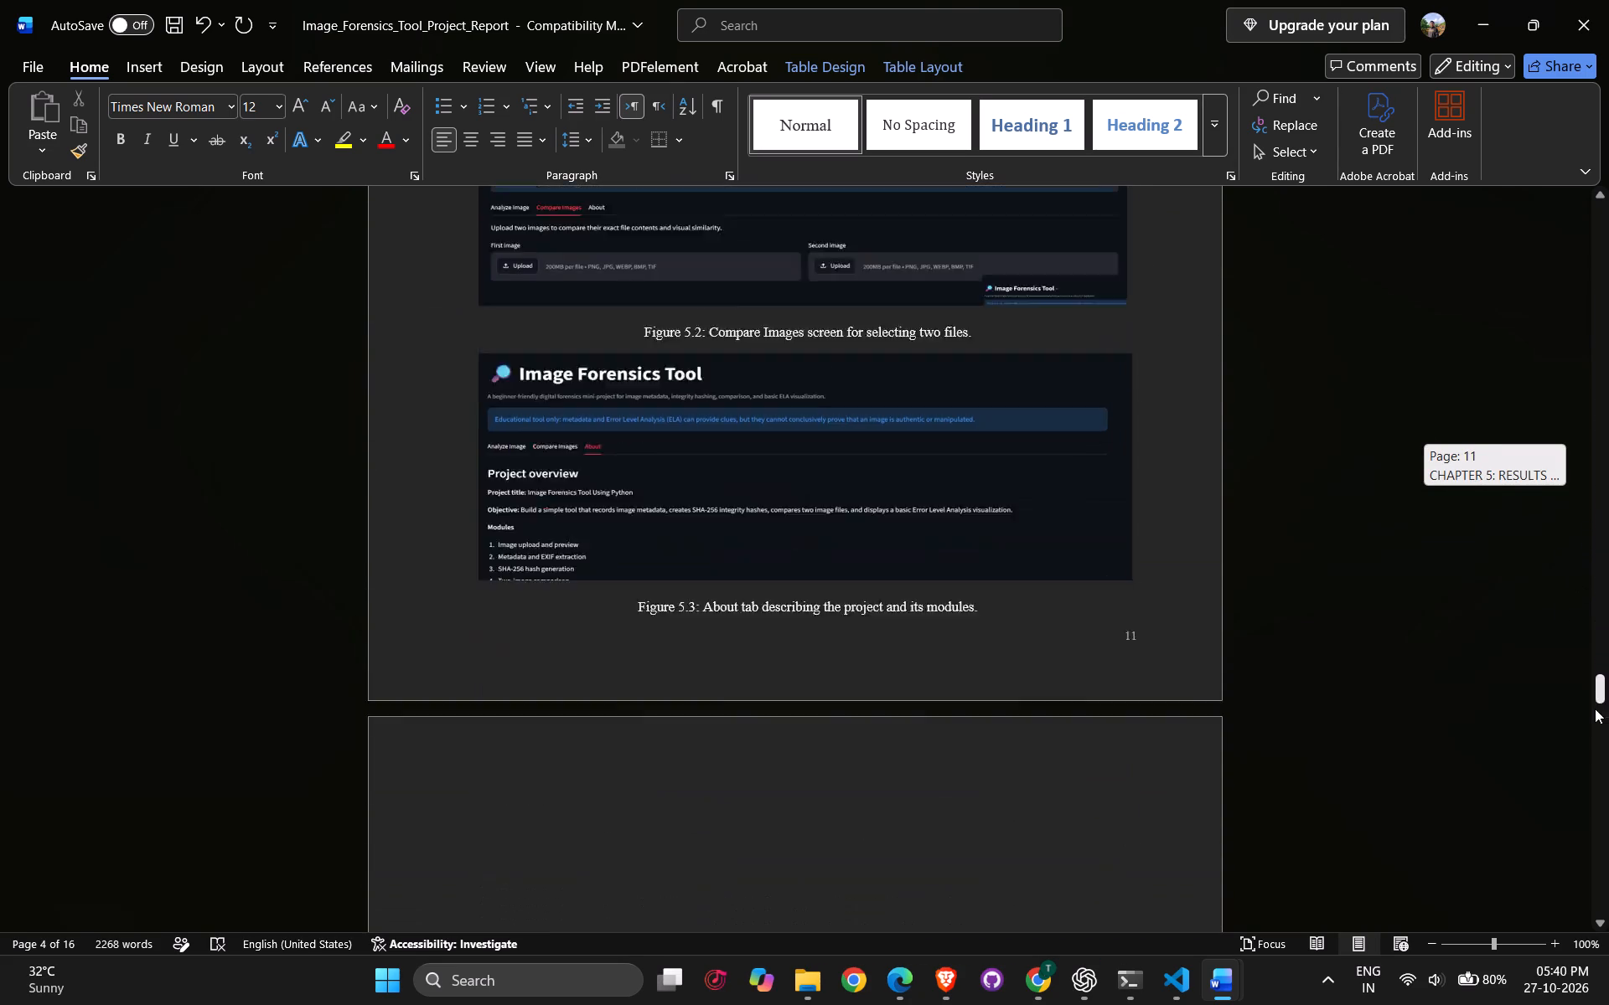
left_click_drag(1595, 709, 1571, 889)
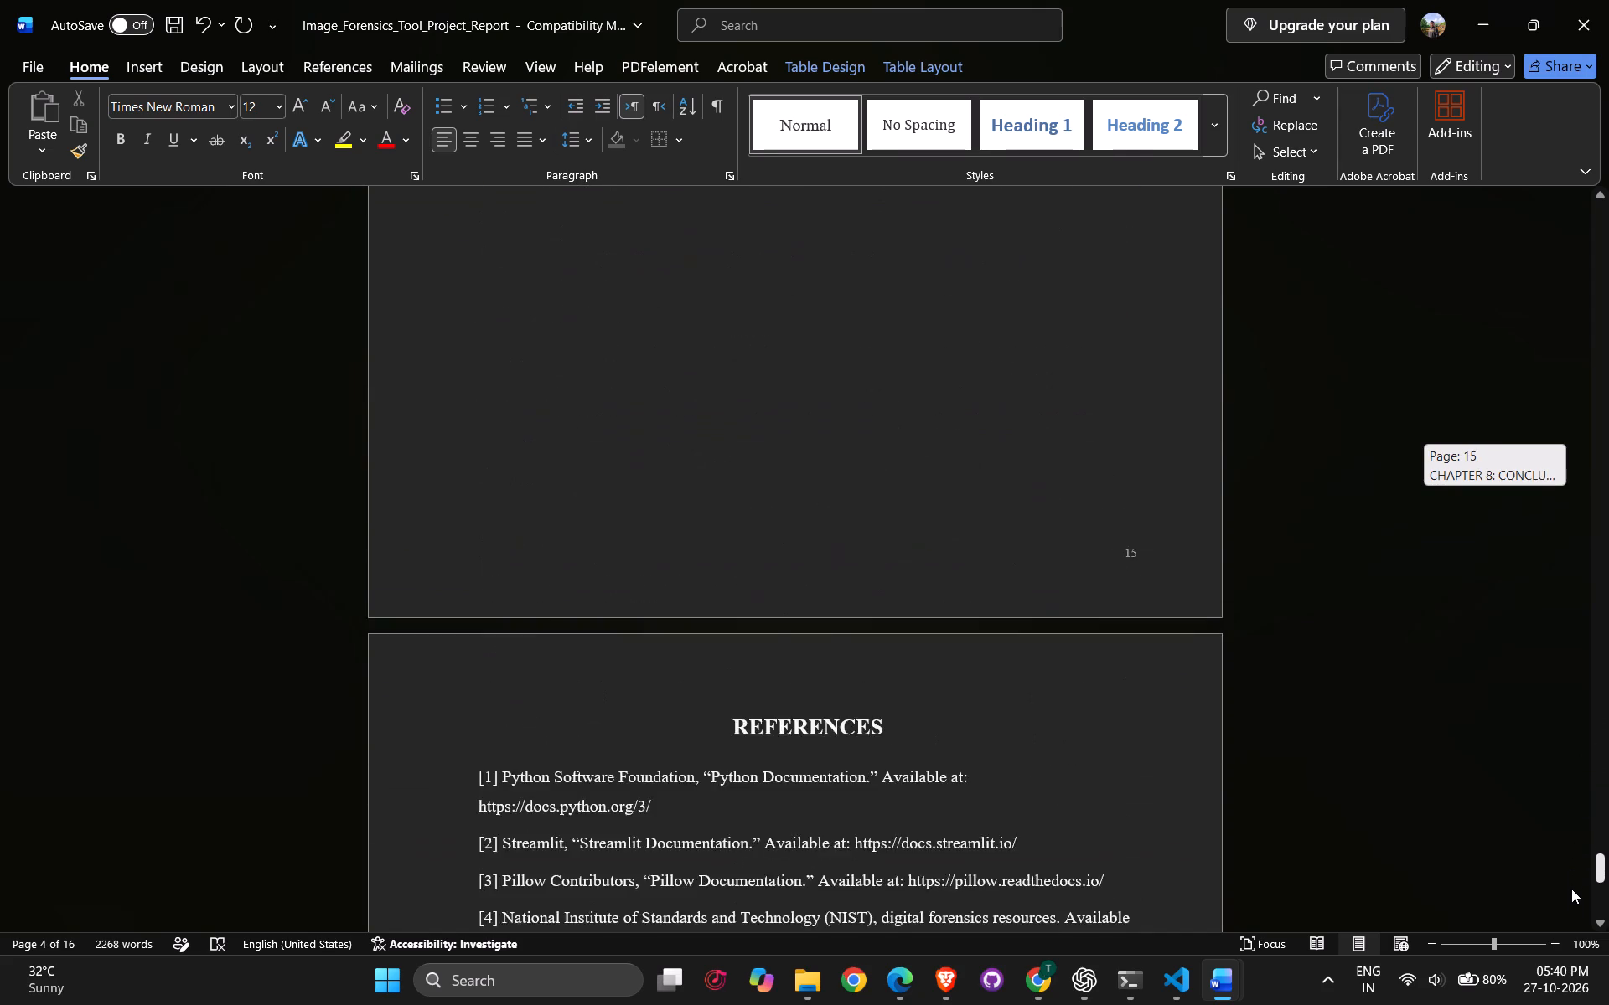
left_click_drag(1571, 889, 1567, 905)
Save the Image Forensics Tool report.
left_click(598, 584)
key("ctrl+s")
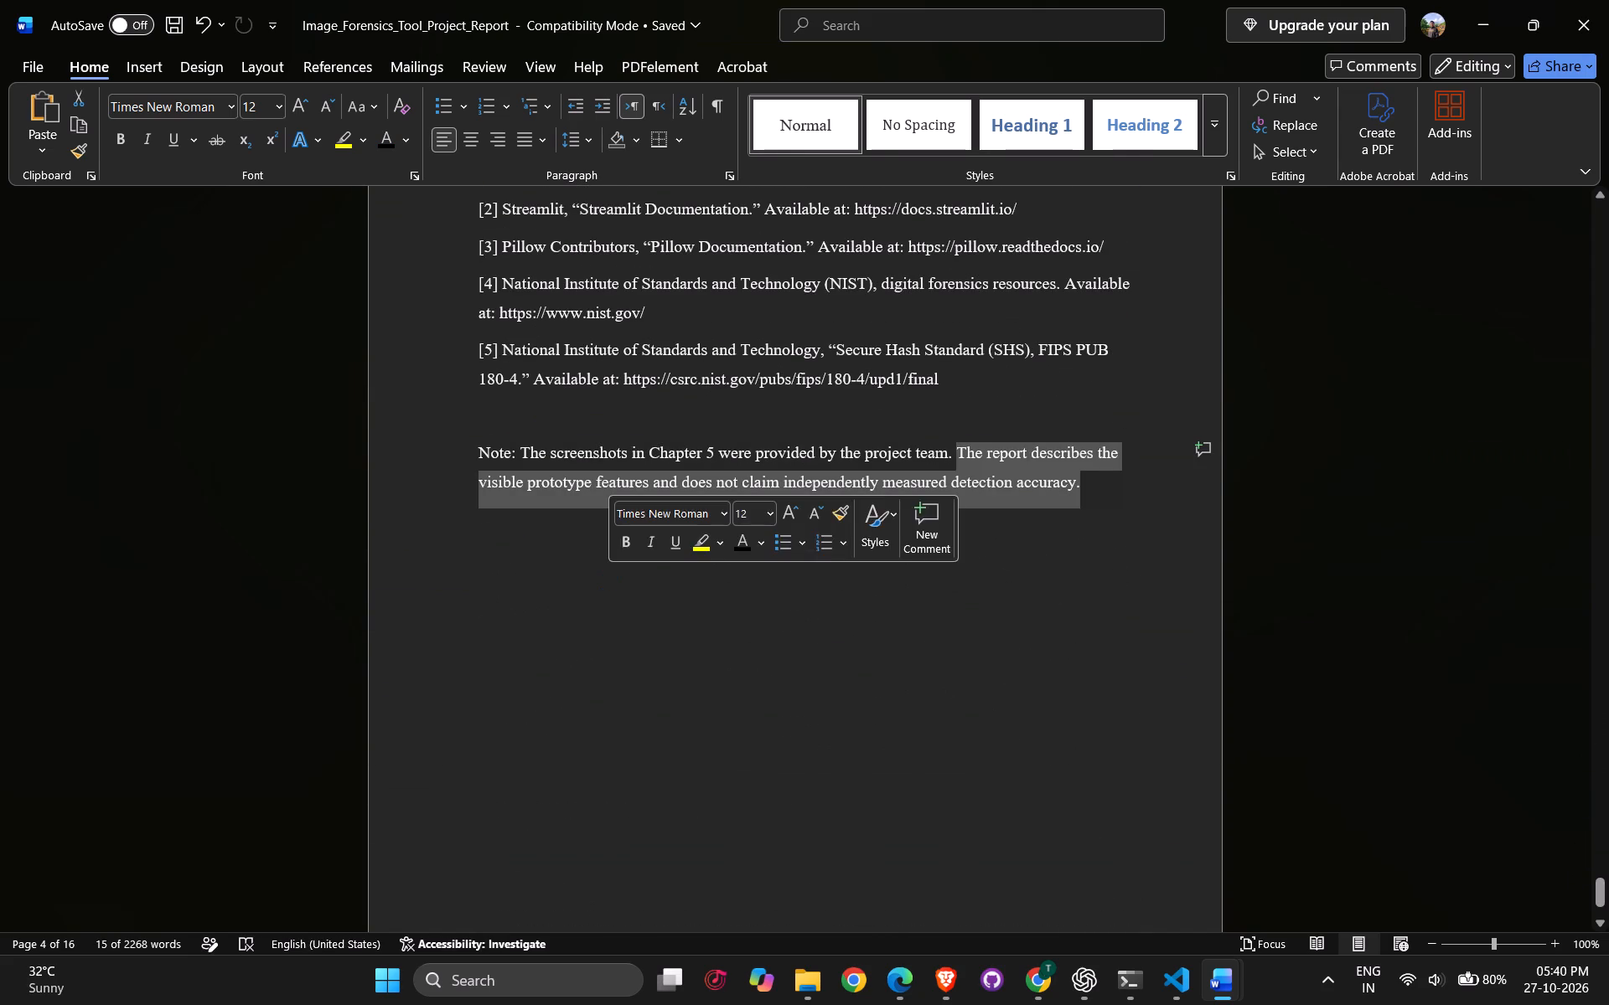
left_click(649, 564)
key("ctrl+s")
Save a copy of the report in the Downloads folder as a Word document named CSDF Mini, accepting the newest file format.
left_click(39, 73)
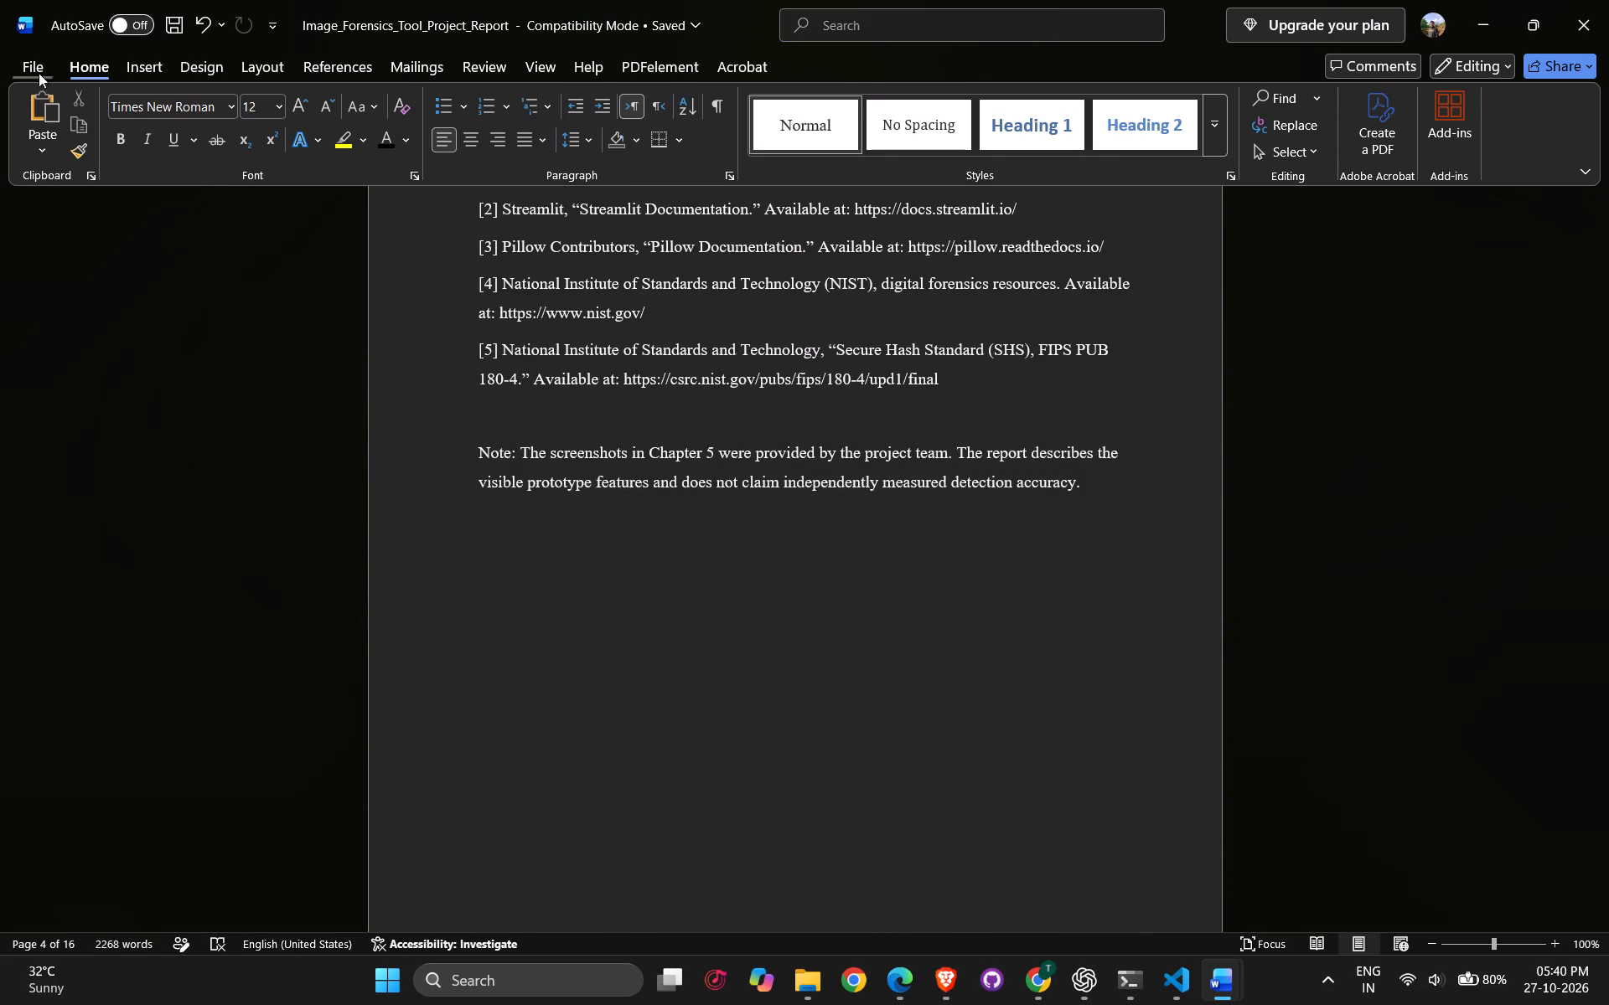
left_click(71, 343)
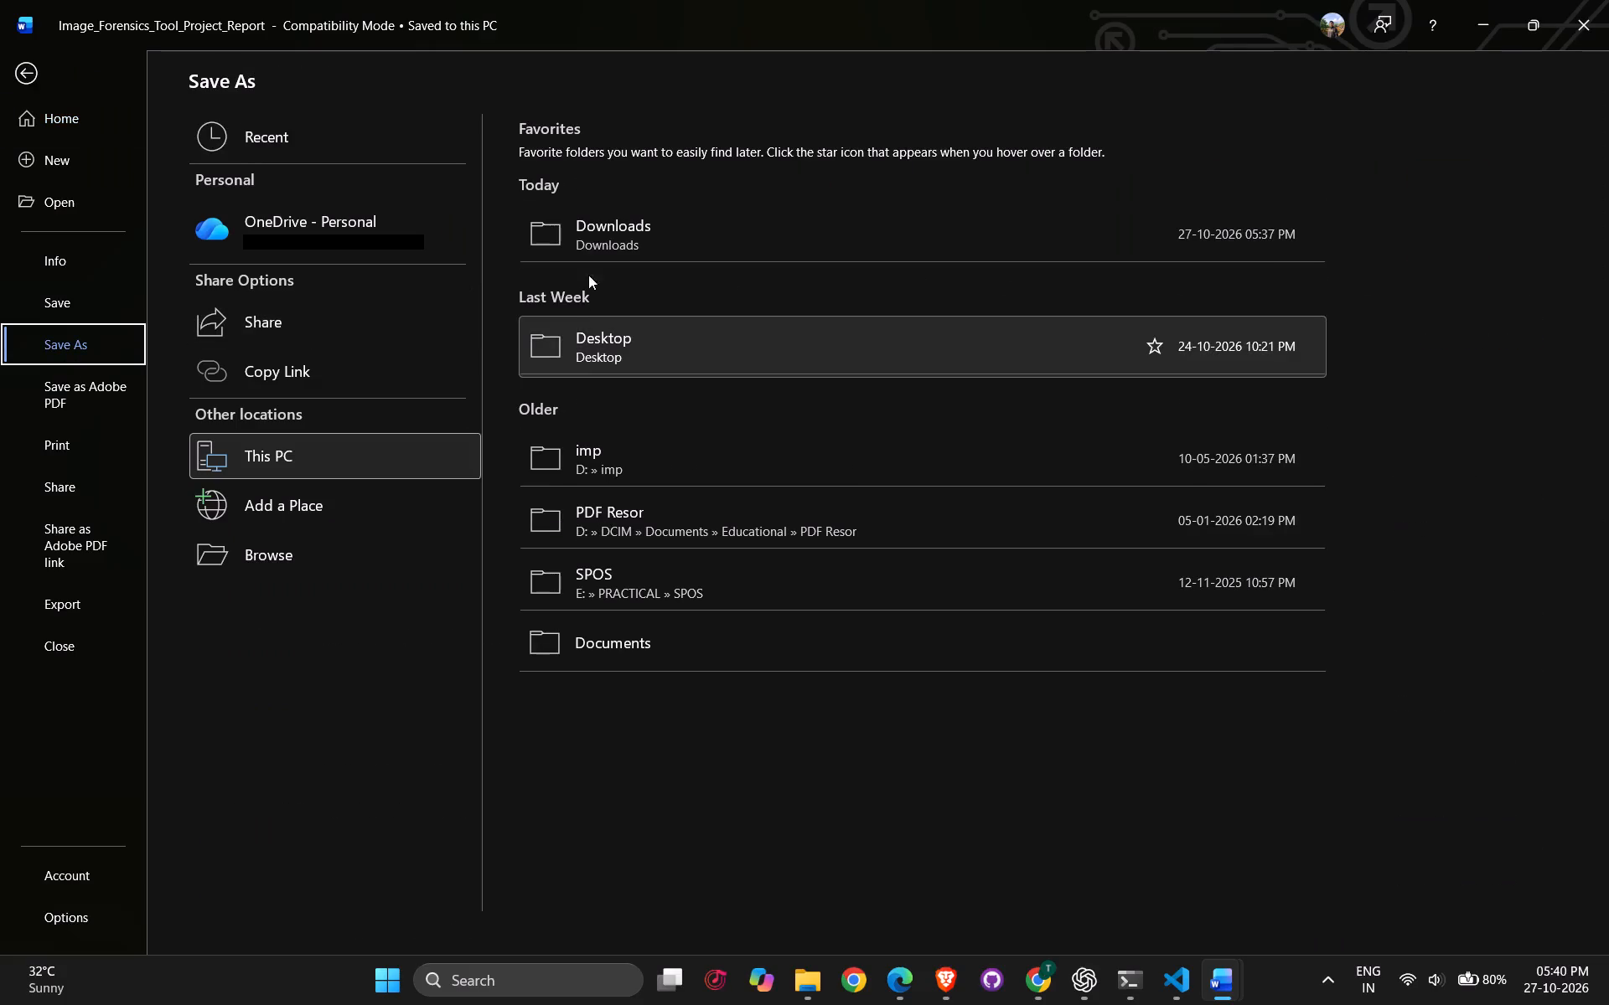
left_click(593, 263)
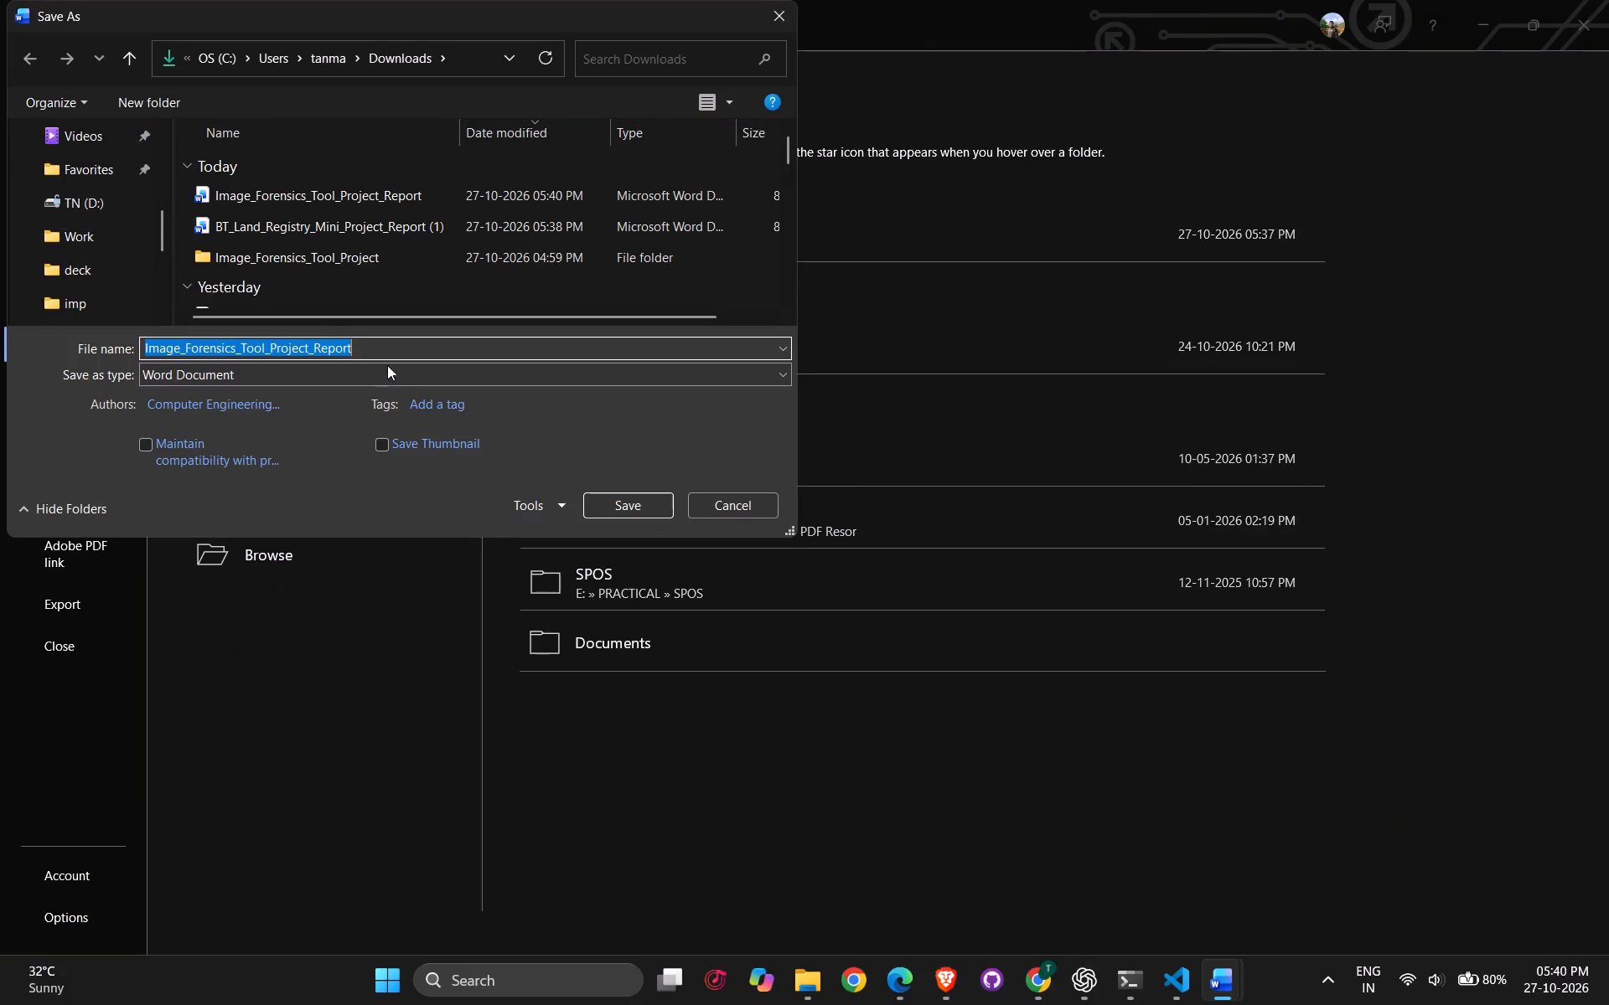
key("BackSpace")
type("Cs")
key("BackSpace")
type("SDF")
key("space")
type("MIni")
key("BackSpace")
key("BackSpace")
key("BackSpace")
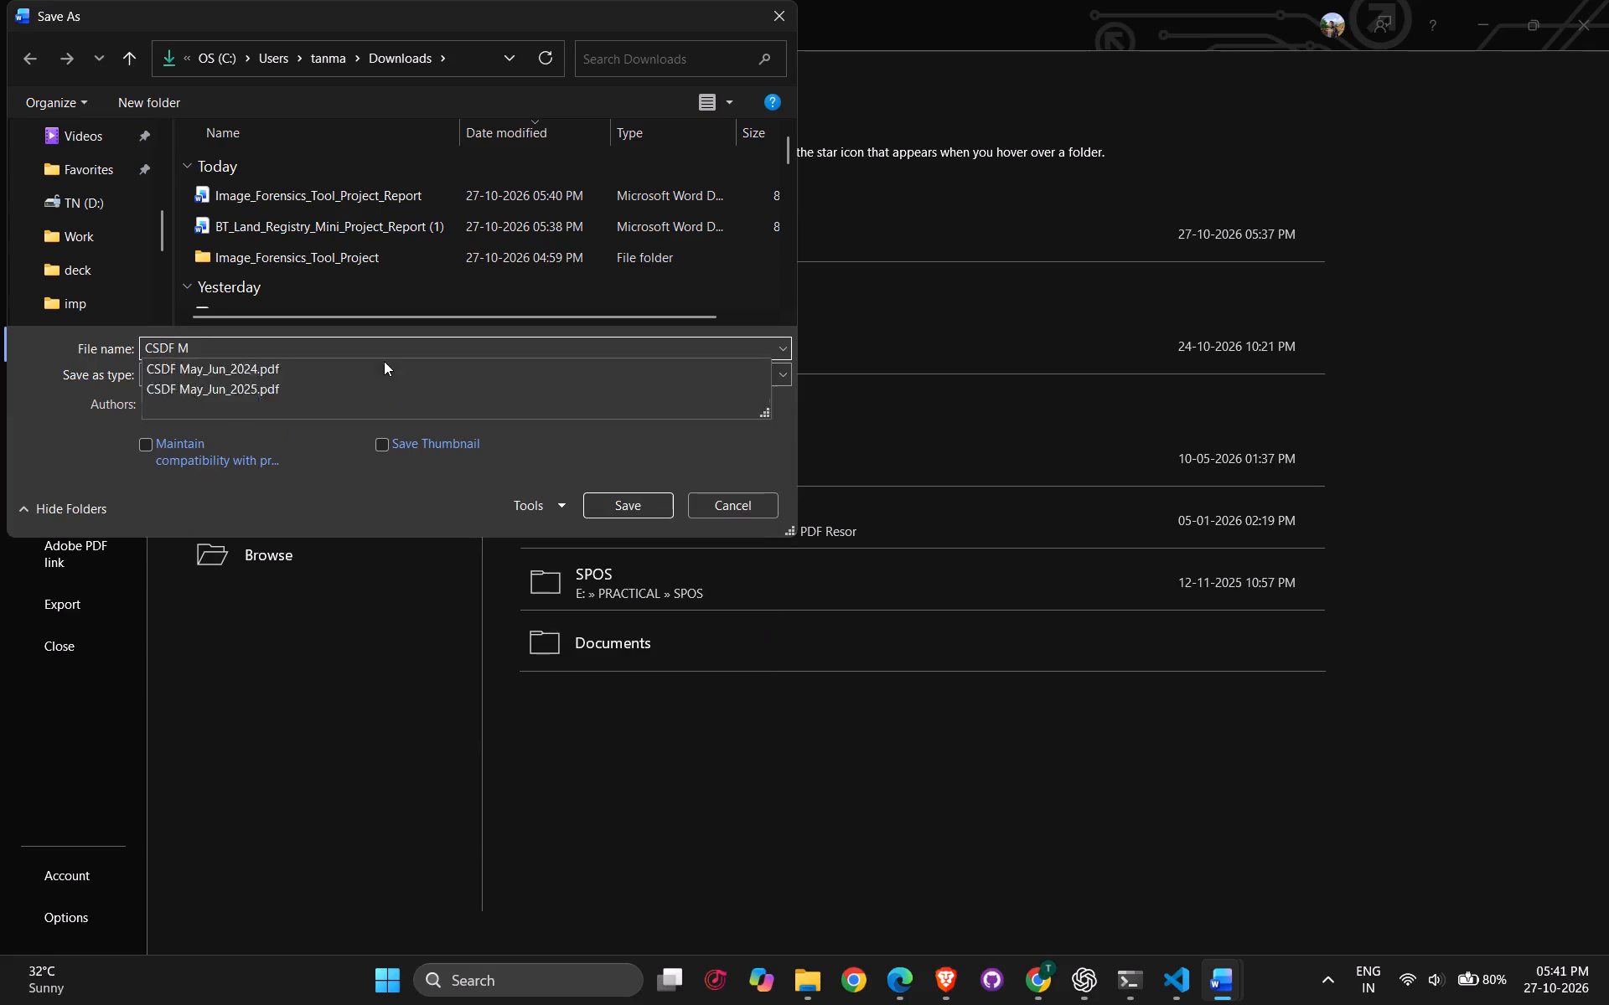
type("ini")
key("Return")
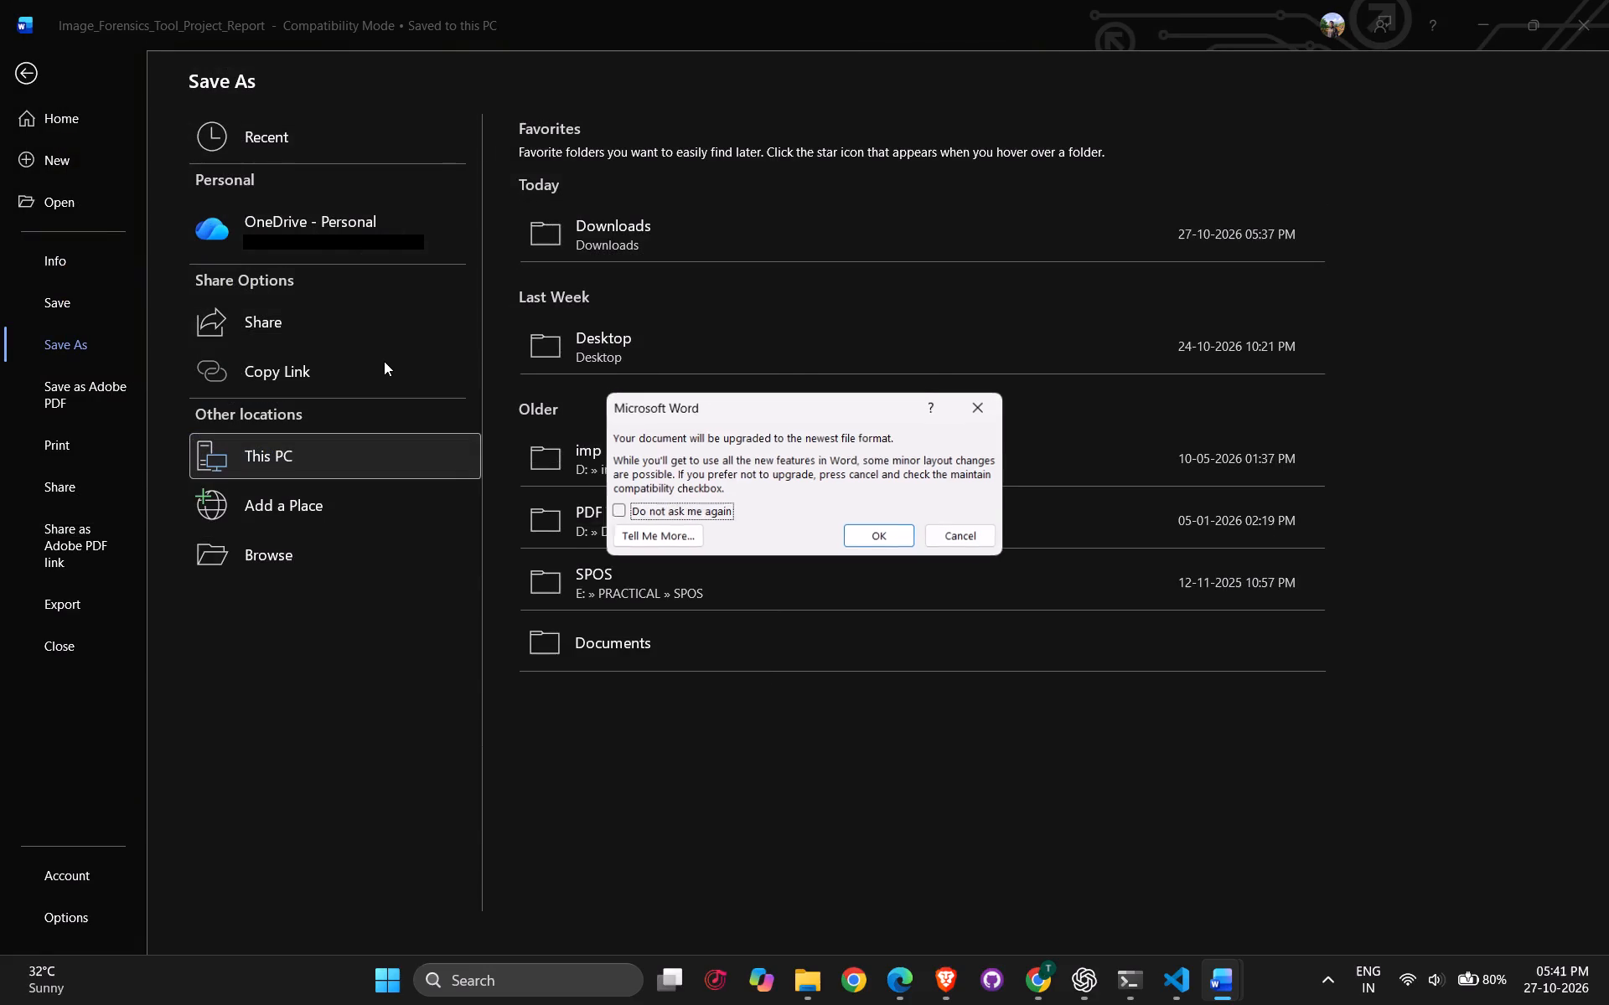
left_click(872, 528)
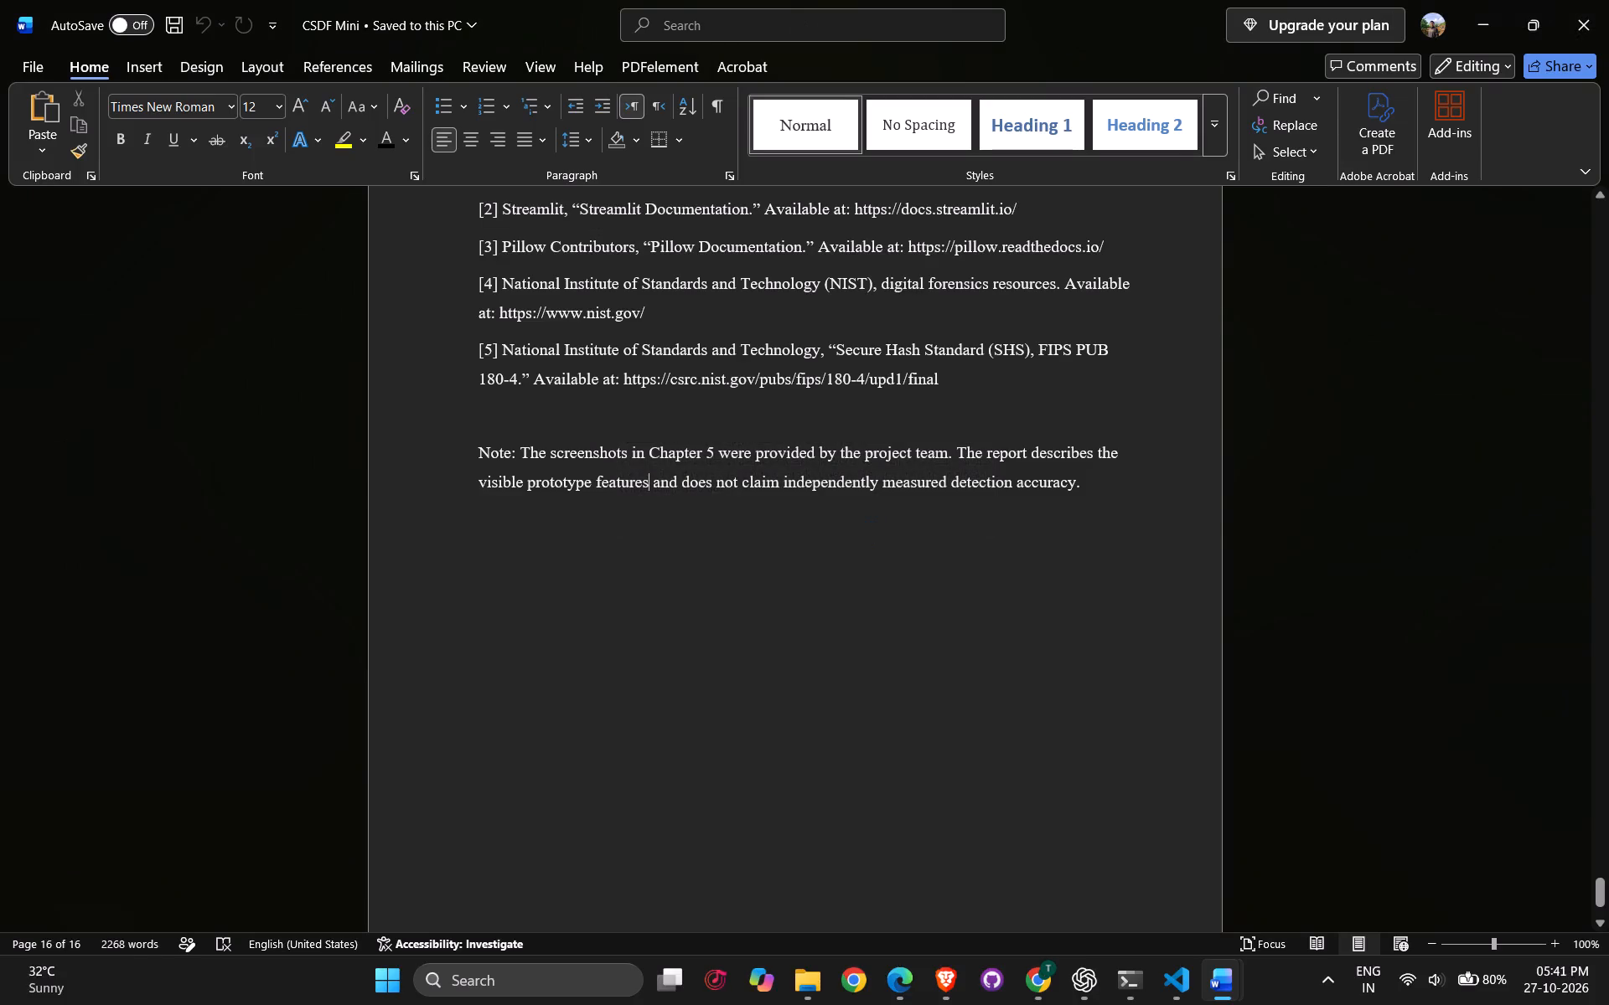
Switch to File Explorer, refresh the Downloads folder and open the CSDF Mini document.
left_click(1507, 23)
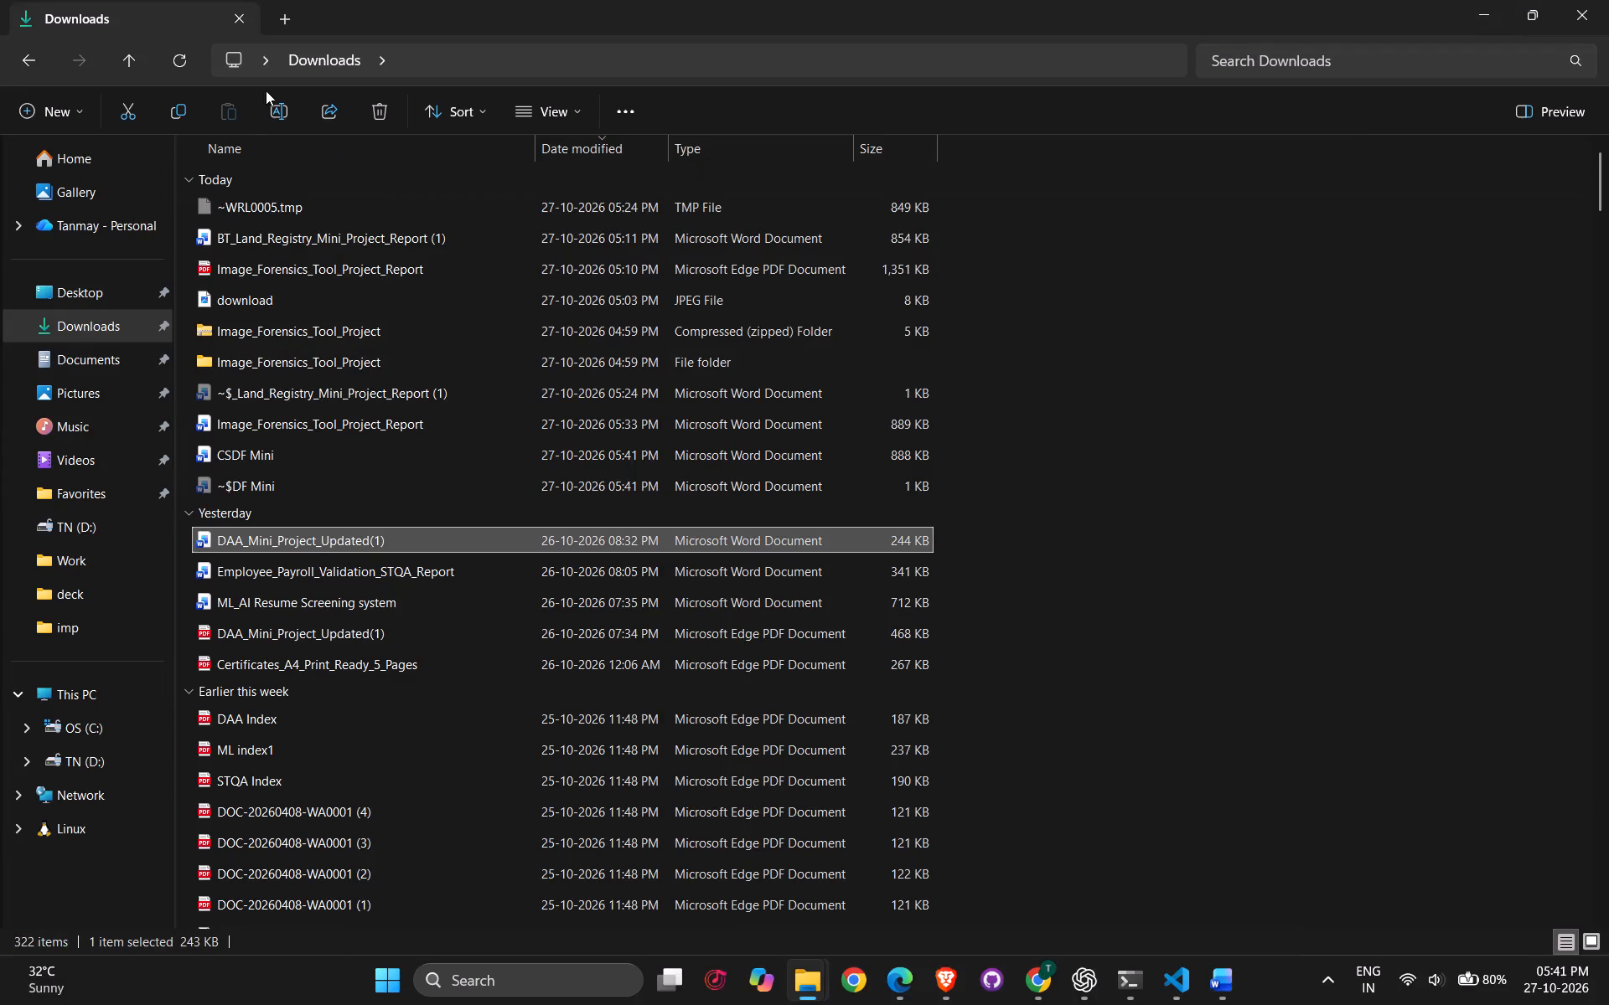
left_click(168, 51)
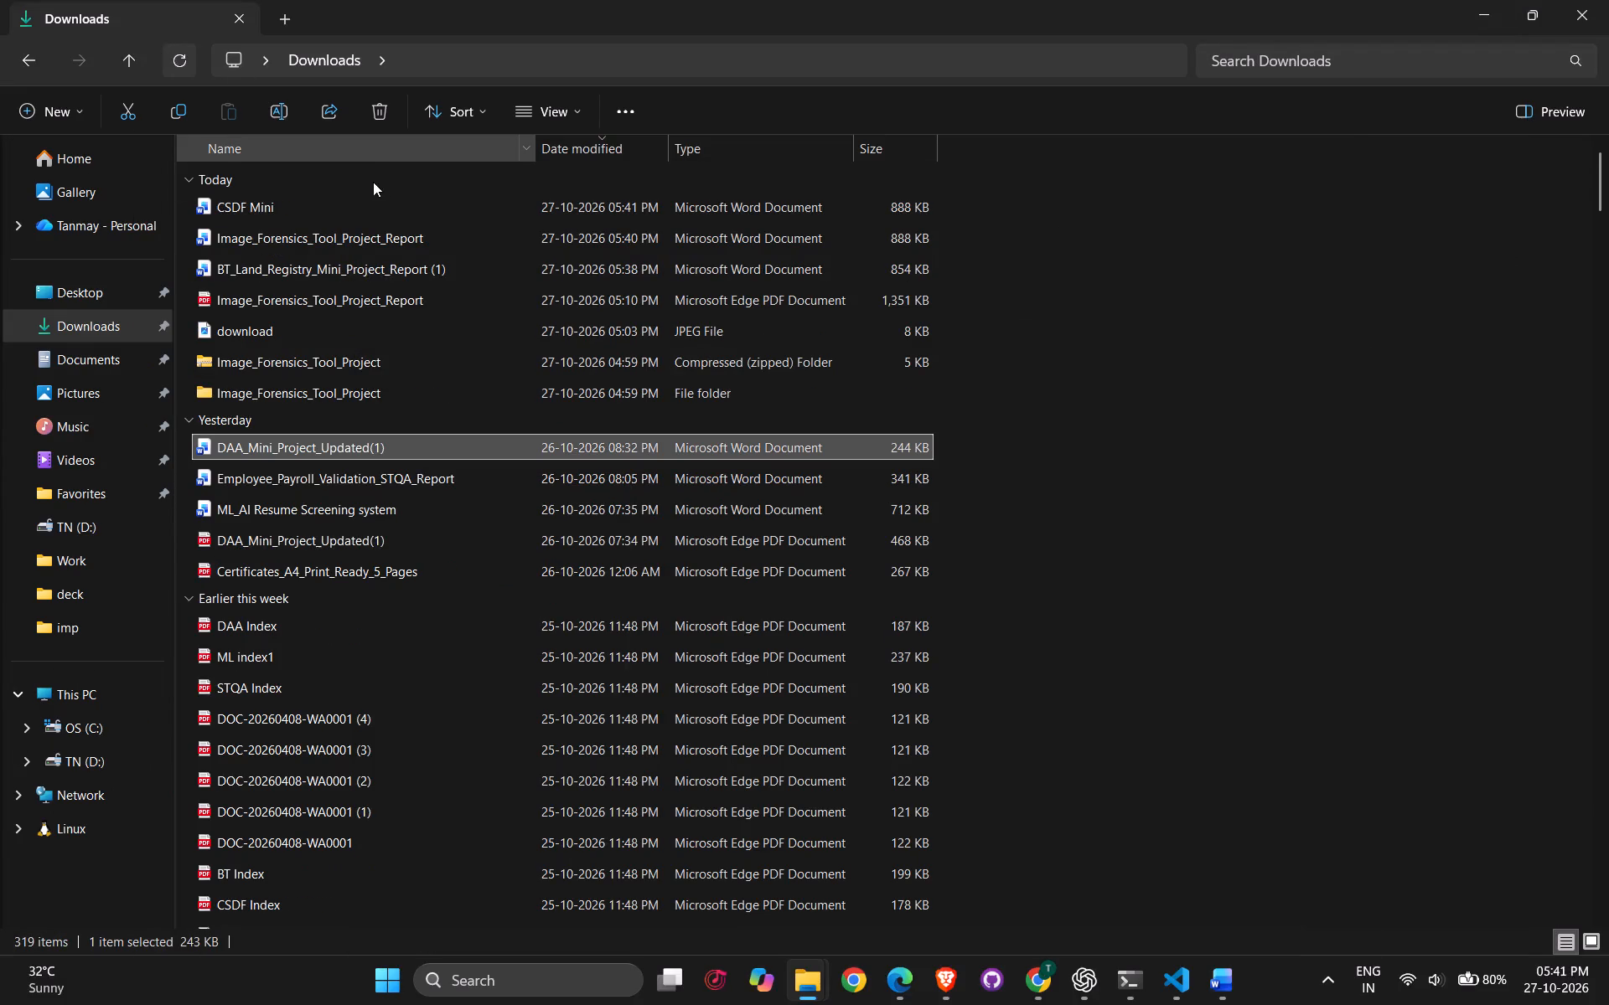
left_click(366, 193)
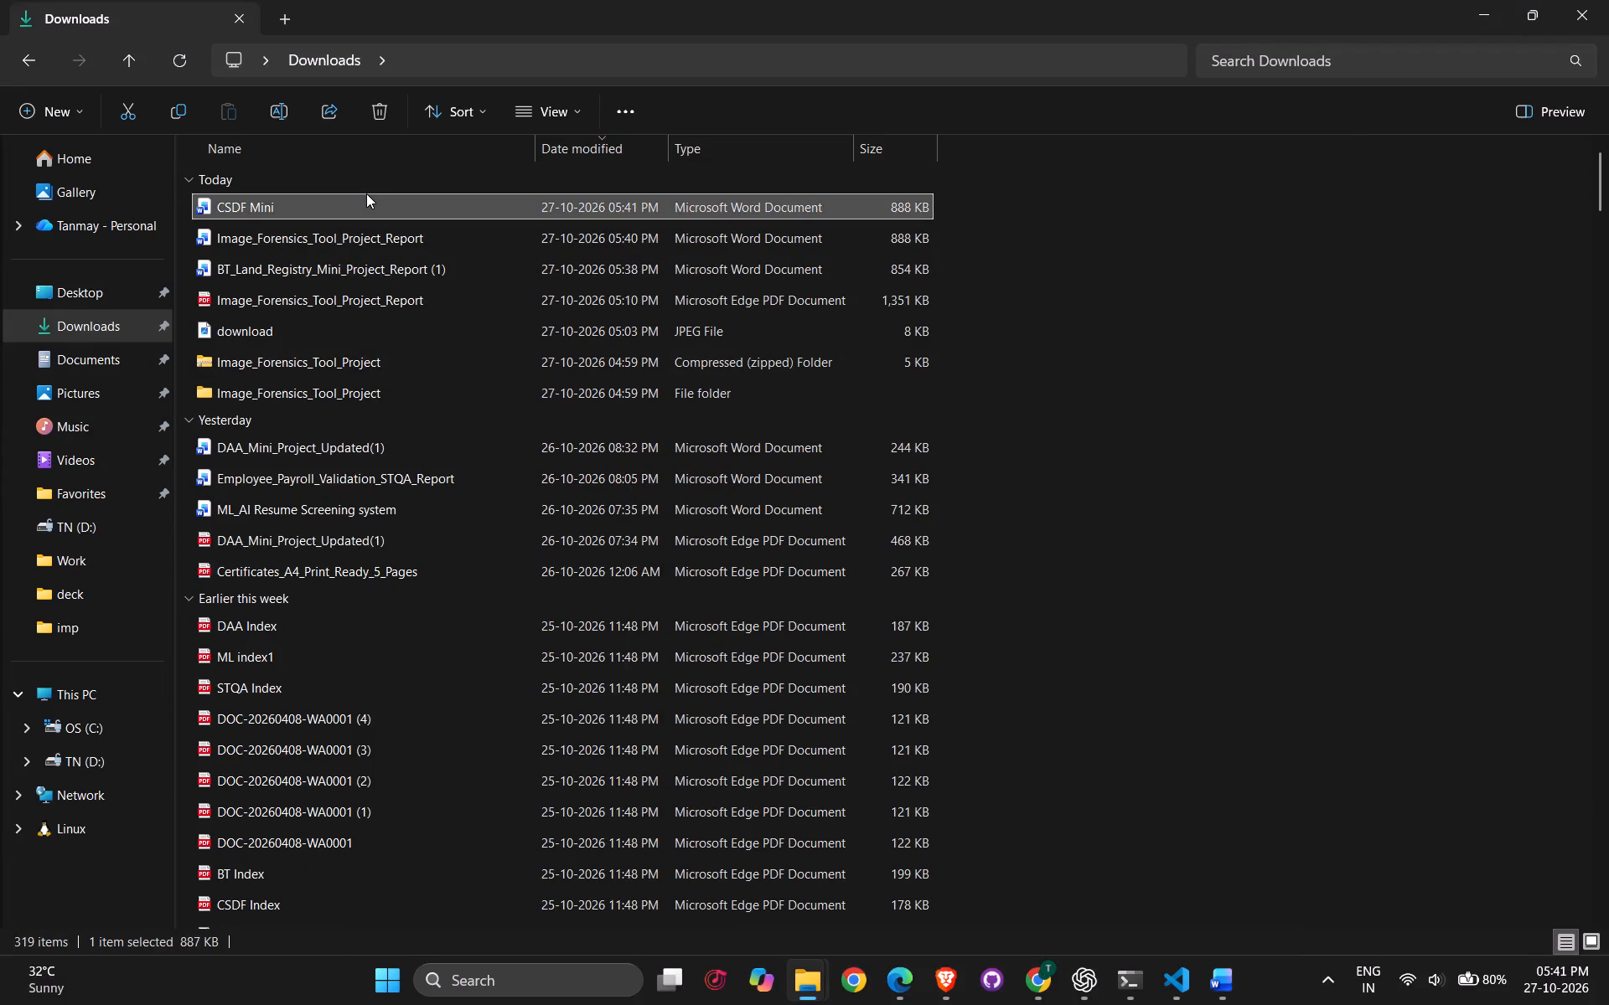
double_click(366, 193)
Save CSDF Mini as a PDF in the Downloads folder, keeping the same file name.
left_click(29, 70)
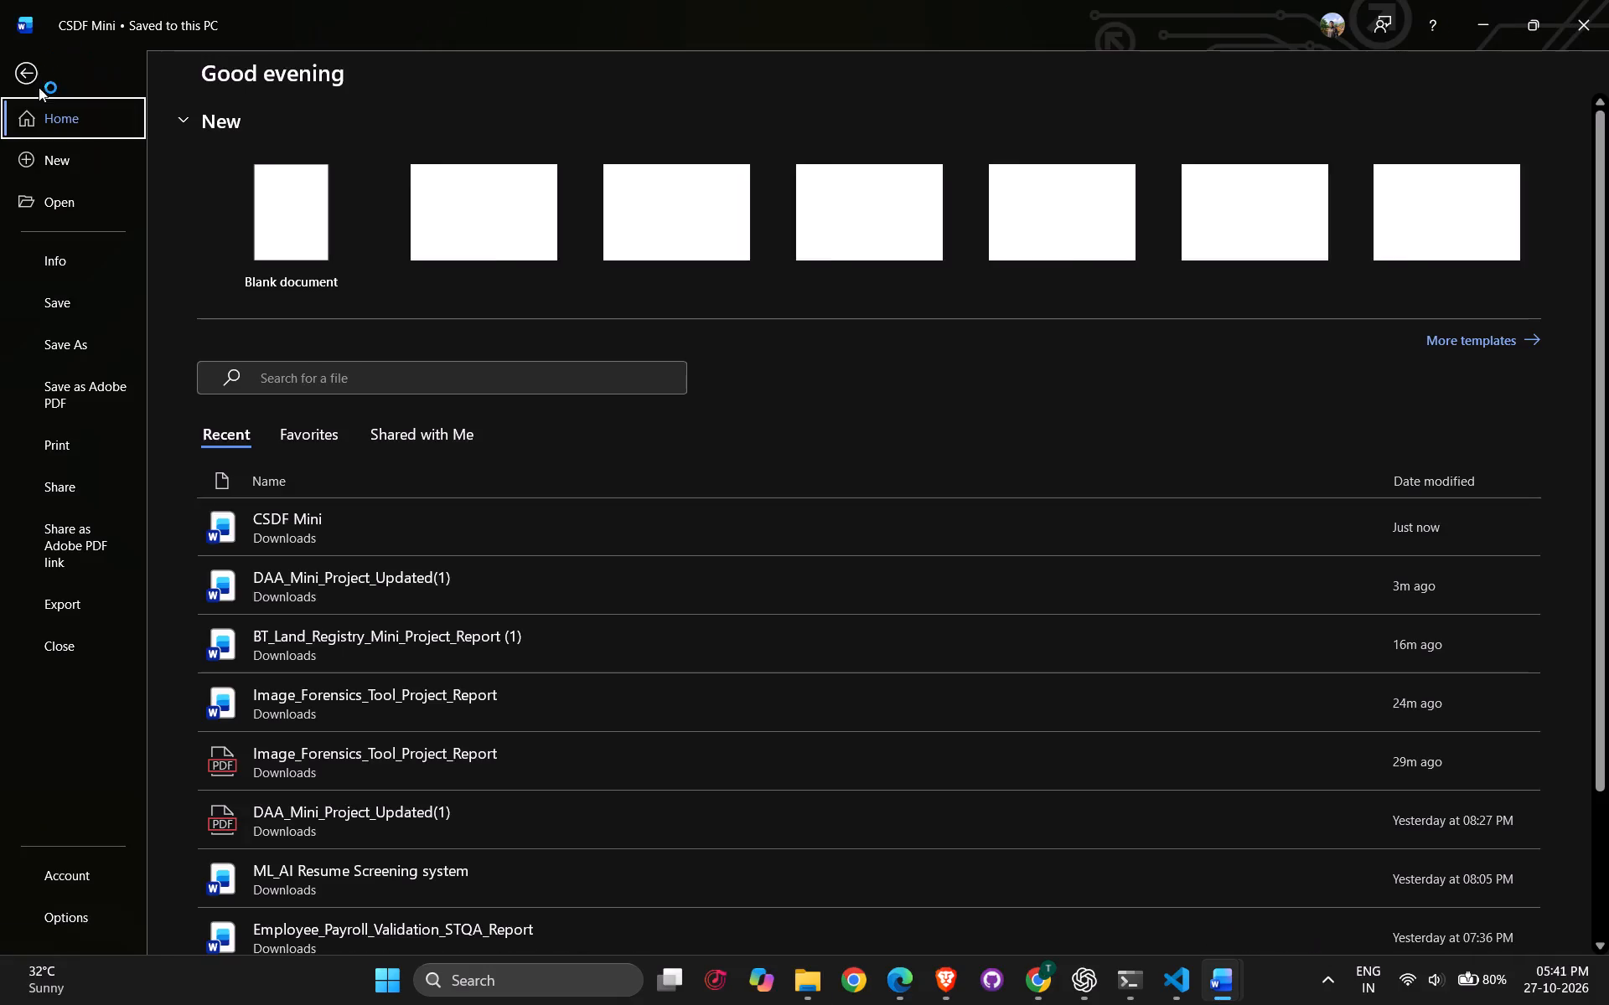
left_click(69, 336)
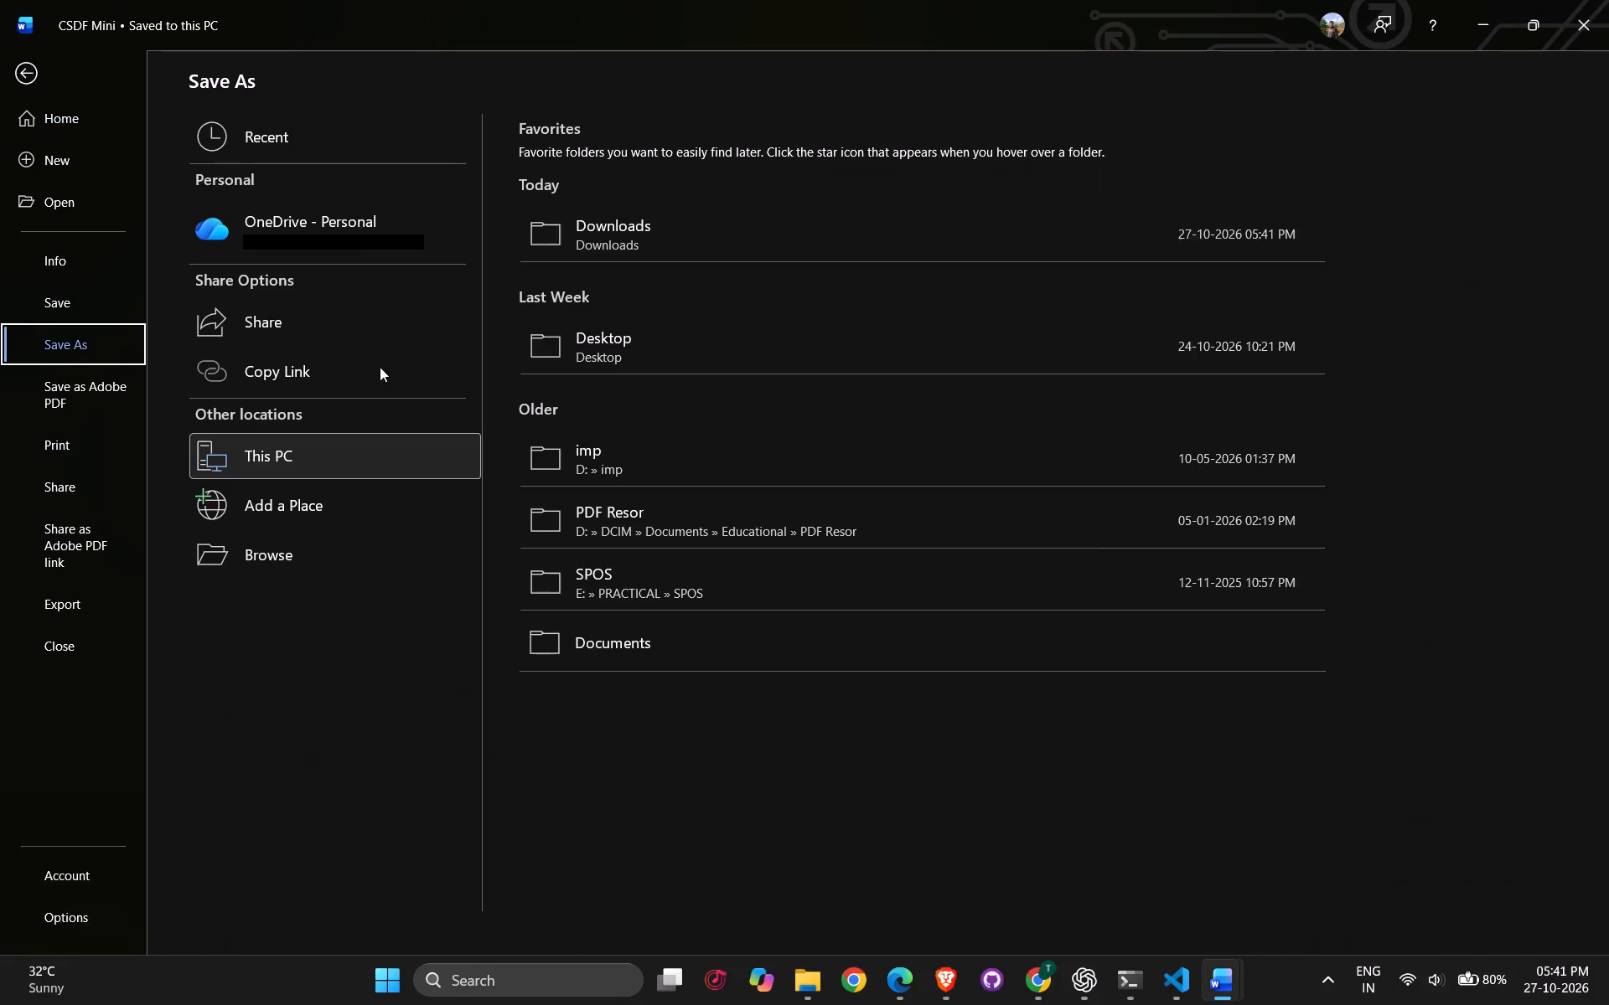
left_click(606, 251)
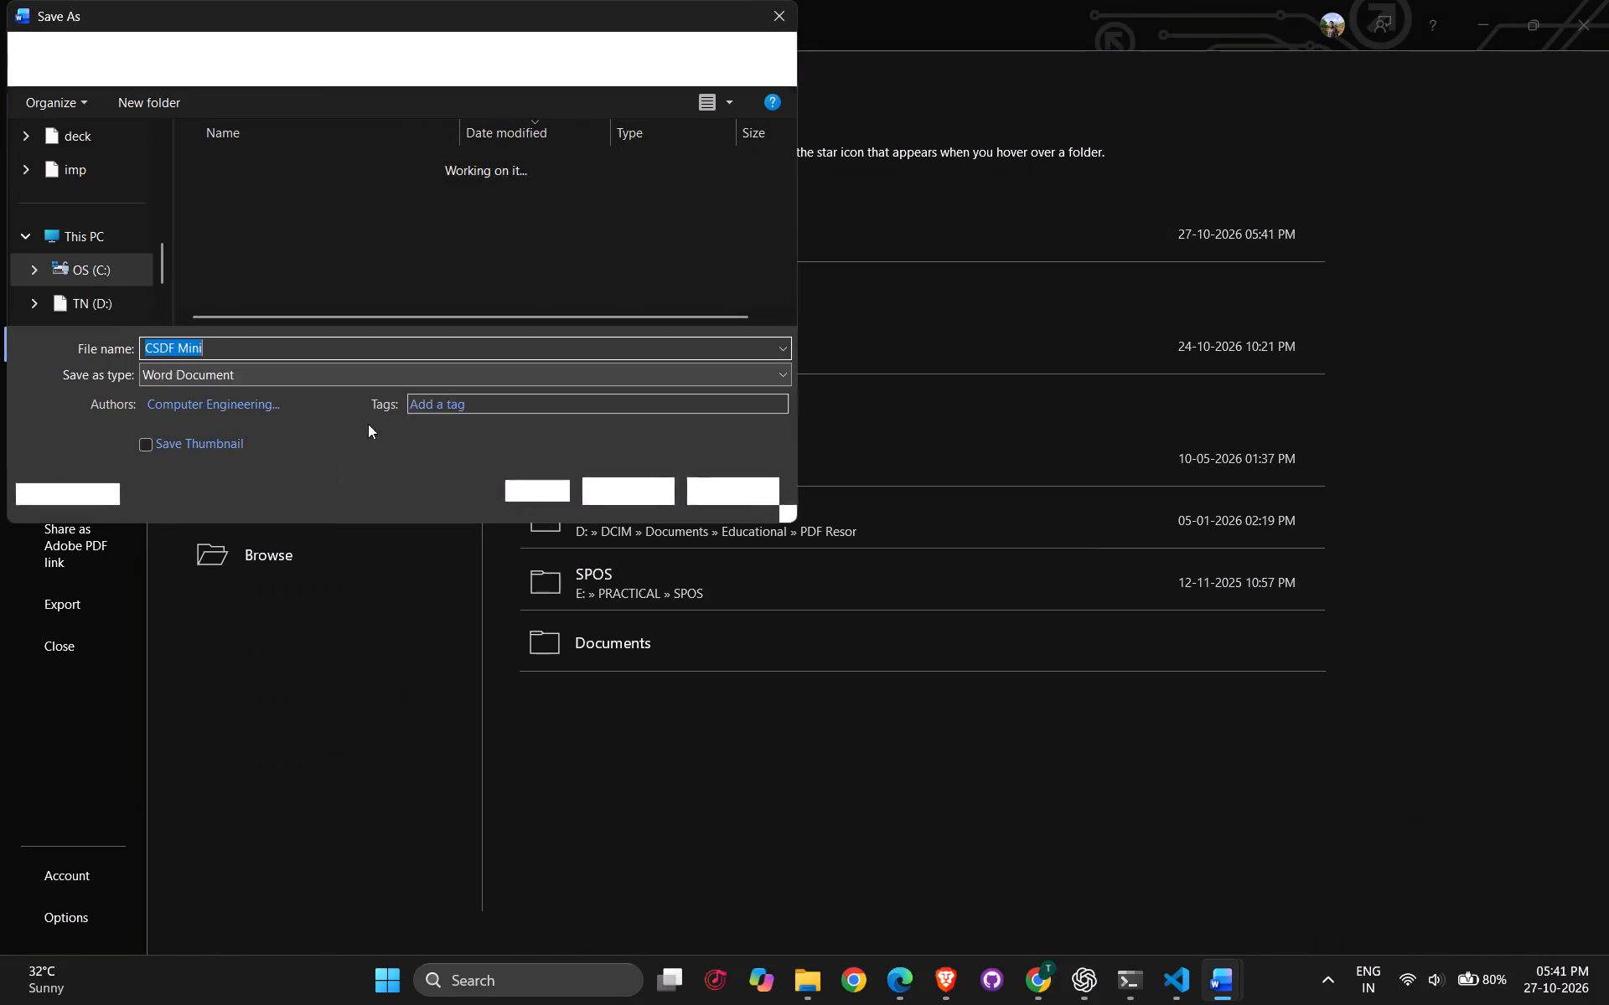
left_click(223, 377)
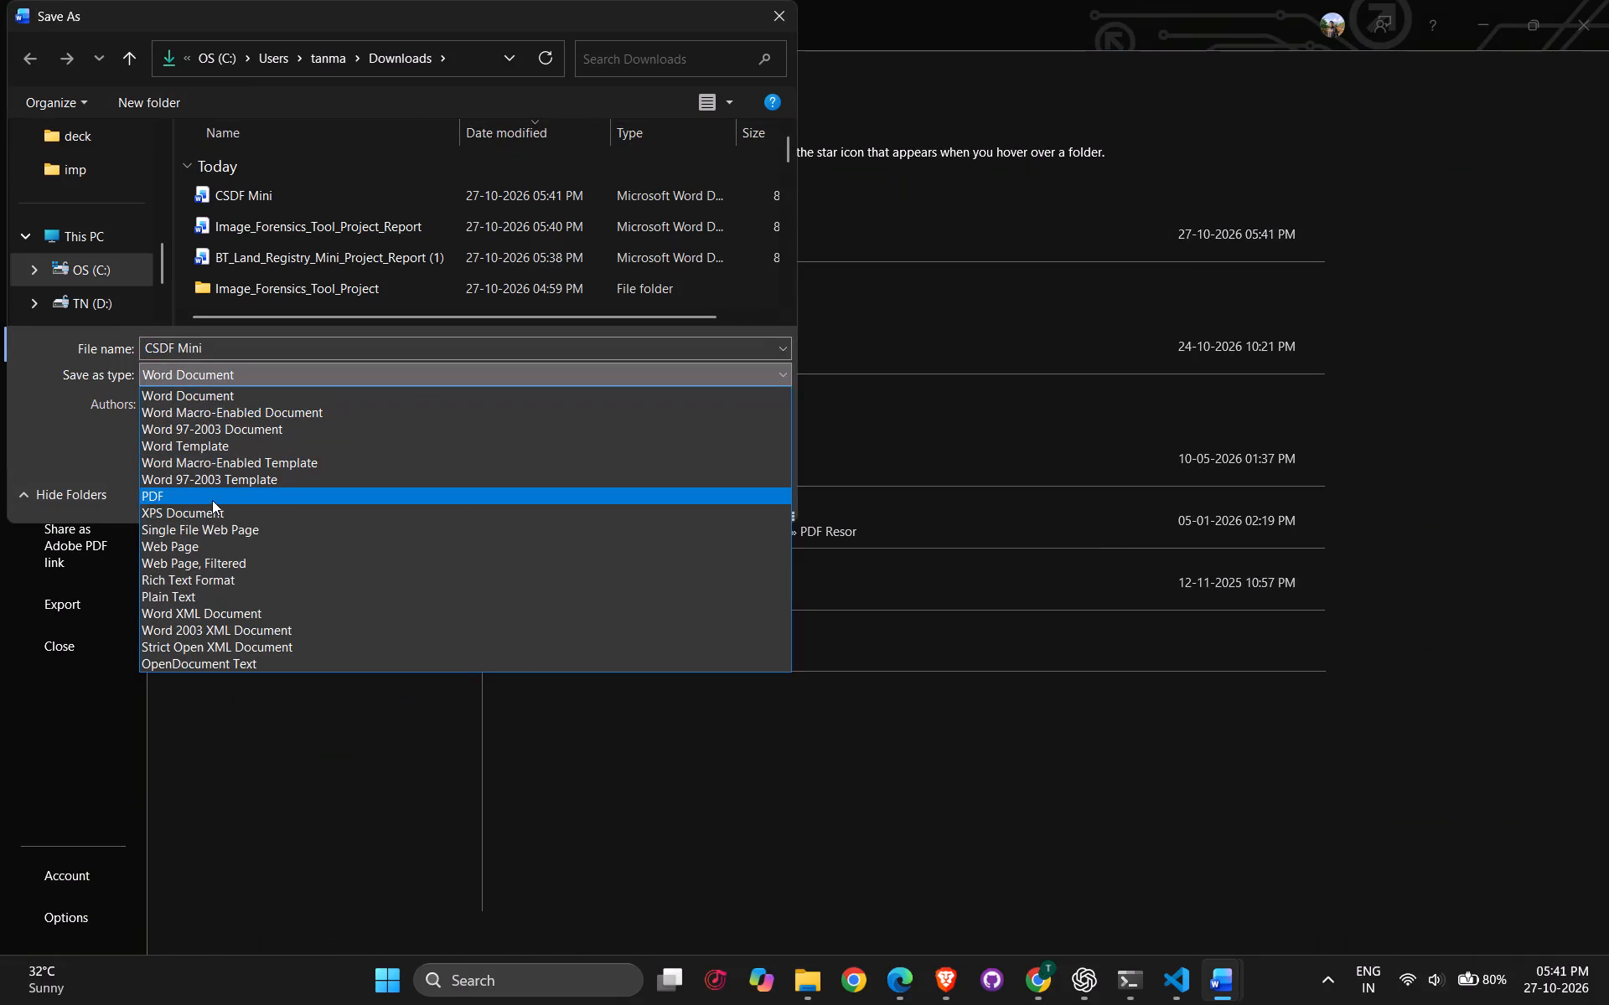
left_click(212, 500)
left_click(640, 543)
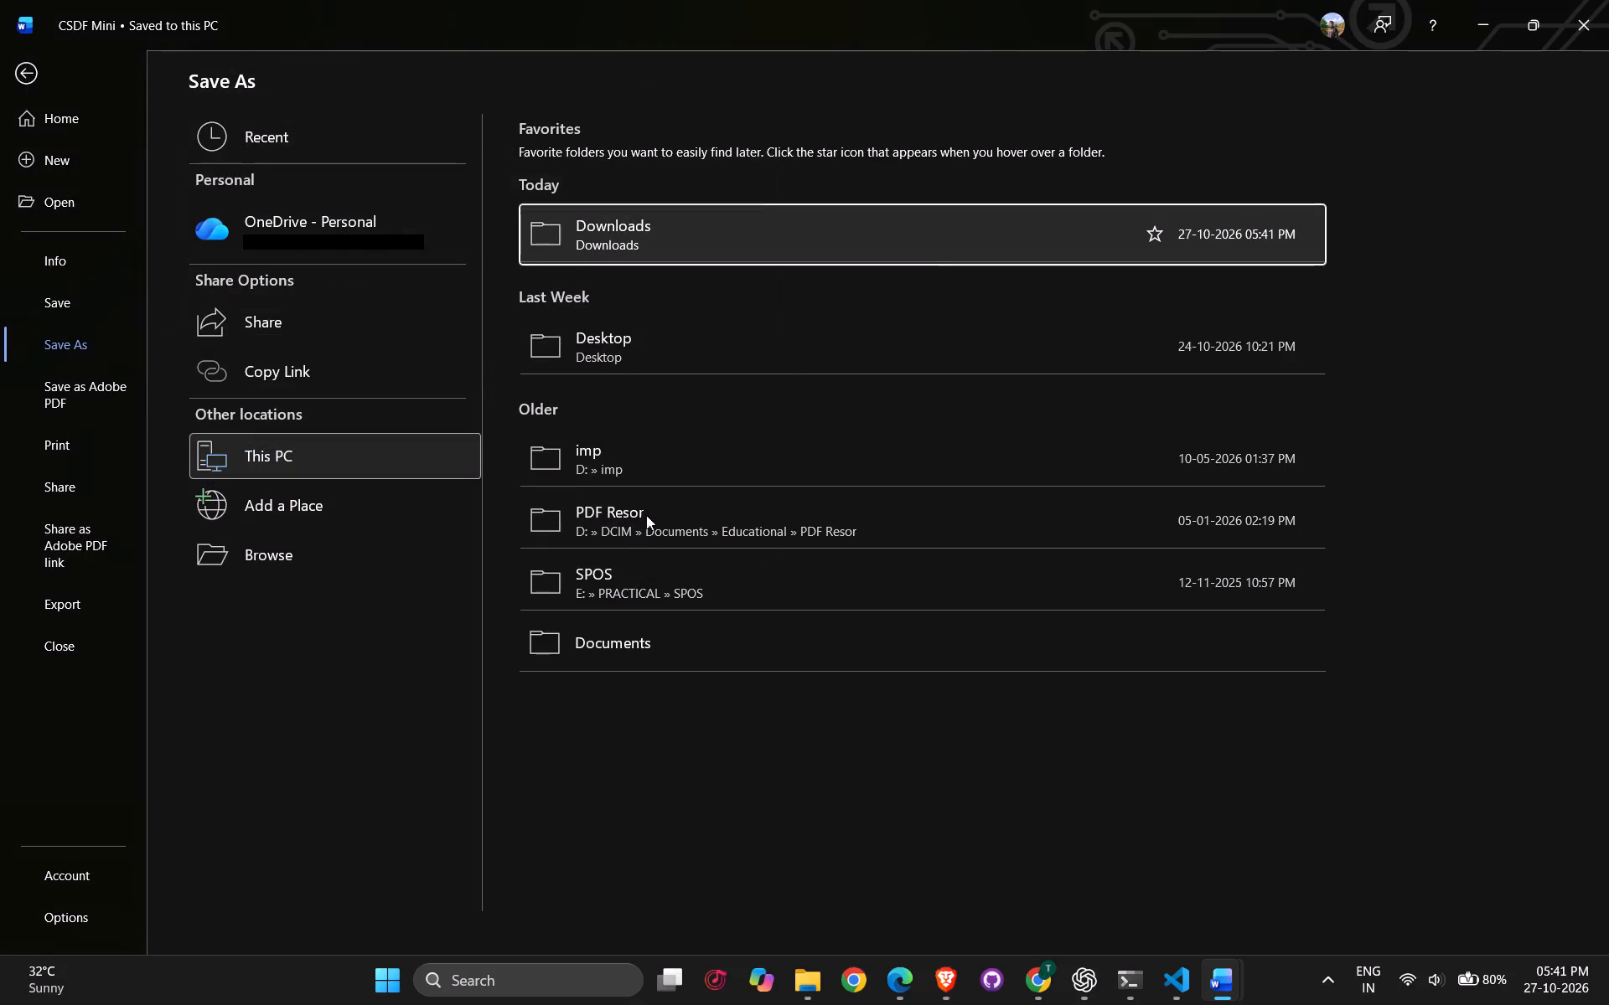
Switch to the Downloads folder in File Explorer and minimise the extra Downloads window.
left_click(1470, 12)
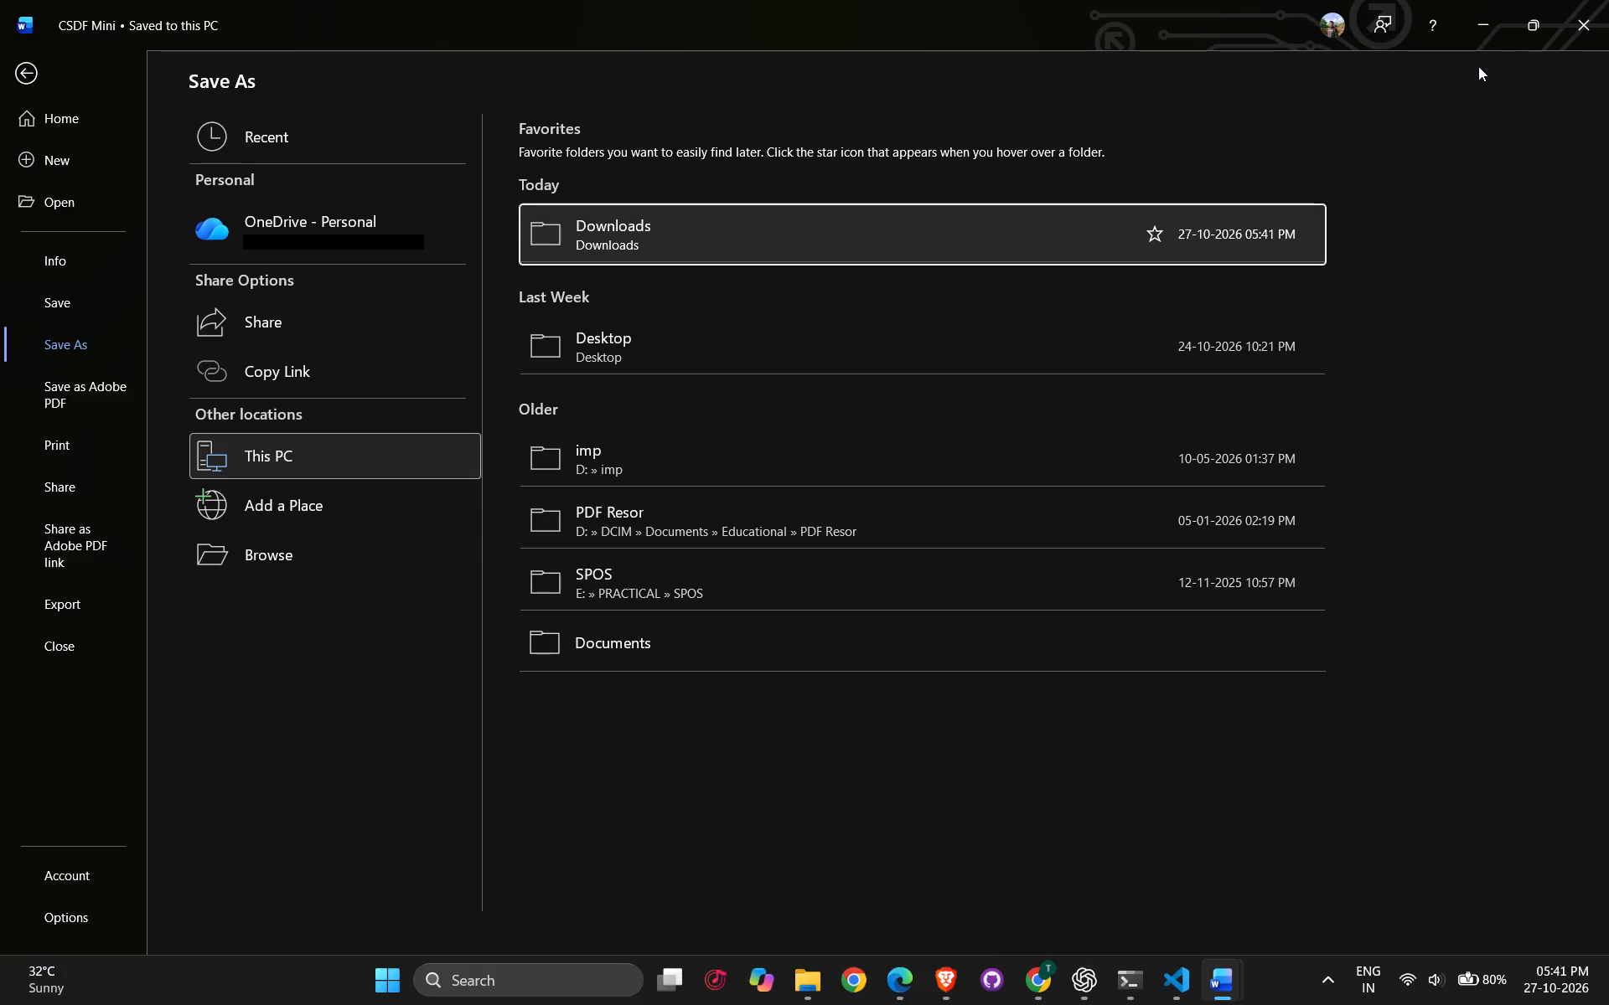
left_click(1481, 25)
left_click(1210, 1002)
left_click(1226, 977)
left_click(1235, 974)
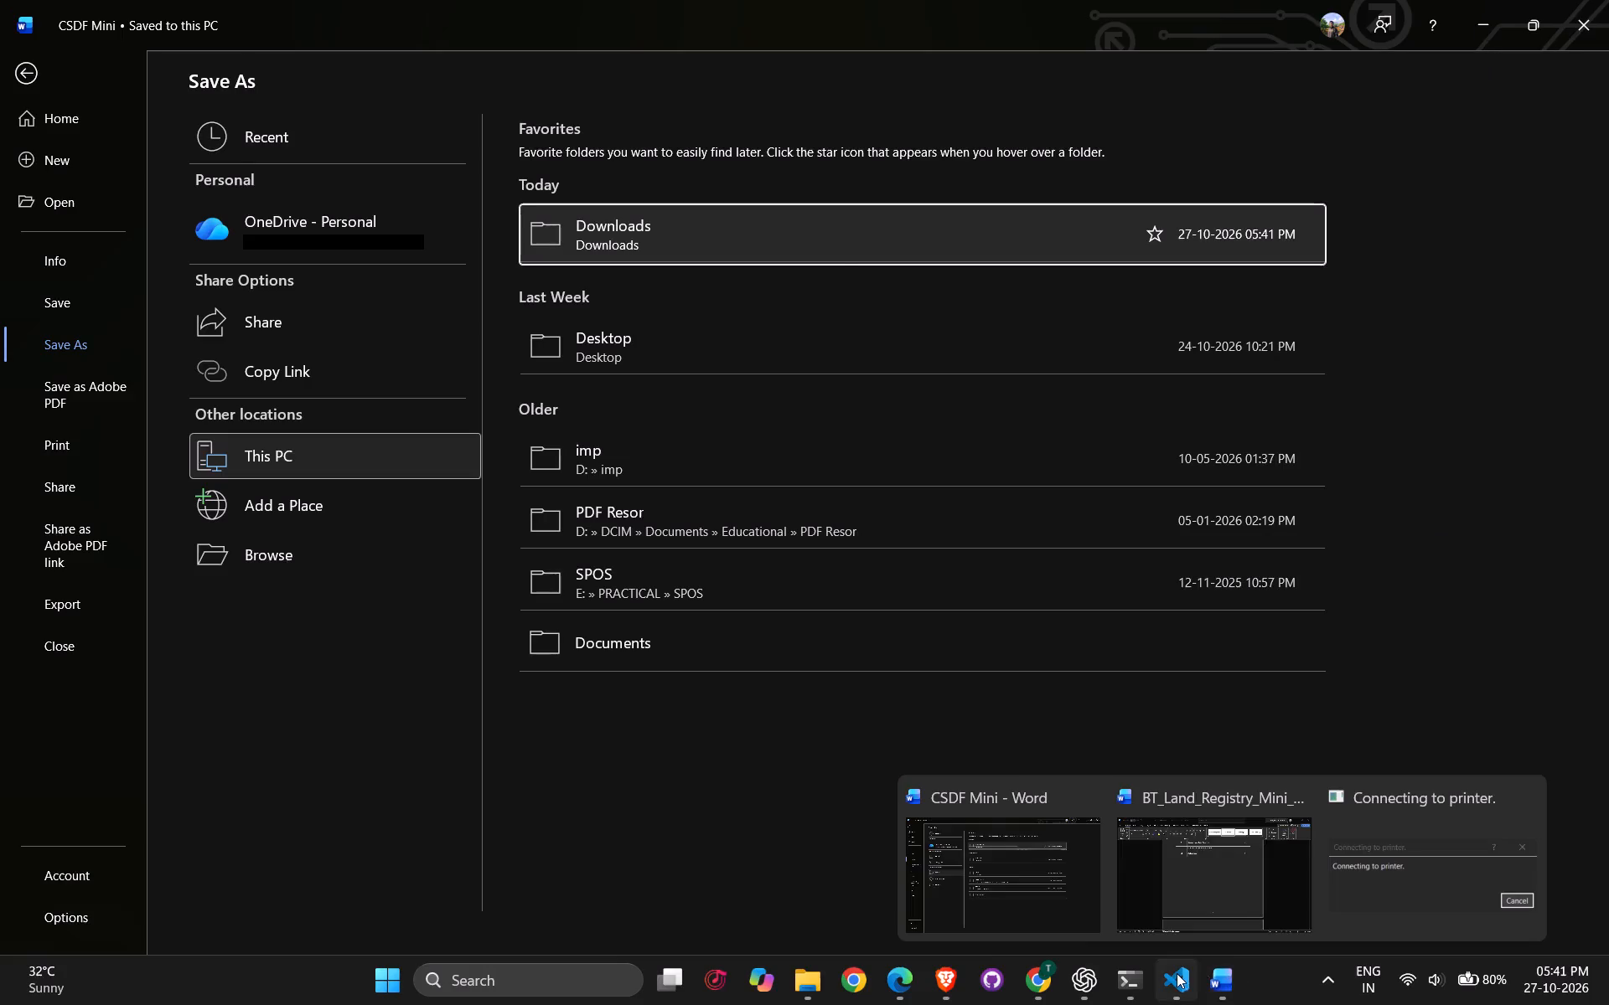
left_click(1177, 973)
left_click(810, 977)
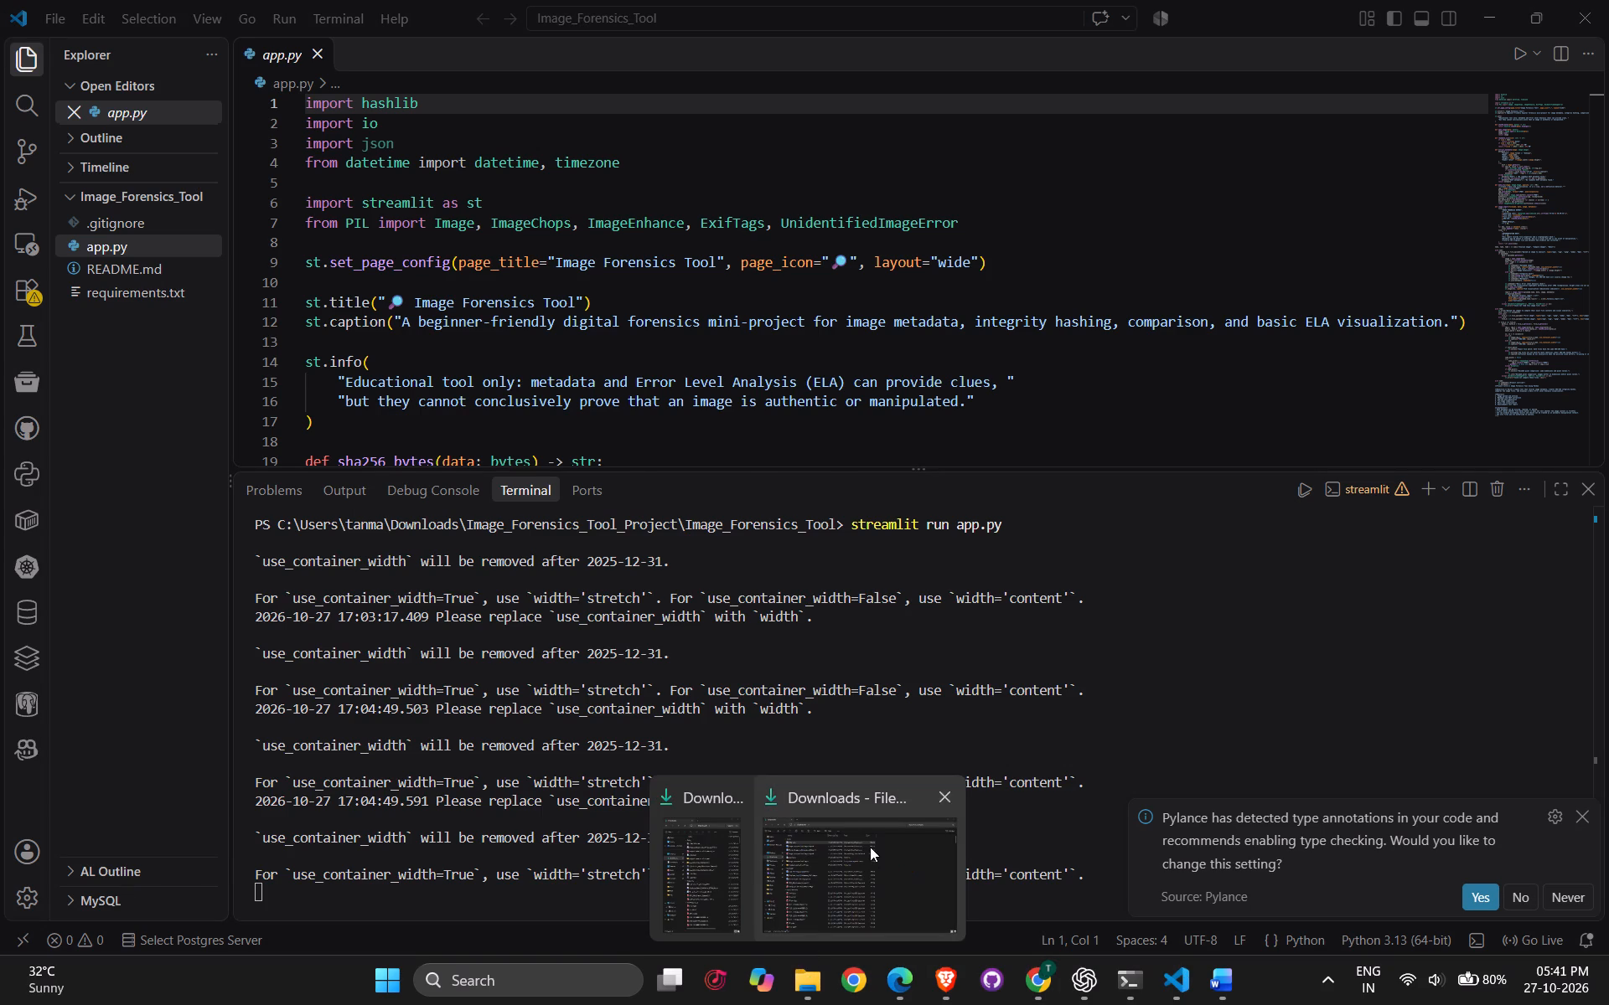
left_click(870, 847)
left_click(789, 987)
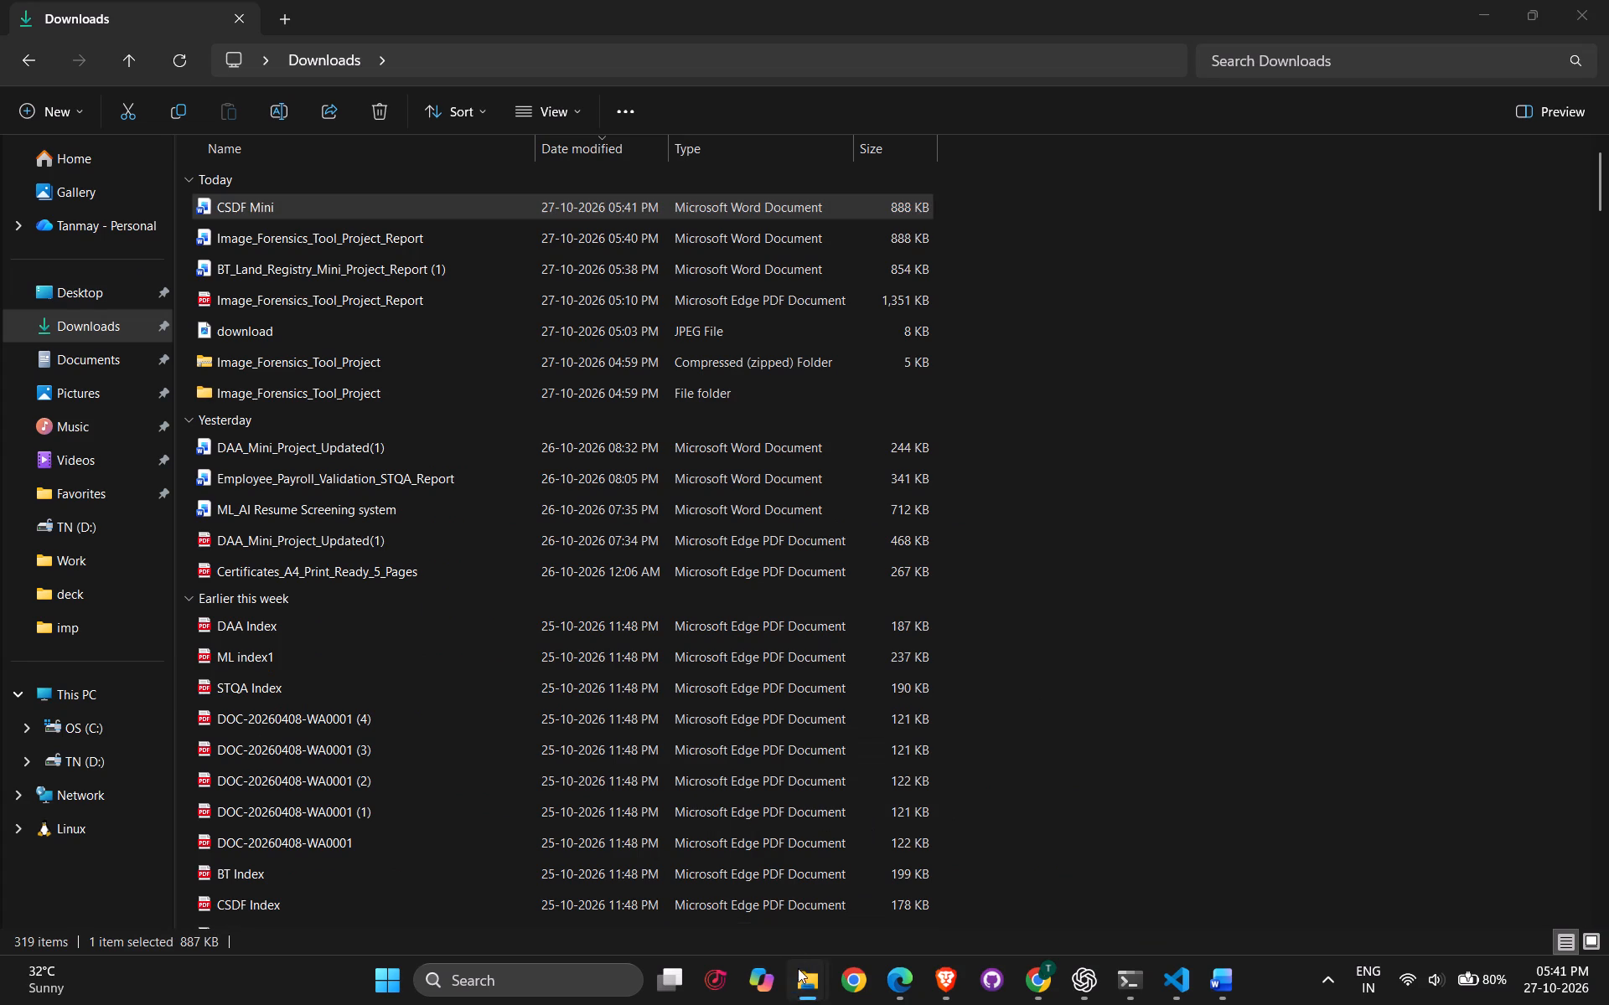
left_click(642, 855)
left_click(671, 858)
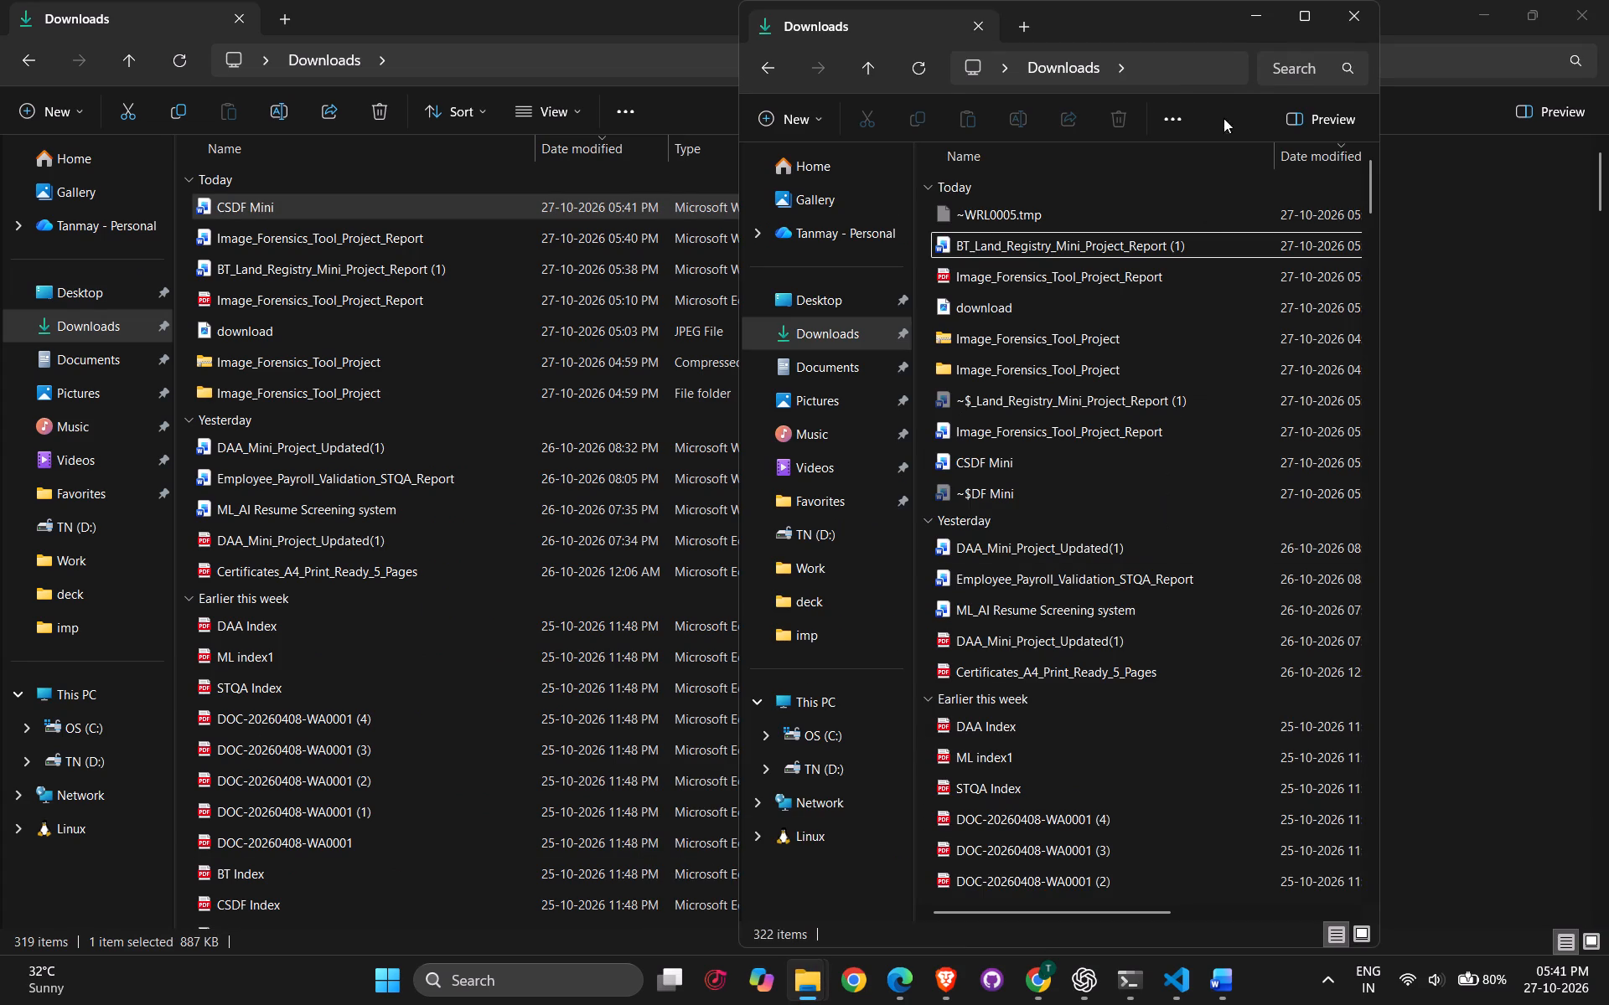
left_click(1261, 27)
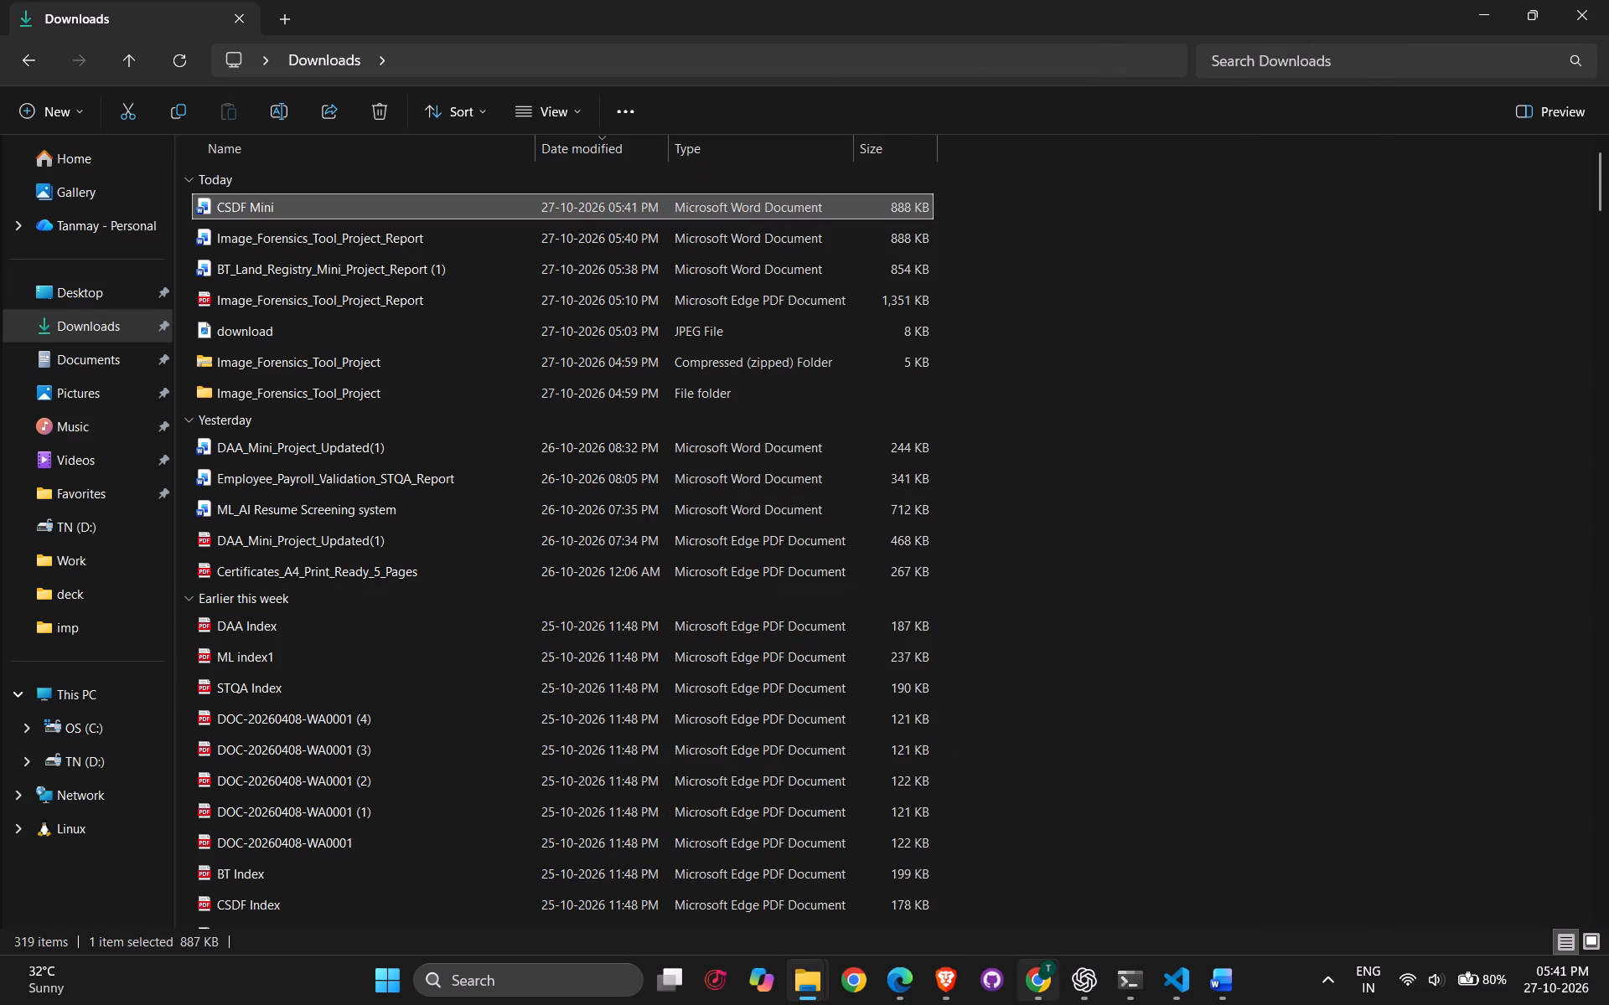
Open the Image_Forensics_Tool_Project folder in Downloads.
left_click(293, 387)
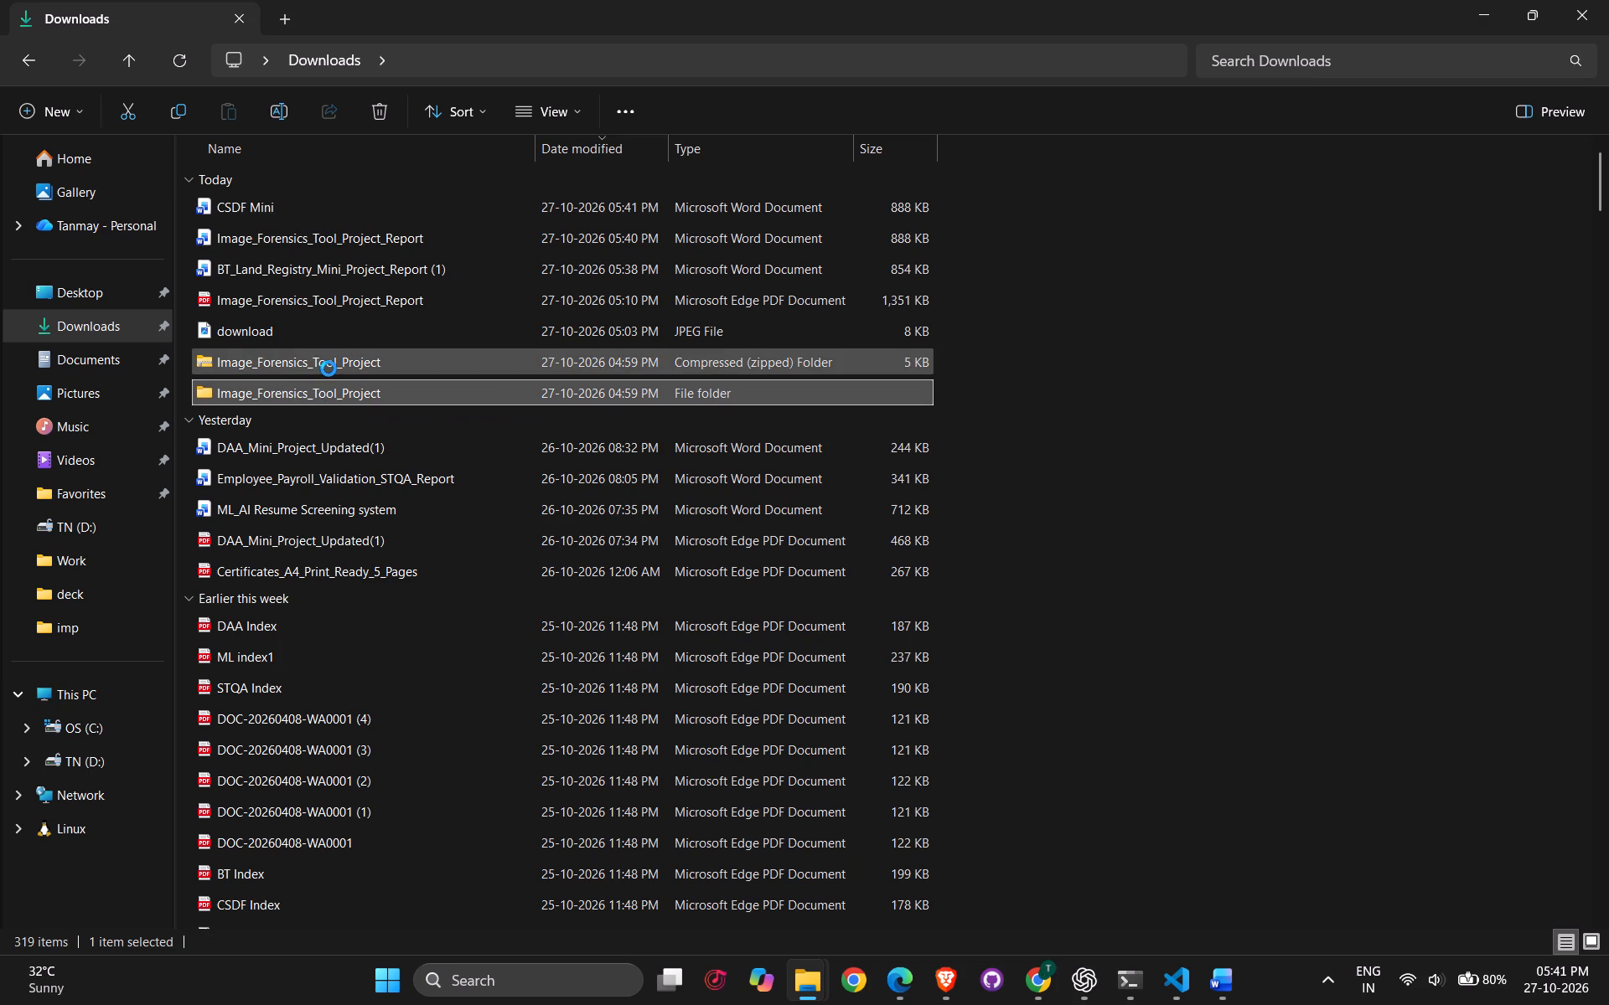
left_click(329, 368)
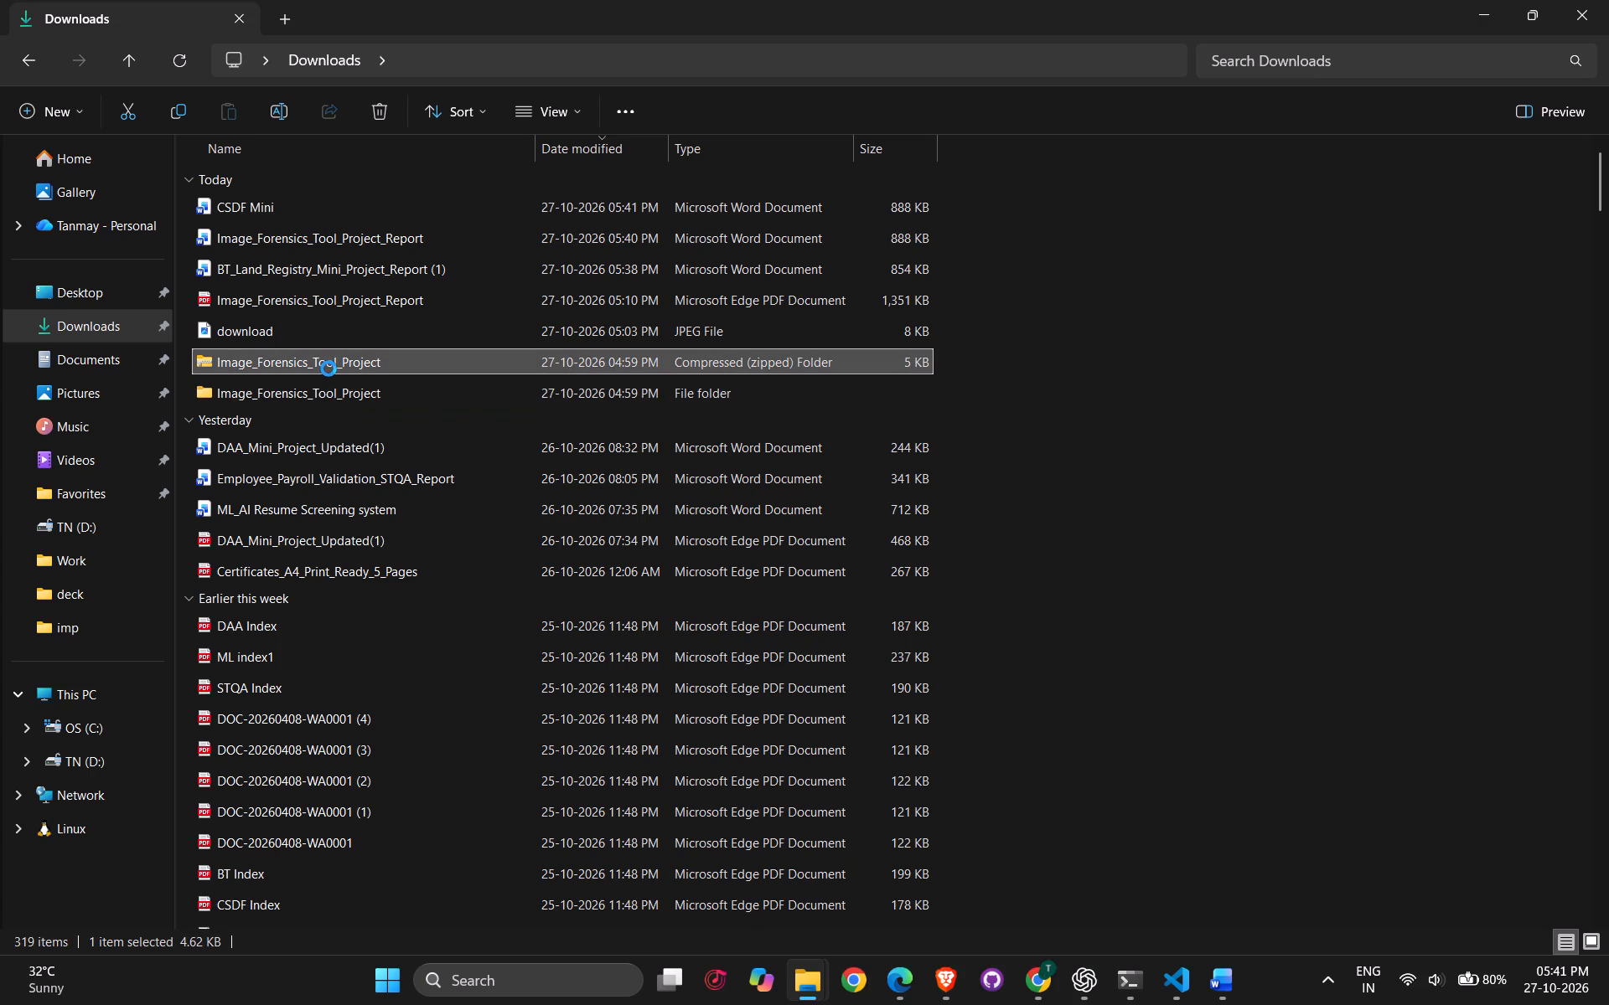
left_click(329, 368)
left_click(494, 379)
left_click(495, 379)
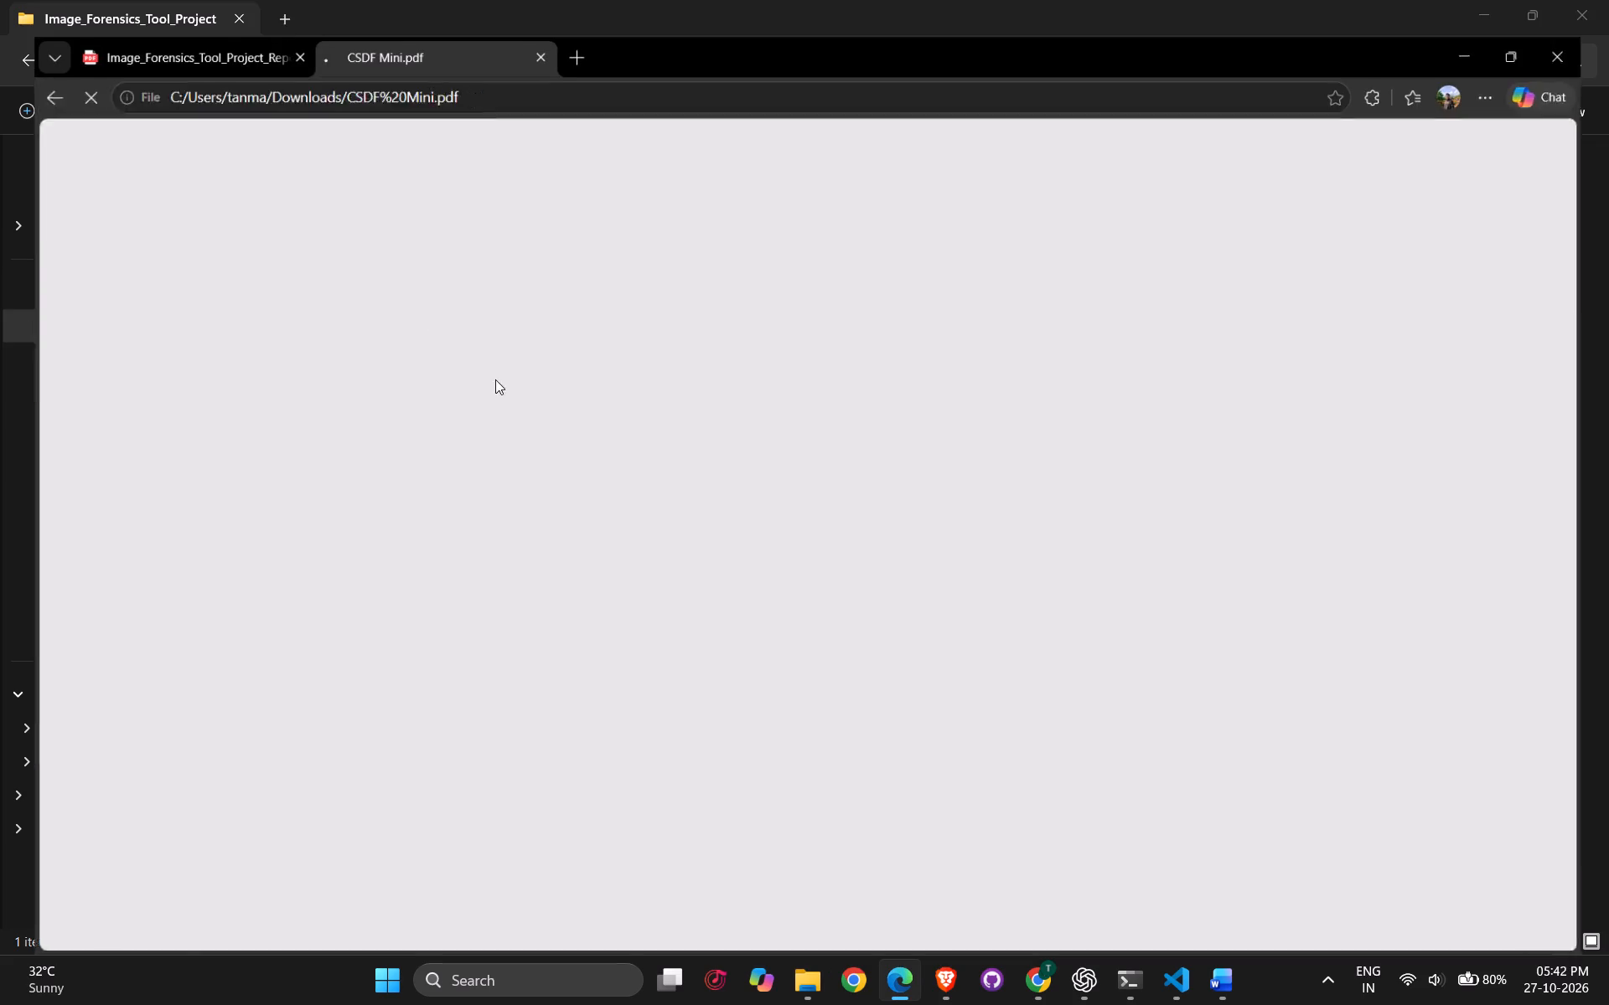
Review the pages of the CSDF Mini PDF, from the front pages through the later chapters, and close the PDF viewer.
scroll(404, 308, "down", 1)
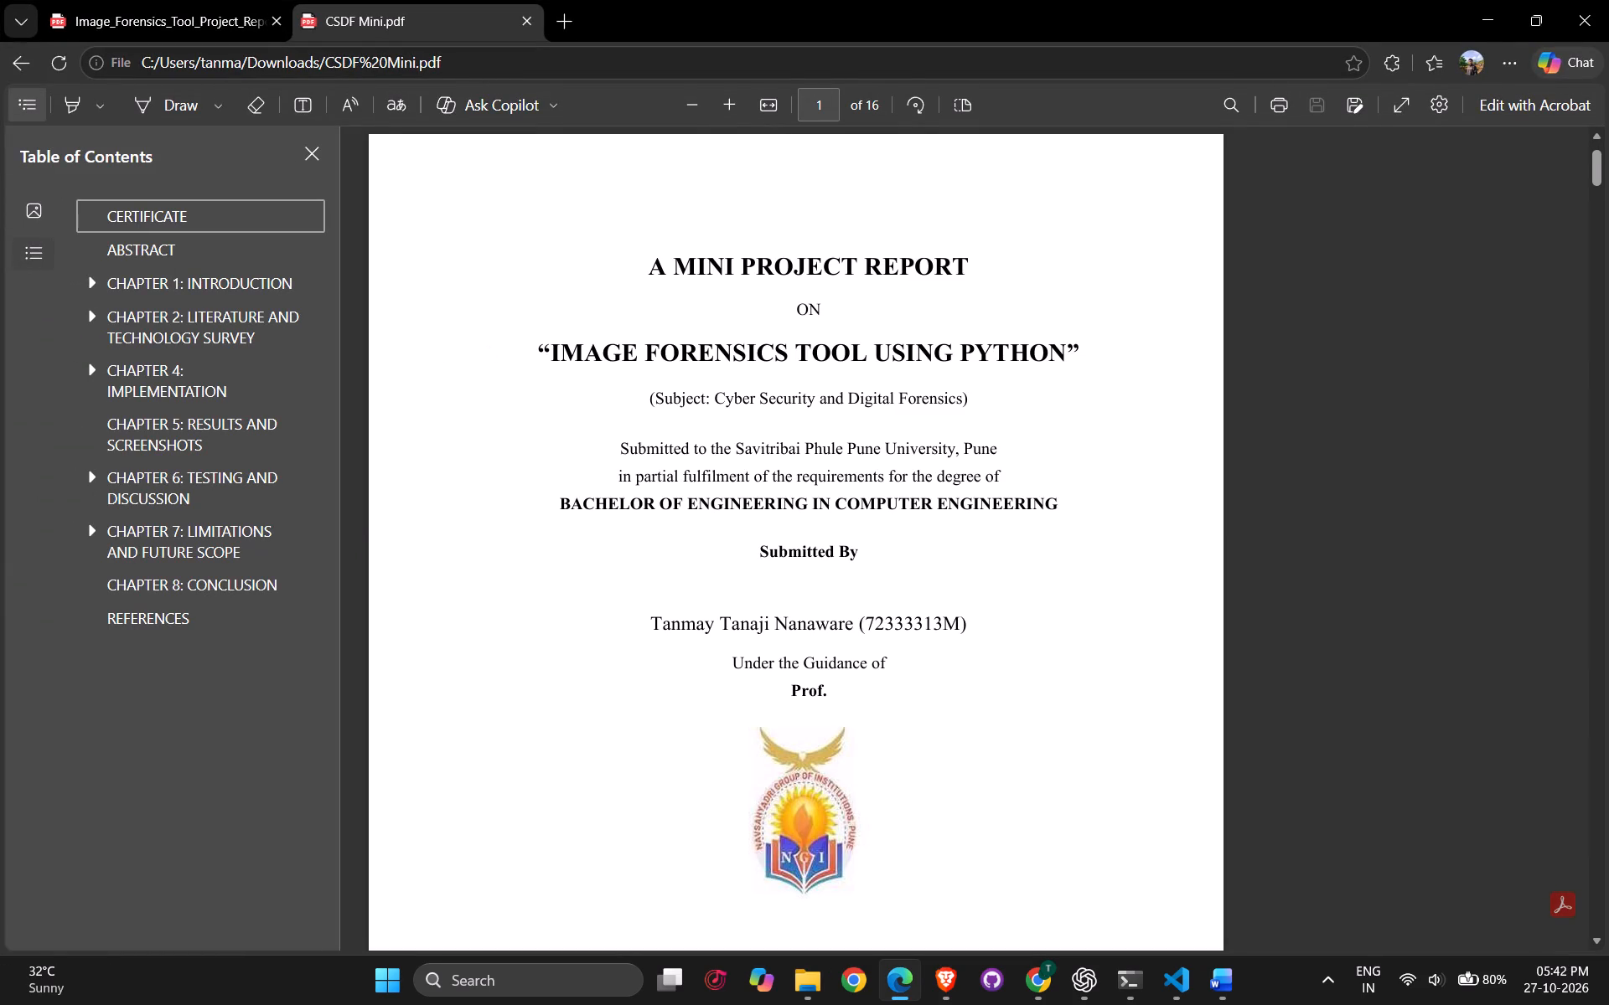
scroll(871, 403, "down", 11)
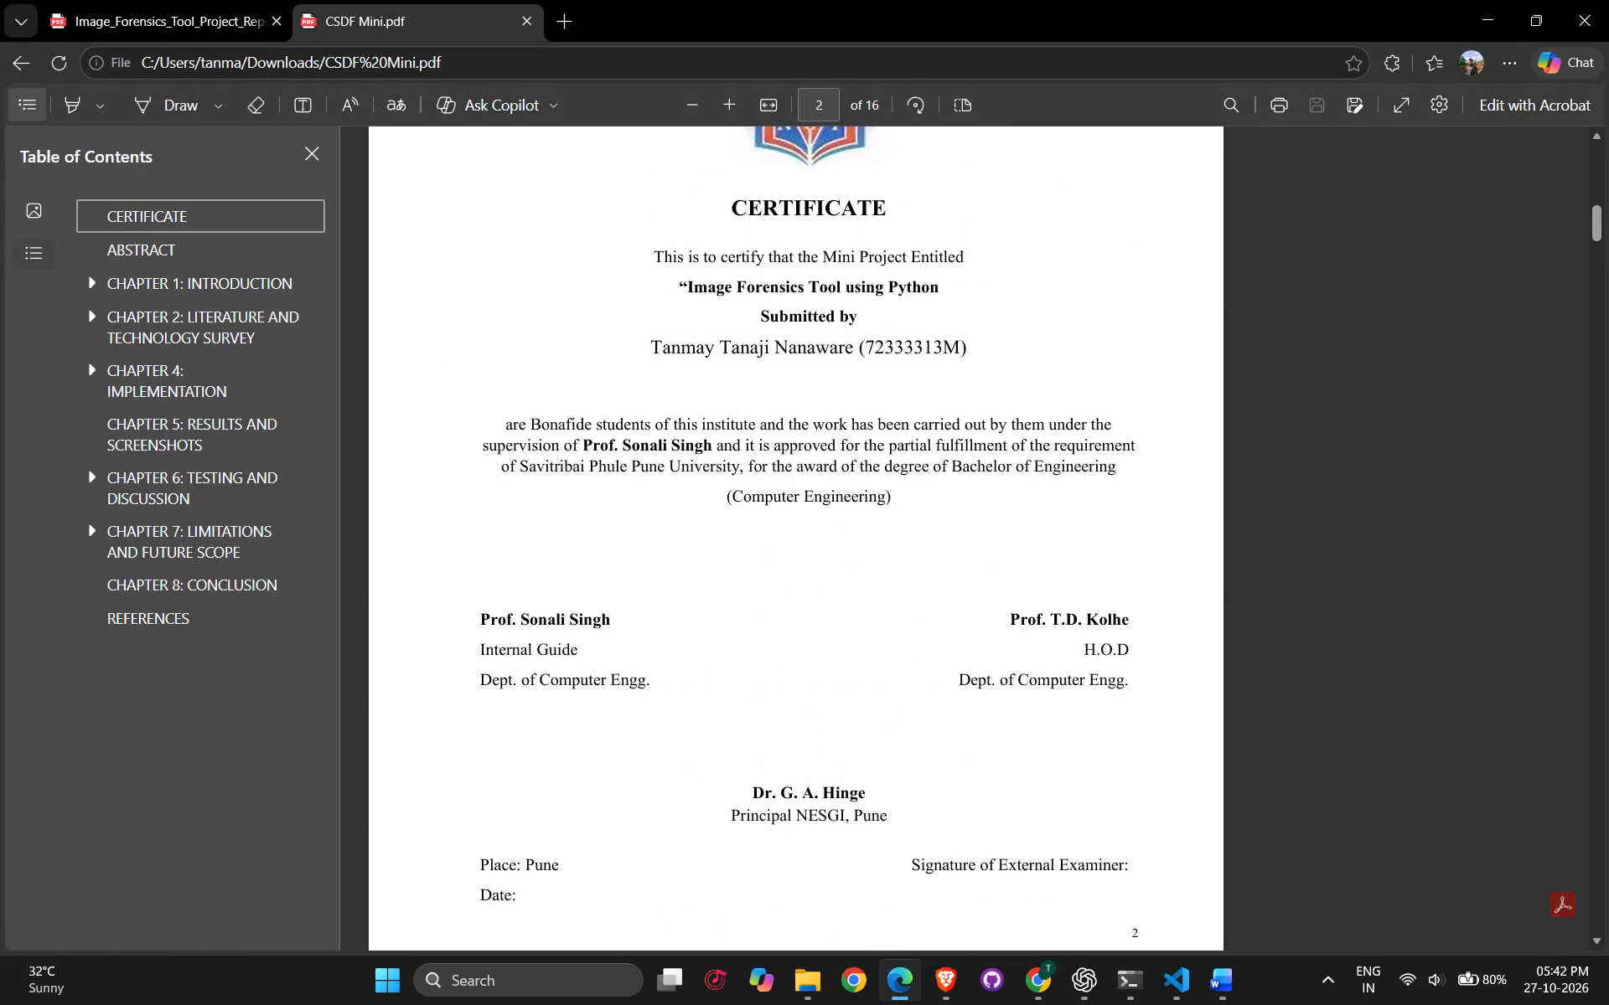
scroll(871, 403, "down", 20)
scroll(871, 403, "down", 9)
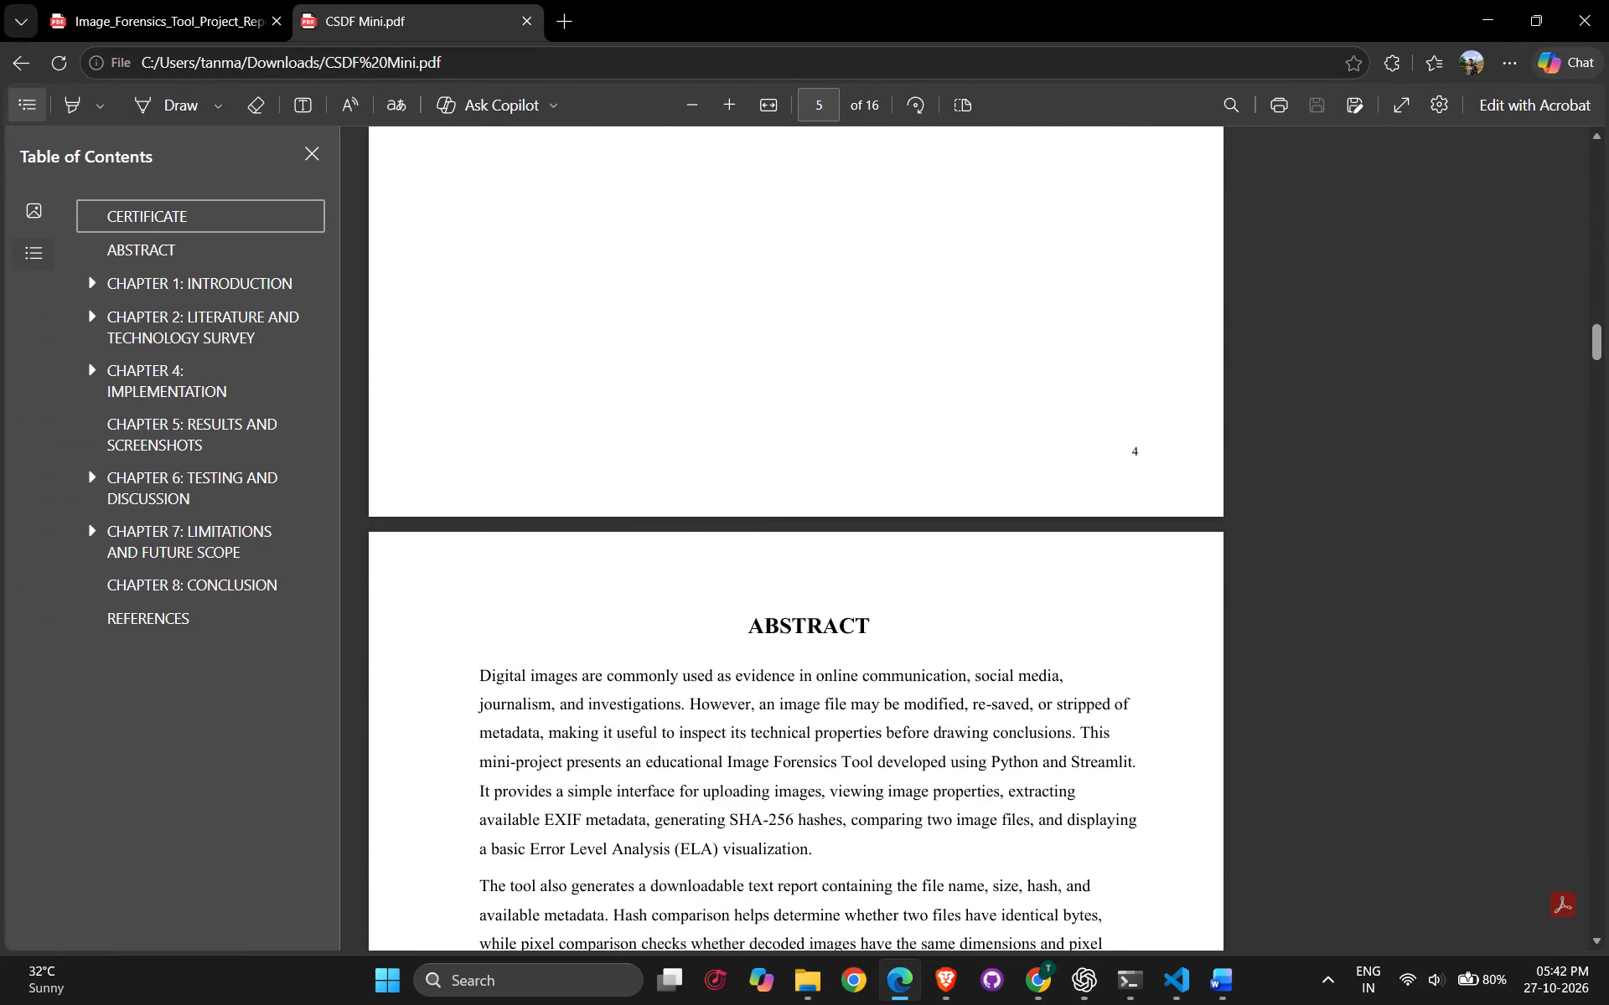
scroll(871, 403, "down", 20)
scroll(871, 403, "down", 8)
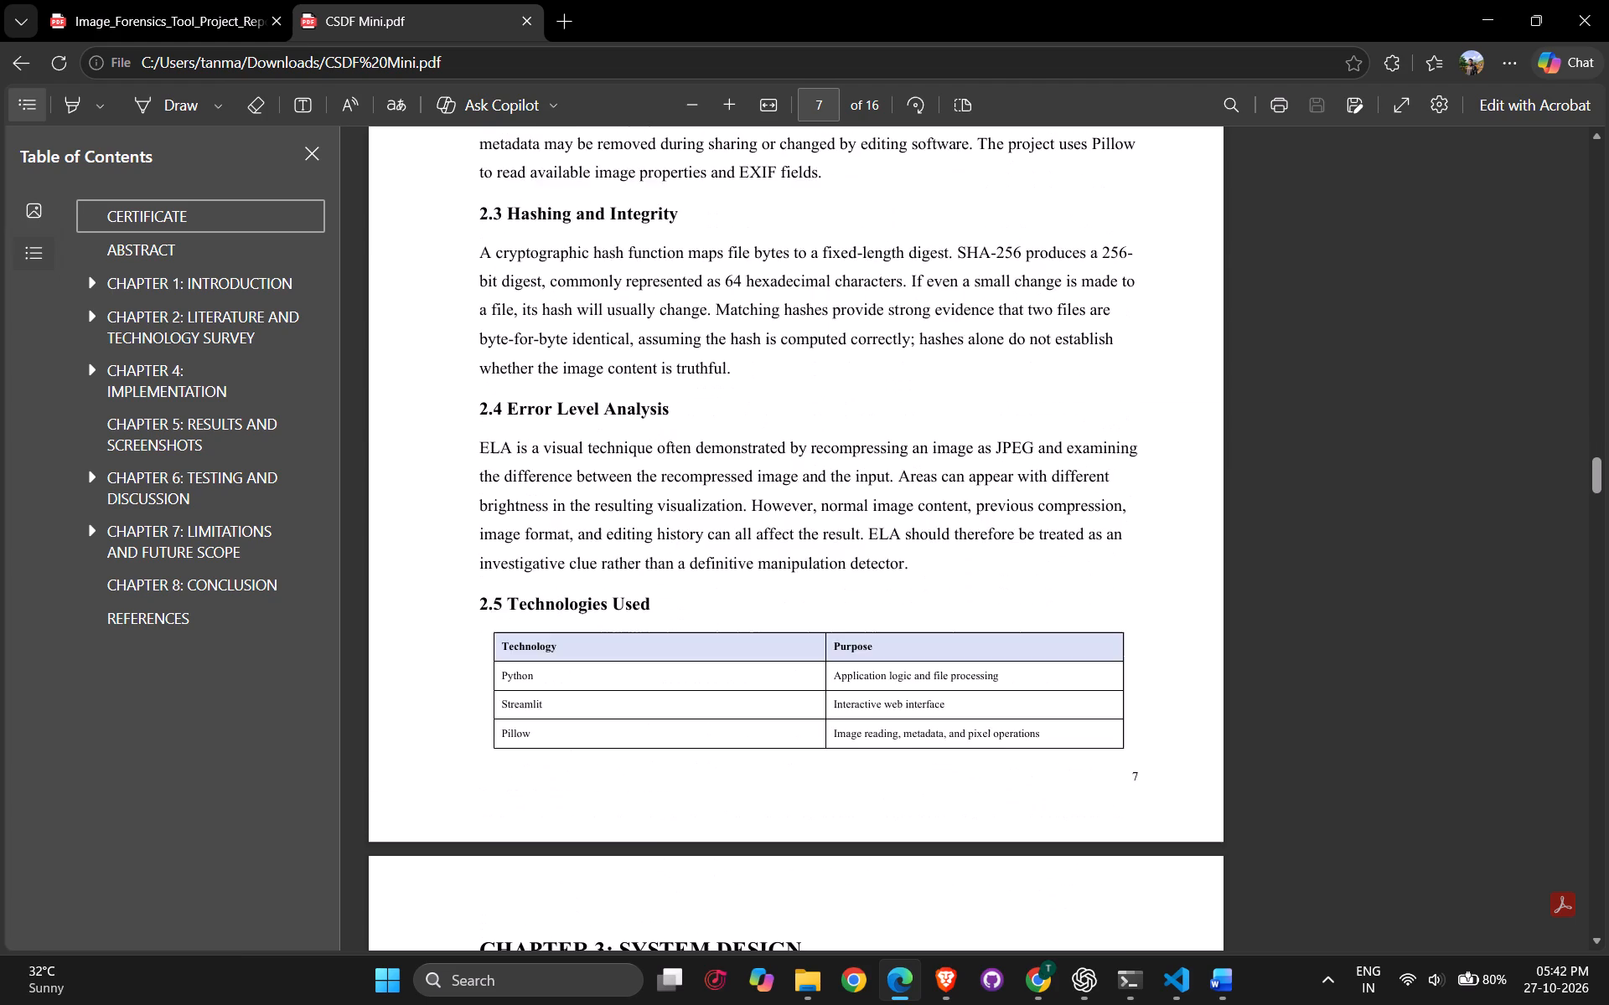
scroll(871, 403, "down", 5)
scroll(871, 403, "up", 4)
scroll(871, 403, "down", 2)
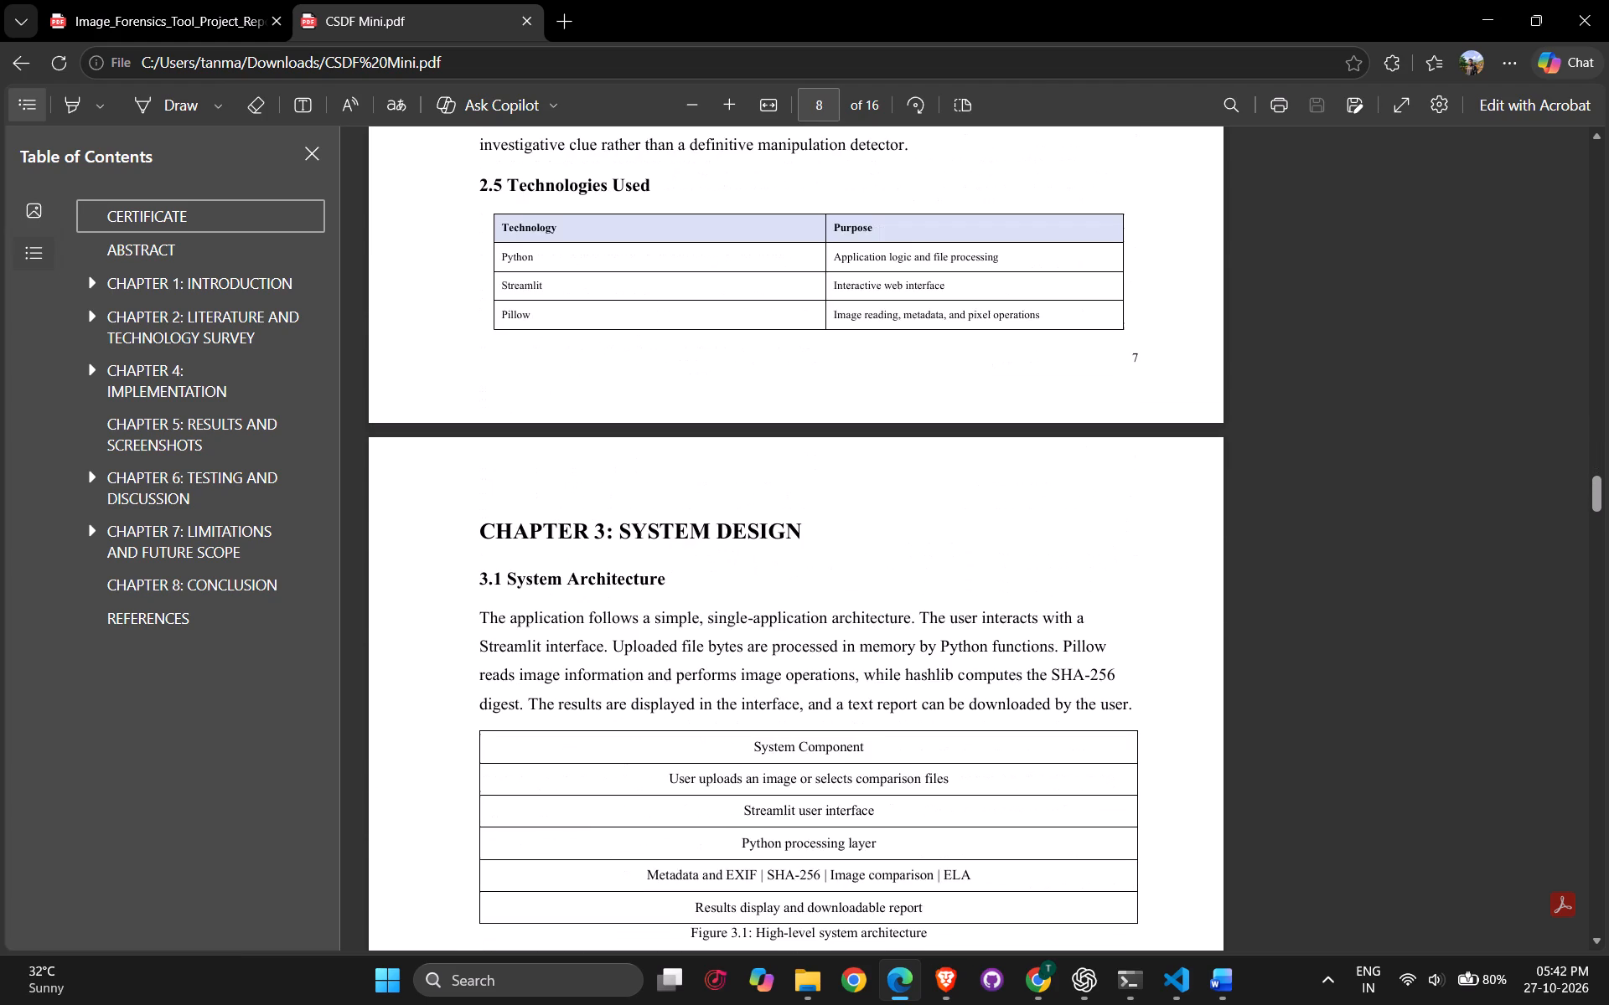
scroll(871, 403, "down", 8)
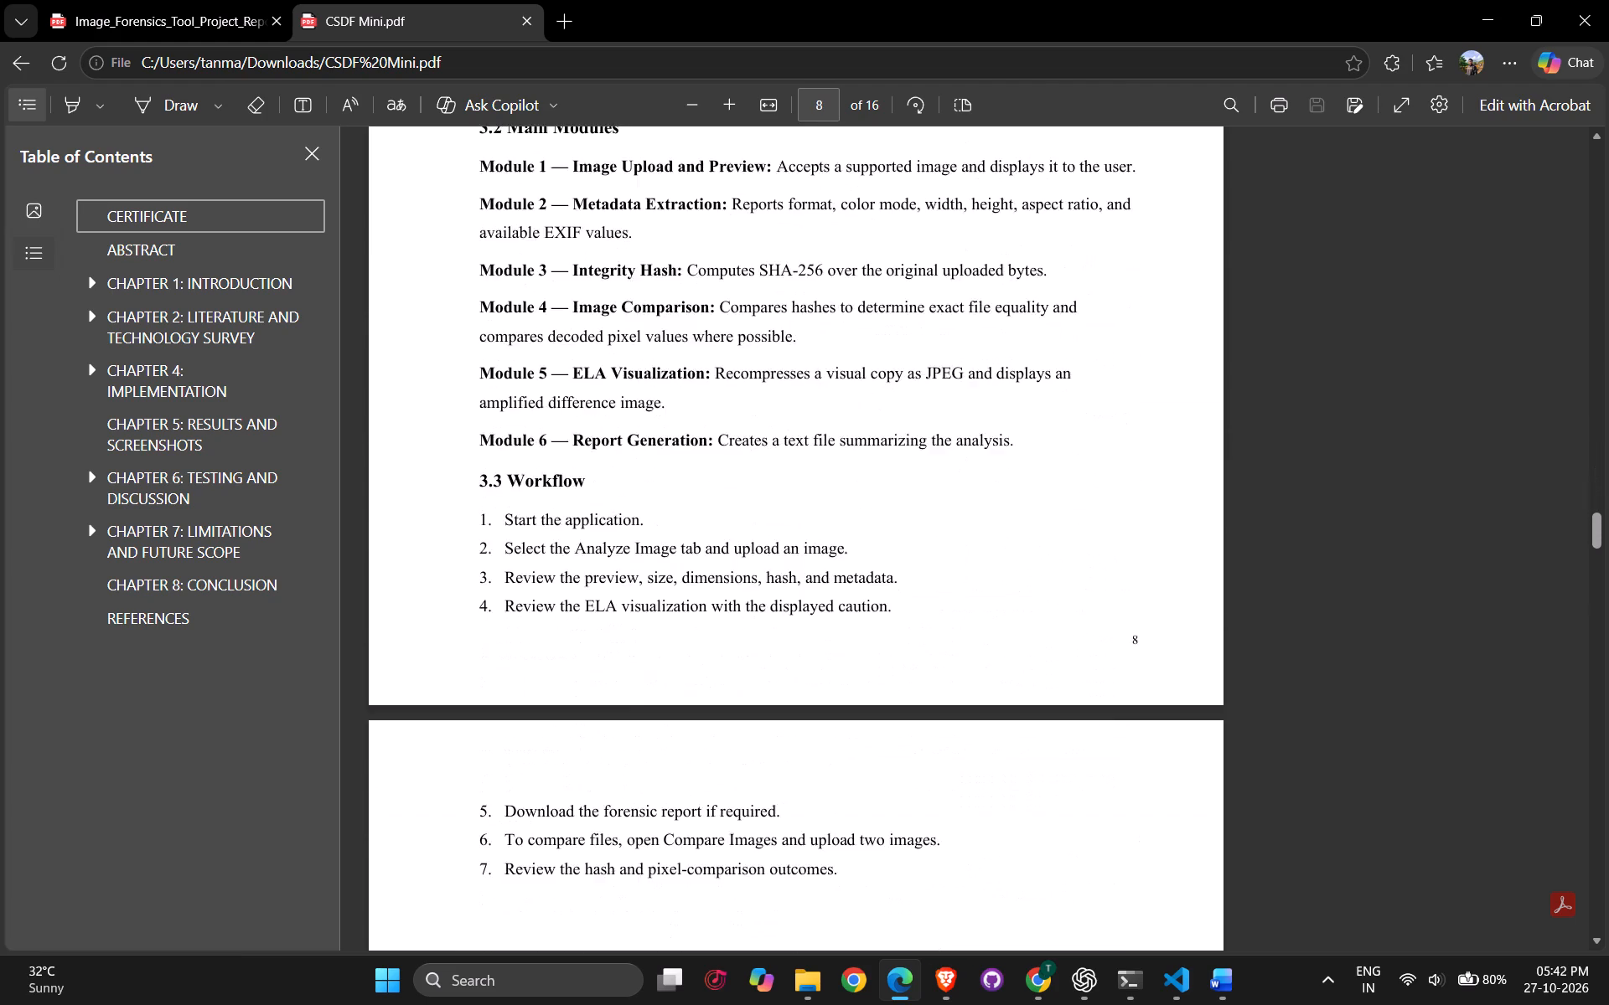
scroll(871, 403, "up", 4)
scroll(871, 403, "down", 20)
scroll(871, 403, "down", 10)
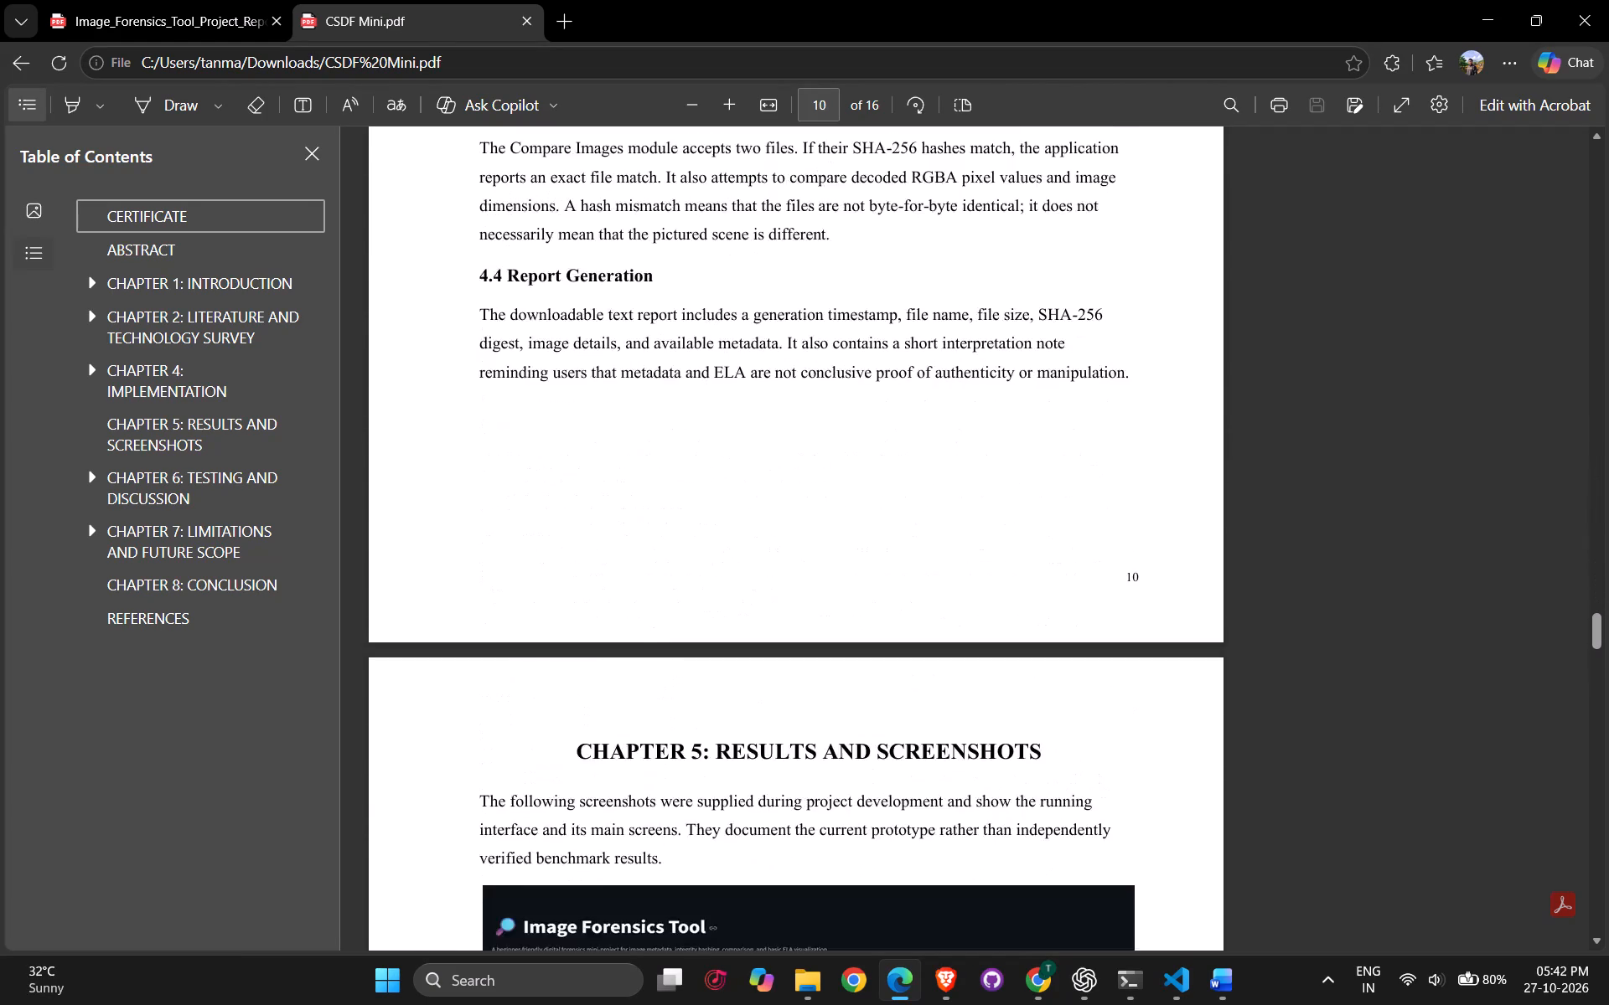
scroll(871, 403, "down", 20)
scroll(871, 403, "down", 17)
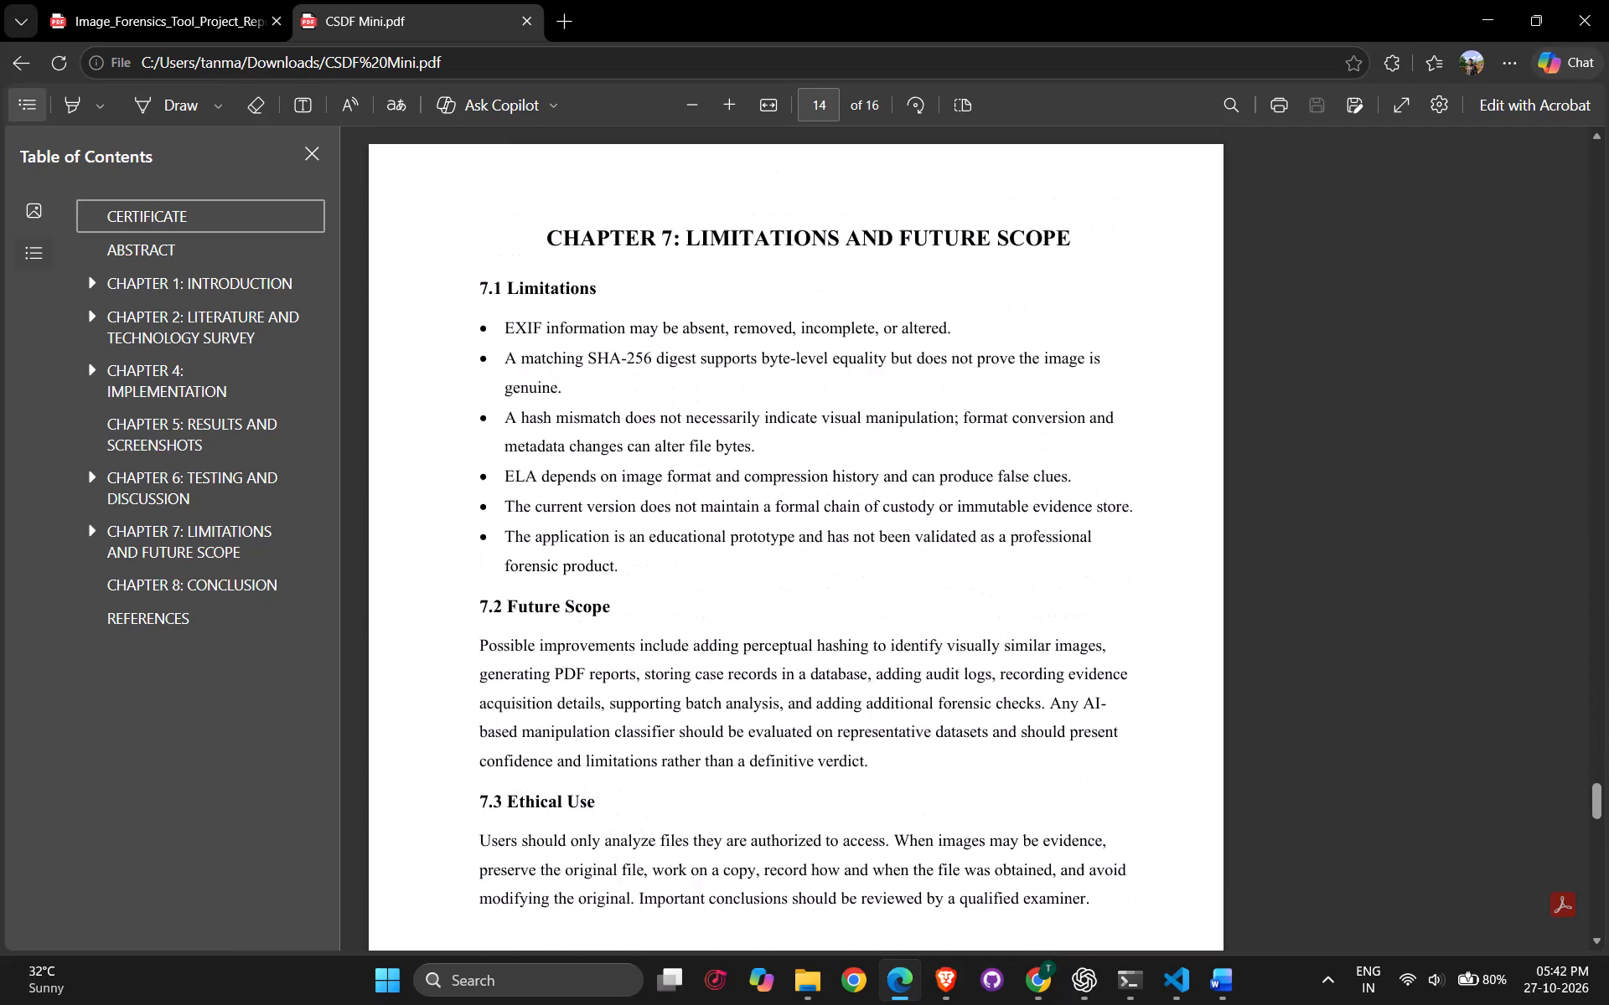
scroll(871, 403, "down", 10)
scroll(903, 390, "up", 20)
scroll(903, 390, "up", 1)
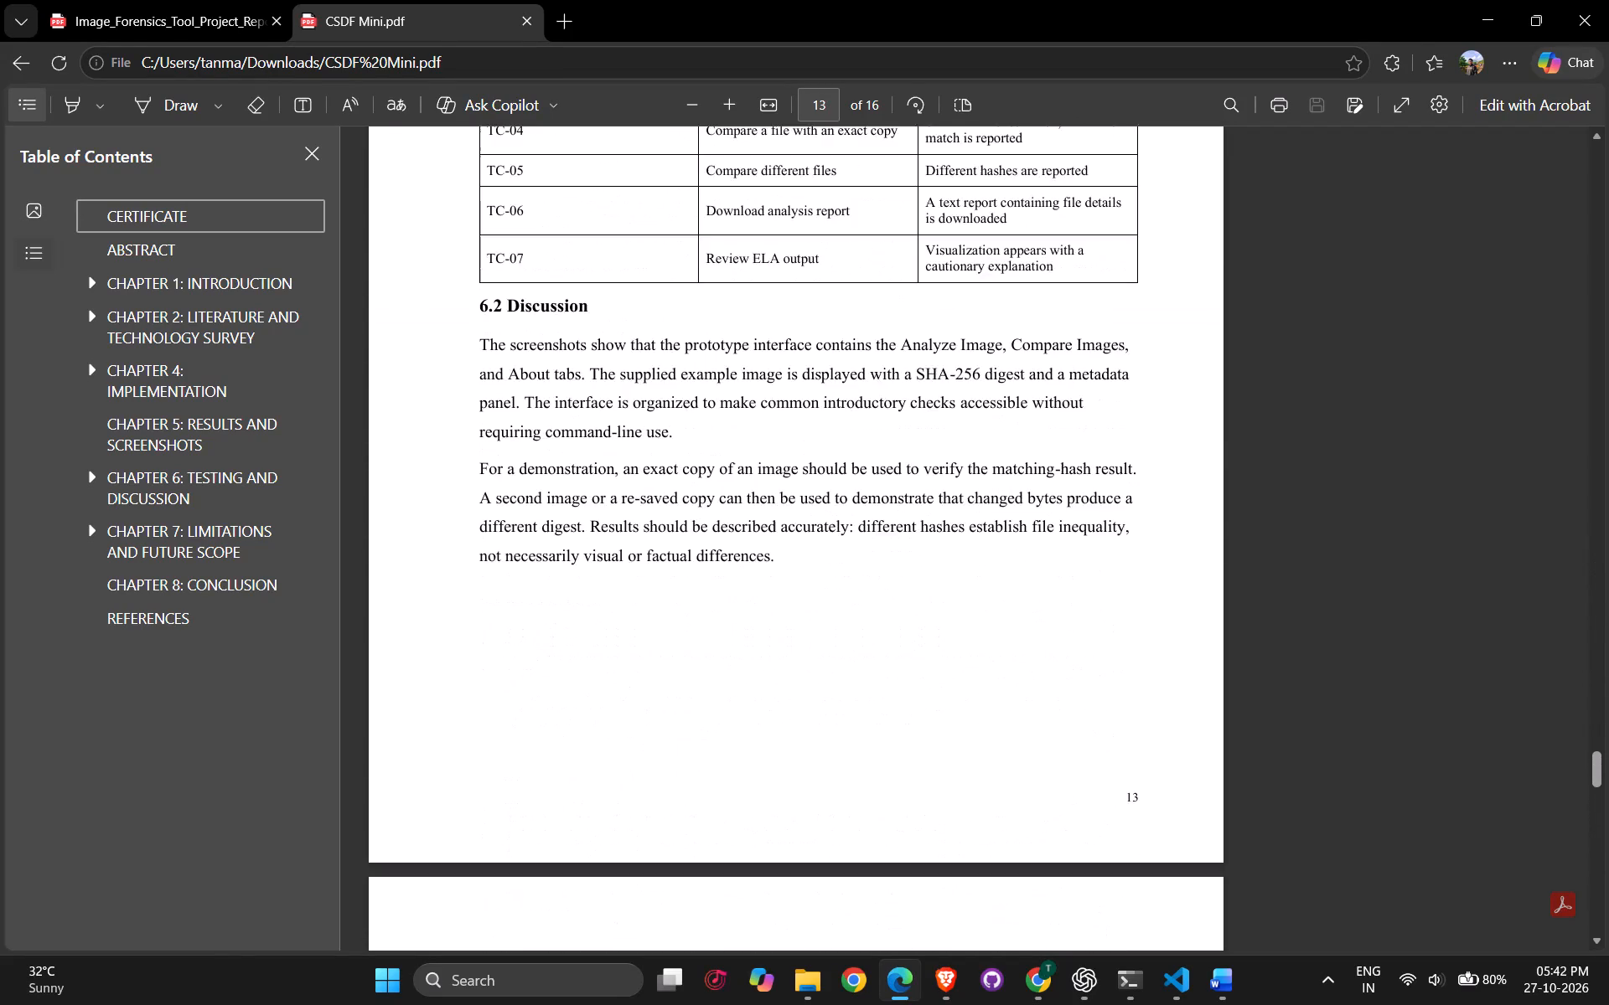
scroll(903, 390, "up", 6)
left_click(1045, 570)
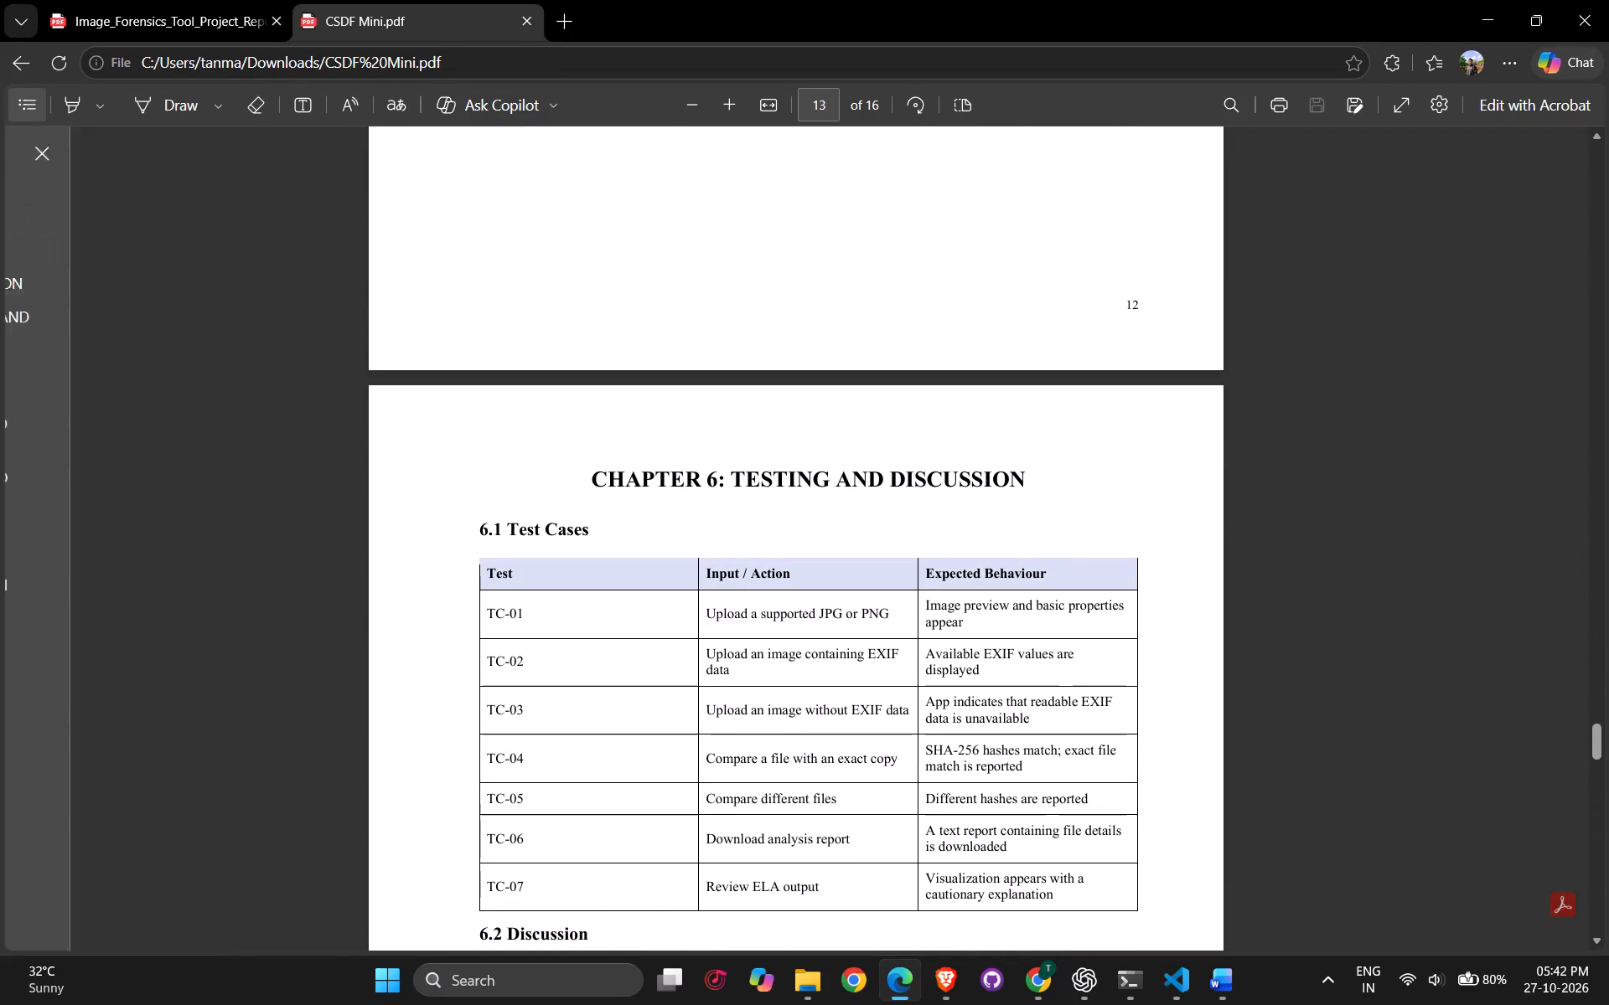
left_click_drag(1045, 570, 734, 580)
left_click(725, 542)
left_click(626, 516)
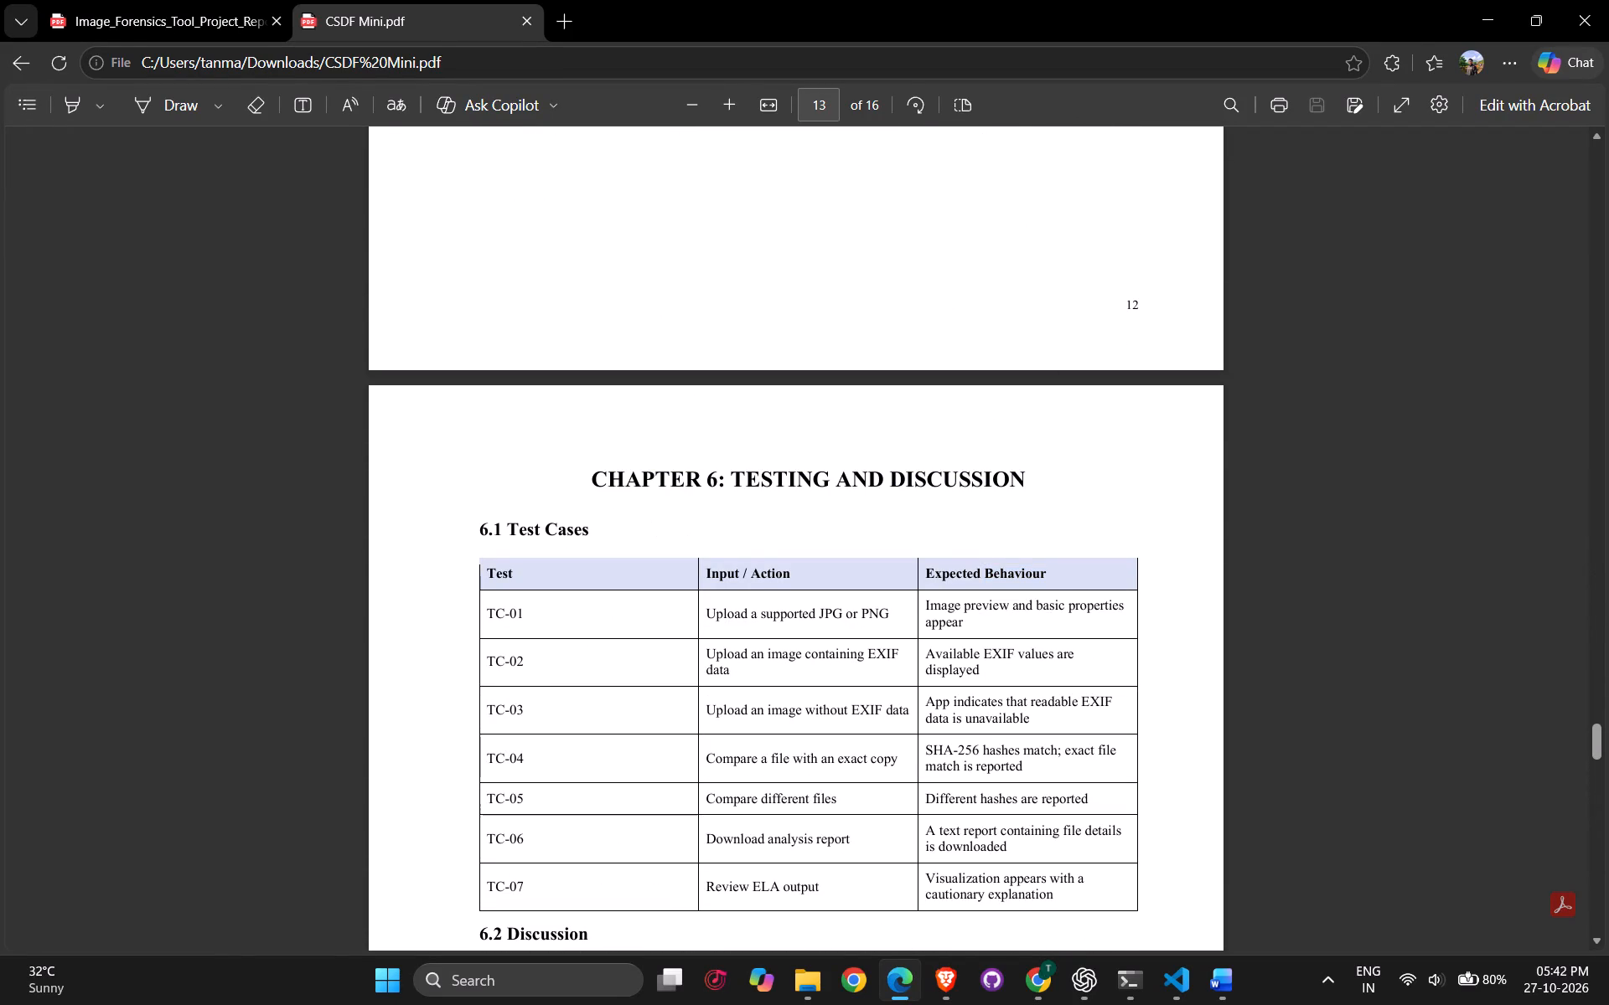
left_click(1583, 15)
Return to the Downloads folder and start renaming the zipped Image_Forensics_Tool_Project folder, clearing its current name.
left_click(915, 379)
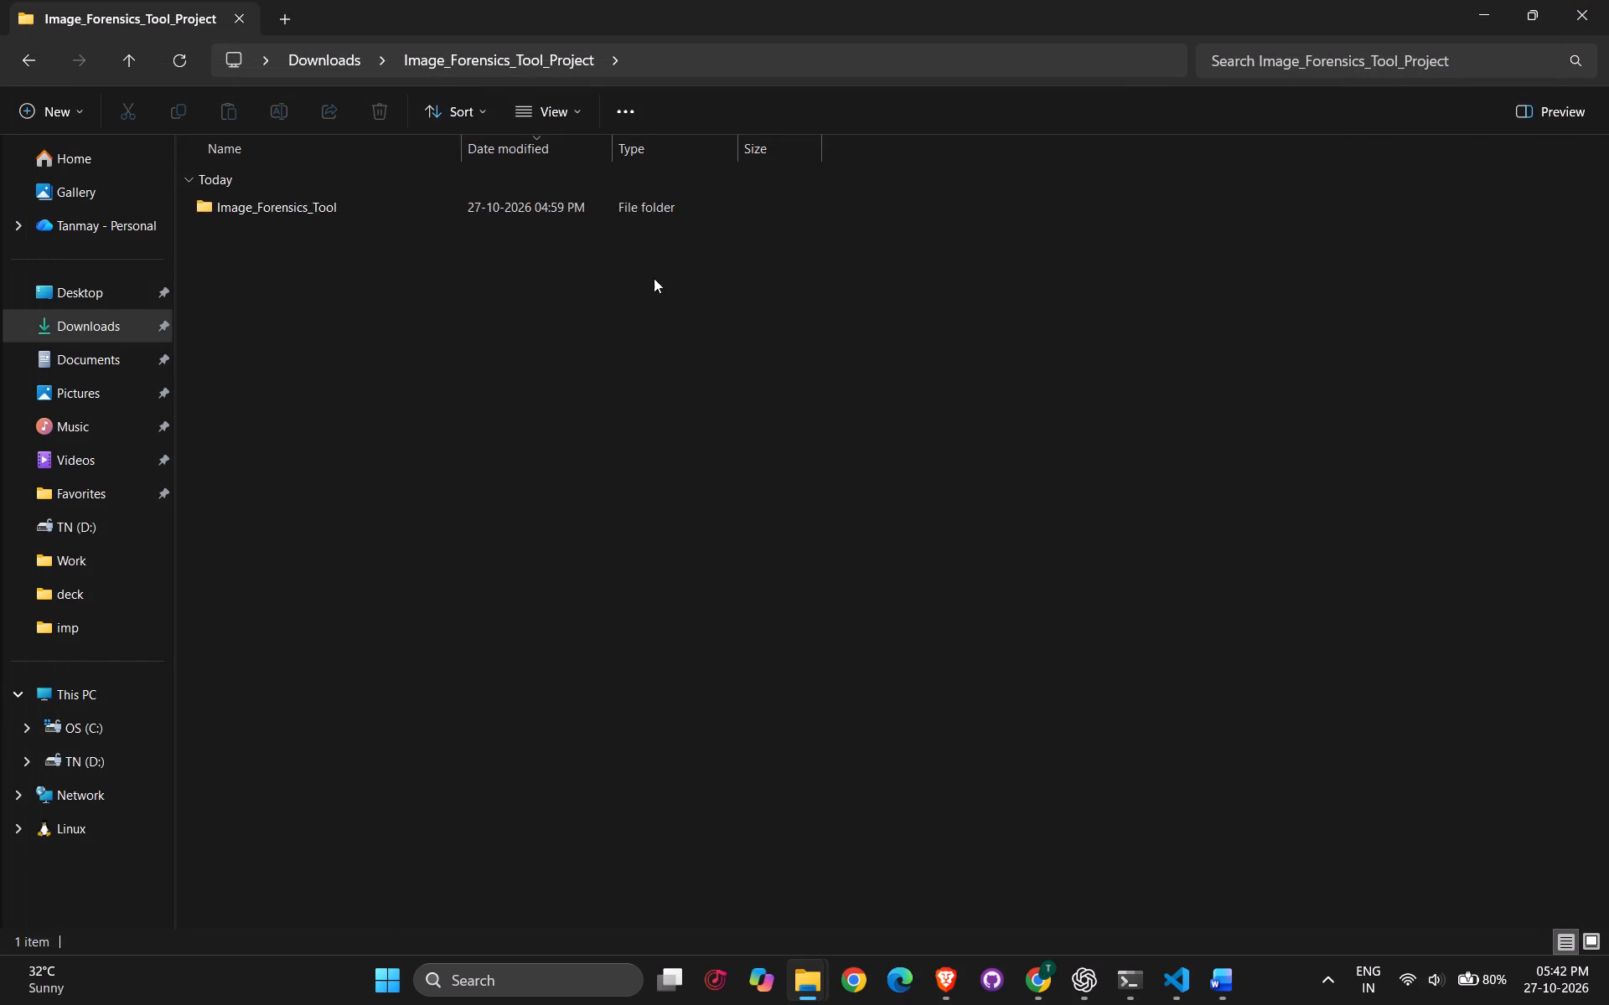
left_click(28, 65)
left_click(270, 404)
right_click(270, 404)
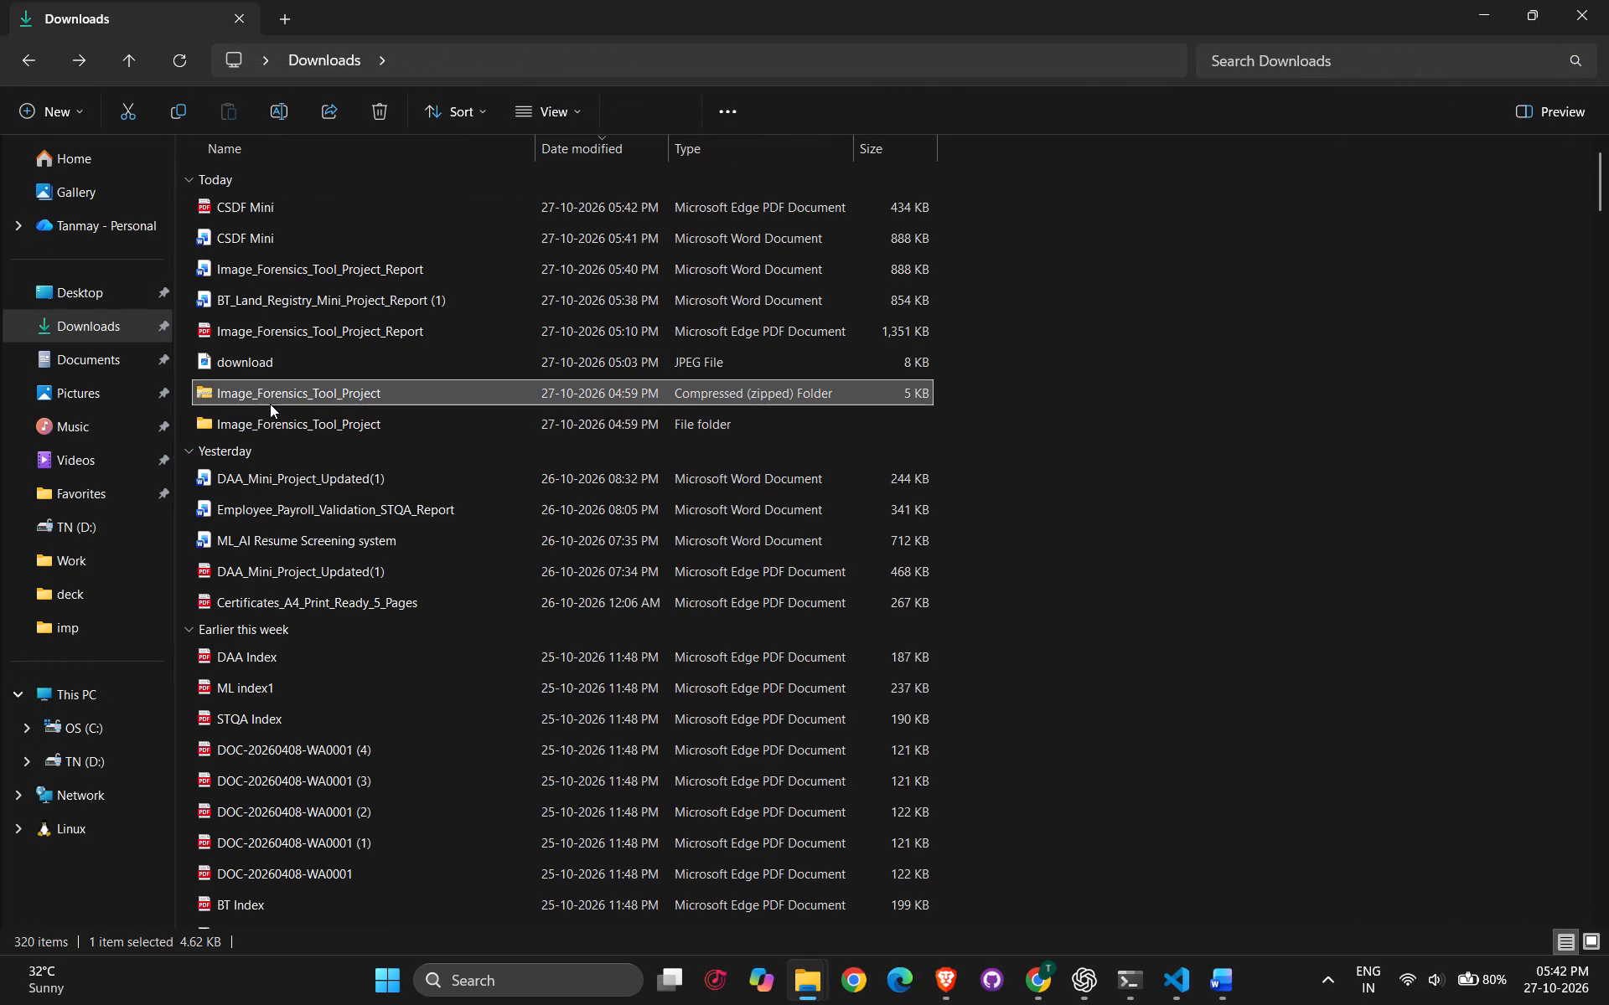
left_click(440, 161)
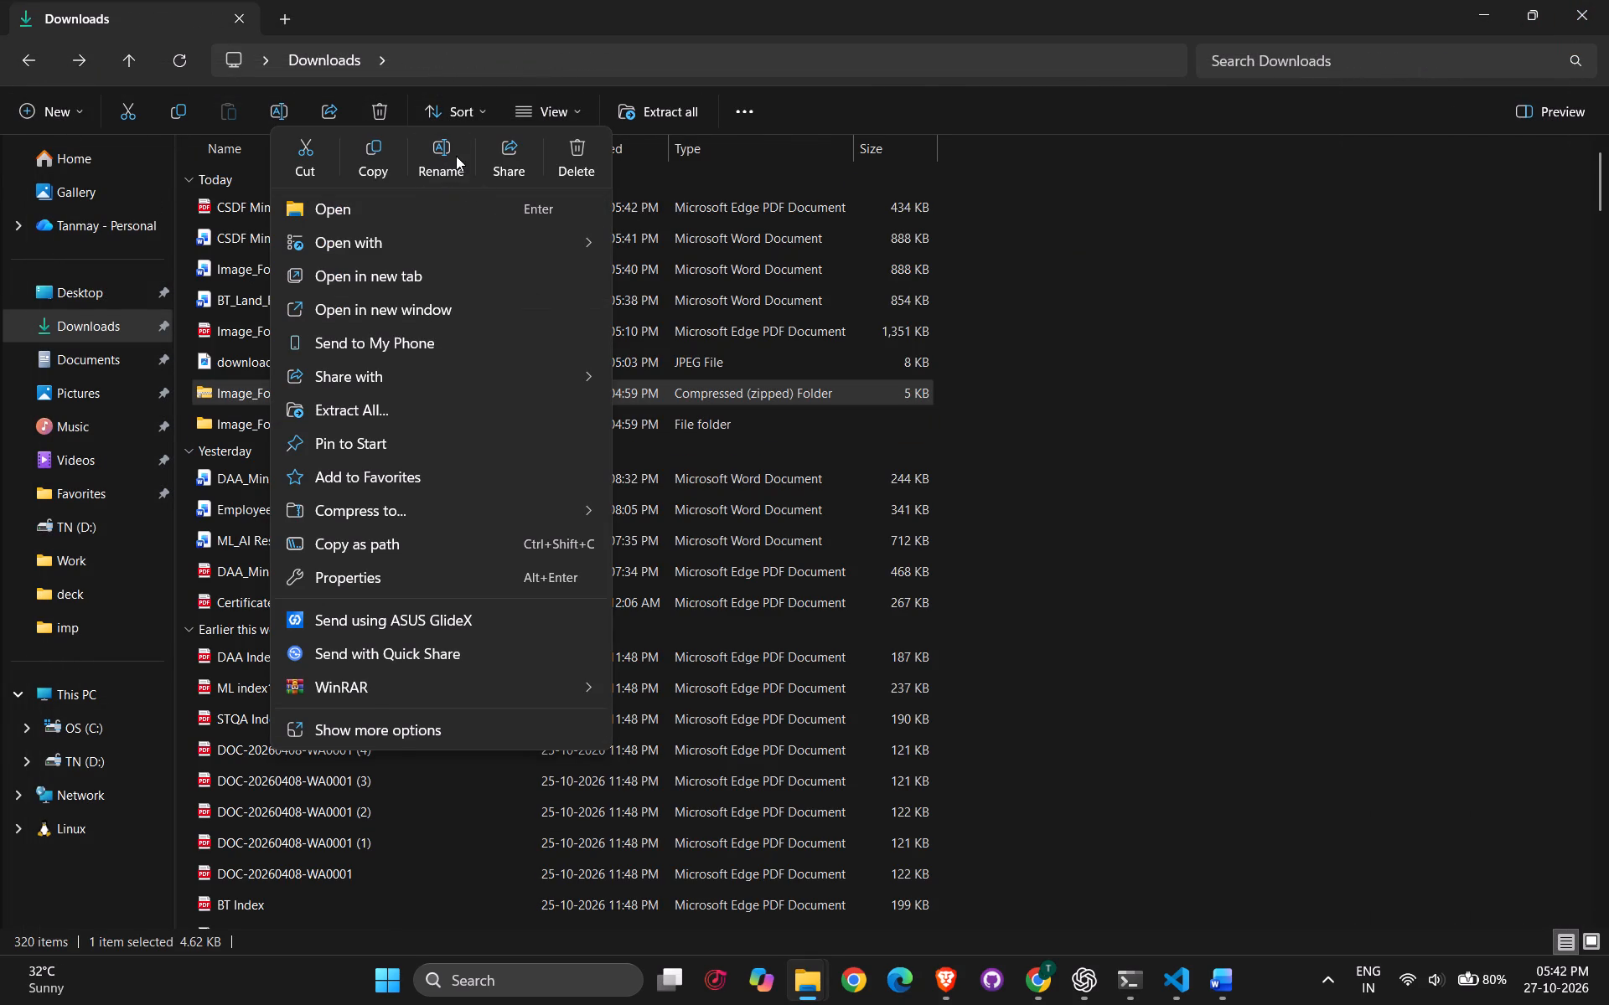
left_click(456, 155)
key("BackSpace")
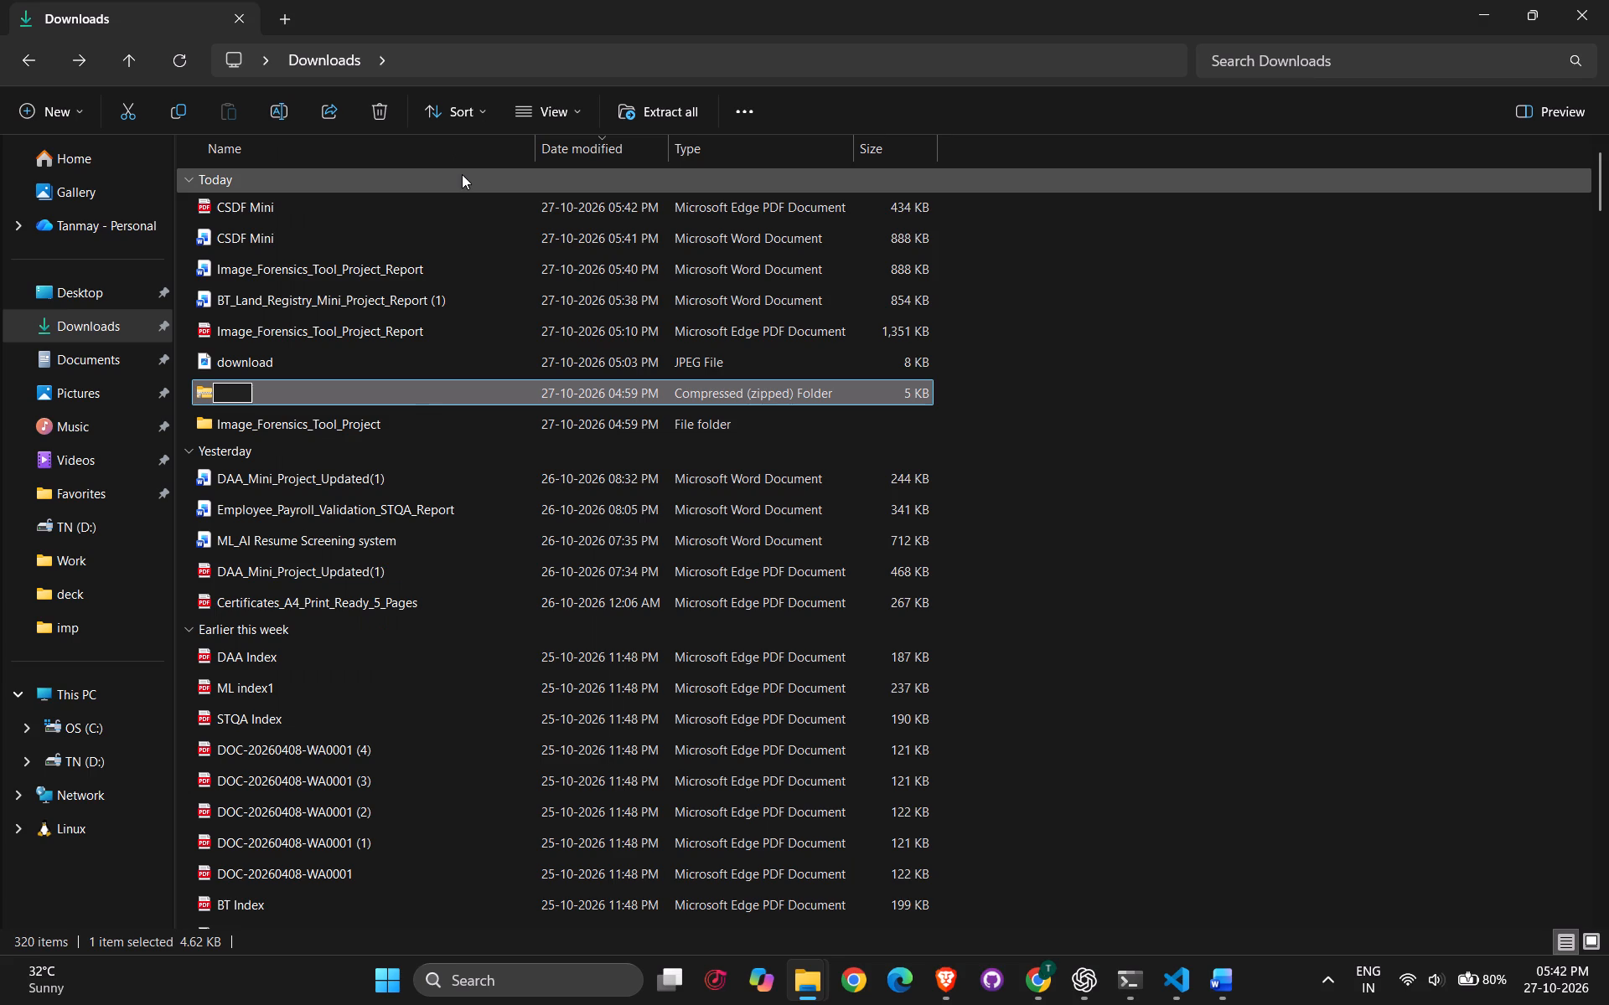
Rename the zipped project folder as Imageforensic.
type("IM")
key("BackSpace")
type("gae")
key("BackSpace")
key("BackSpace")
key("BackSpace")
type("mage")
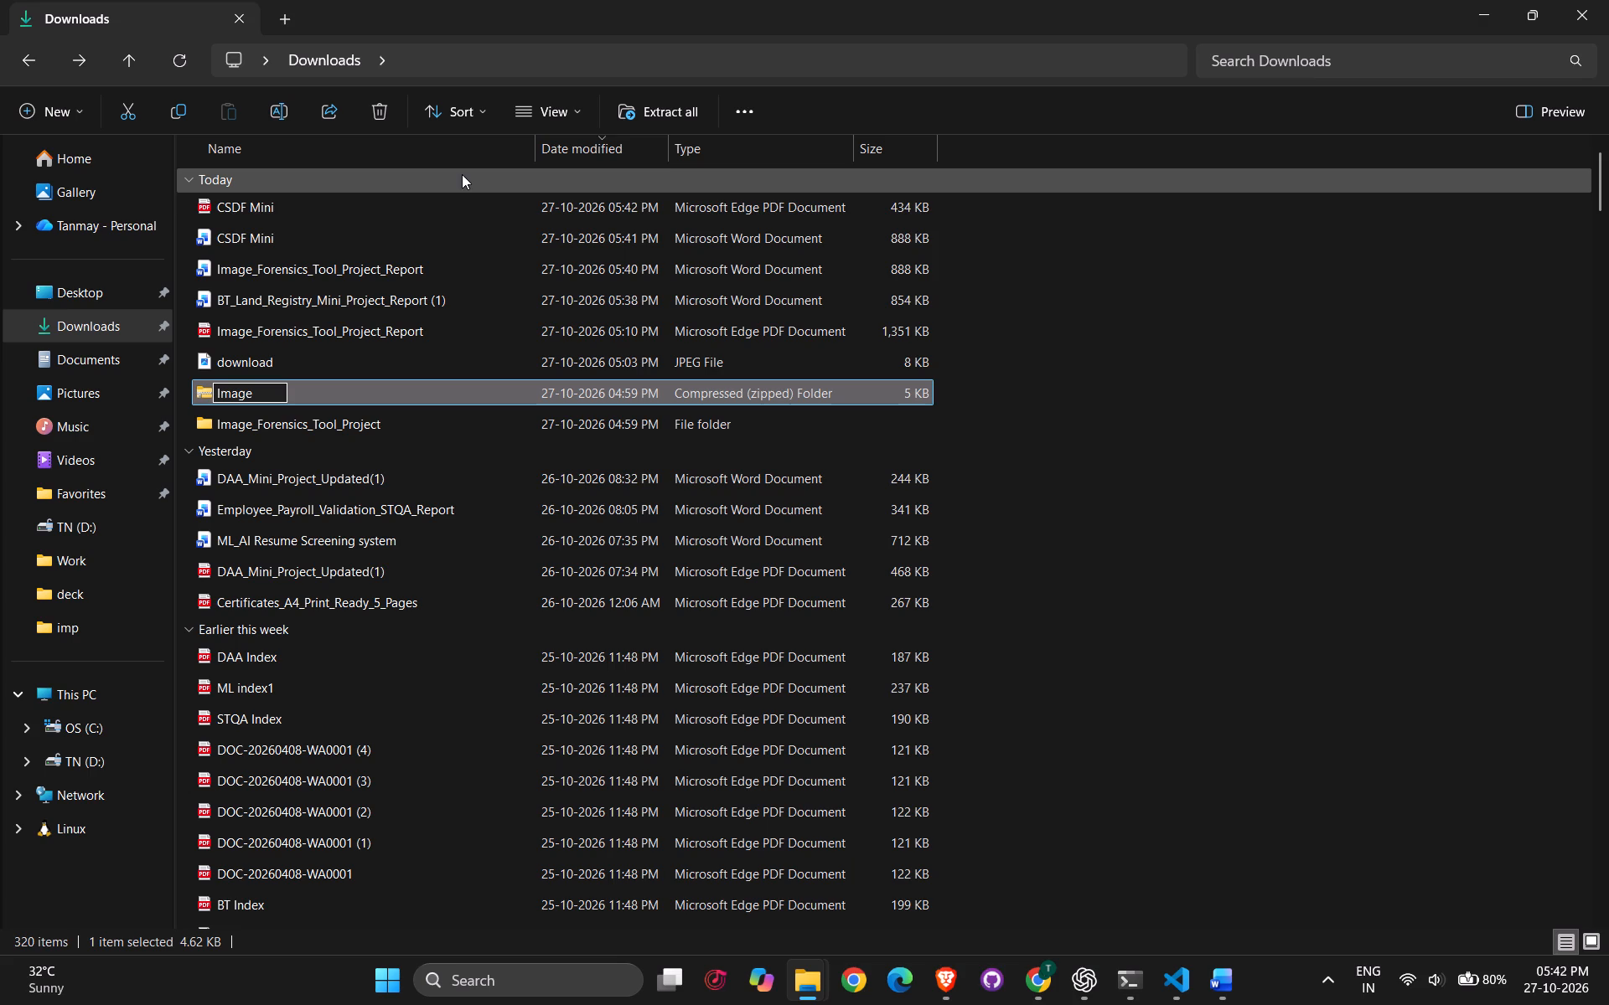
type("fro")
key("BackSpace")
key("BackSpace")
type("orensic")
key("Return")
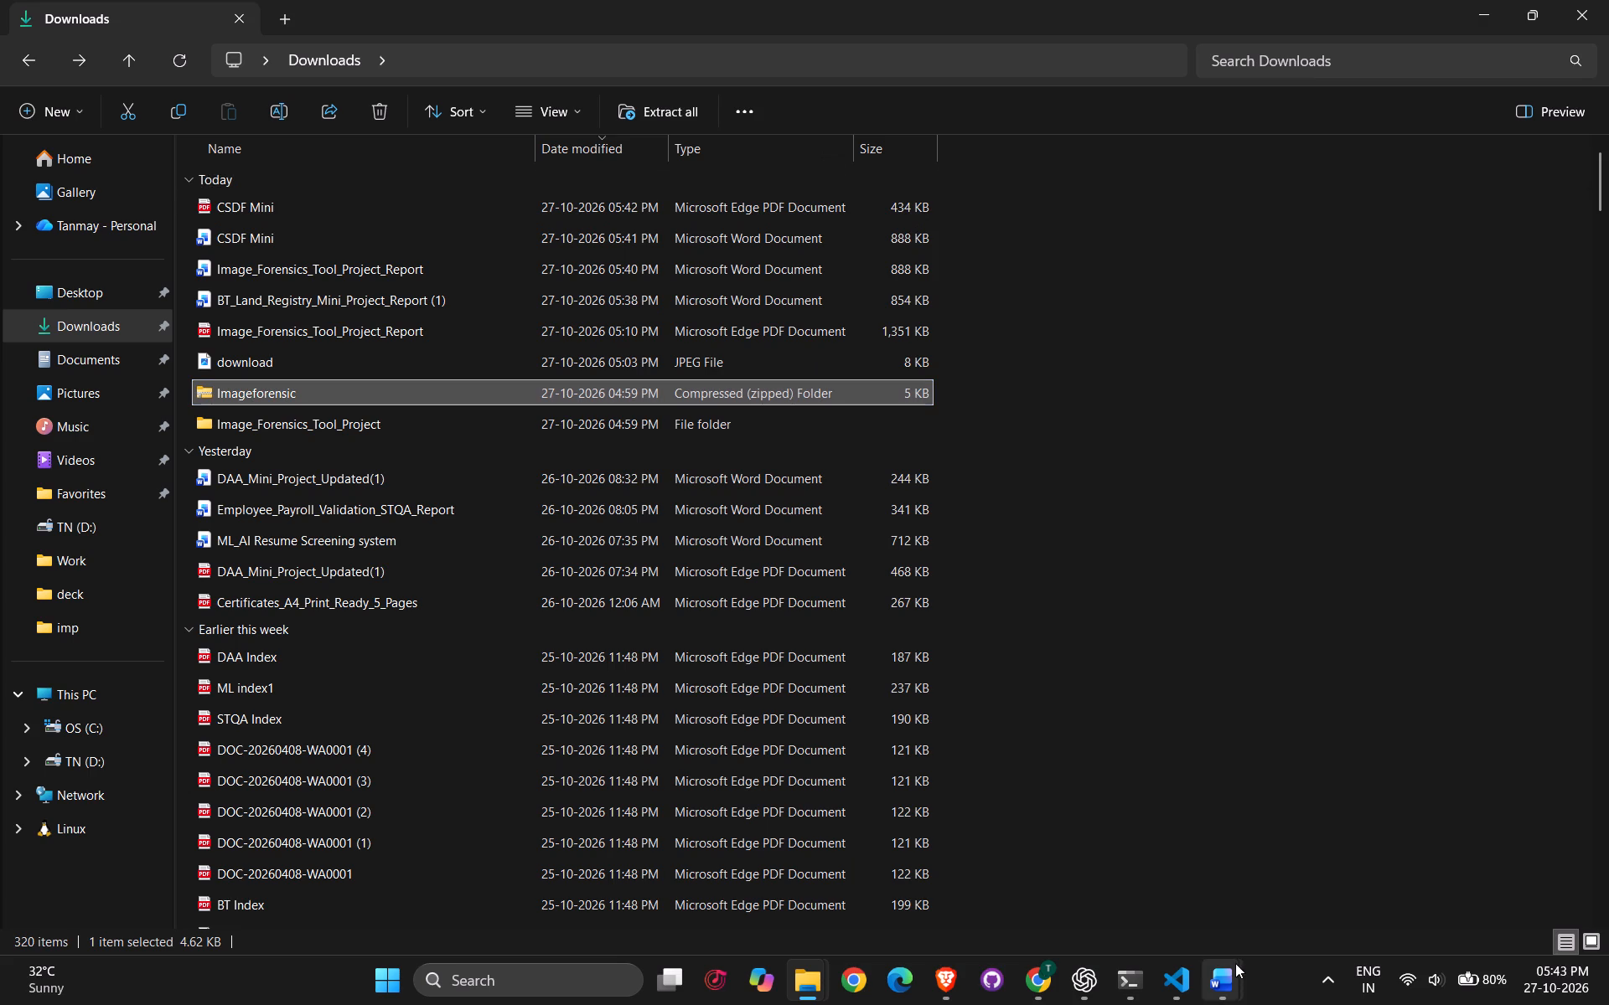
Switch to Chrome and start entering the web.whatsapp.com address in a new tab.
left_click(1037, 964)
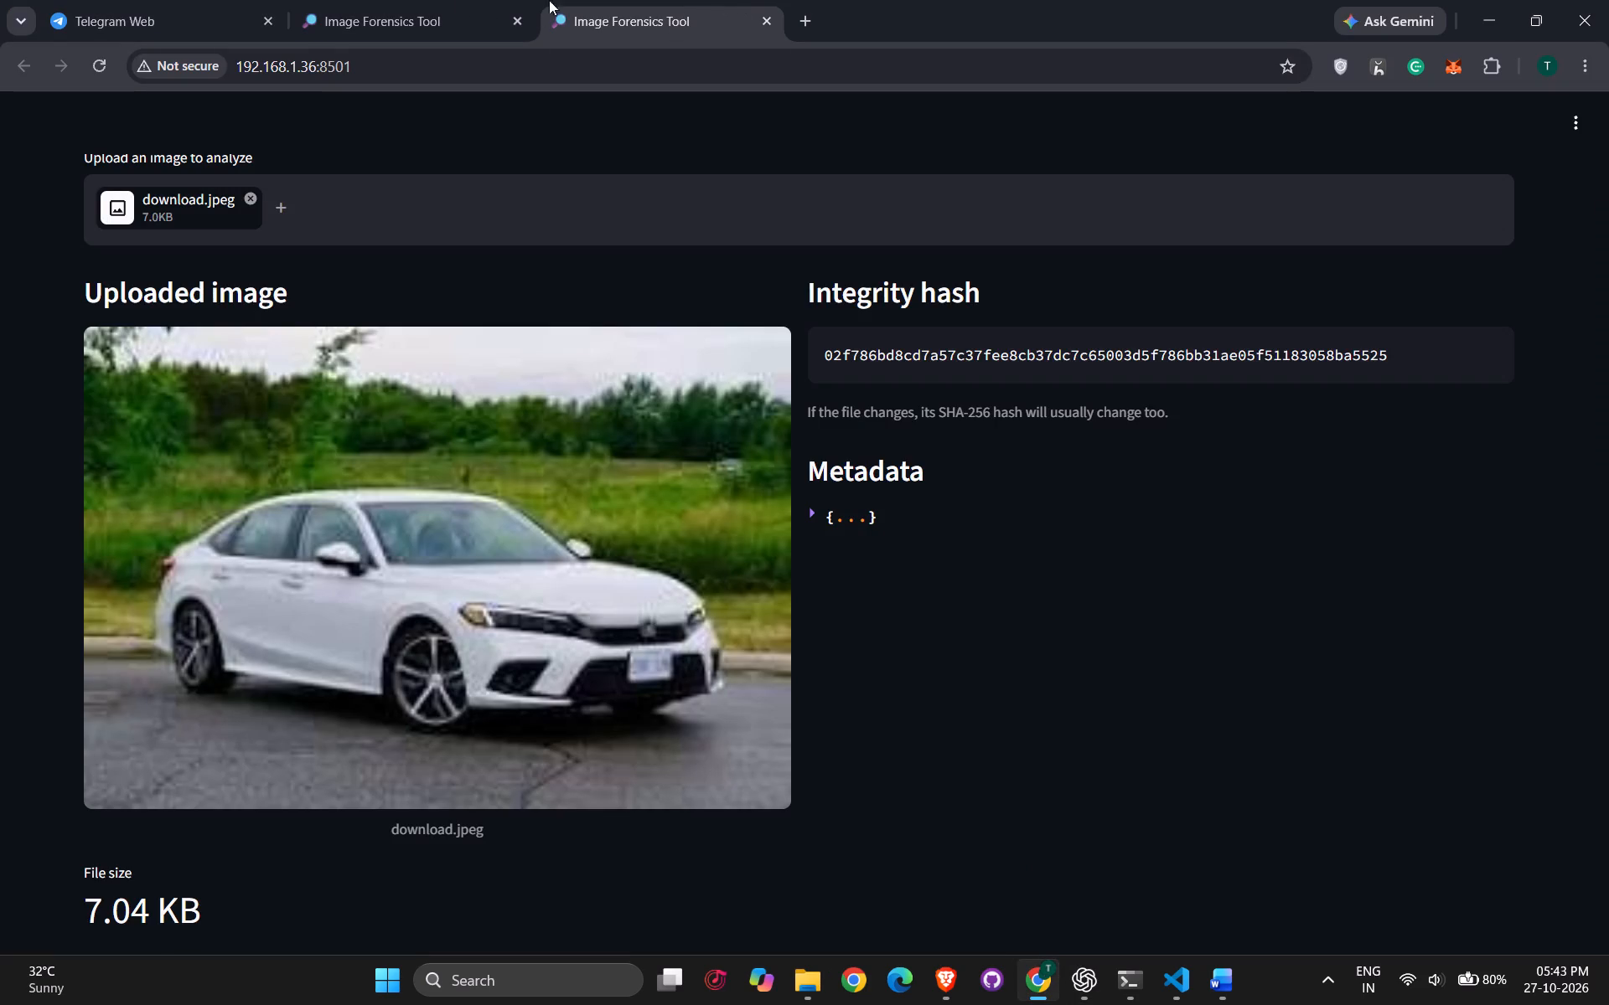
left_click(810, 12)
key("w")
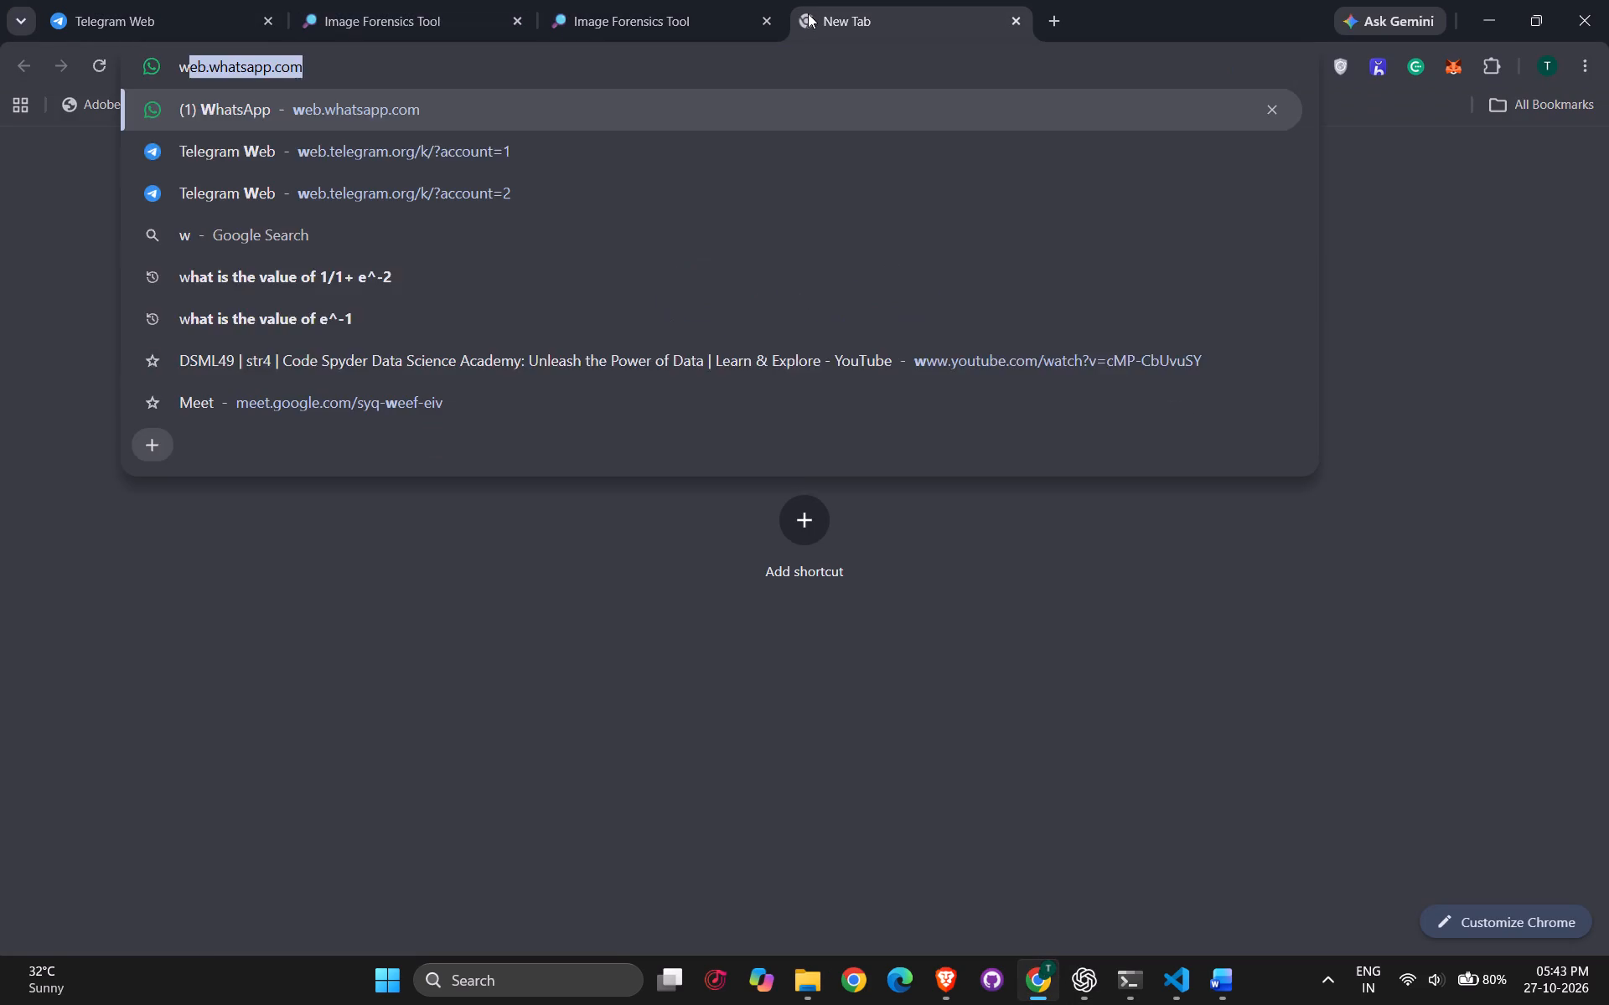